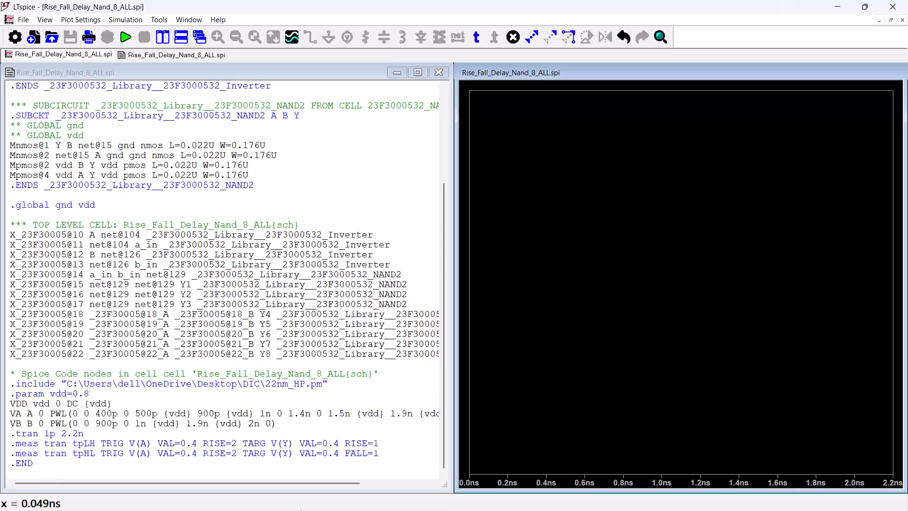
Change the target node of both the tpLH and tpHL measurement statements in the netlist to V(Y3).
click(288, 442)
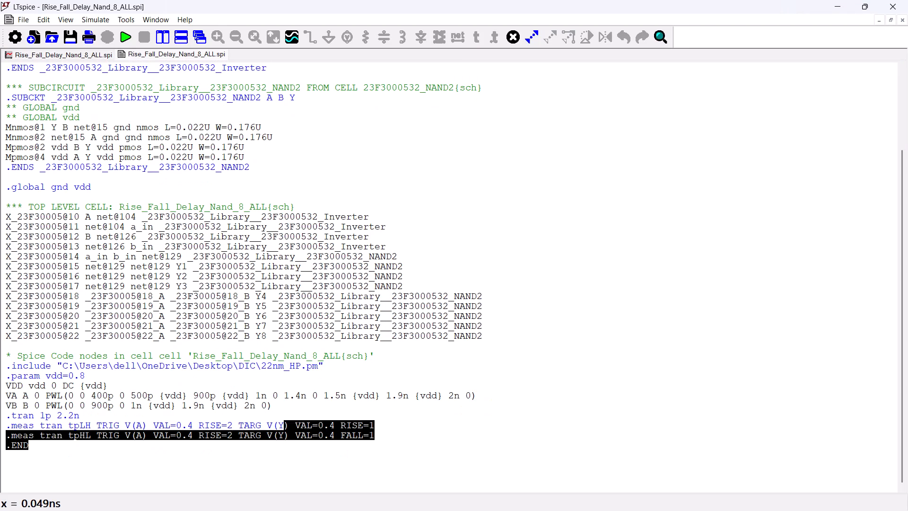
click(287, 429)
click(284, 426)
key(3)
click(284, 434)
key(3)
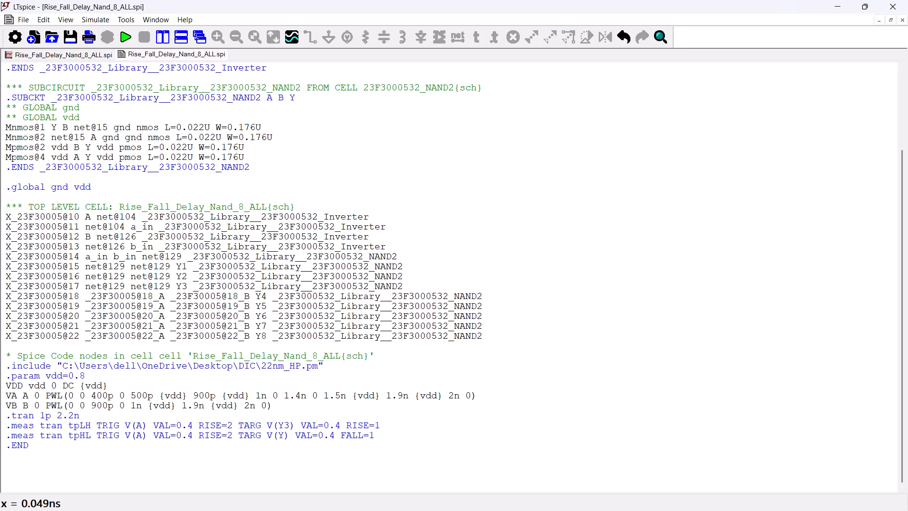
Run the transient simulation of the fan-out 3 netlist and open its SPICE output log.
click(129, 40)
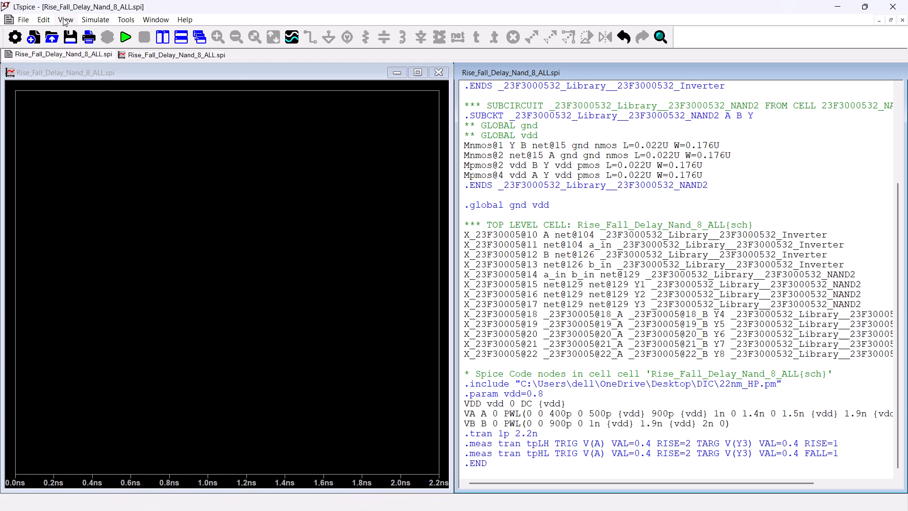
click(63, 18)
click(79, 62)
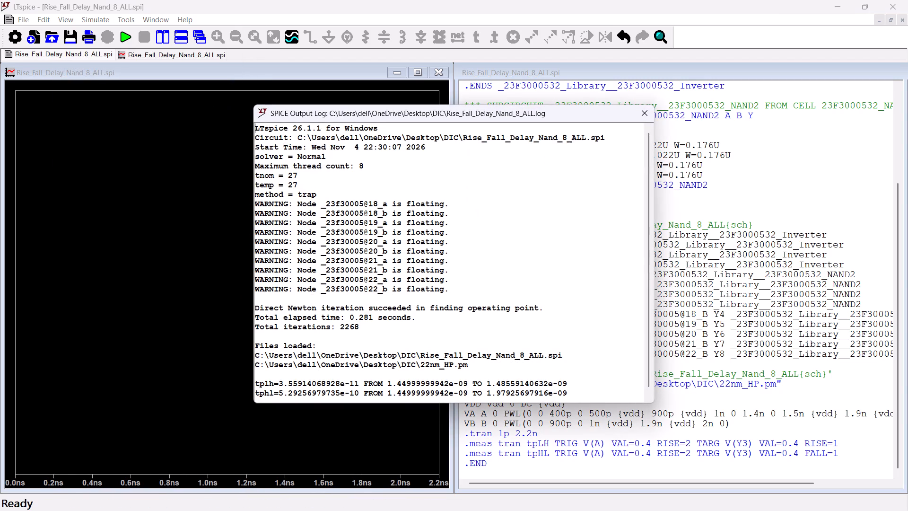
Copy the tplh value 3.55914068928e-11 from the log into the Rise Delay cell for fanout 3 in the Word table.
scroll(397, 431, down, 8)
drag(357, 377, 318, 379)
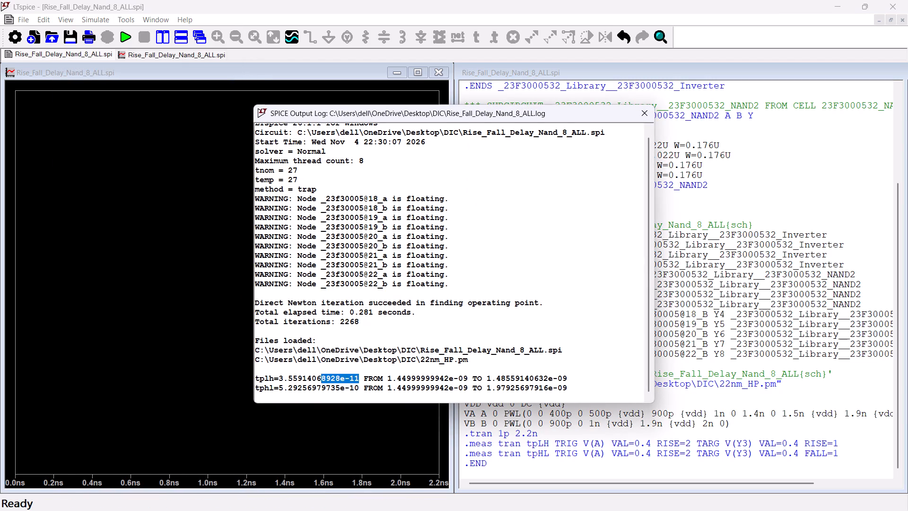
drag(318, 379, 280, 380)
key(ctrl+c)
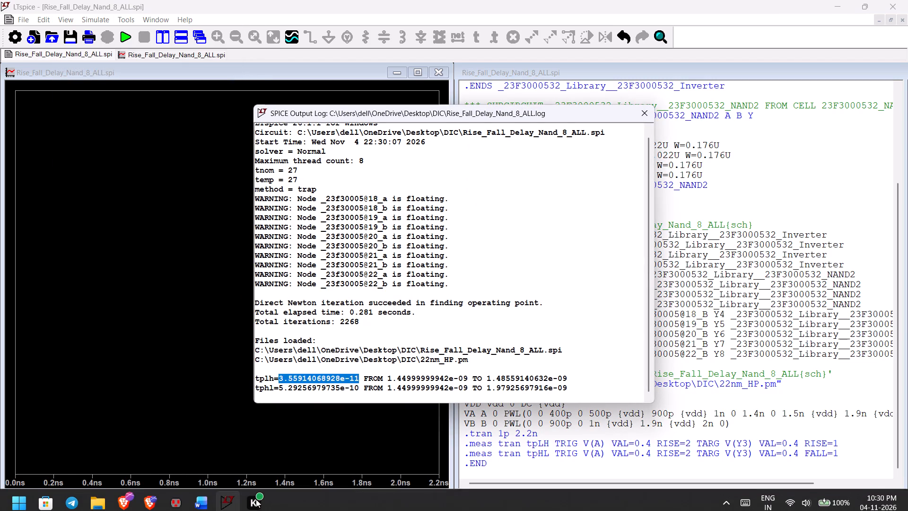
click(210, 493)
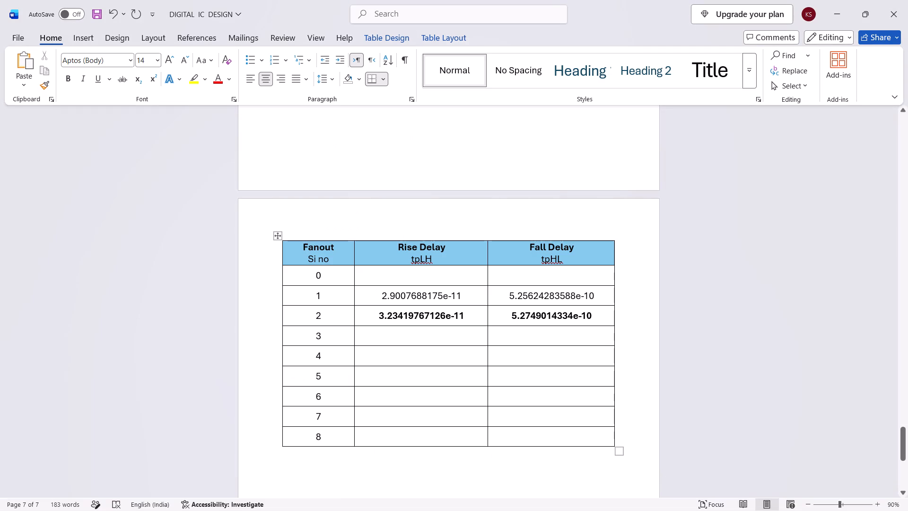
key(ctrl+v)
Copy the tphl value 5.29256979735e-10 from the LTspice log into the Fall Delay cell for fanout 3 in the Word table.
click(232, 495)
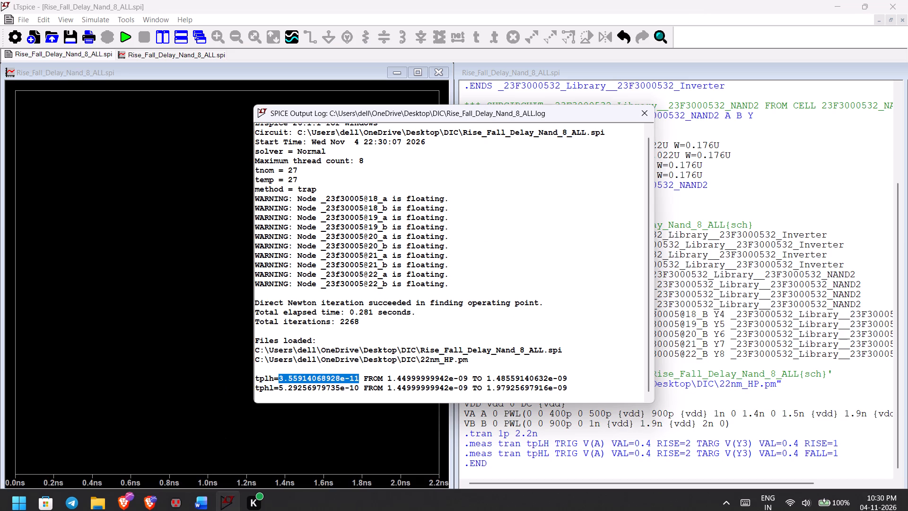
drag(359, 388, 278, 383)
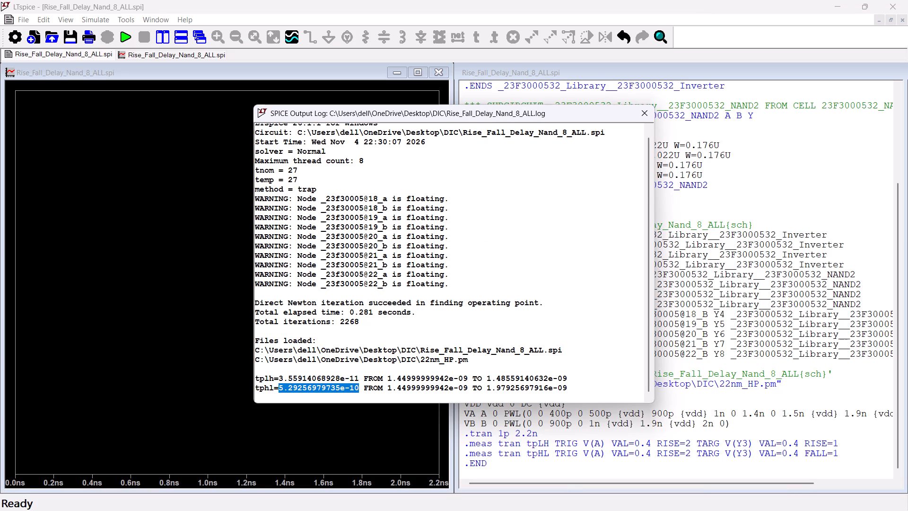
key(ctrl+c)
click(231, 494)
click(206, 493)
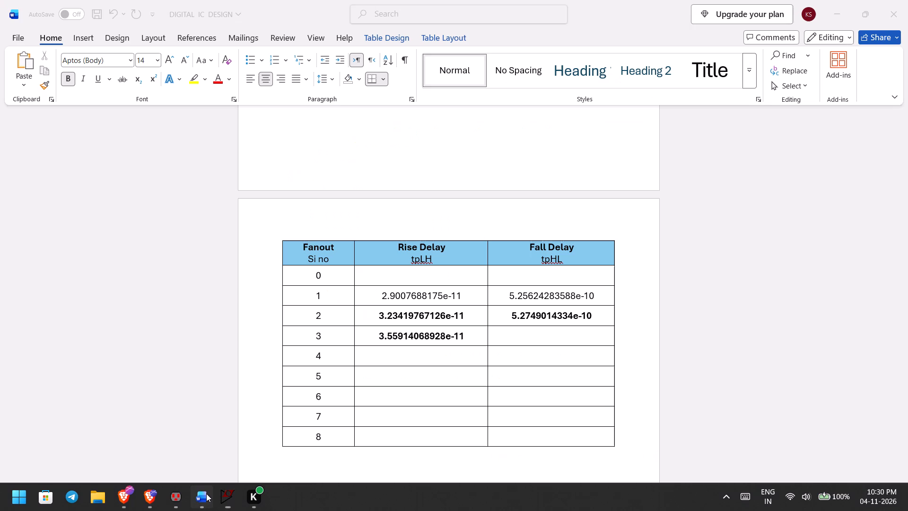
click(530, 340)
key(ctrl+v)
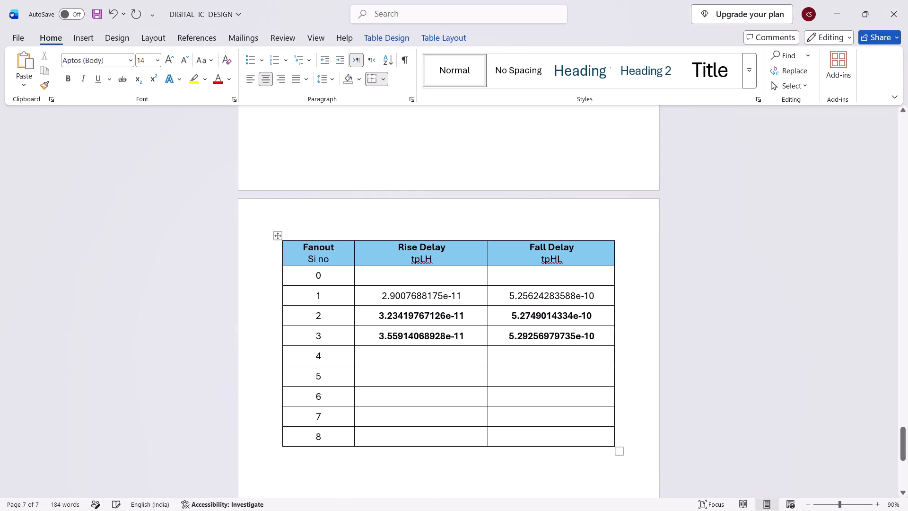
click(444, 358)
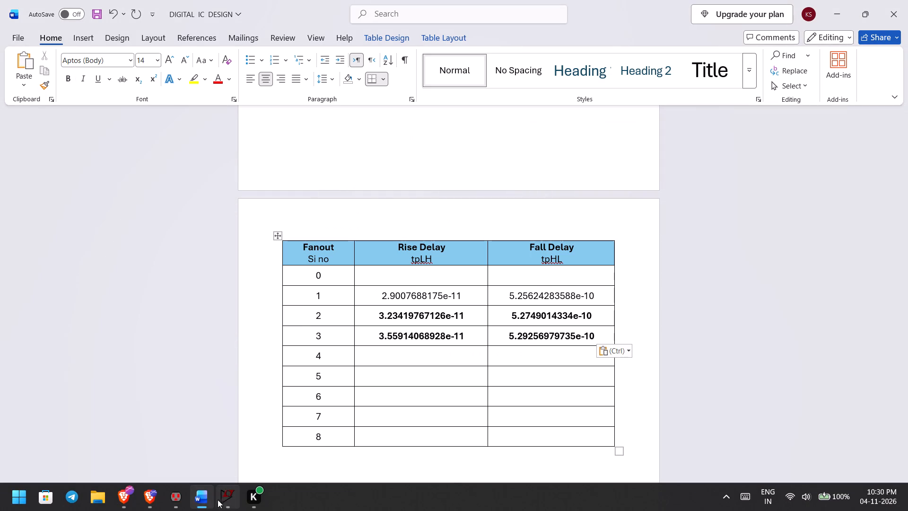
Switch to Electric and wire both inputs of the NAND2 gate driving Y4 to the shared output of the driver NAND2.
click(227, 500)
click(175, 497)
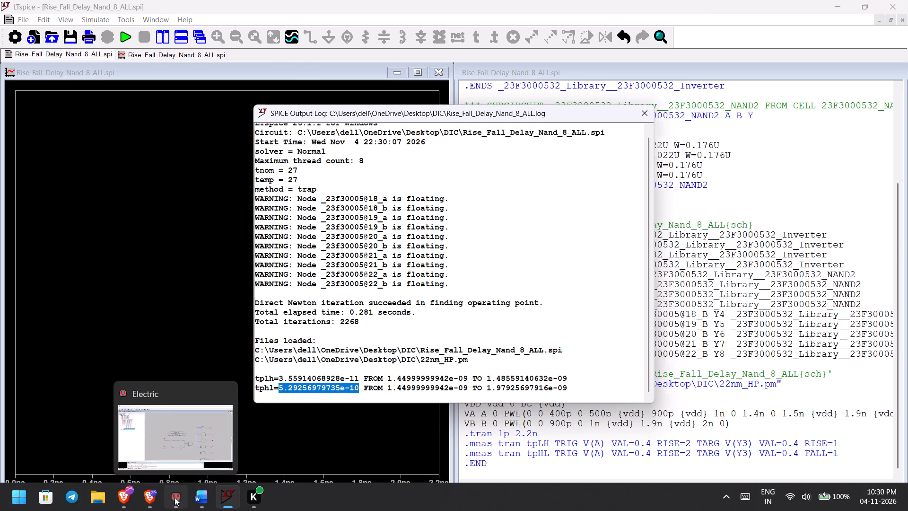
click(308, 270)
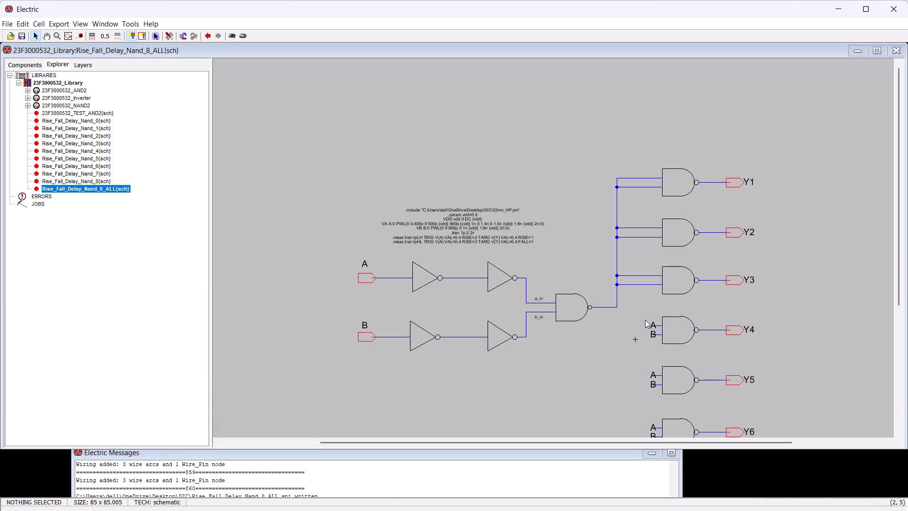
click(654, 326)
right_click(617, 307)
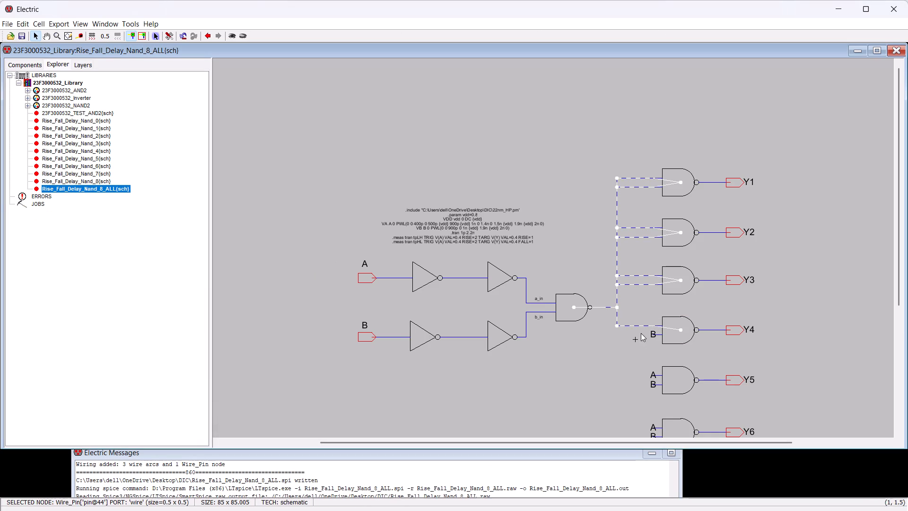
click(653, 334)
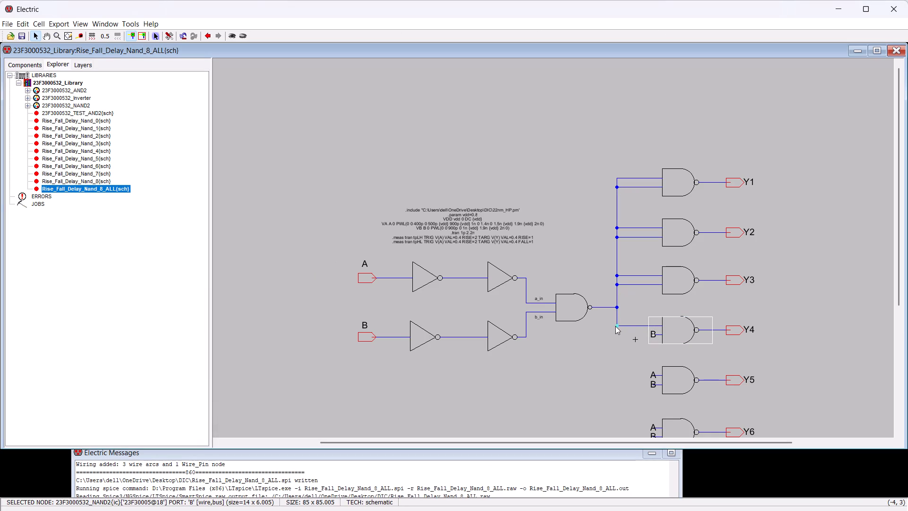
right_click(615, 326)
click(603, 362)
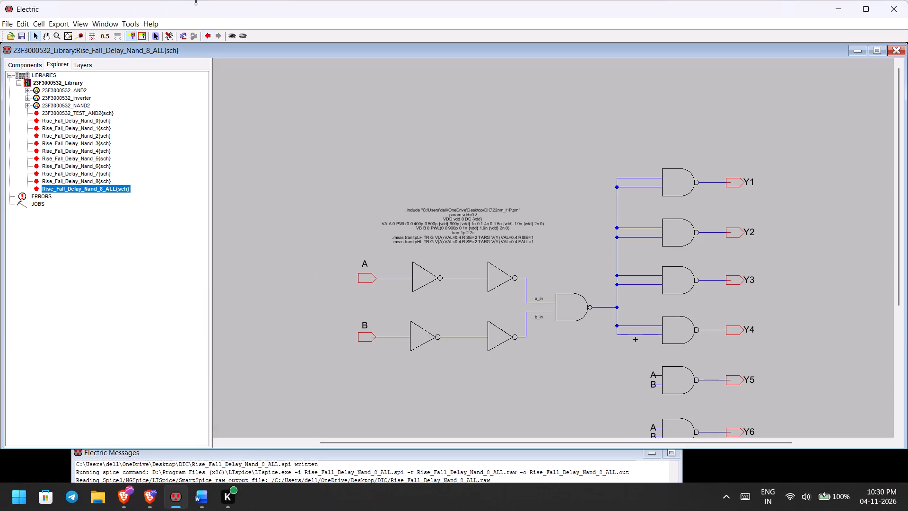
Write the Spice deck of the updated Rise_Fall_Delay_Nand_8_ALL schematic for simulation in LTspice.
click(131, 26)
click(237, 59)
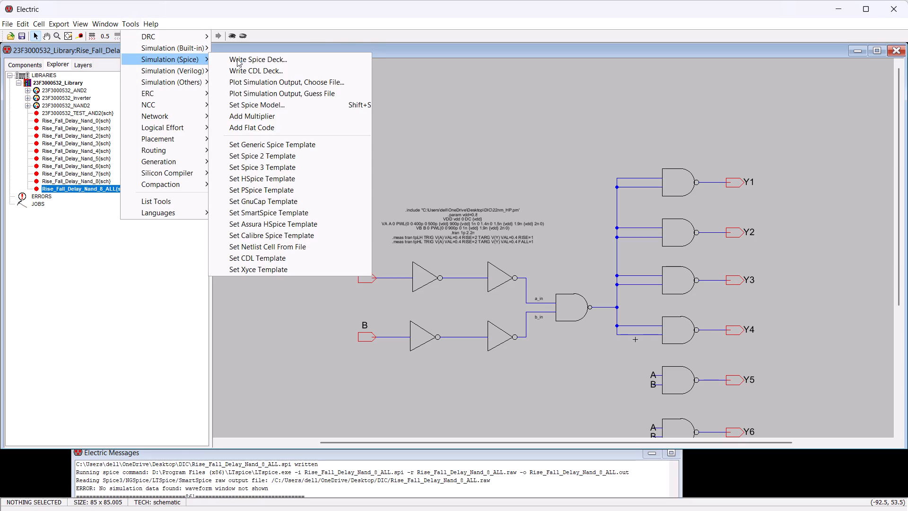
Change the target node of both the tpLH and tpHL measurement statements in the regenerated netlist to V(Y4).
scroll(239, 344, down, 4)
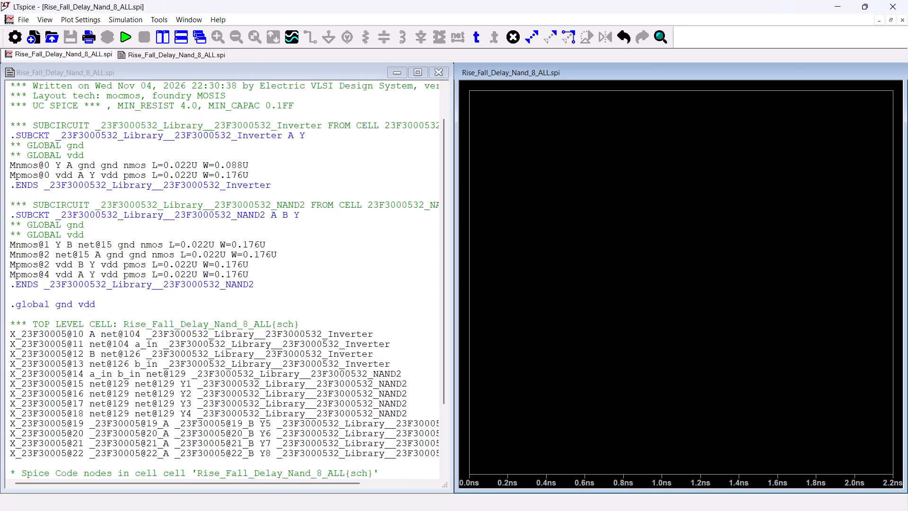
scroll(243, 382, down, 9)
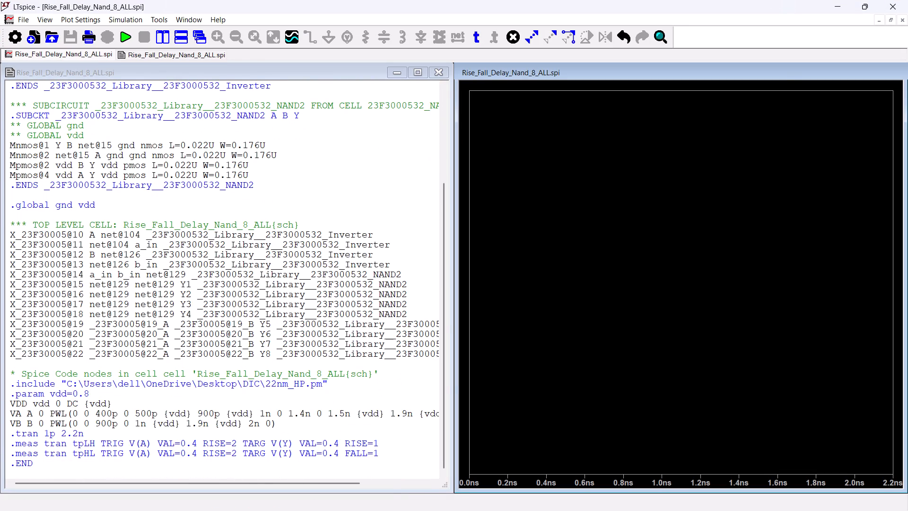
click(288, 442)
click(287, 436)
click(282, 427)
key(3)
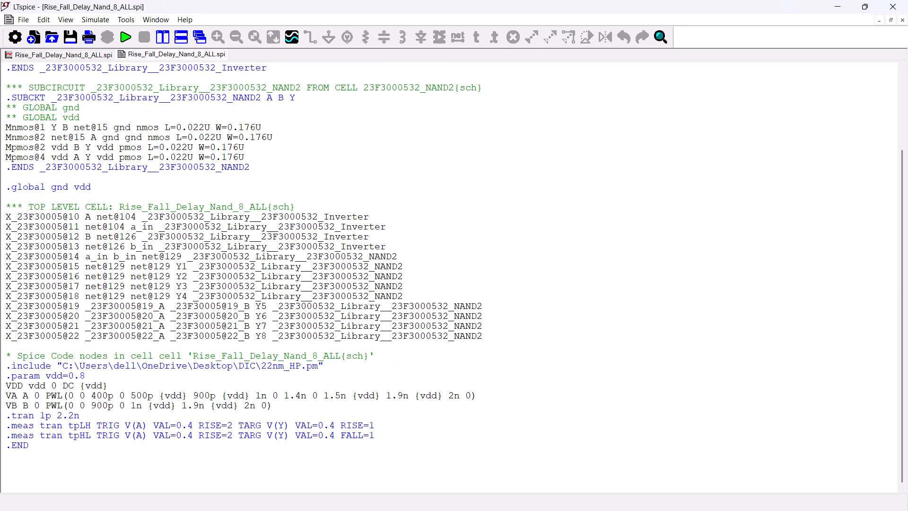
key(Menu)
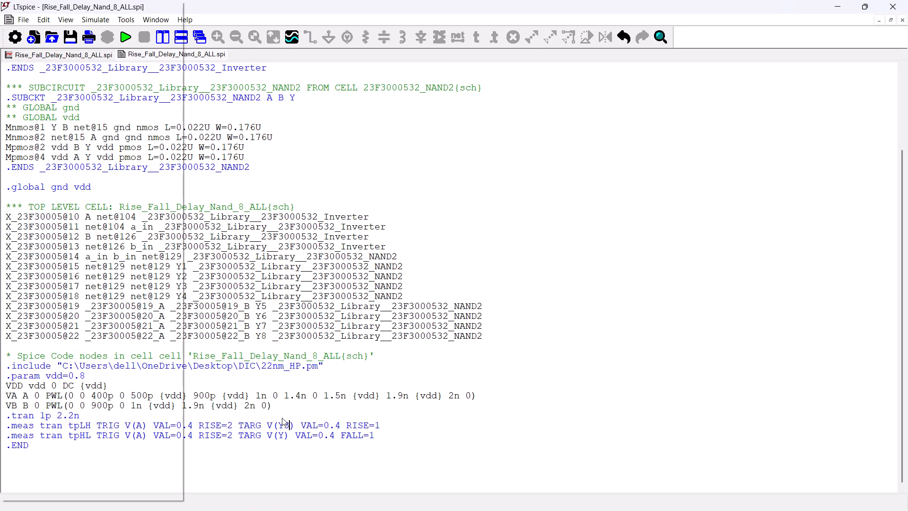
click(288, 425)
click(290, 424)
key(BackSpace)
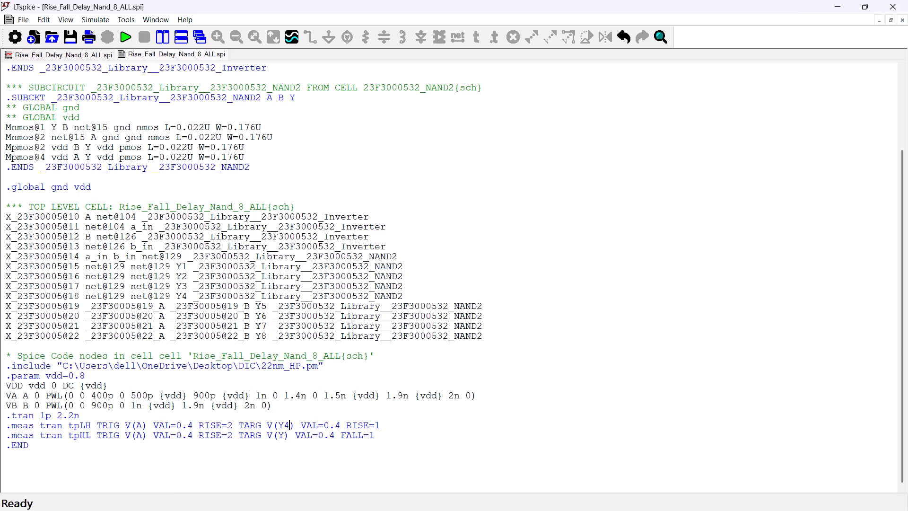
key(4)
click(283, 435)
key(4)
Run the transient simulation of the fan-out 4 netlist and open its SPICE output log.
click(125, 38)
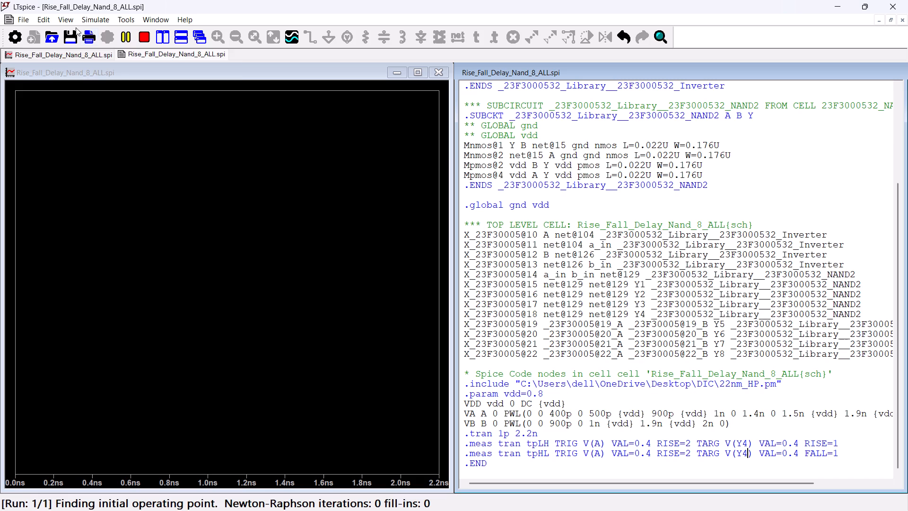
click(70, 21)
click(122, 72)
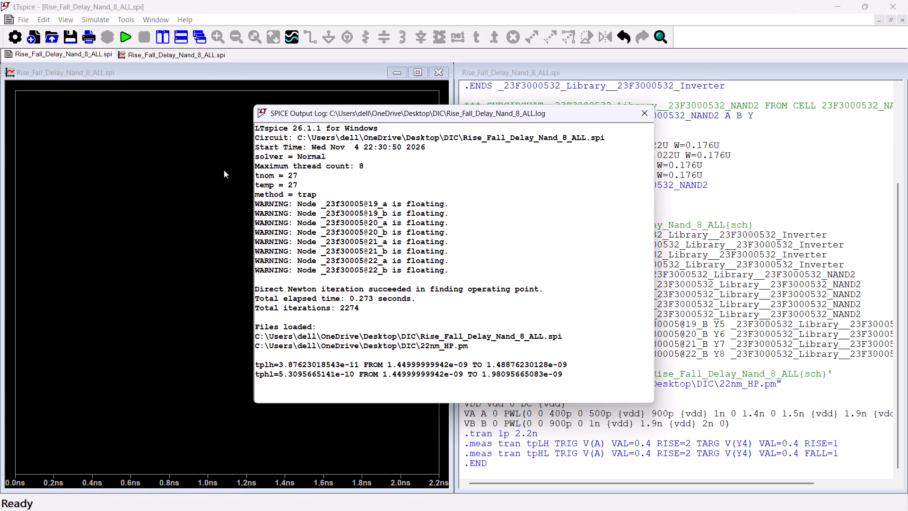
Copy the tplh value 3.87623018543e-11 from the log into the Rise Delay cell for fanout 4 in the Word table.
drag(357, 363, 275, 363)
click(340, 369)
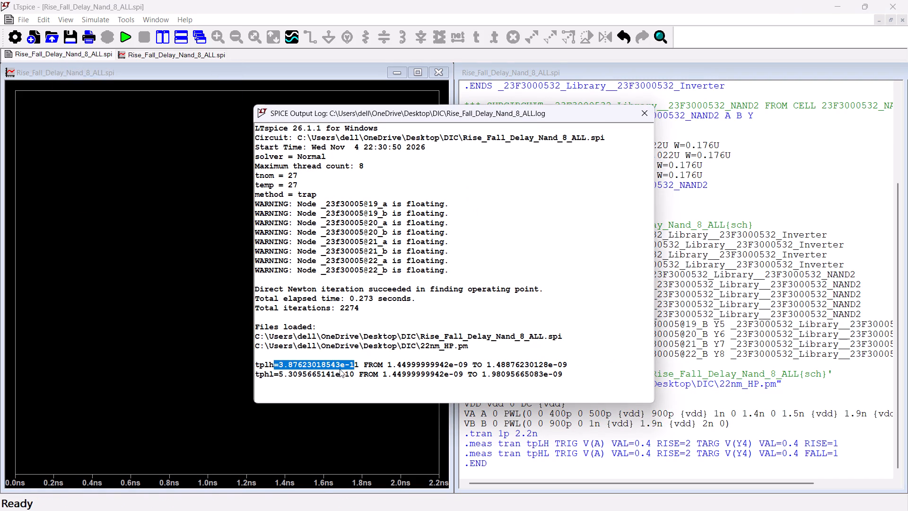
drag(359, 361, 280, 364)
drag(280, 364, 279, 364)
key(ctrl+c)
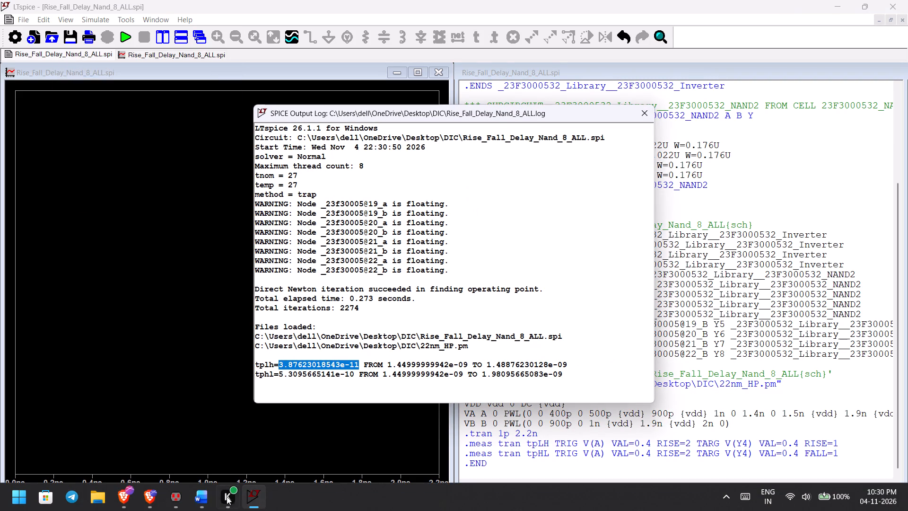
click(196, 493)
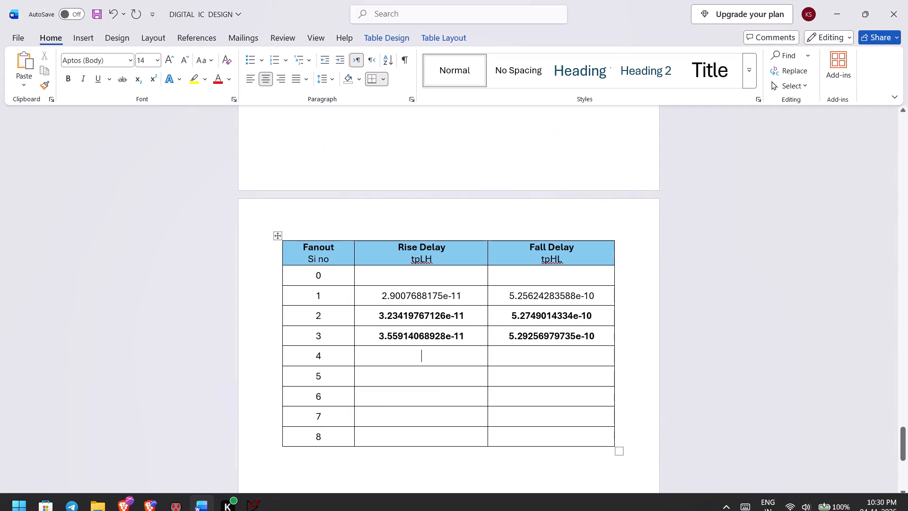
click(457, 357)
key(ctrl+v)
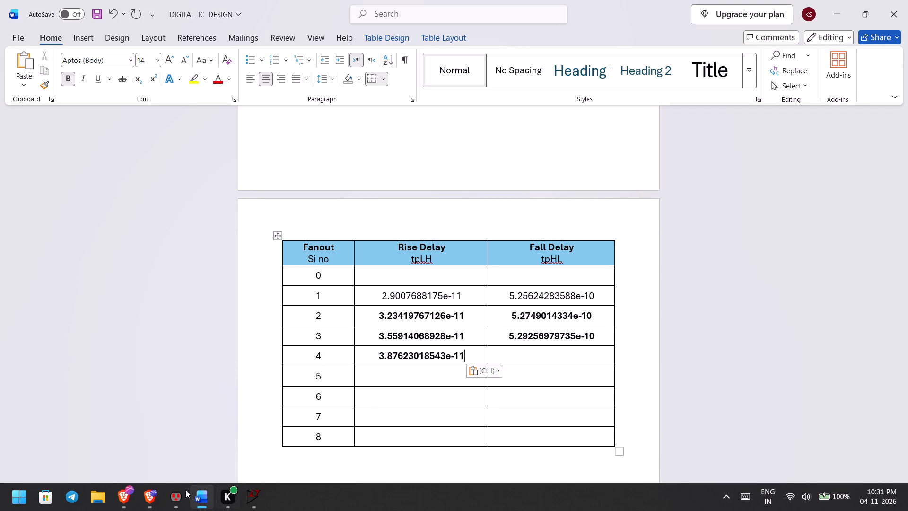
Switch to the Brave browser and review the Assignment 1 page's evaluation, submission and gate-size requirements.
click(152, 493)
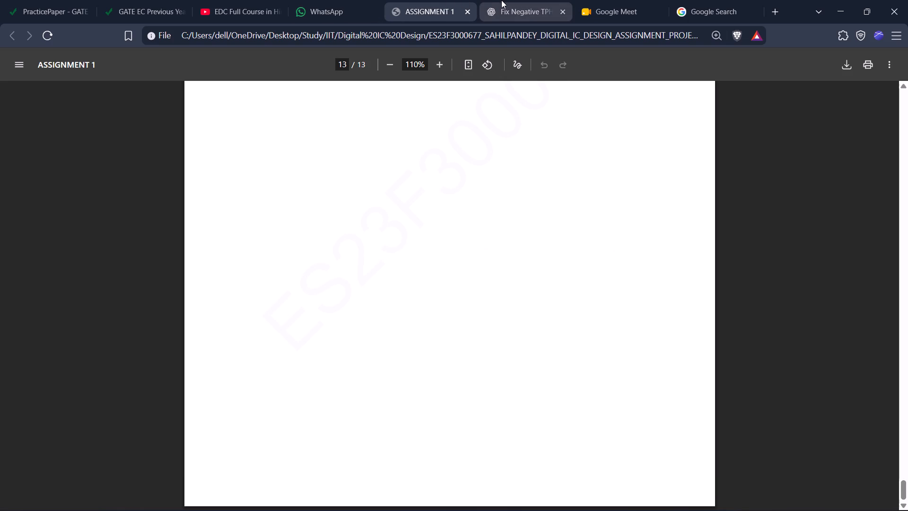
click(121, 500)
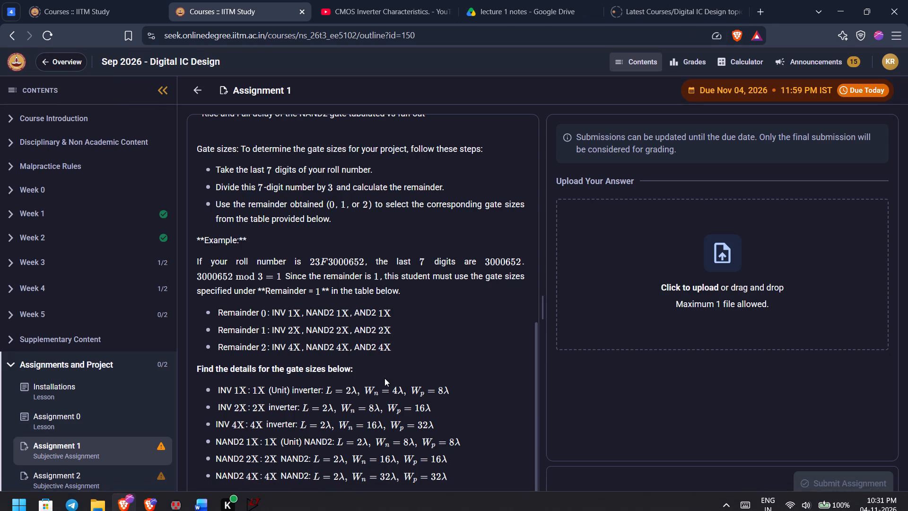
scroll(388, 305, up, 3)
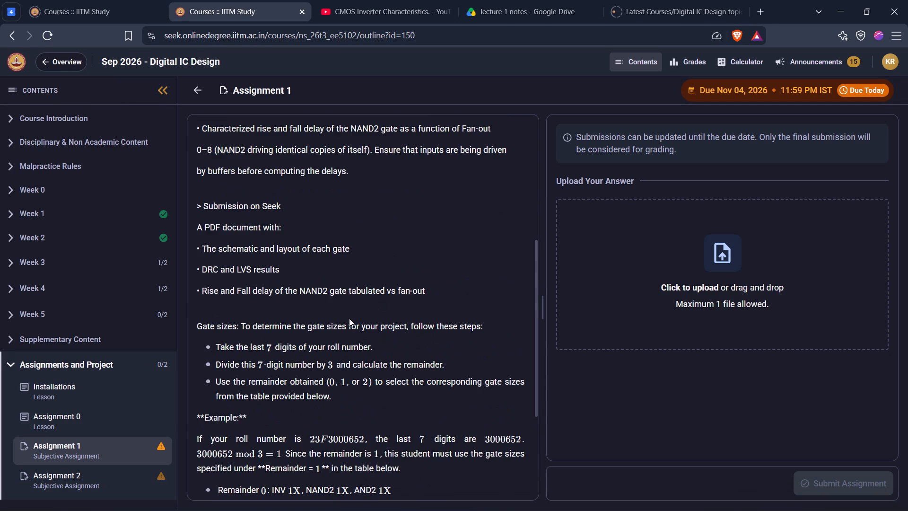
scroll(349, 318, up, 3)
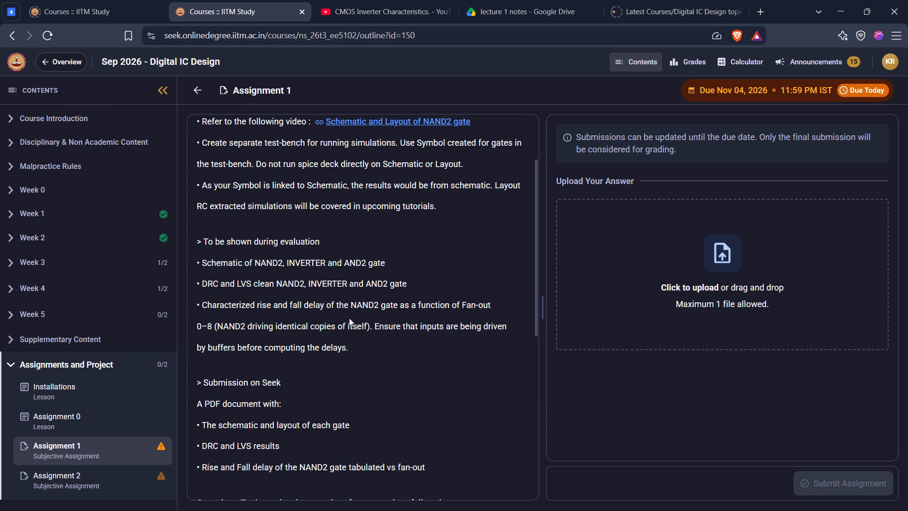
scroll(349, 317, up, 1)
scroll(348, 316, down, 10)
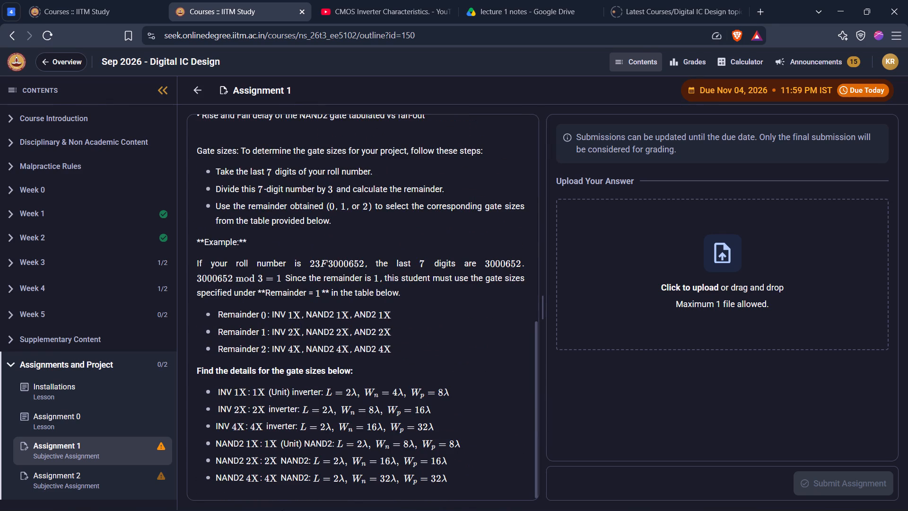
Copy the tphl value 5.3095665141e-10 from the LTspice output log into the Fall Delay cell for fanout 4 in the Word table.
click(251, 501)
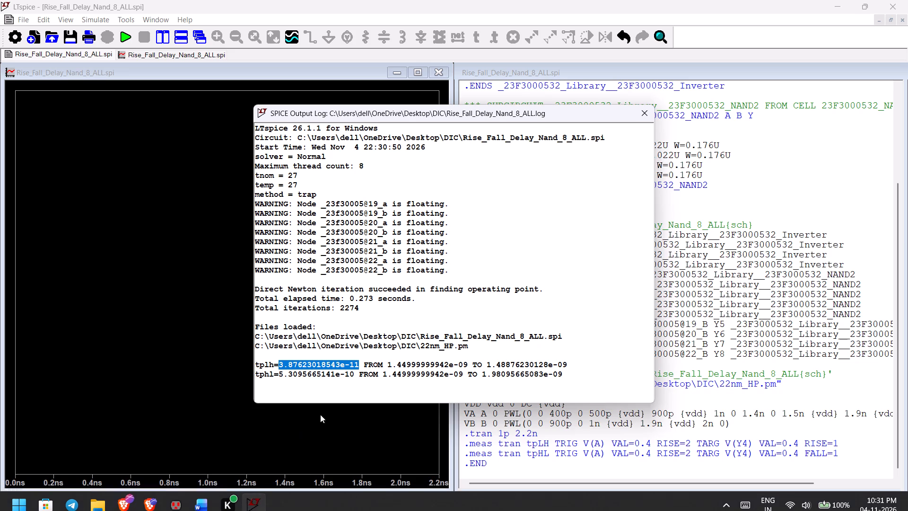
drag(353, 376, 279, 376)
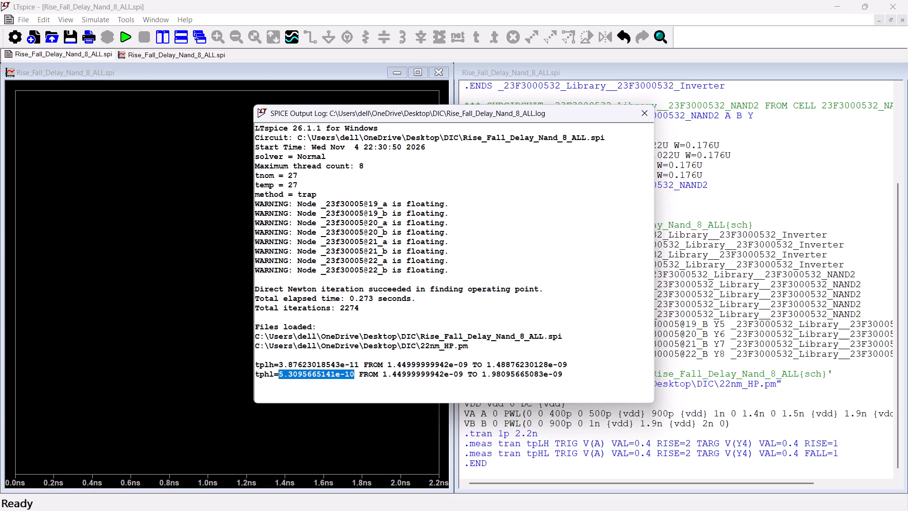
drag(279, 376, 279, 375)
key(ctrl+c)
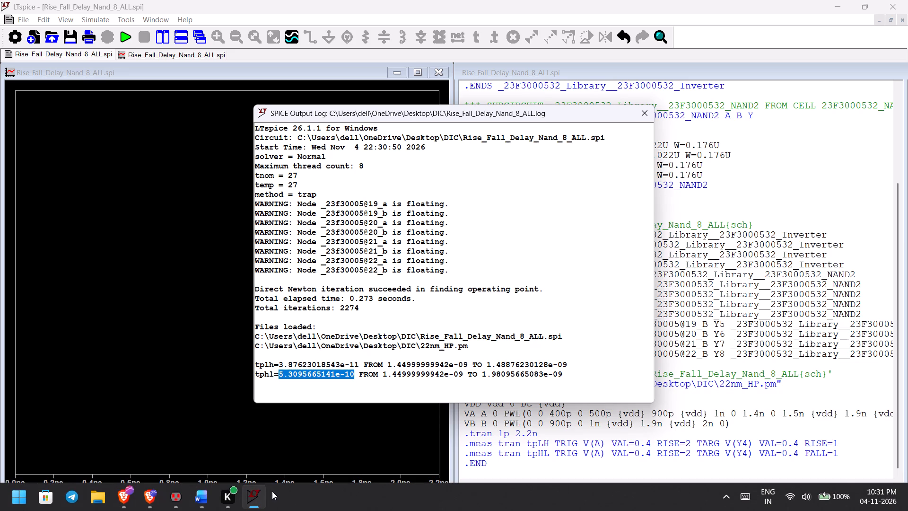
click(184, 492)
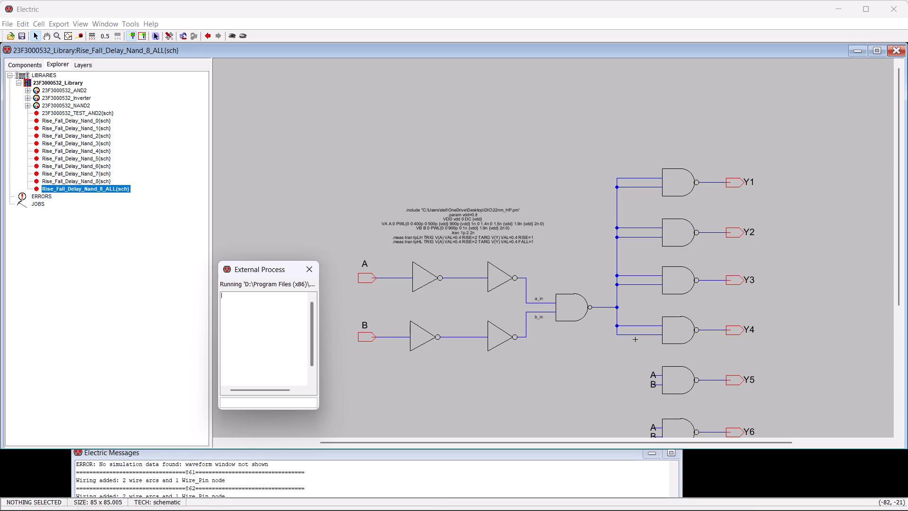
click(196, 493)
click(523, 352)
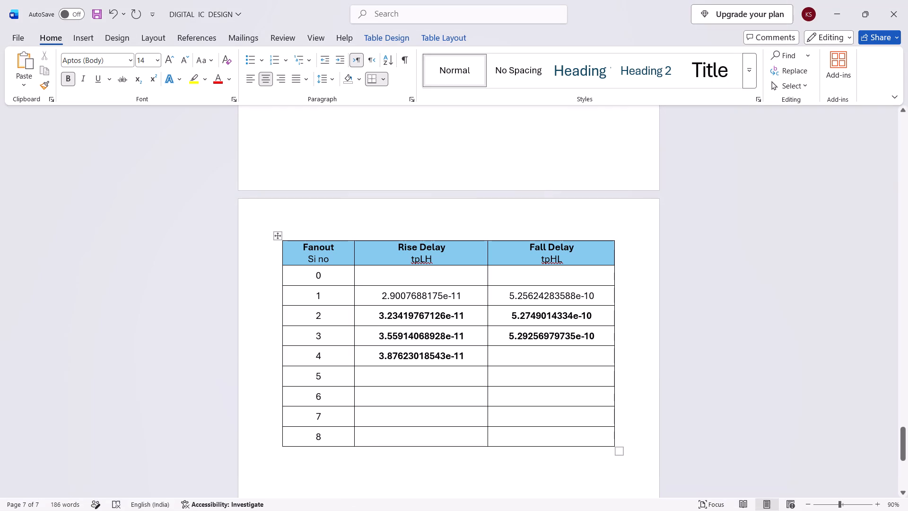
key(ctrl+v)
click(445, 385)
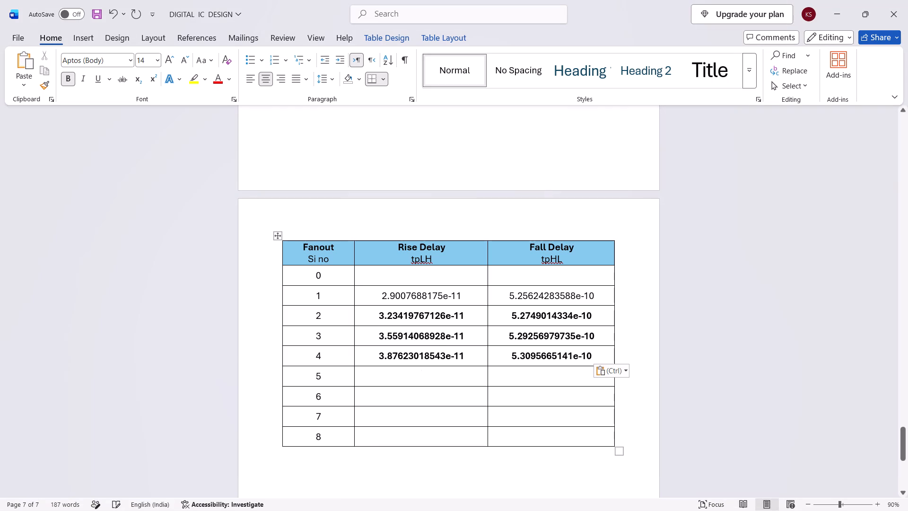
click(448, 374)
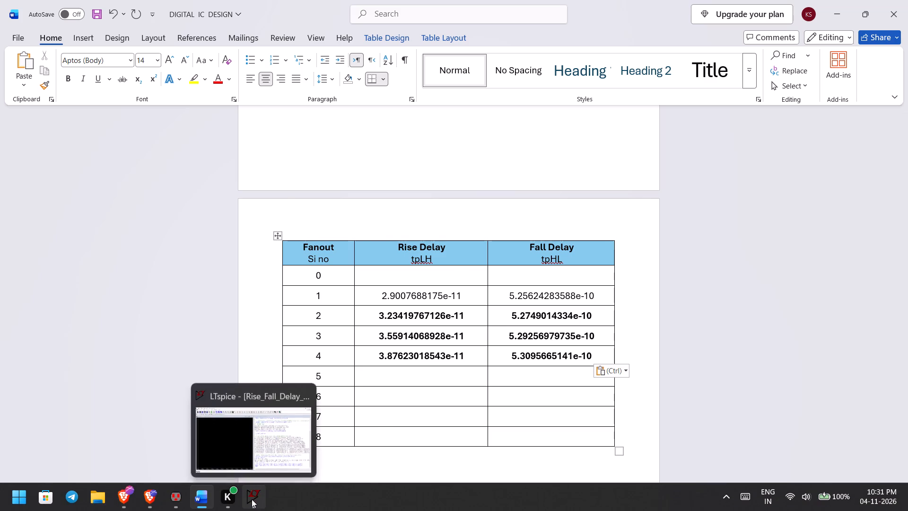
Switch to Electric and dismiss the External Process window over the Rise_Fall_Delay_Nand_8_ALL schematic.
click(252, 499)
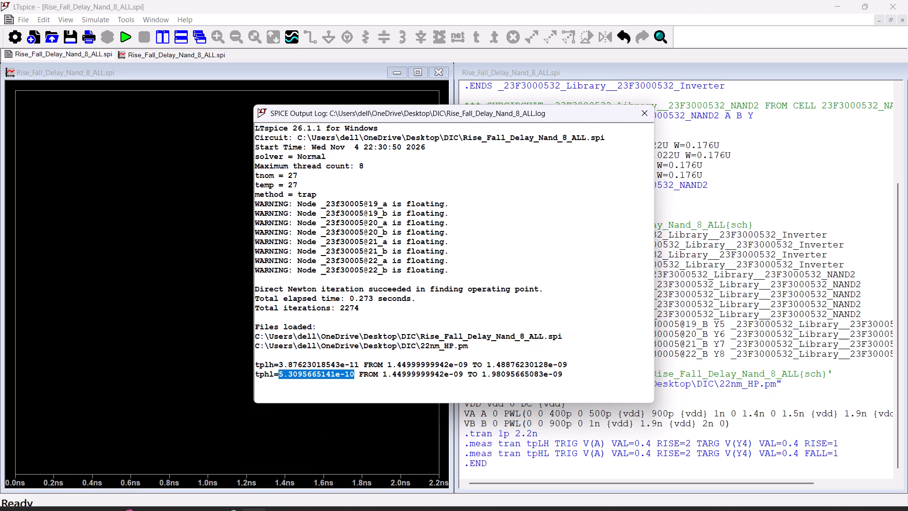
click(170, 494)
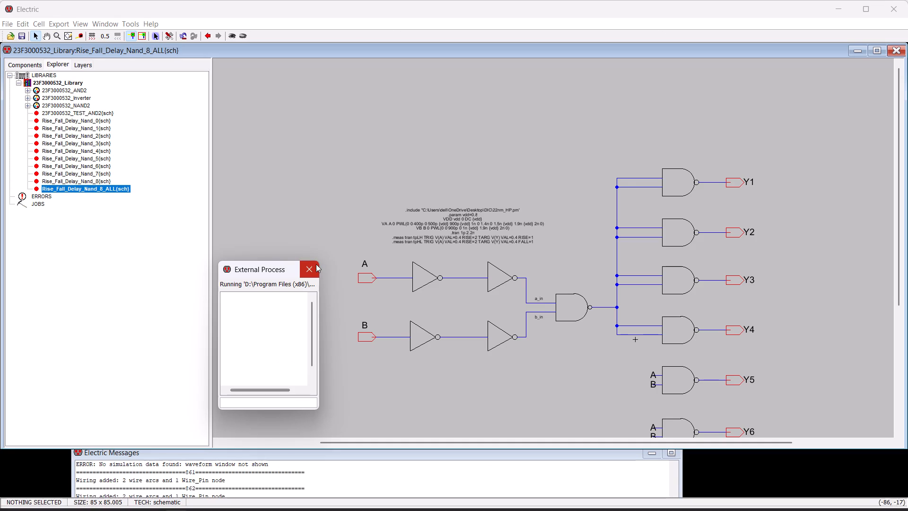
click(312, 268)
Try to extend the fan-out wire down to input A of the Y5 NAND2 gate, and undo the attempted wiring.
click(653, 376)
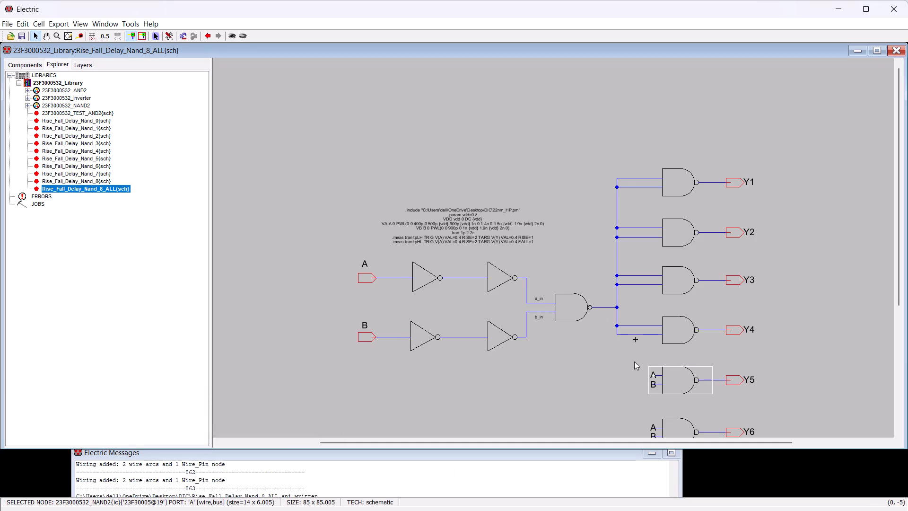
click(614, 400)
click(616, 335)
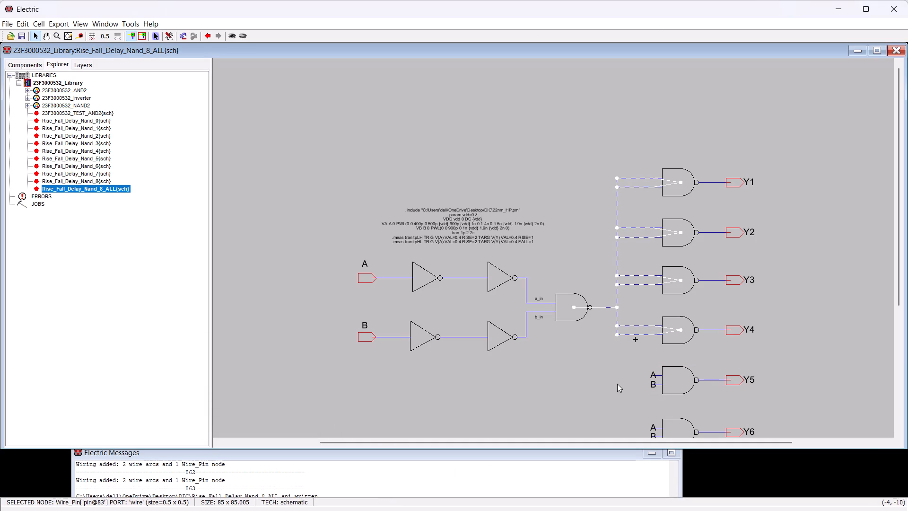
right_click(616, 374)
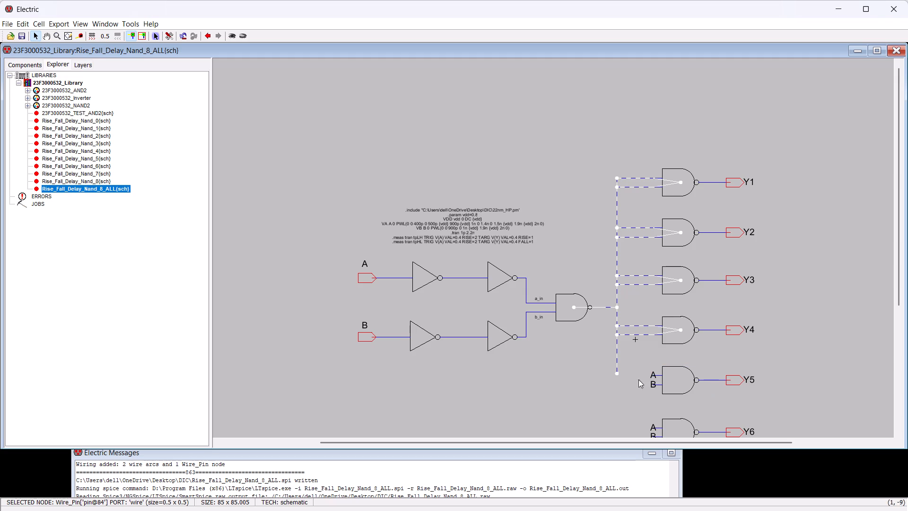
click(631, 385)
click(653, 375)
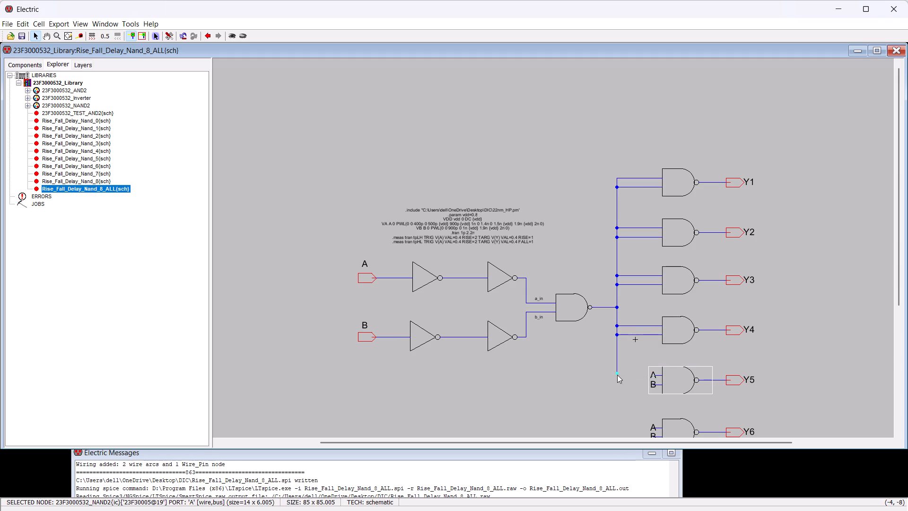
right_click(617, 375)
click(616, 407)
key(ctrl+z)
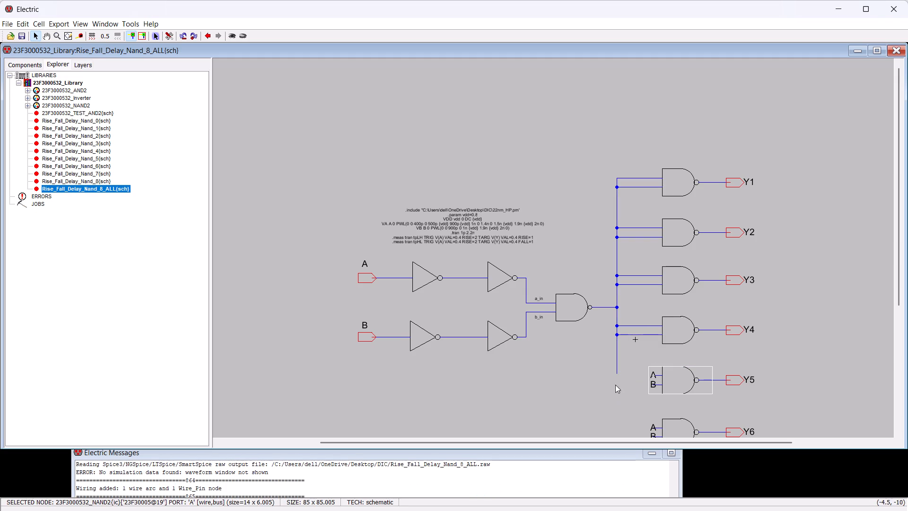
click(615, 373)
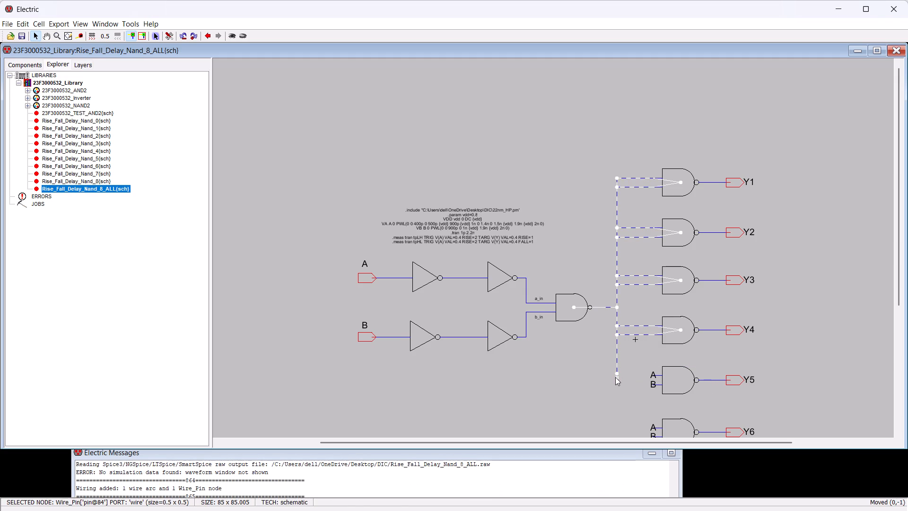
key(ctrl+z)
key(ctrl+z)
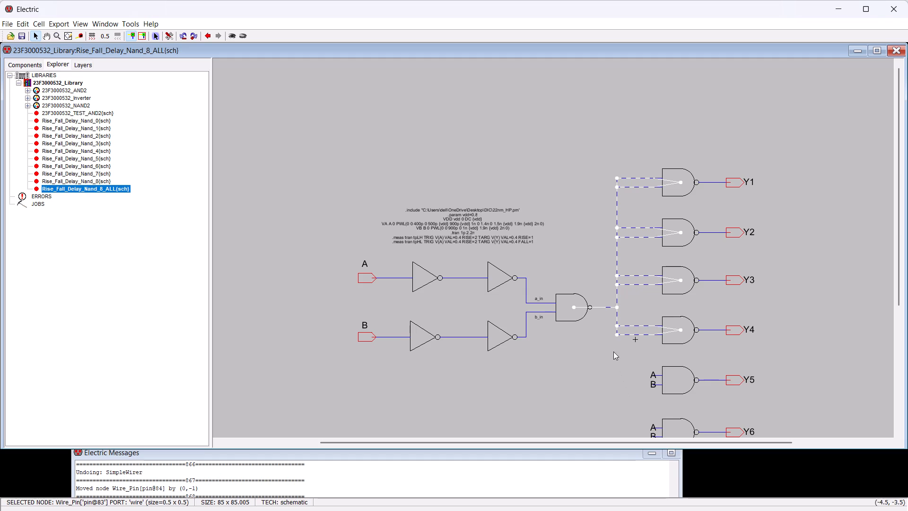
Extend the driver NAND2's output wire downward from the Y4 branch and connect it to both inputs of the Y5 NAND2 gate.
click(615, 357)
click(617, 335)
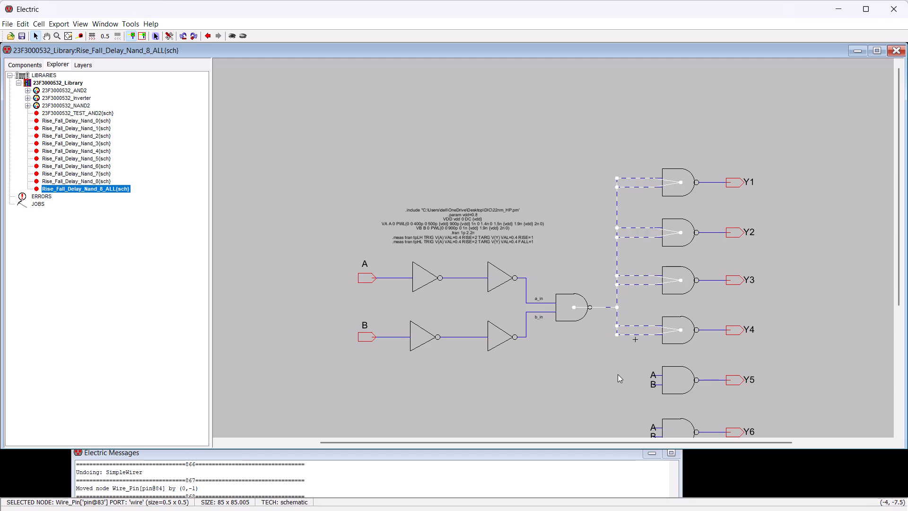
right_click(615, 375)
click(615, 404)
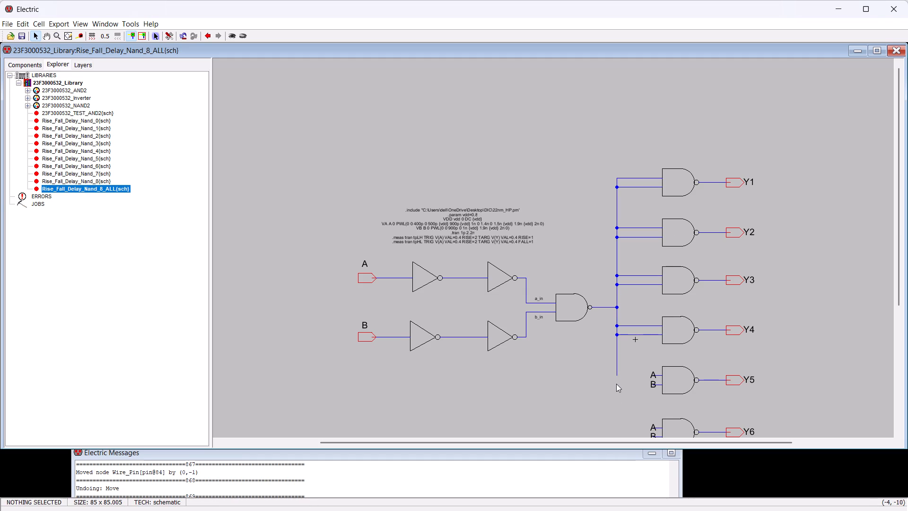
click(616, 375)
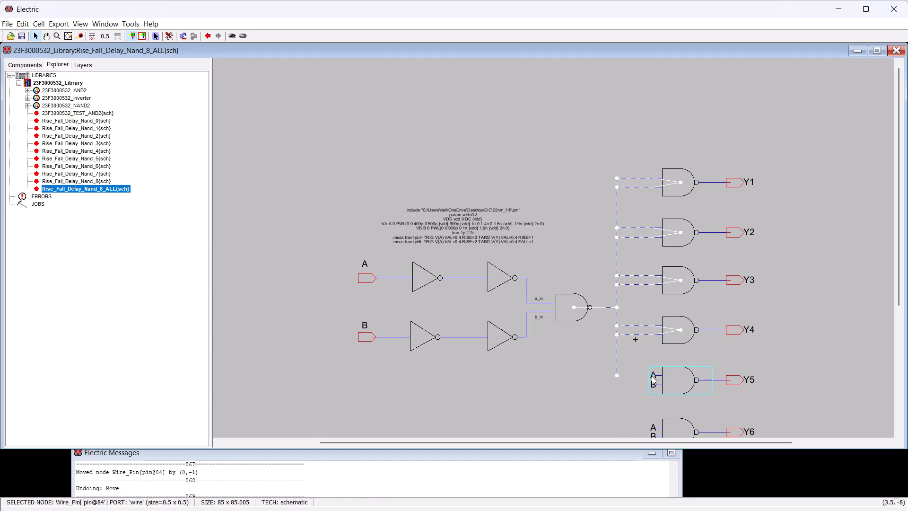
right_click(652, 376)
click(614, 401)
click(653, 385)
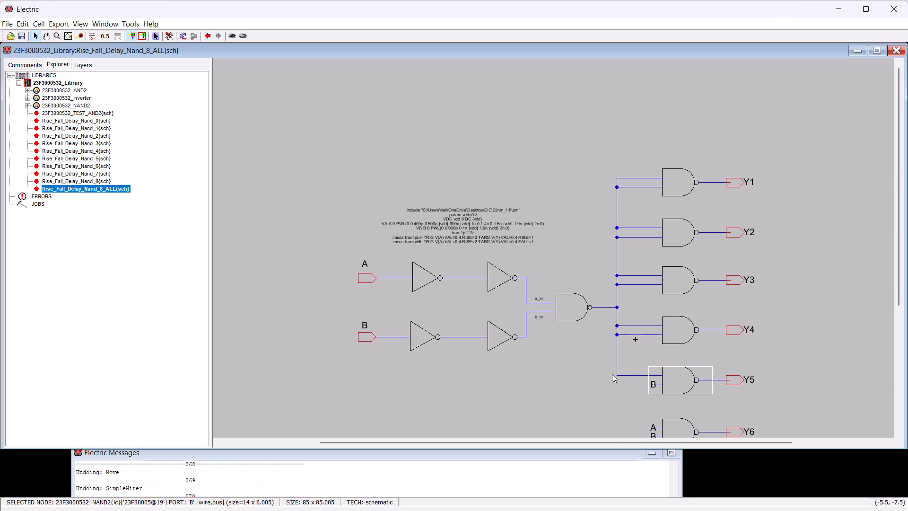
right_click(618, 375)
click(594, 410)
Write the SPICE deck of the fan-out 5 schematic and launch it in LTspice.
scroll(594, 410, down, 3)
scroll(573, 378, up, 1)
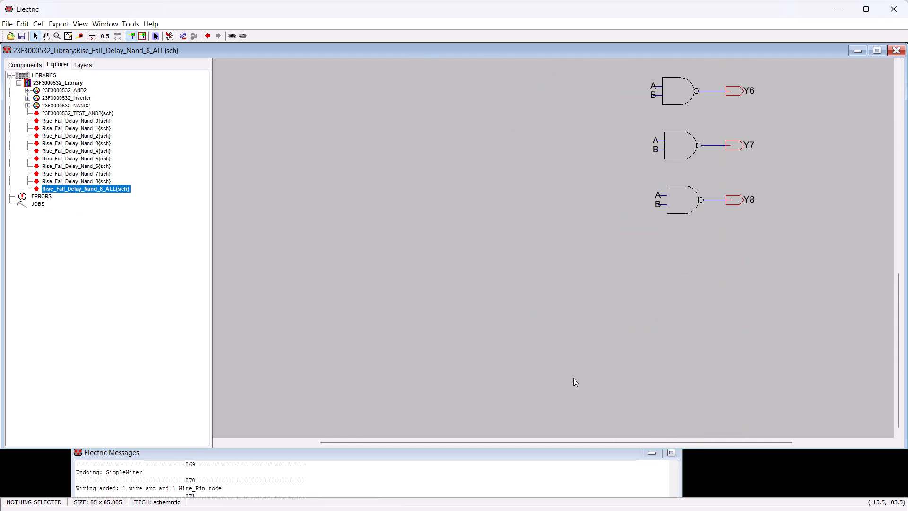
scroll(573, 378, up, 1)
click(123, 21)
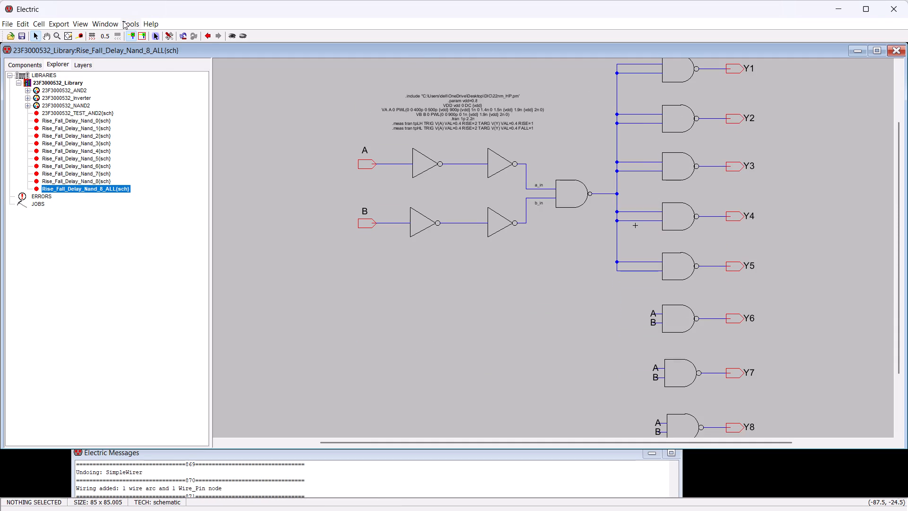
click(232, 54)
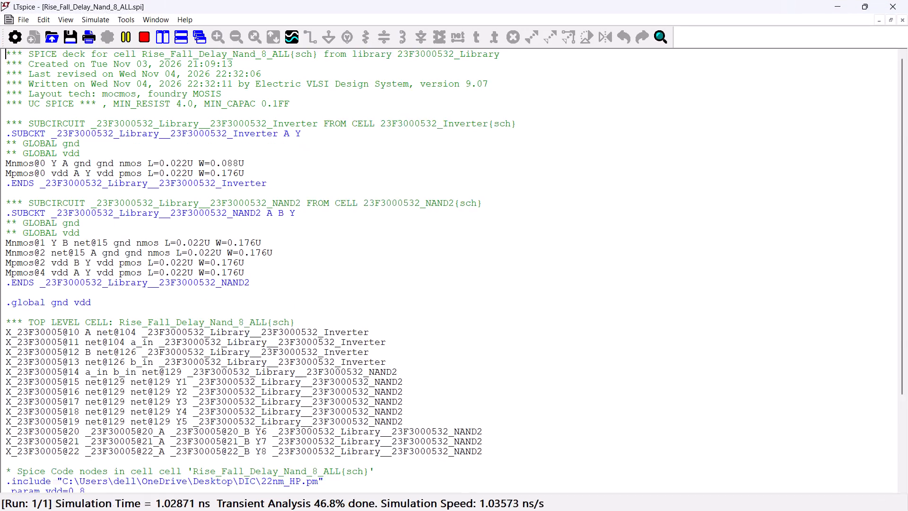
Change the target node of both the tpLH and tpHL measurement statements in the regenerated netlist to V(Y5).
scroll(192, 363, down, 20)
scroll(192, 363, down, 1)
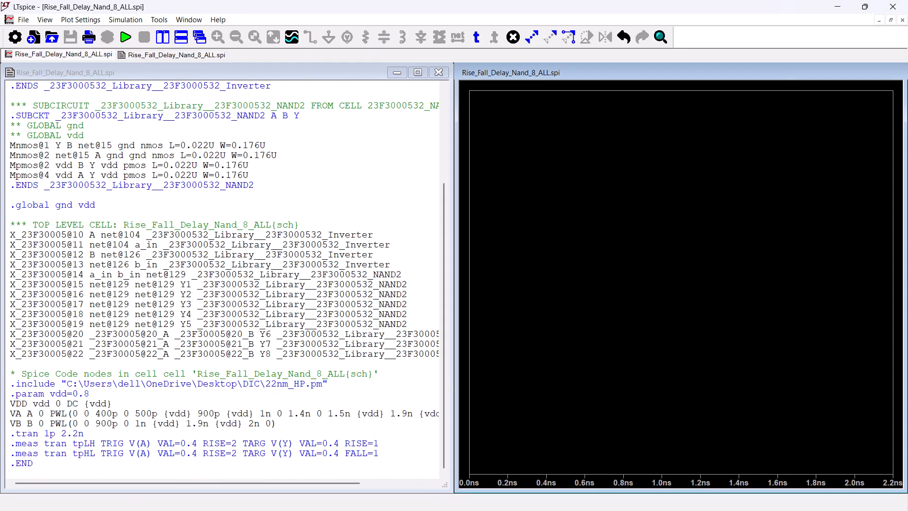
click(288, 441)
click(283, 424)
key(5)
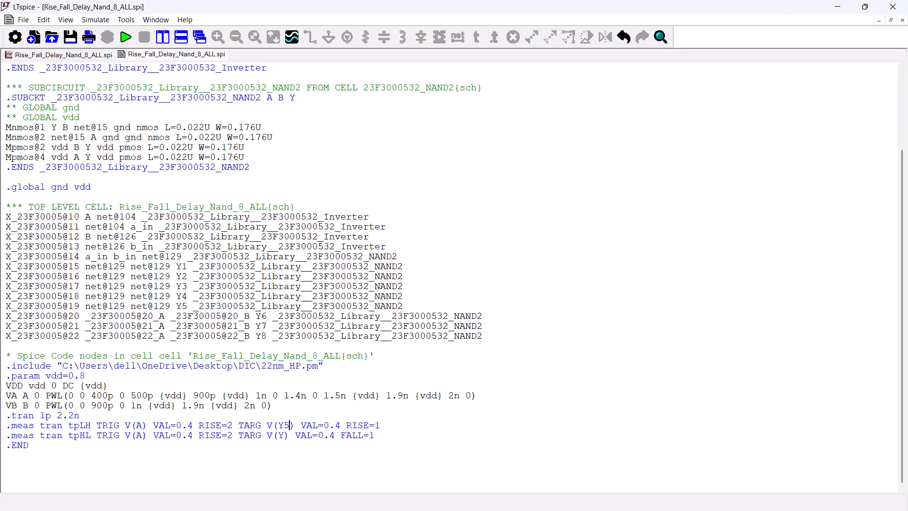
click(278, 440)
click(285, 436)
key(5)
Run the transient simulation of the fan-out 5 netlist and open its SPICE output log.
click(122, 44)
click(60, 18)
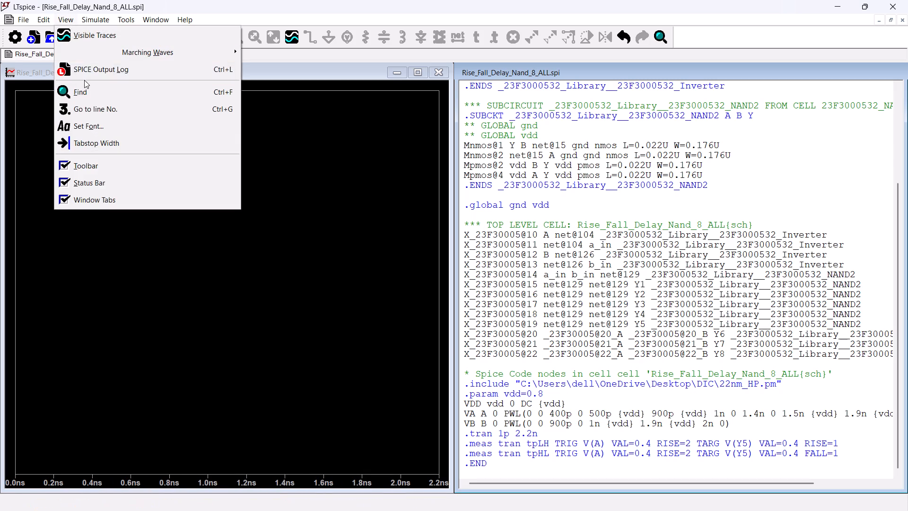
click(89, 68)
Copy the tplh value 4.18959114831e-11 from the log into the Rise Delay cell for fanout 5 in the Word table.
drag(358, 341, 345, 343)
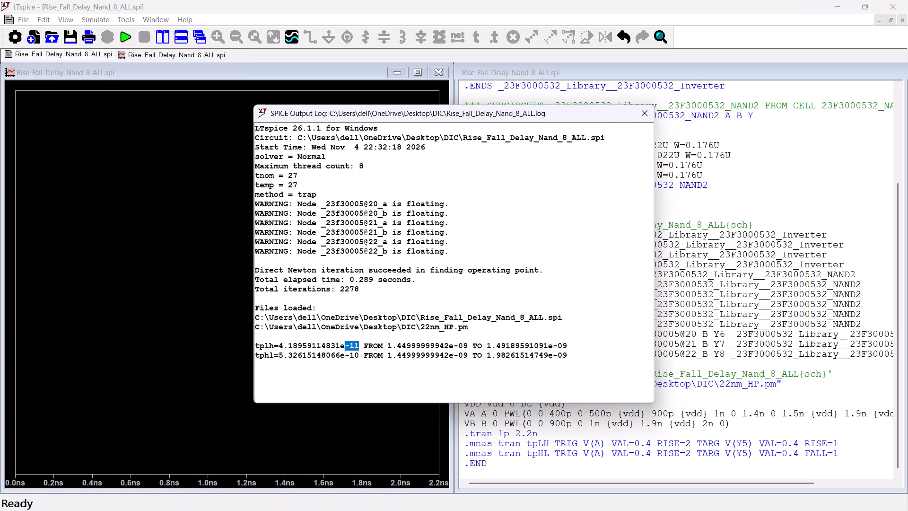
drag(345, 343, 278, 345)
key(ctrl+c)
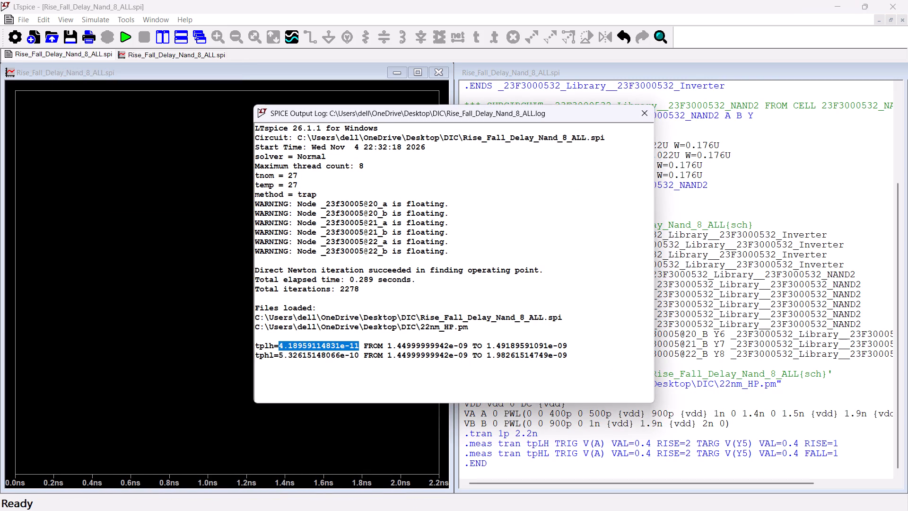
click(207, 493)
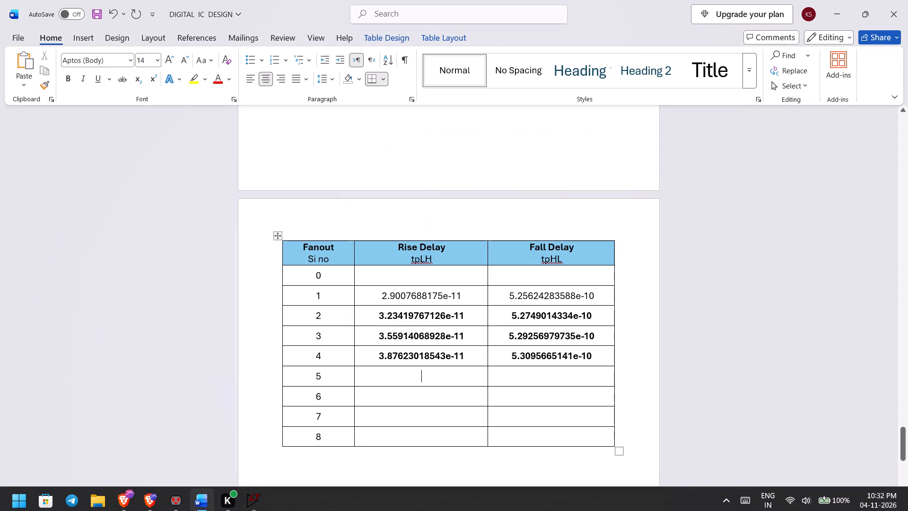
key(ctrl+v)
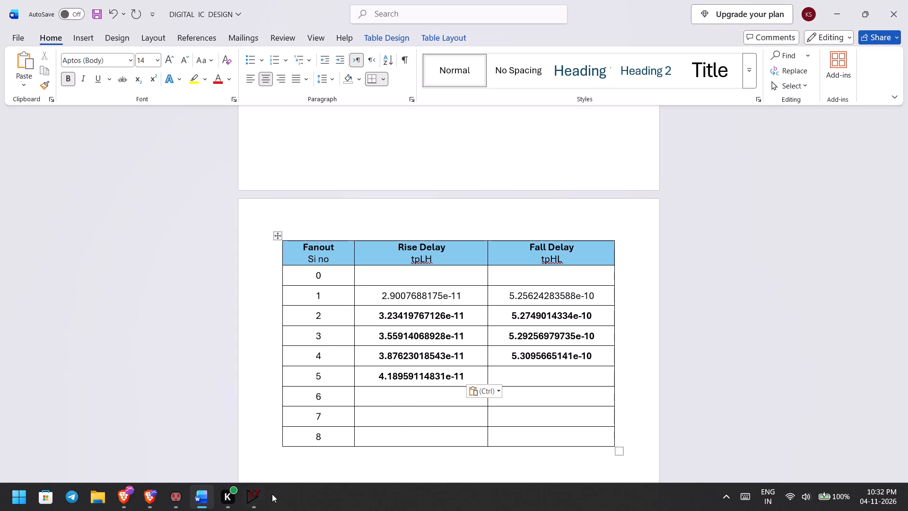
Copy the tphl value 5.32615148066e-10 from the LTspice log into the Fall Delay cell for fanout 5 in the Word table.
click(259, 491)
drag(358, 354, 342, 354)
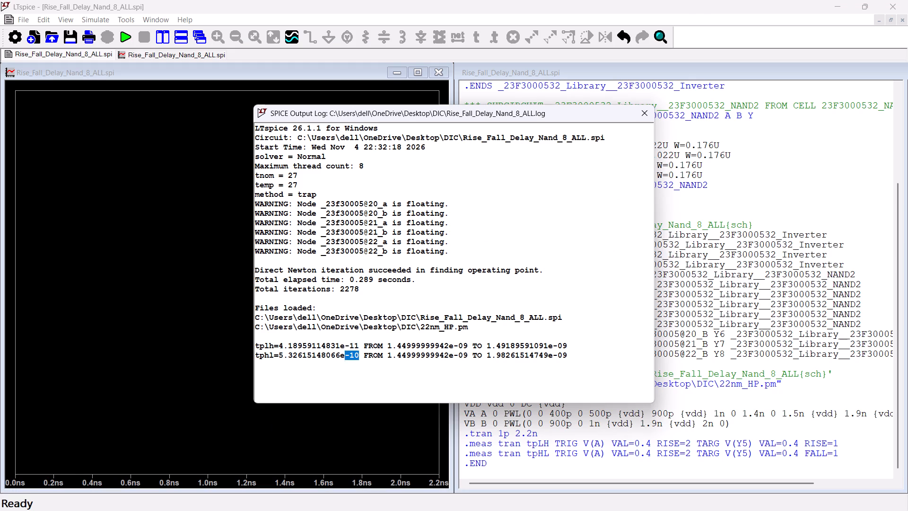
drag(342, 354, 278, 353)
key(ctrl+c)
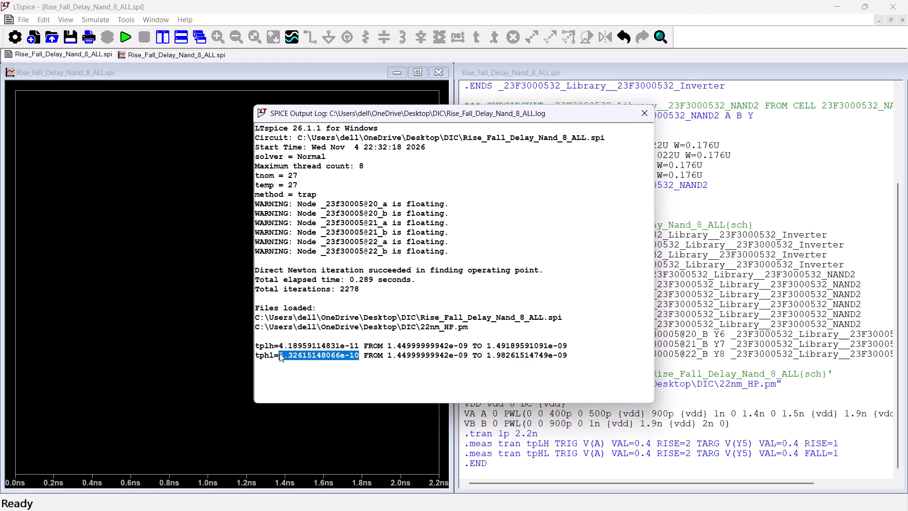
click(208, 493)
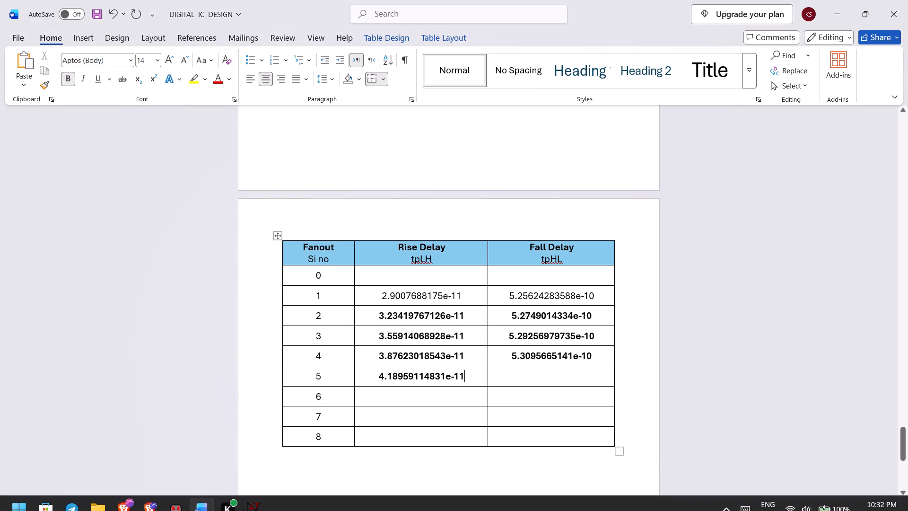
click(559, 374)
key(ctrl+v)
click(437, 398)
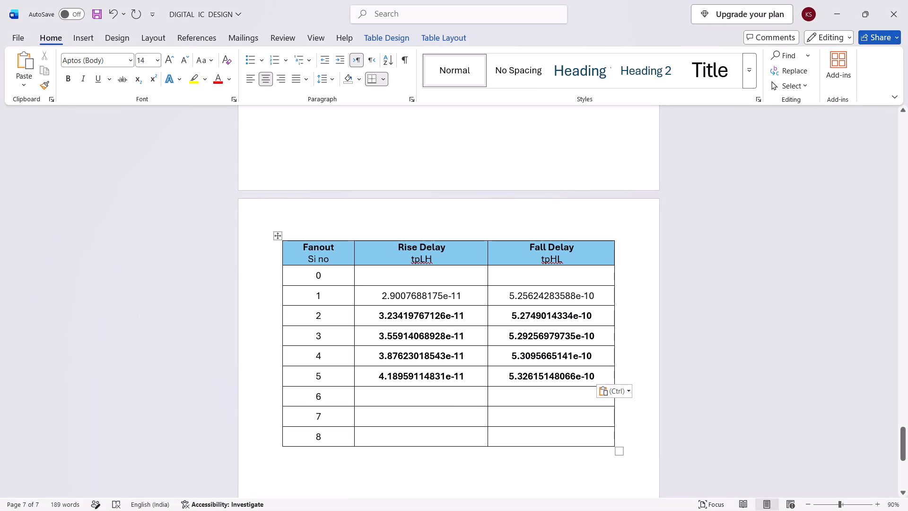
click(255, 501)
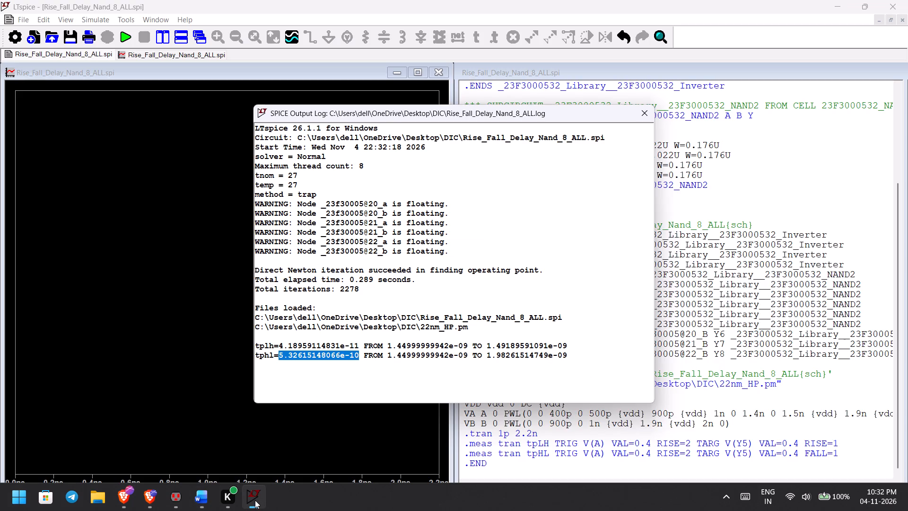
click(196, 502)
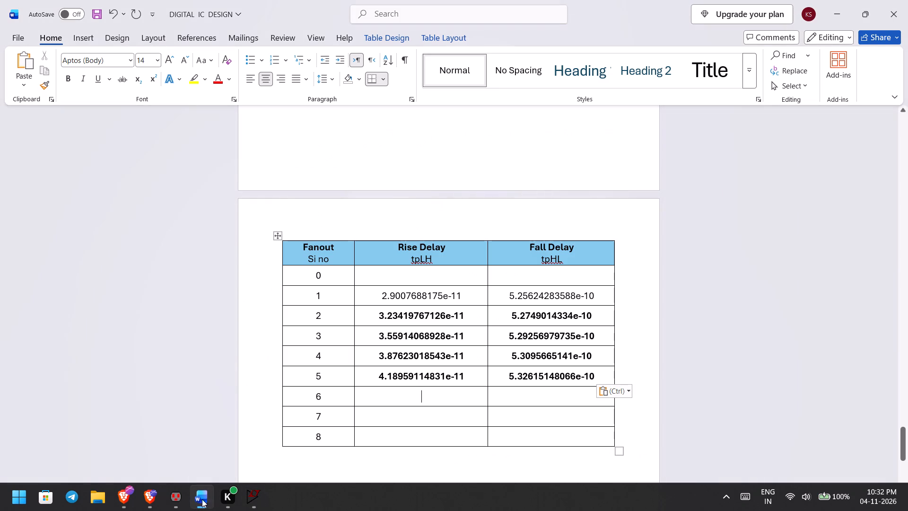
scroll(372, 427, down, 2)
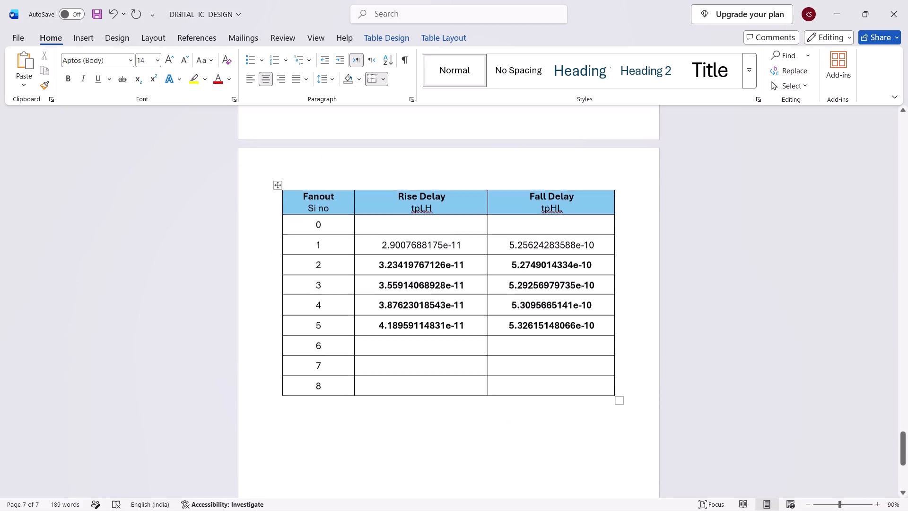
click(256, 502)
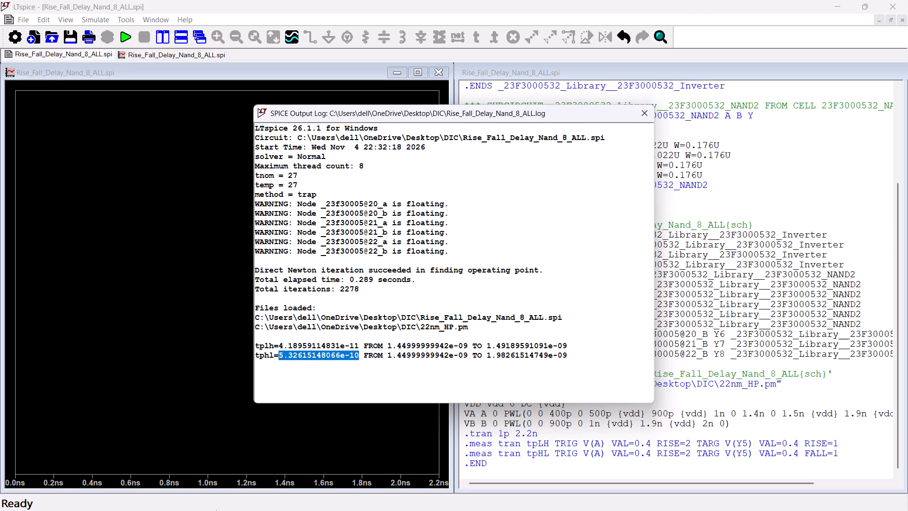
In Electric, close the external process window and extend the NAND output bus down to input A of the Y6 load gate.
click(180, 494)
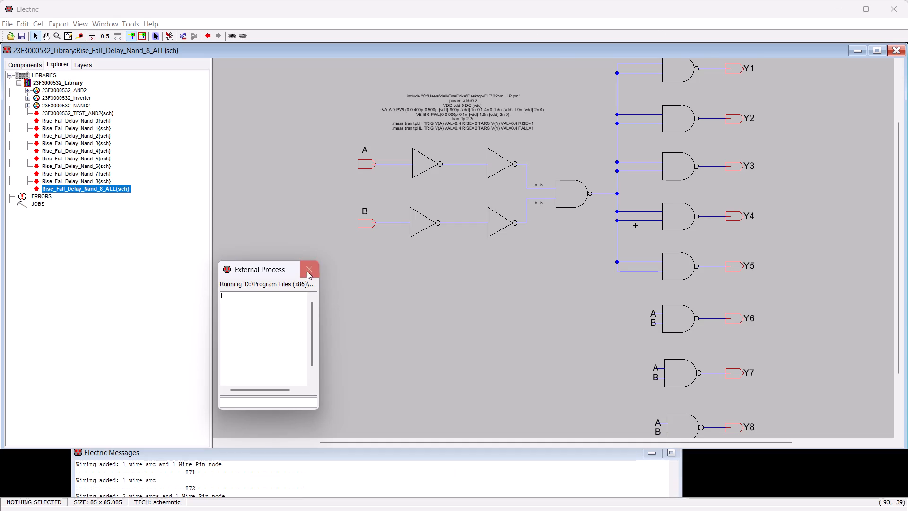
click(309, 265)
click(628, 291)
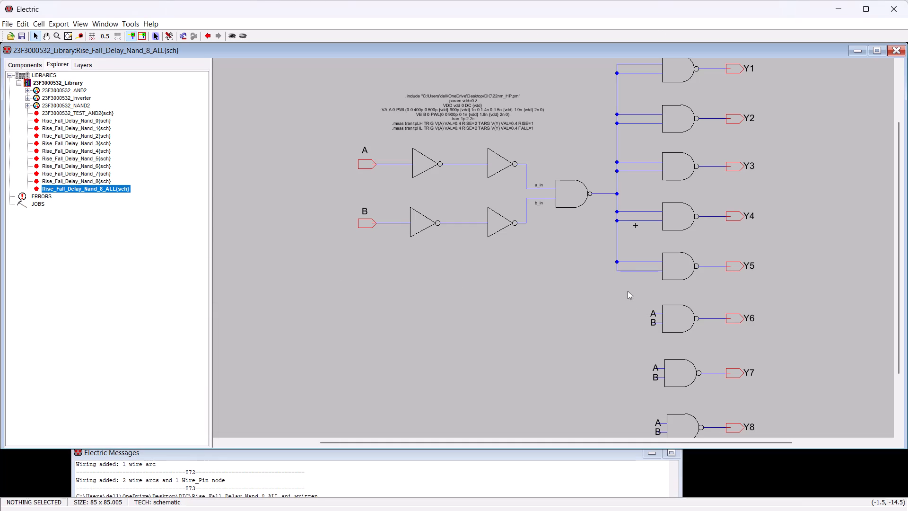
click(617, 272)
right_click(618, 315)
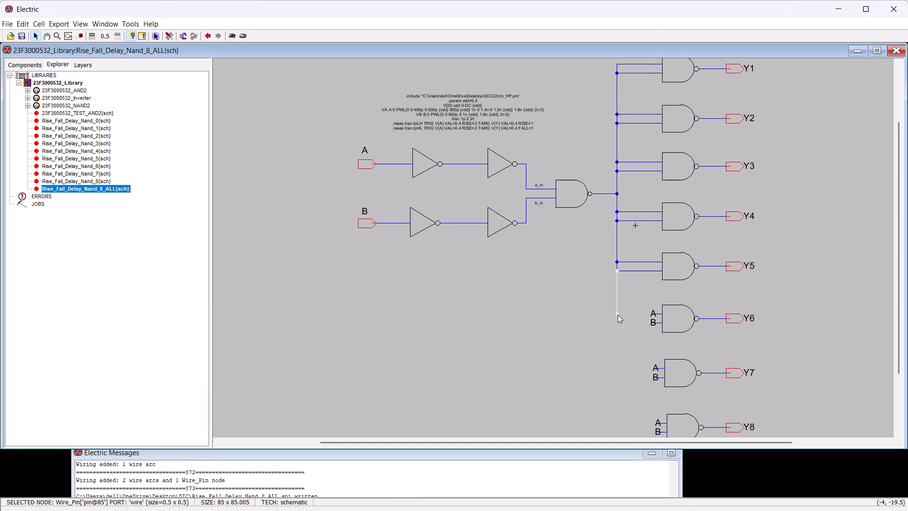
right_click(653, 315)
click(616, 352)
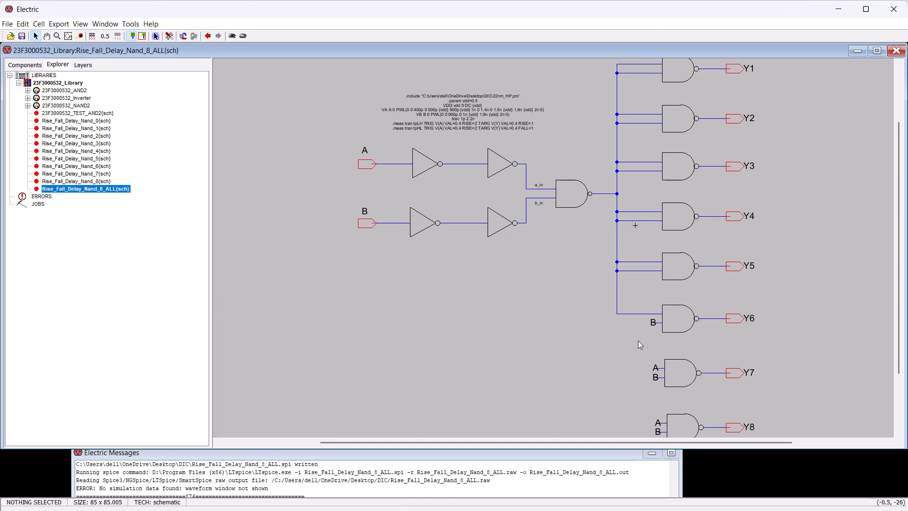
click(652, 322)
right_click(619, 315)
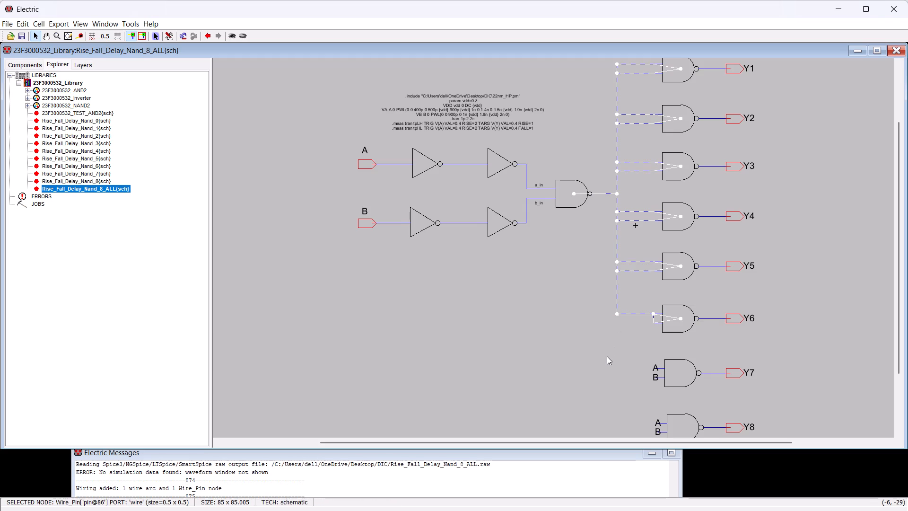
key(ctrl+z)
Wire input B of the Y6 NAND gate to the shared vertical output bus.
click(611, 351)
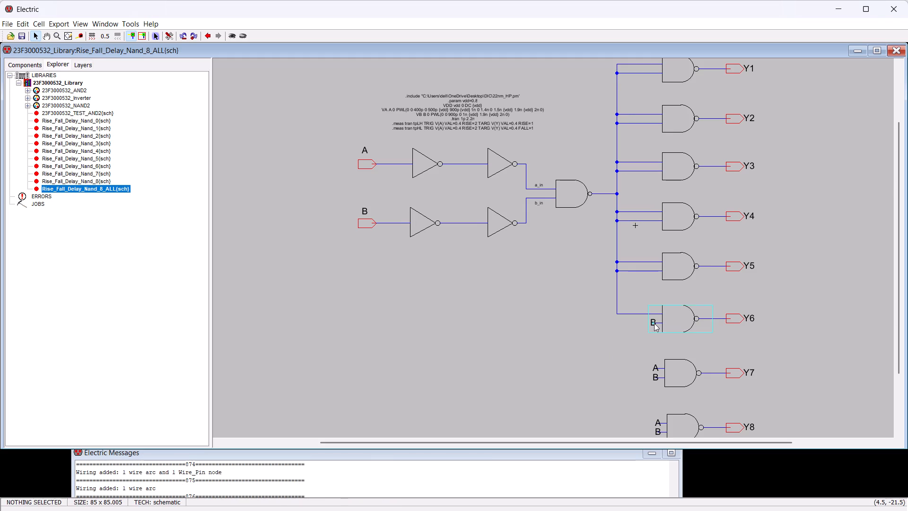
click(653, 323)
right_click(617, 315)
click(605, 367)
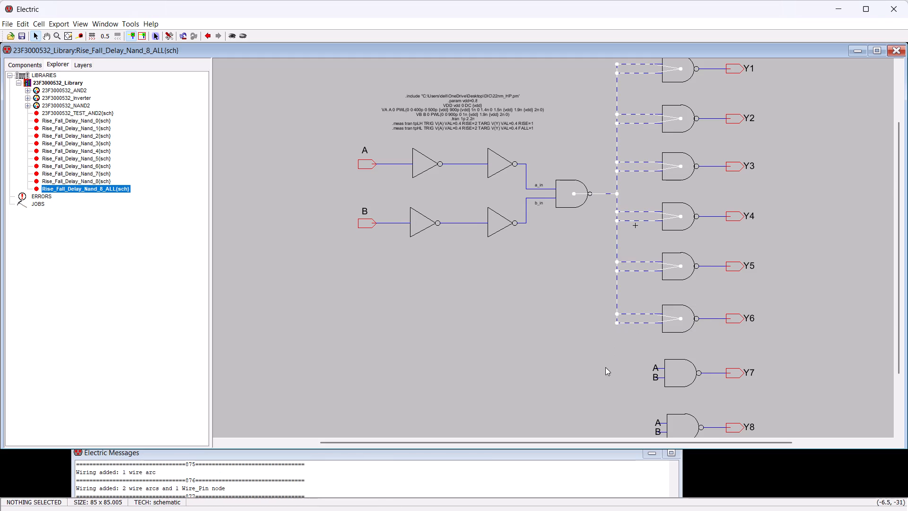
Regenerate the SPICE netlist of the Rise_Fall_Delay_Nand_8_ALL schematic and run it in LTspice.
click(133, 26)
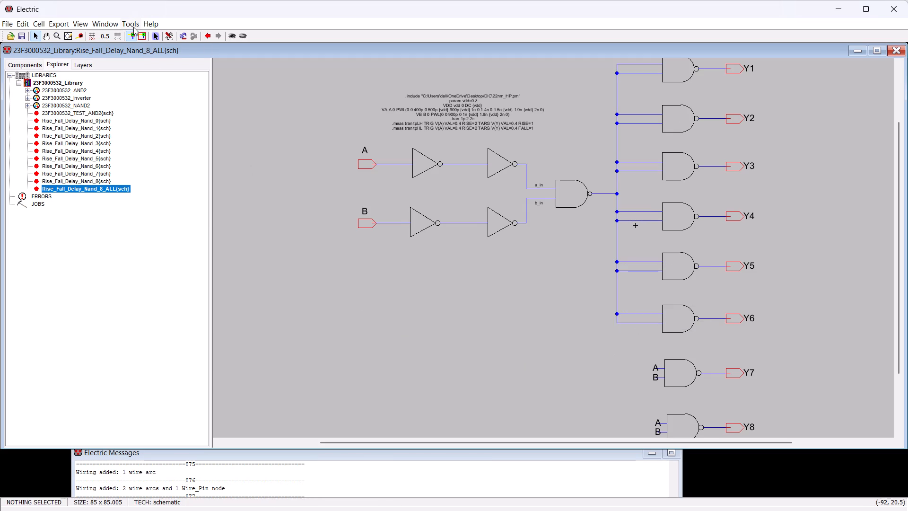
click(220, 60)
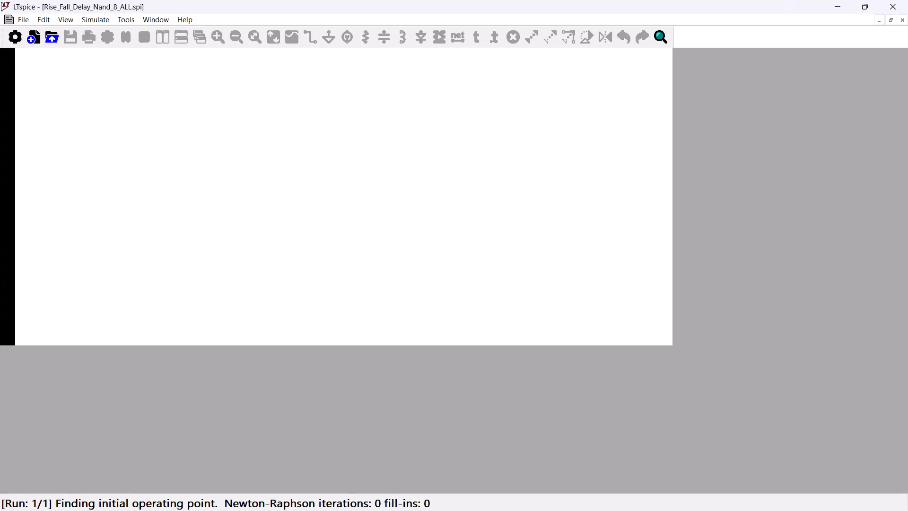
Change the target node of both the tpLH and tpHL measurement statements in the regenerated netlist to V(Y6).
scroll(302, 337, down, 15)
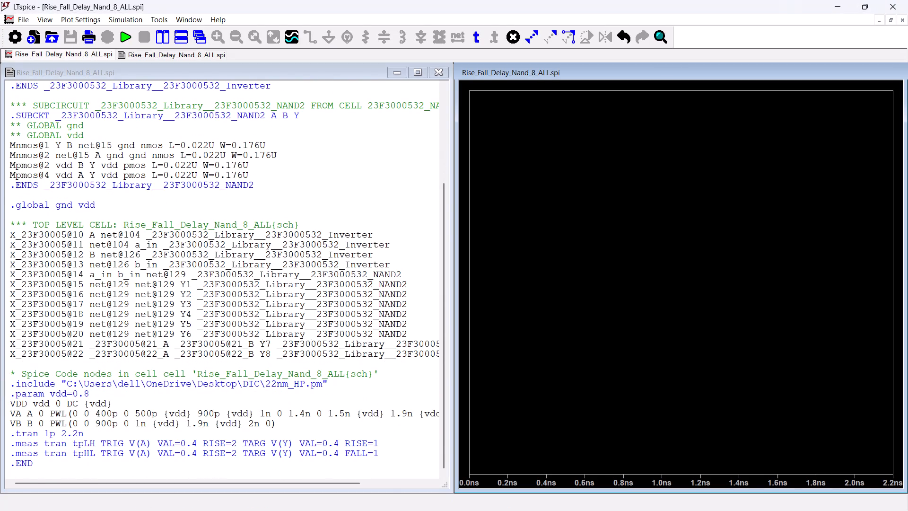
scroll(324, 475, down, 4)
click(289, 443)
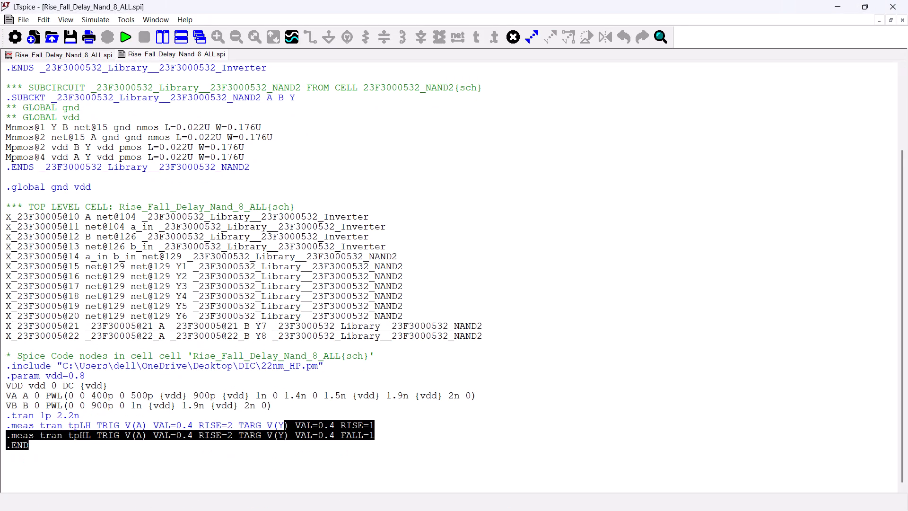
click(280, 421)
click(284, 423)
key(6)
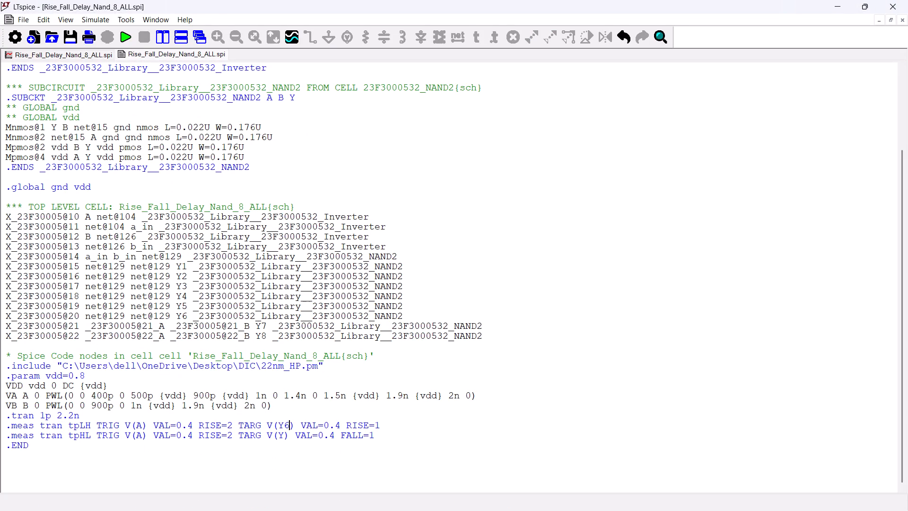
click(285, 432)
key(6)
Run the transient simulation of the fan-out 6 netlist and open its SPICE output log.
click(131, 35)
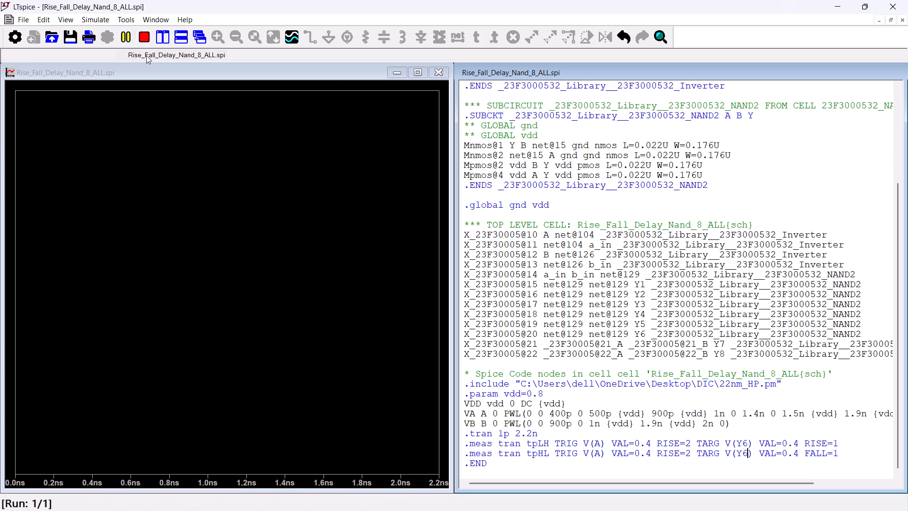
click(66, 22)
click(86, 75)
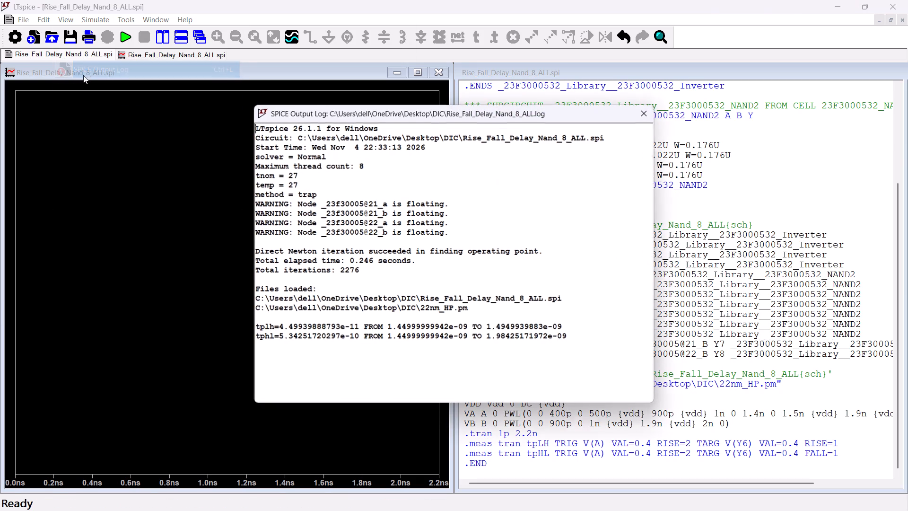
Copy the tplh value 4.49939888793e-11 from the log into the Rise Delay cell for fanout 6 in the Word table.
drag(361, 326, 281, 327)
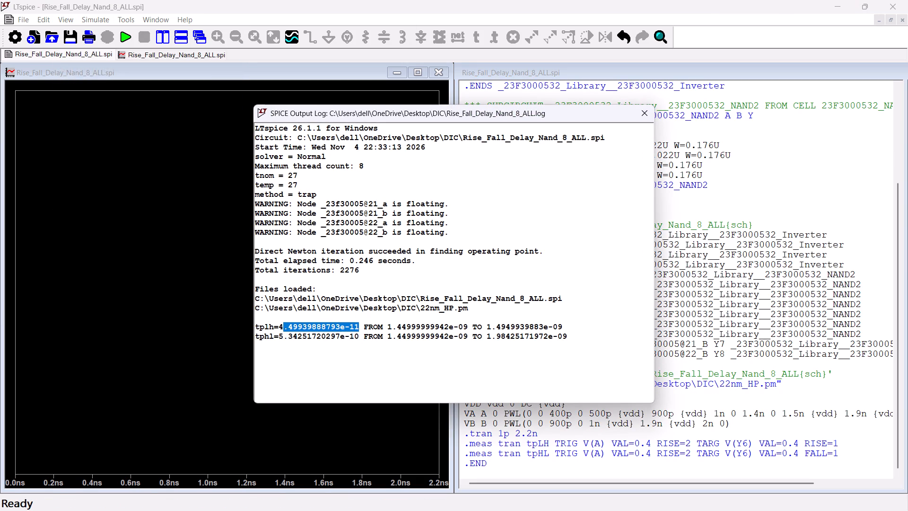
drag(281, 327, 279, 327)
key(ctrl+c)
click(206, 492)
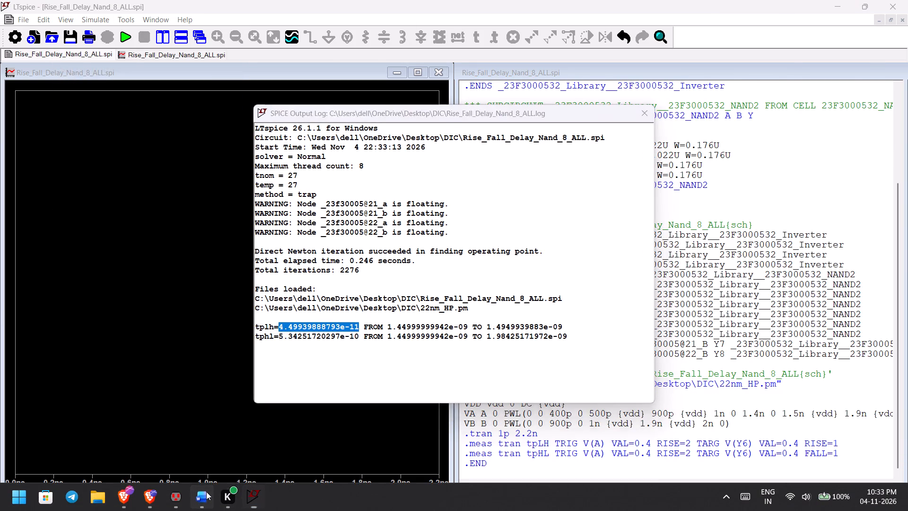
click(429, 344)
key(ctrl+v)
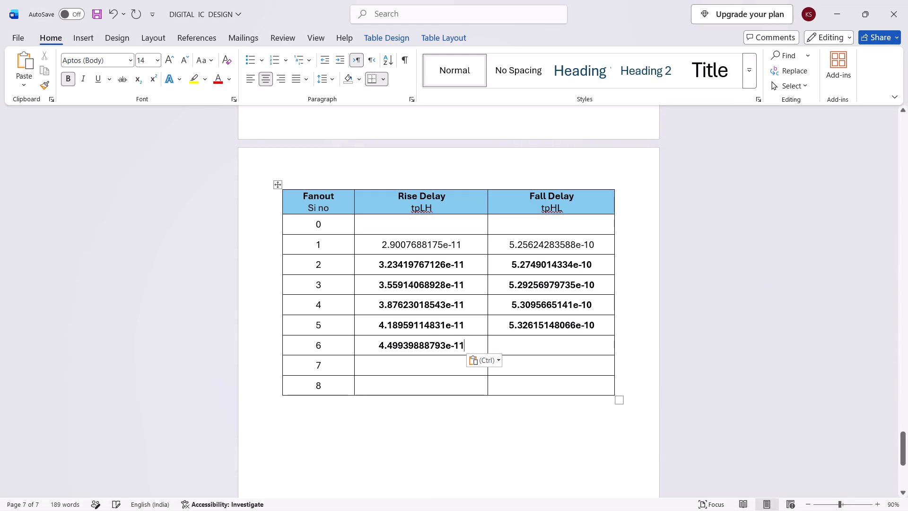
Copy the tphl value 5.34251720297e-10 from the LTspice log into the Fall Delay cell for fanout 6 in the Word table.
click(539, 336)
click(538, 340)
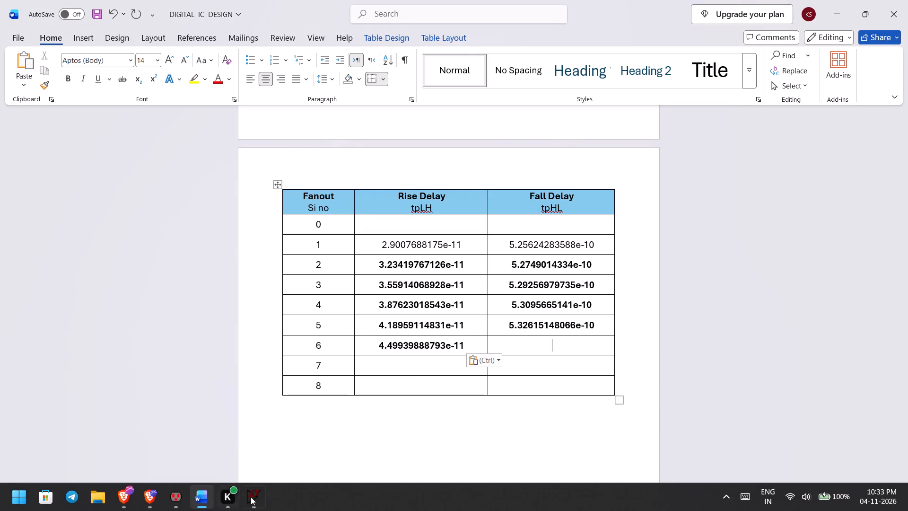
click(260, 494)
drag(358, 337, 349, 337)
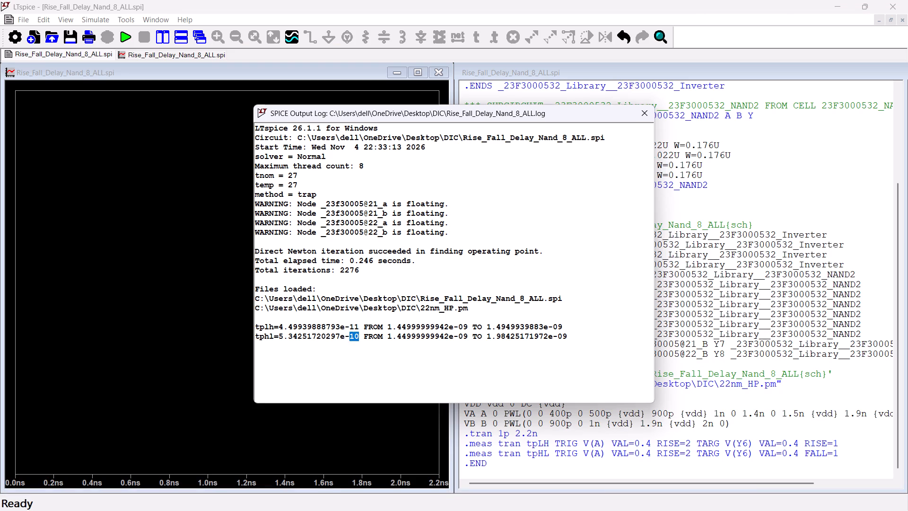
drag(349, 337, 279, 334)
key(ctrl+c)
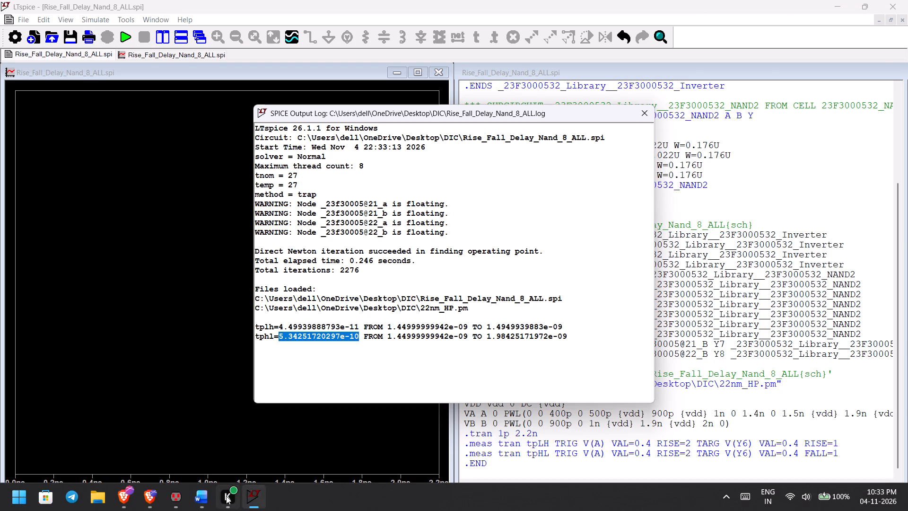
click(200, 493)
click(554, 345)
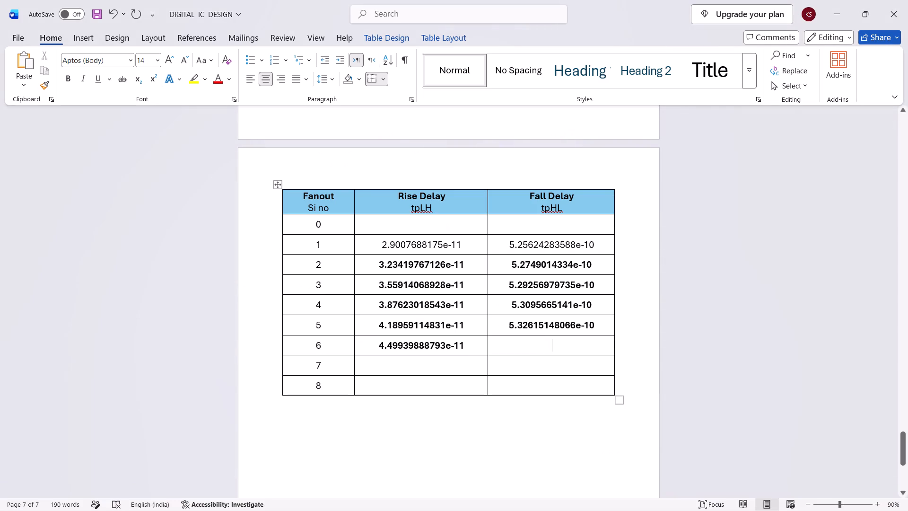
key(ctrl+v)
click(409, 368)
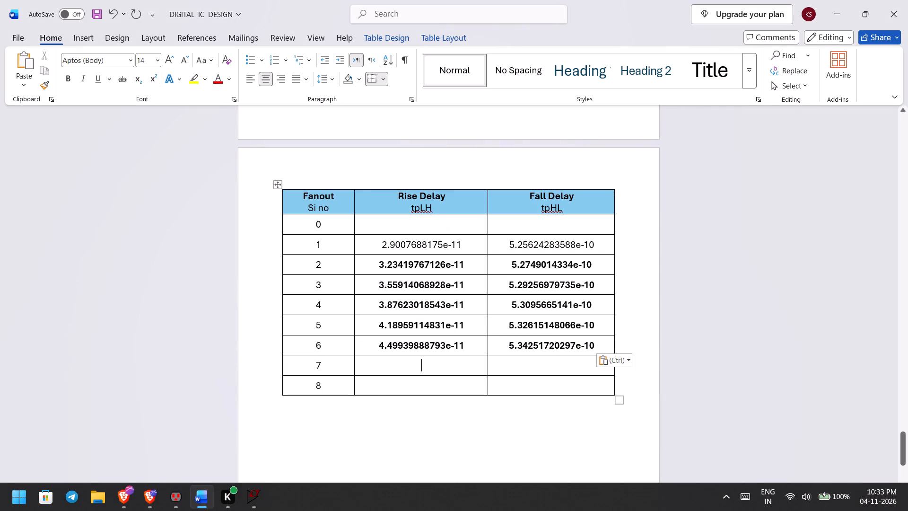
In Electric, close the external process window and wire both inputs of the Y7 NAND gate to the shared output bus.
click(171, 489)
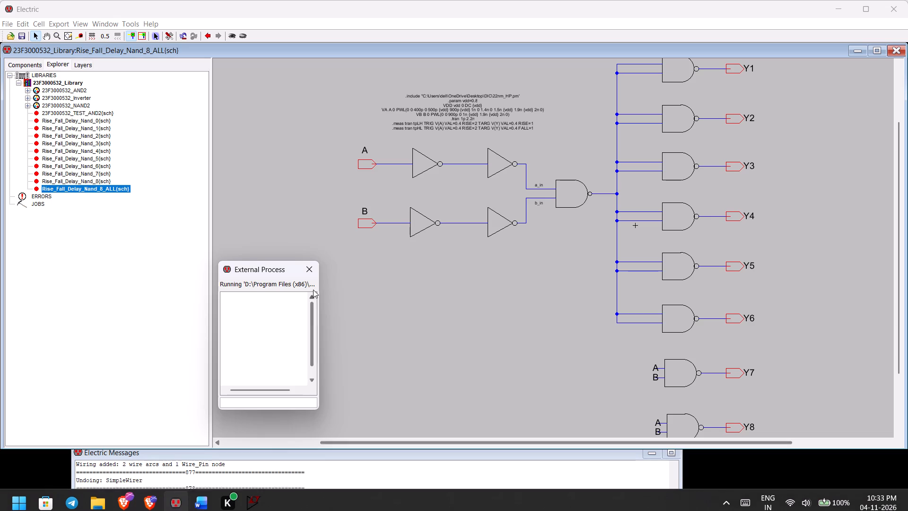
click(313, 273)
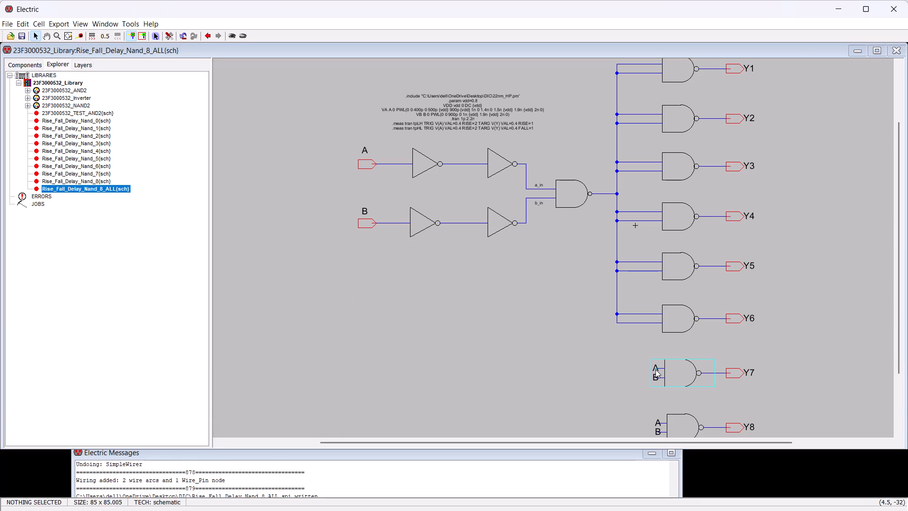
click(615, 323)
right_click(617, 369)
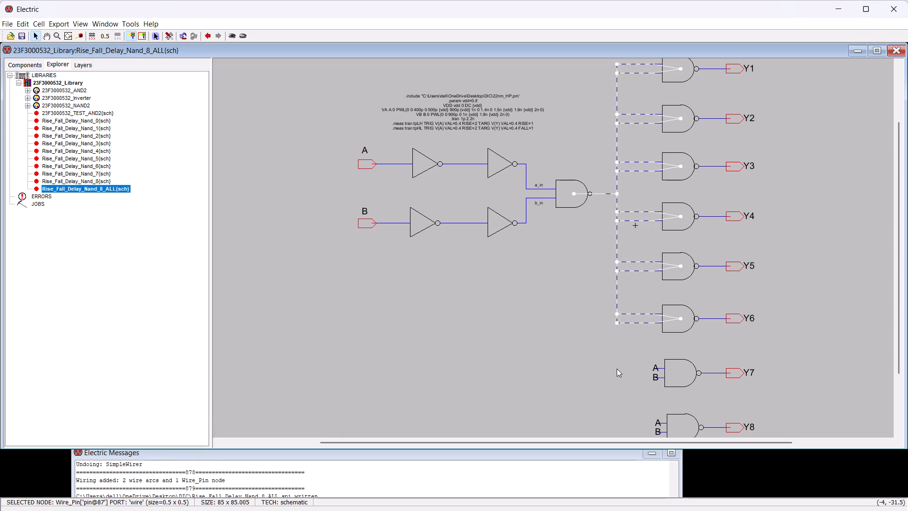
right_click(655, 369)
click(610, 388)
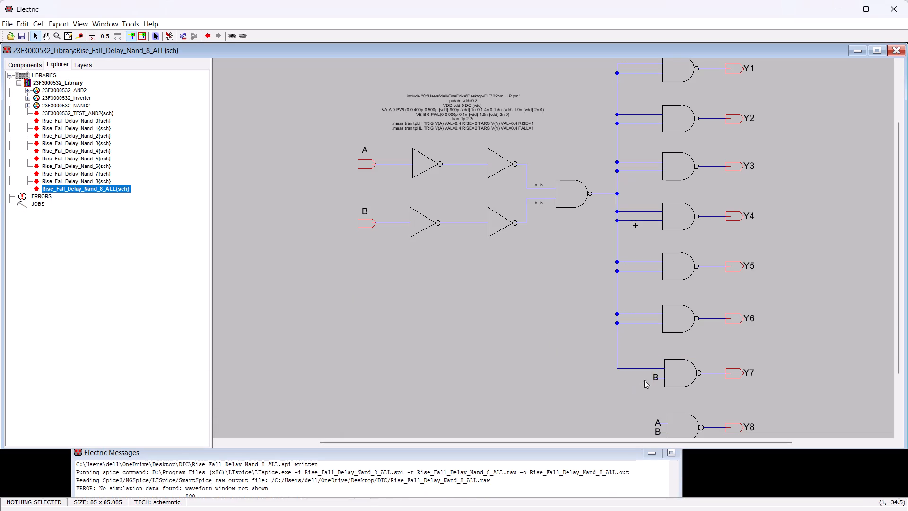
click(655, 378)
right_click(617, 370)
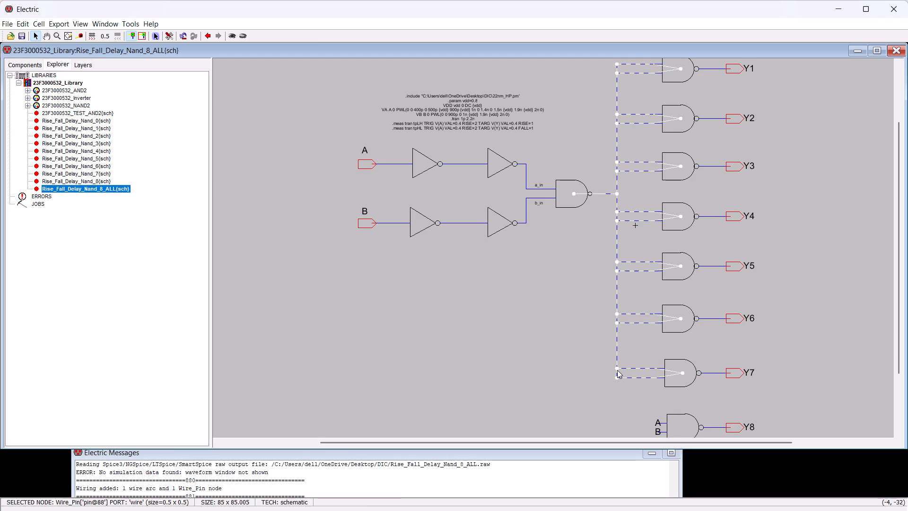
click(593, 404)
Regenerate the SPICE netlist of the schematic with seven connected load gates and run it in LTspice.
click(133, 26)
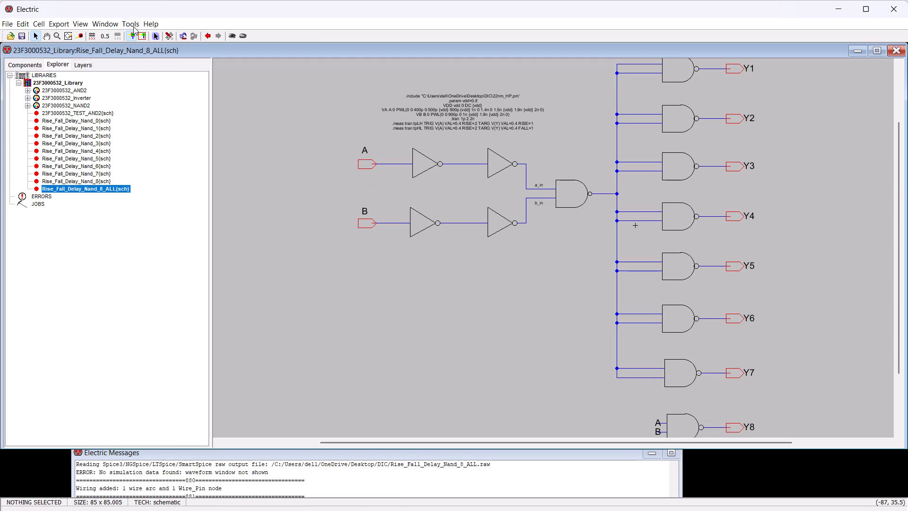
click(231, 62)
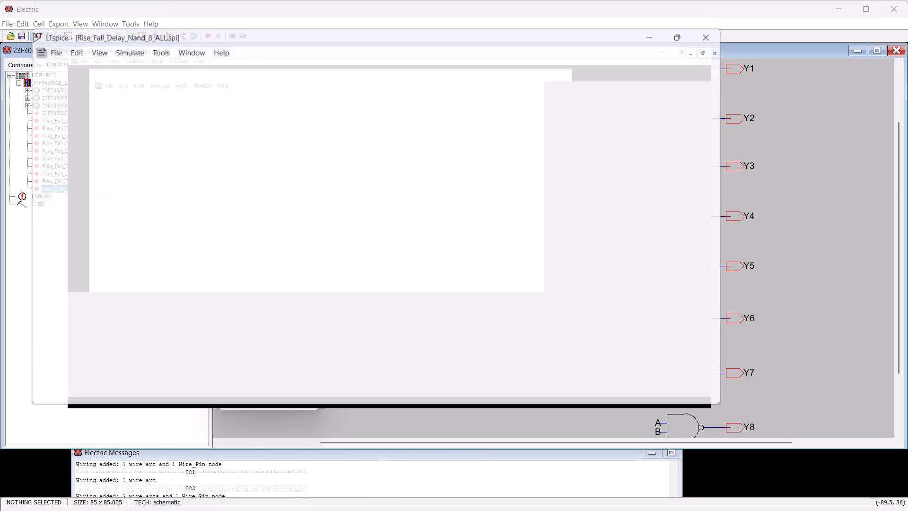
Change the target node to V(Y7) in both the tpLH and tpHL .meas statements of the netlist.
scroll(258, 337, down, 11)
scroll(286, 429, down, 4)
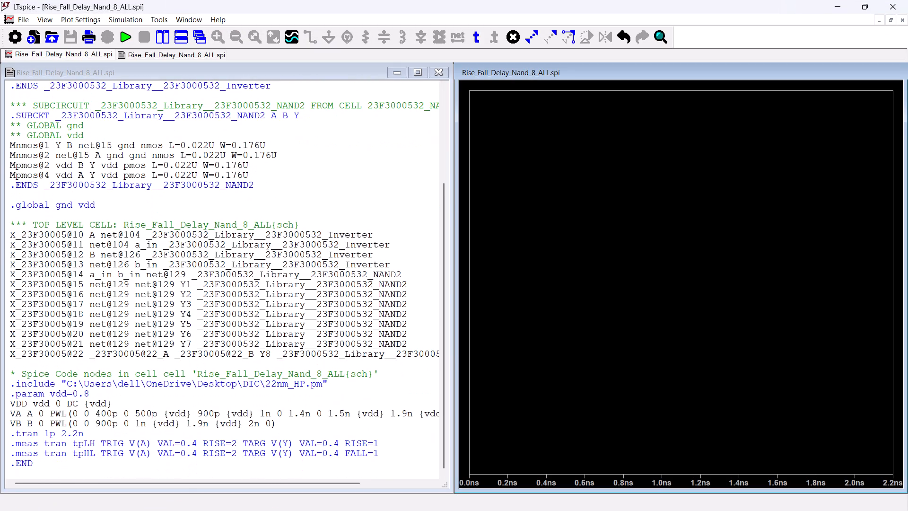
click(287, 444)
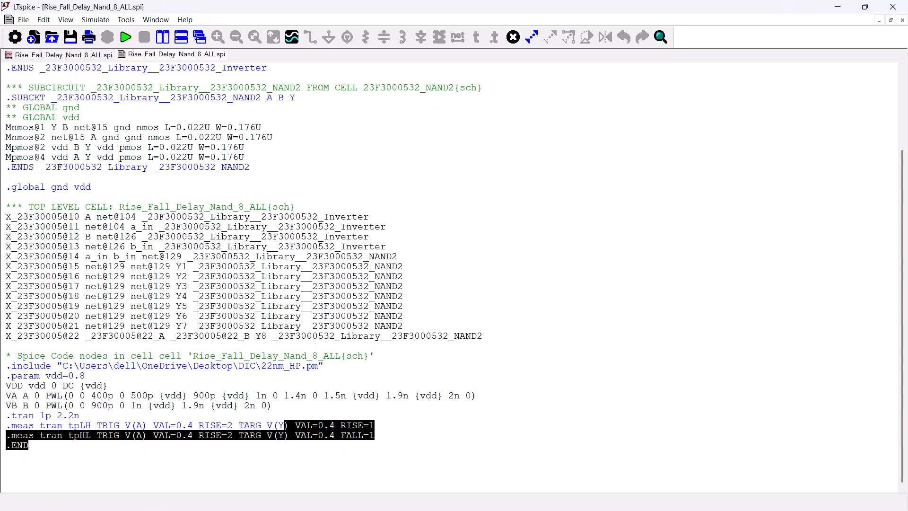
click(287, 430)
click(285, 425)
key(7)
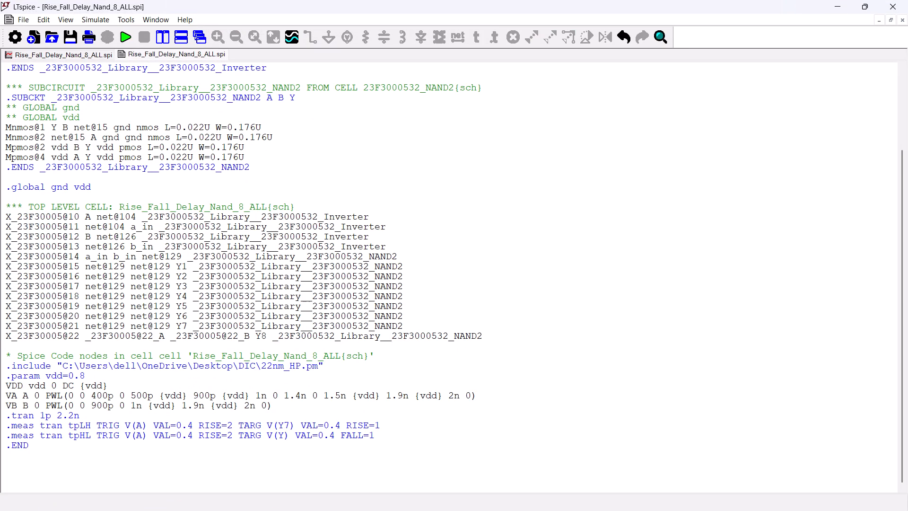
click(285, 433)
key(7)
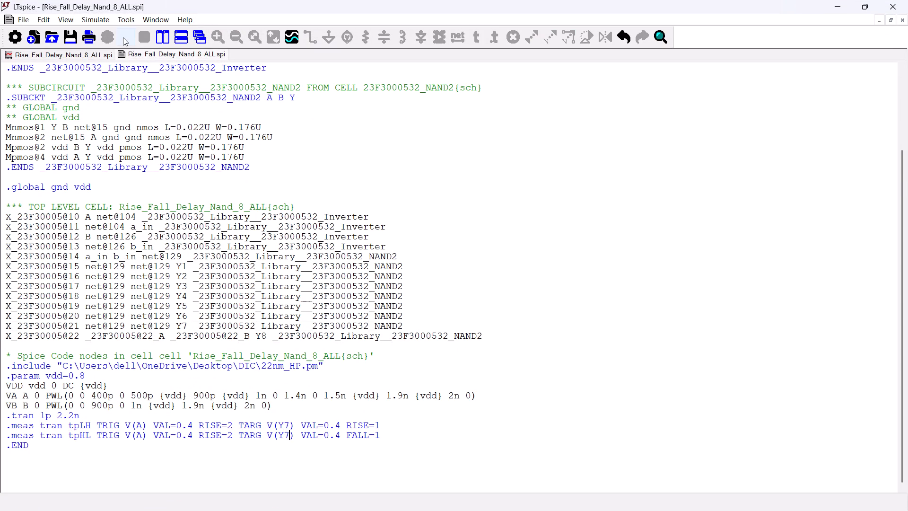
Rerun the simulation with the Y7 measurements and open the SPICE output log.
click(124, 36)
click(64, 20)
click(94, 72)
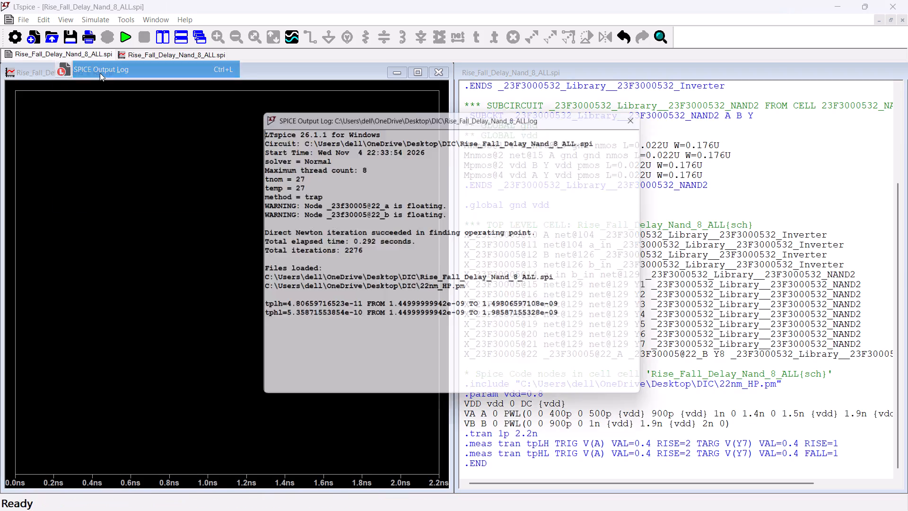
Copy the tplh value 4.80659716523e-11 from the log into the Rise Delay cell for fanout 7 in the Word table.
drag(360, 306, 320, 312)
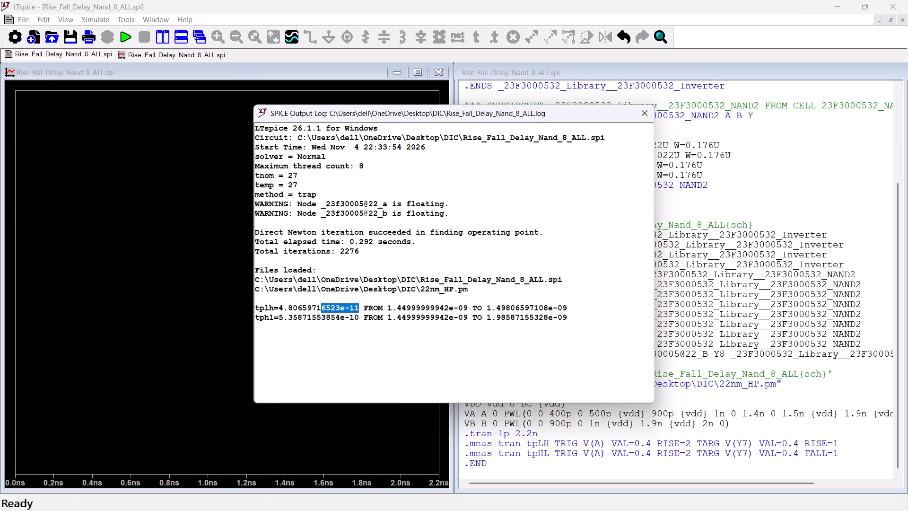
drag(320, 312, 278, 308)
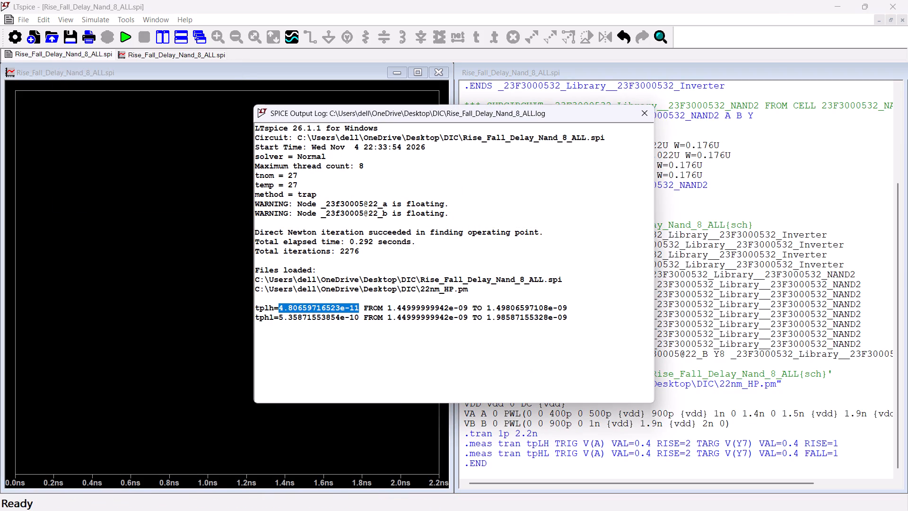
key(ctrl+c)
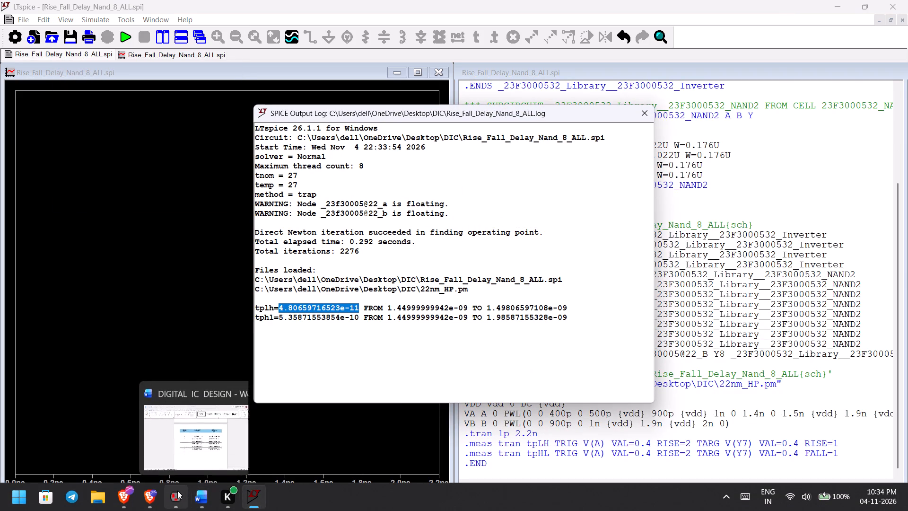
click(190, 491)
click(455, 363)
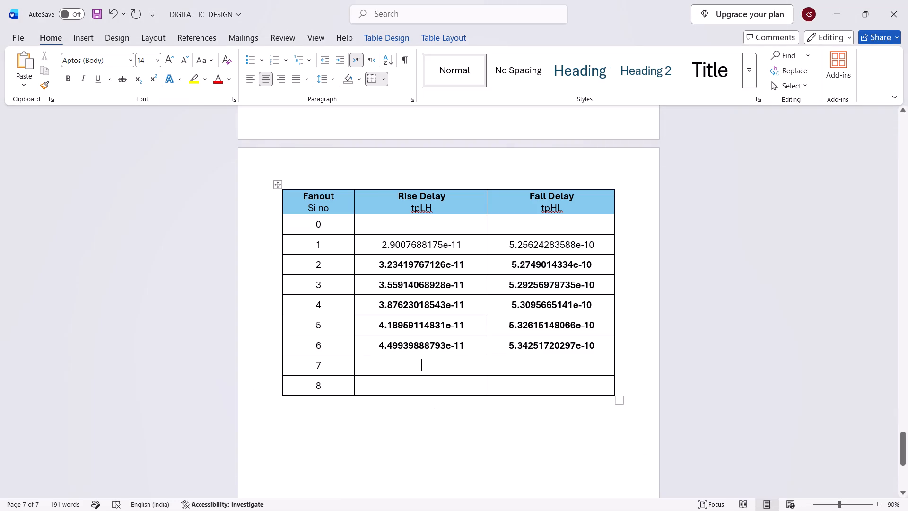
key(ctrl+v)
Copy the tphl value 5.35871553854e-10 from the LTspice log into the Fall Delay cell for fanout 7 in the Word table.
click(263, 493)
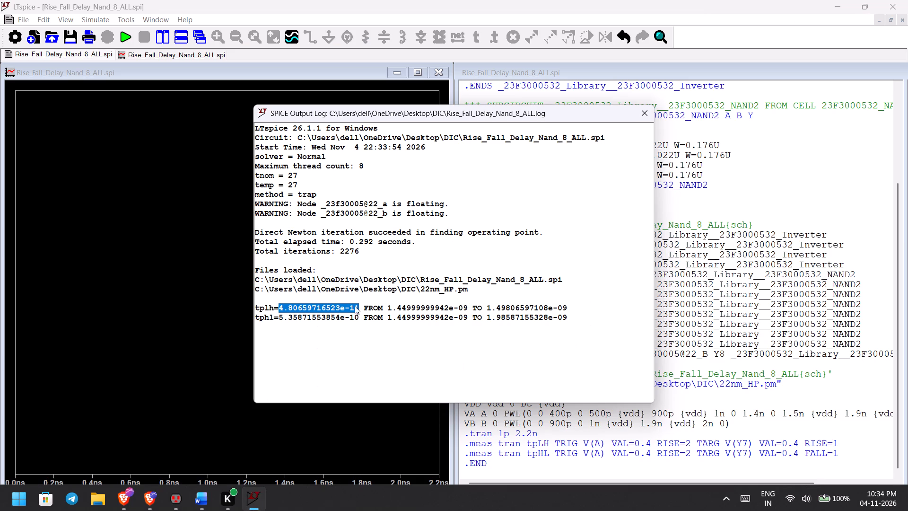
drag(357, 315, 279, 317)
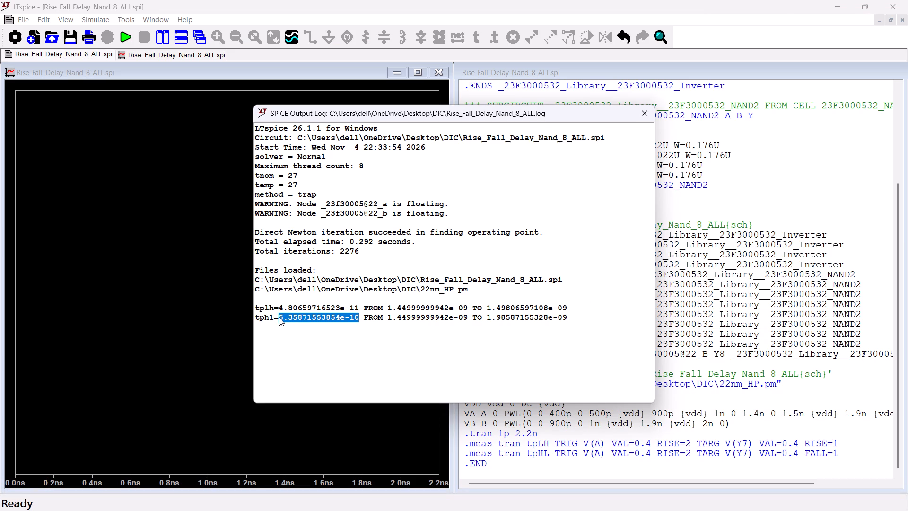
key(ctrl+c)
click(210, 495)
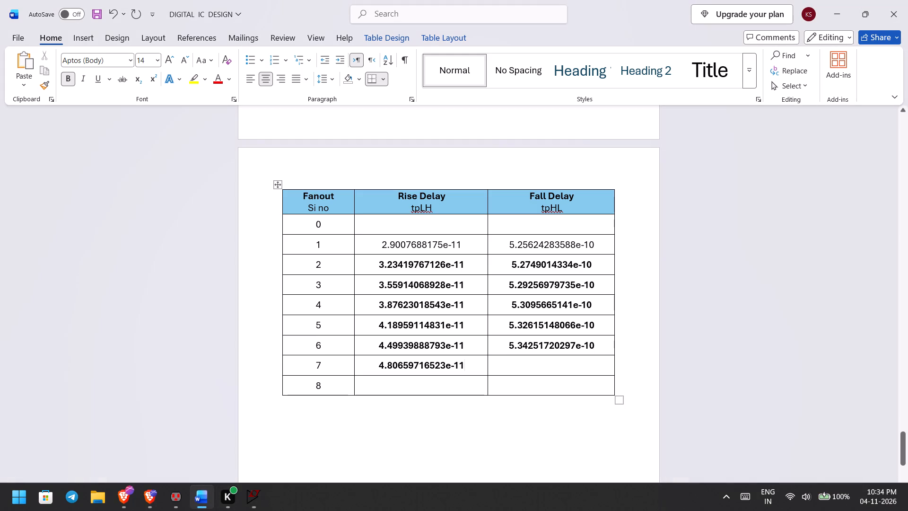
click(531, 359)
key(ctrl+v)
click(407, 394)
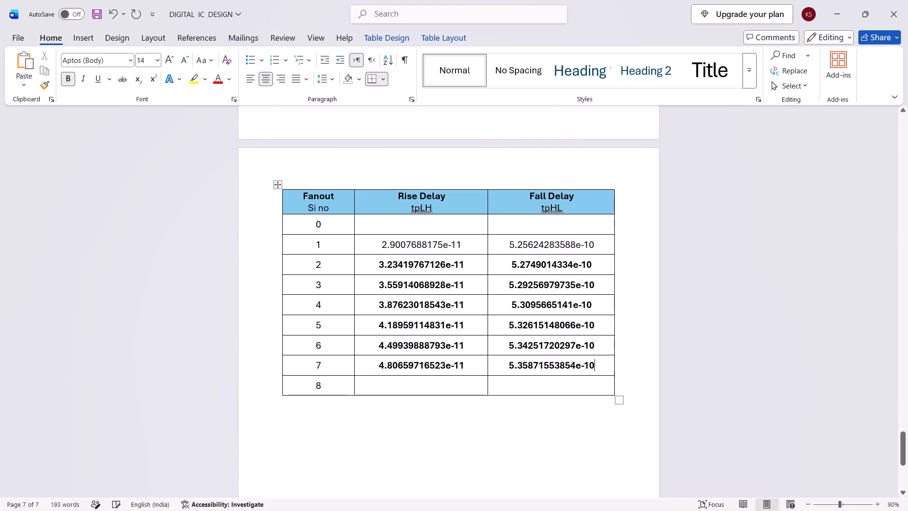
click(409, 388)
Switch to Electric and close the external process window.
click(255, 488)
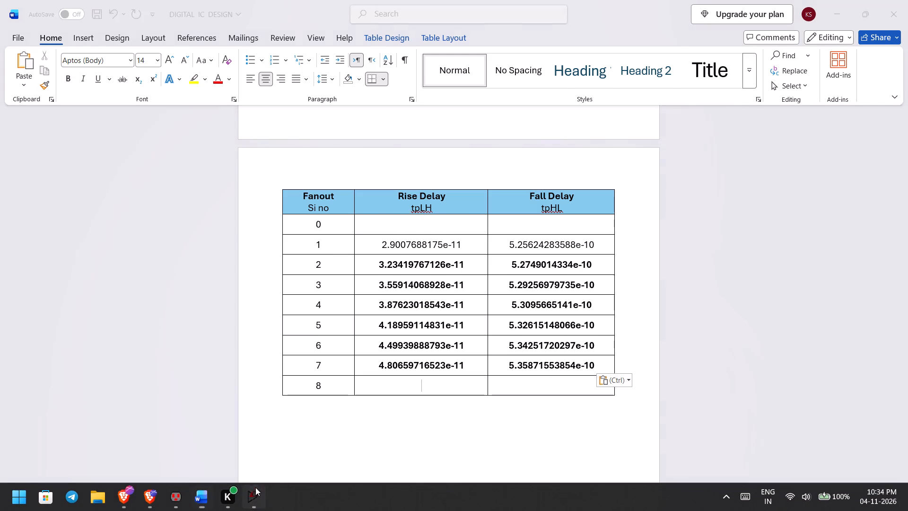
click(175, 493)
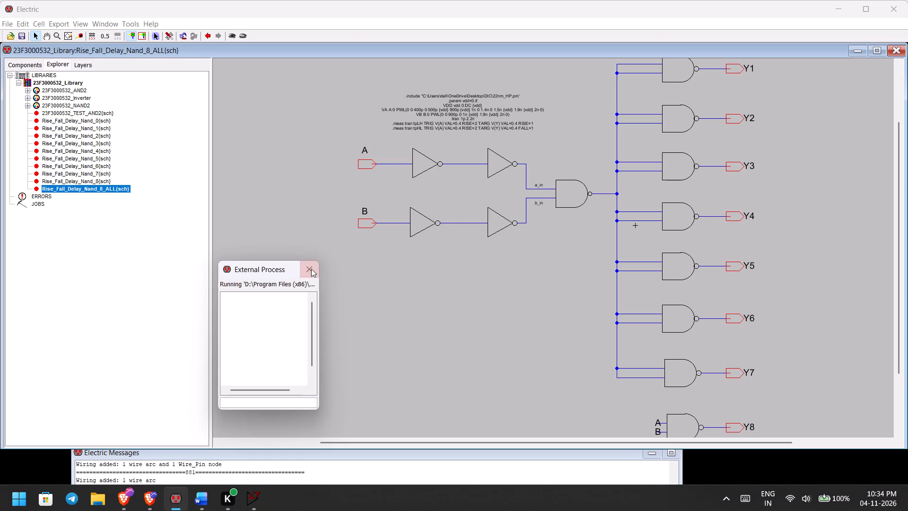
click(314, 262)
Look at the Rise_Fall_Delay_Nand_8 schematic and return to the Rise_Fall_Delay_Nand_8_ALL schematic.
click(105, 180)
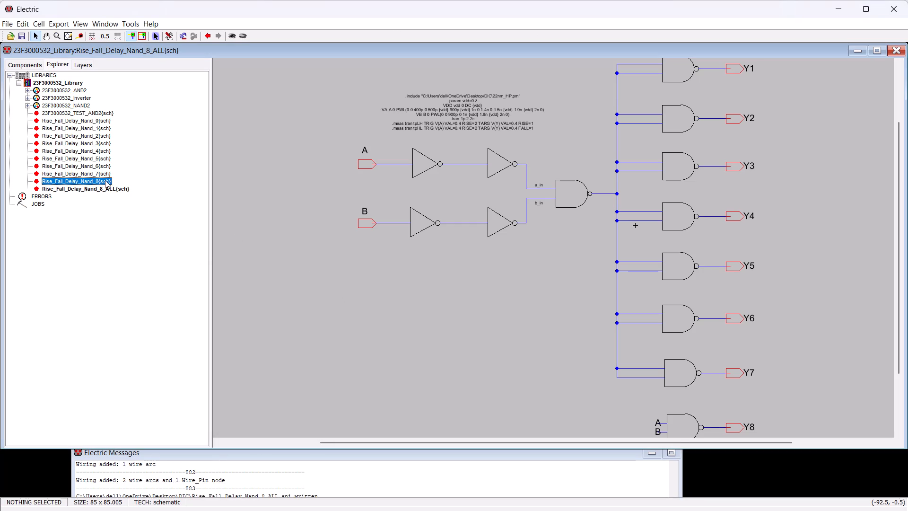
scroll(503, 306, down, 3)
scroll(605, 291, up, 2)
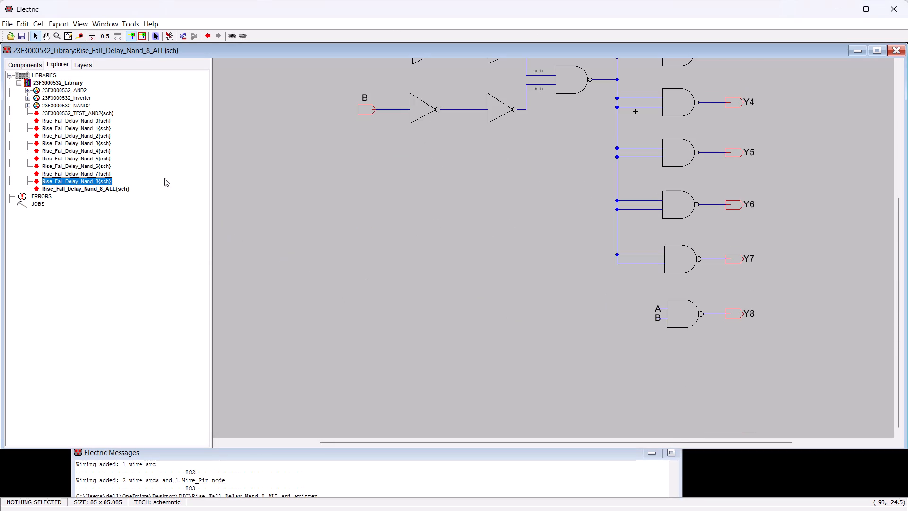
double_click(118, 188)
scroll(442, 354, down, 2)
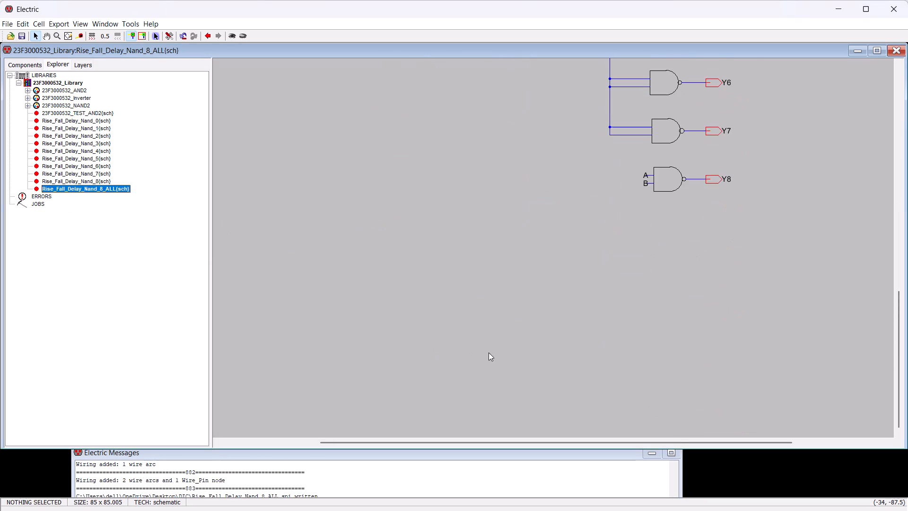
scroll(489, 351, up, 1)
double_click(69, 179)
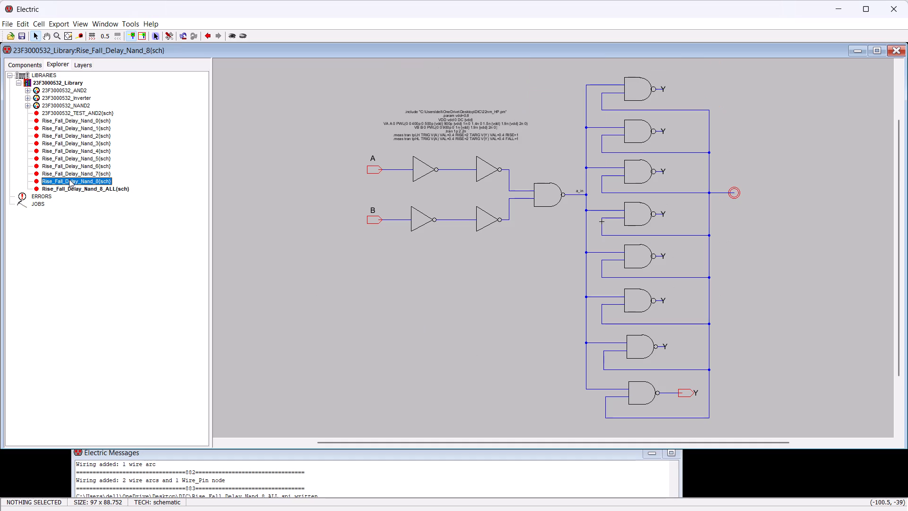
double_click(78, 190)
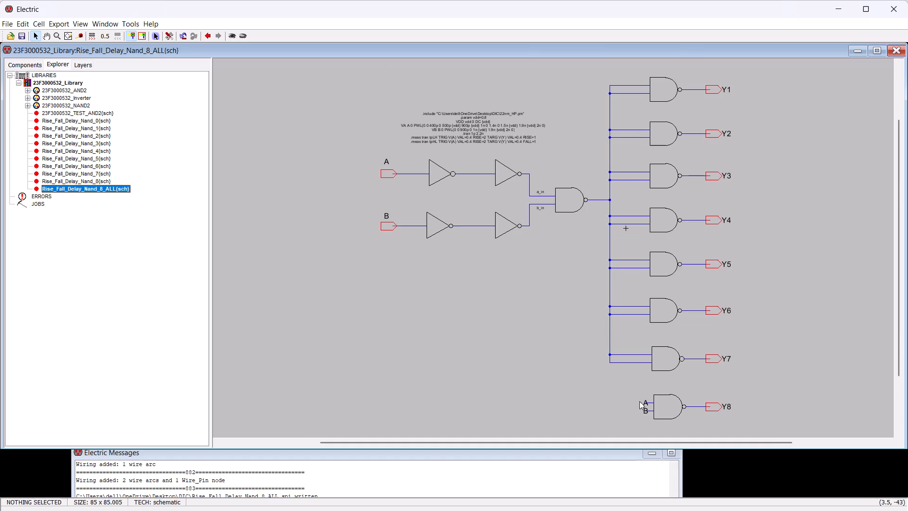
Wire the A input of the Y8 NAND gate to the shared output bus.
click(646, 402)
right_click(610, 364)
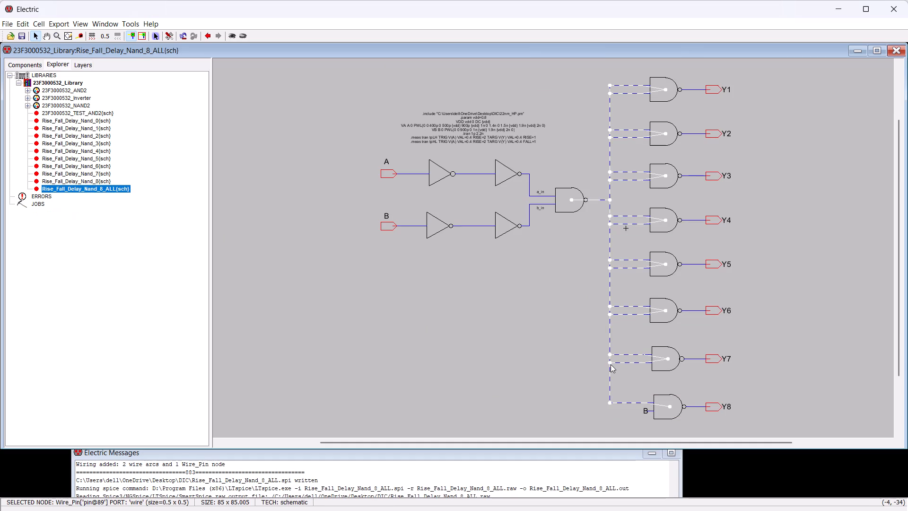
click(559, 411)
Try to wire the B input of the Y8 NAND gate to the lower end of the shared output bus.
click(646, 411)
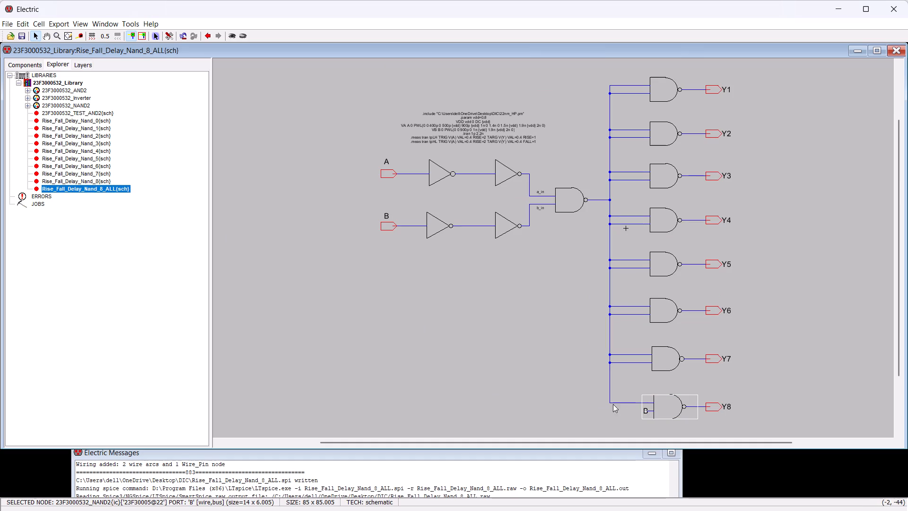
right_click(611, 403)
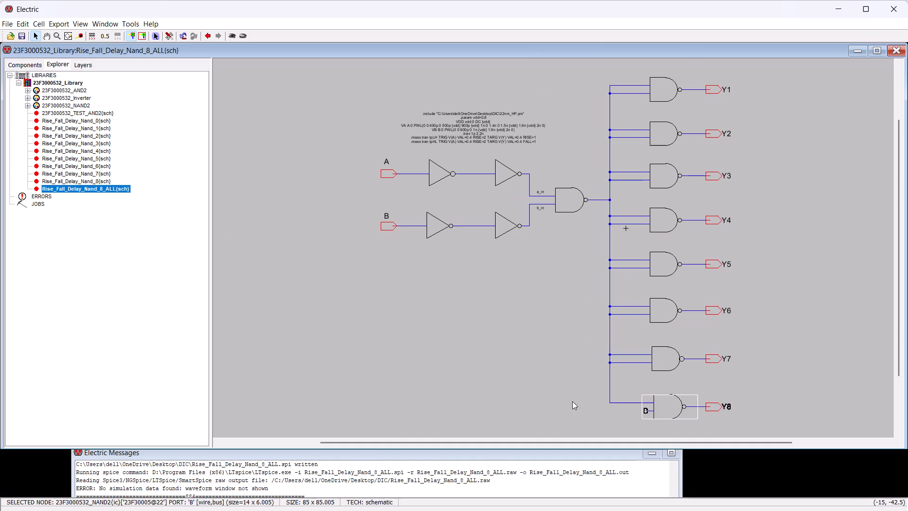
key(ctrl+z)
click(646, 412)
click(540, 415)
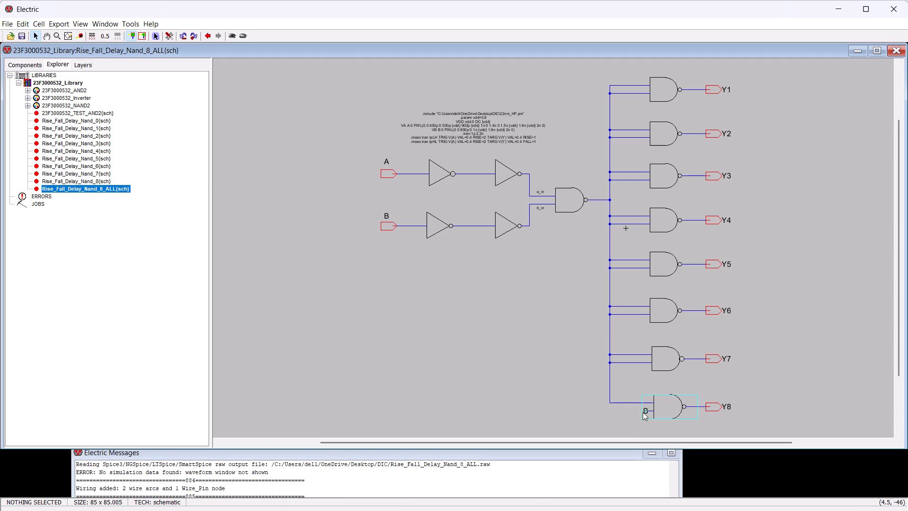
Wire the B input of the Y8 NAND gate to the lower end of the shared output bus.
click(645, 411)
right_click(610, 402)
click(569, 404)
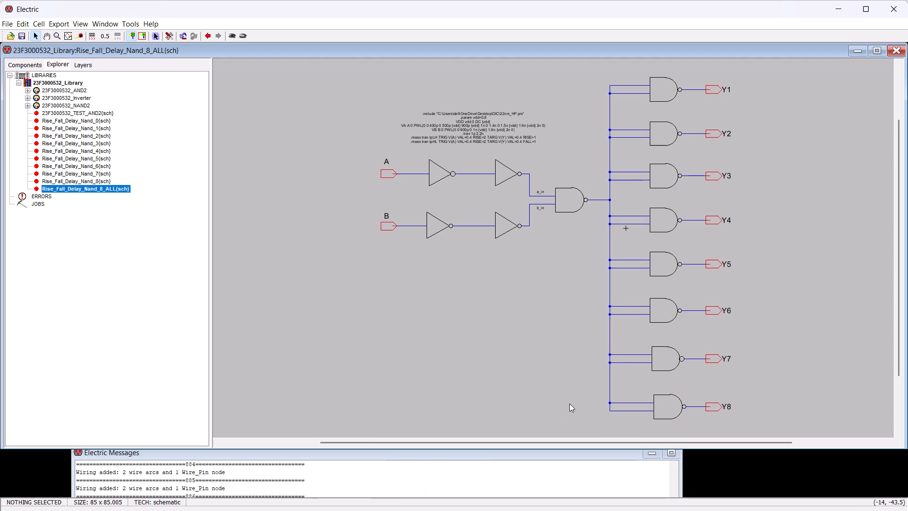
Regenerate the SPICE netlist of the schematic with all eight load gates connected and run it in LTspice.
click(127, 24)
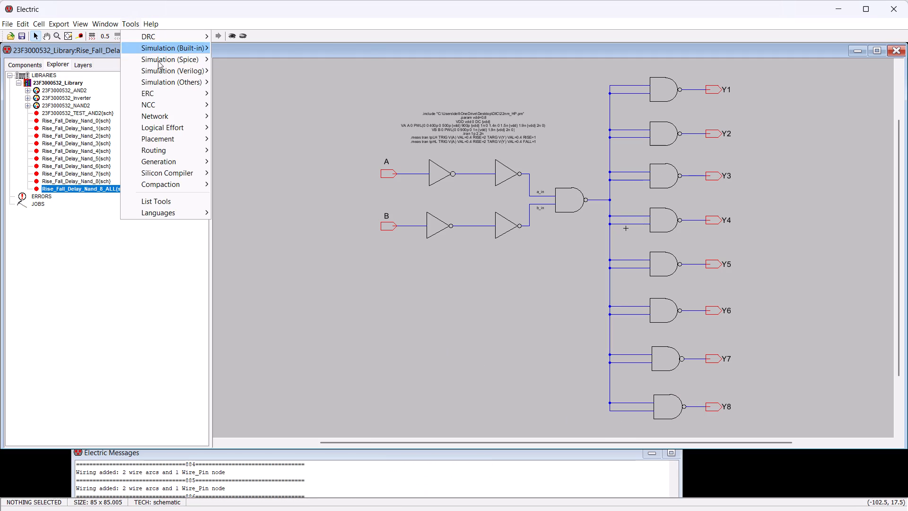
click(239, 63)
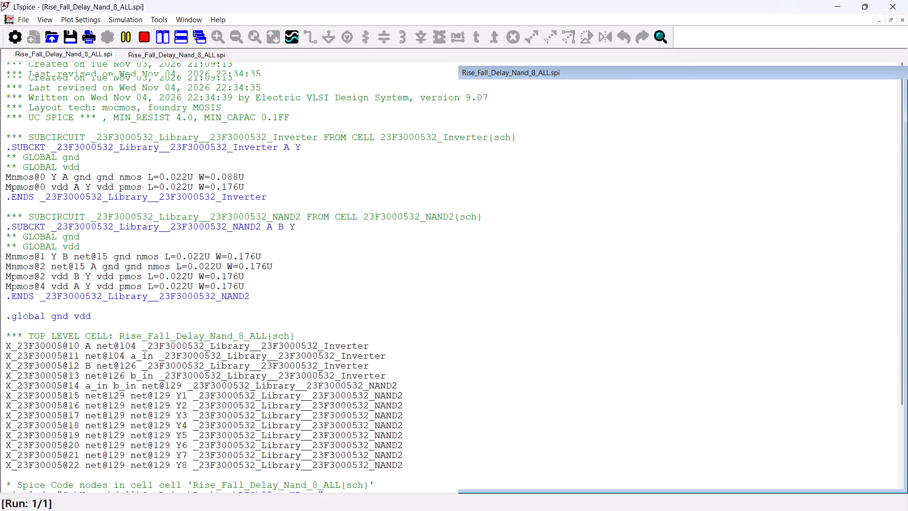
Change the target node to V(Y8) in both the tpLH and tpHL .meas statements of the netlist.
scroll(246, 284, down, 15)
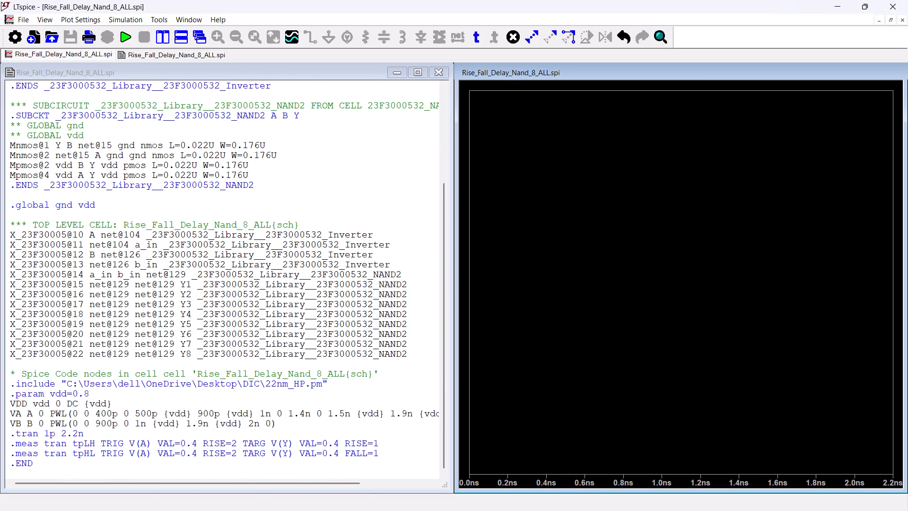
click(288, 441)
click(284, 424)
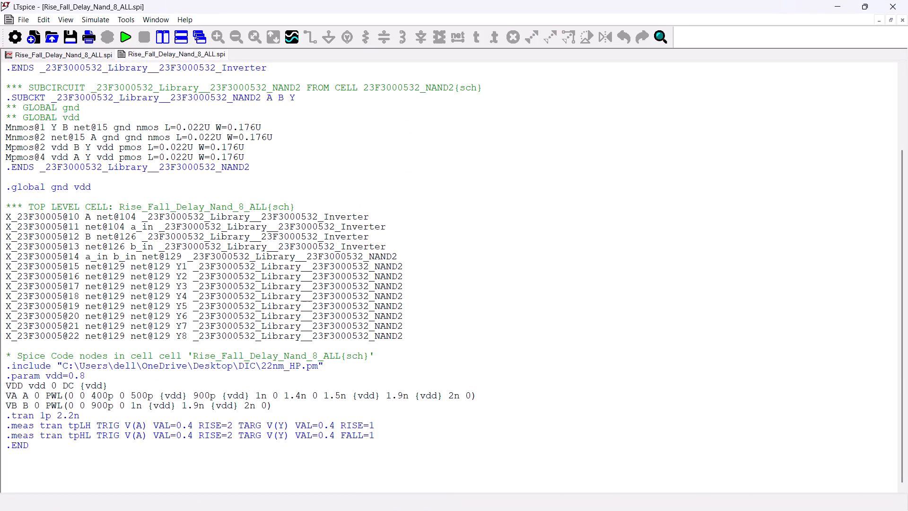
key(8)
click(284, 435)
key(8)
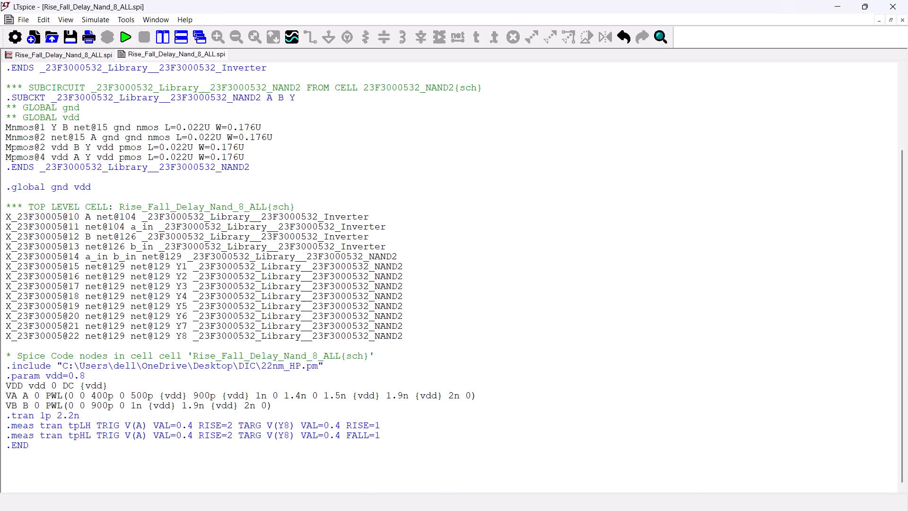
Rerun the simulation with the Y8 measurements and open the SPICE output log.
click(122, 33)
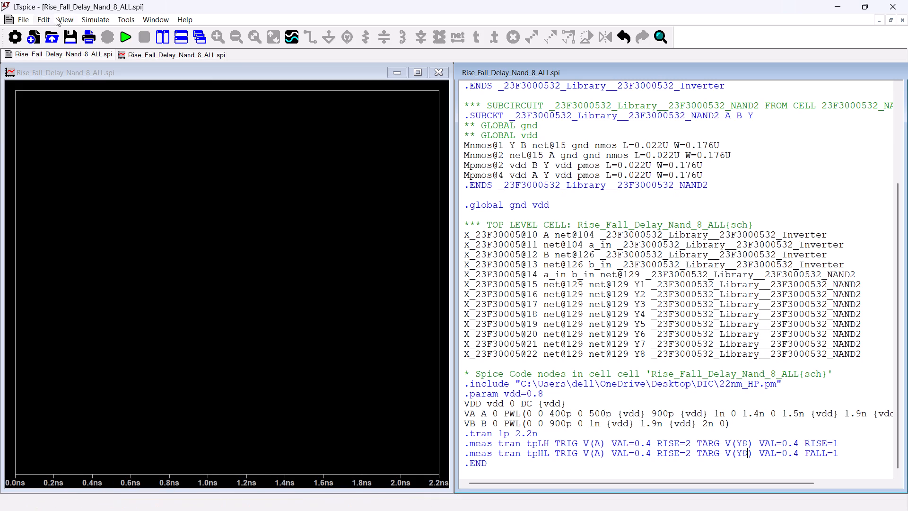
click(69, 17)
click(101, 71)
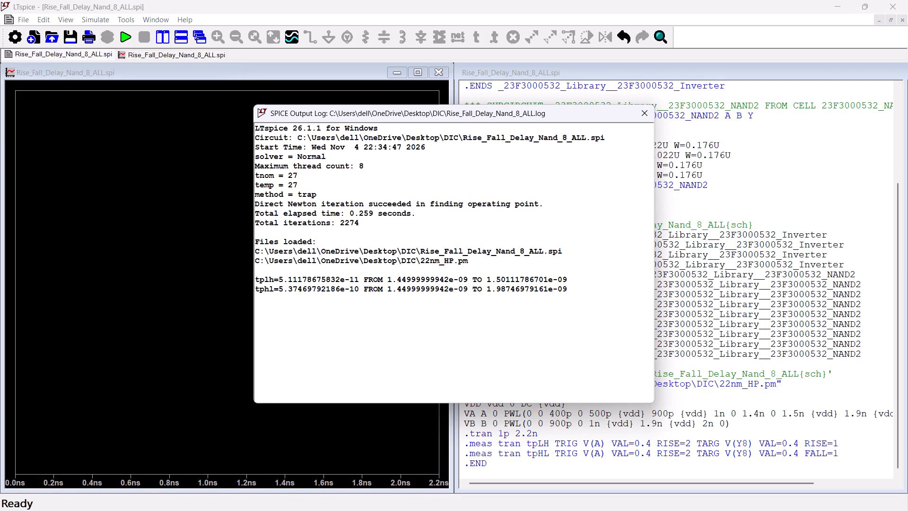
Copy the tplh value 5.11178675832e-11 from the log into the Rise Delay cell for fanout 8 in the Word table.
drag(357, 280, 282, 279)
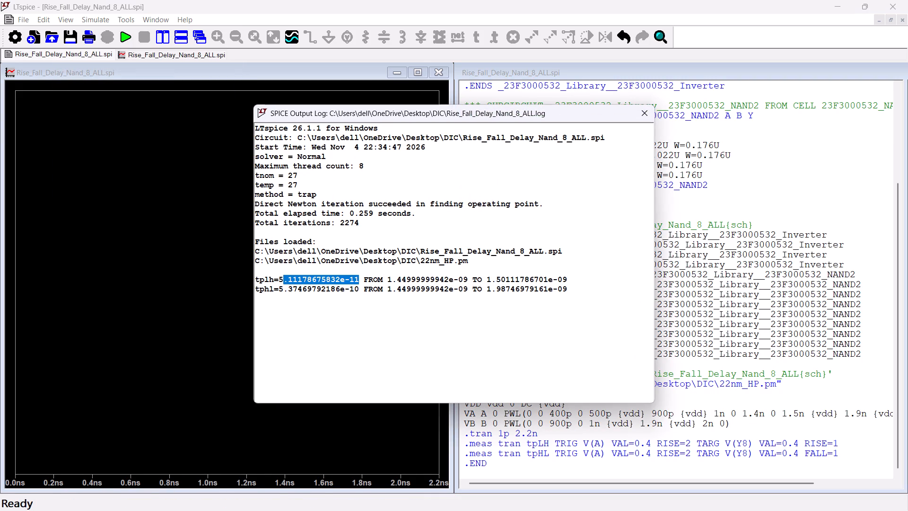
drag(282, 279, 280, 280)
key(ctrl+c)
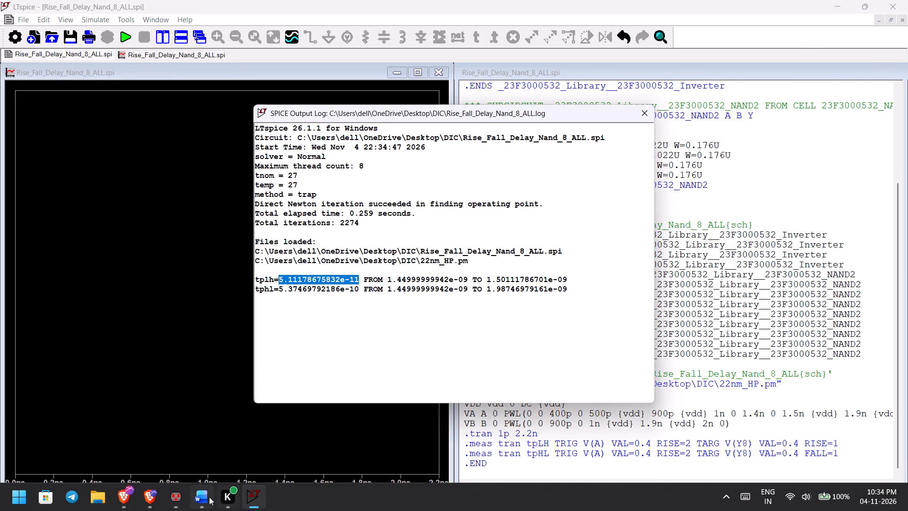
click(209, 496)
click(415, 380)
key(ctrl+v)
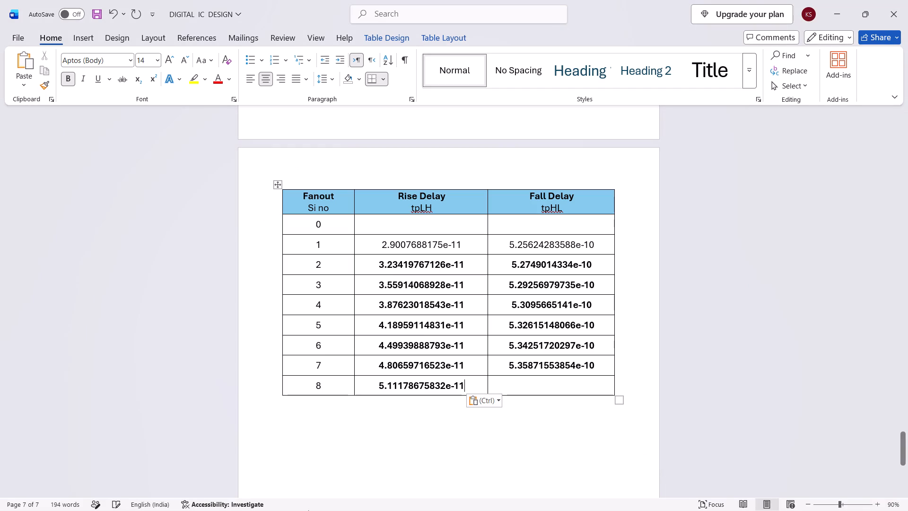
Copy the tphl value 5.37469792186e-10 from the LTspice output log into the Word table's Fall Delay cell for fanout 8.
click(248, 489)
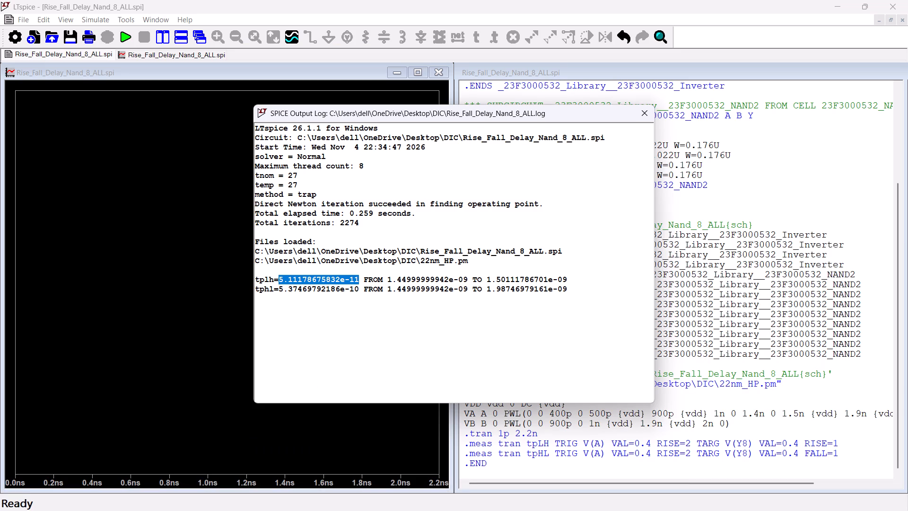
drag(356, 286, 299, 288)
click(332, 304)
drag(358, 289, 271, 291)
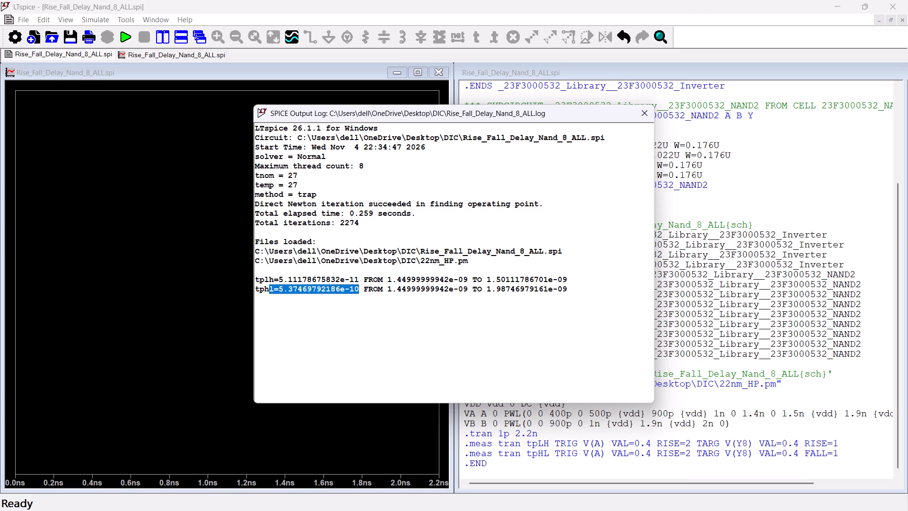
drag(271, 291, 279, 290)
key(ctrl+c)
click(207, 493)
click(535, 382)
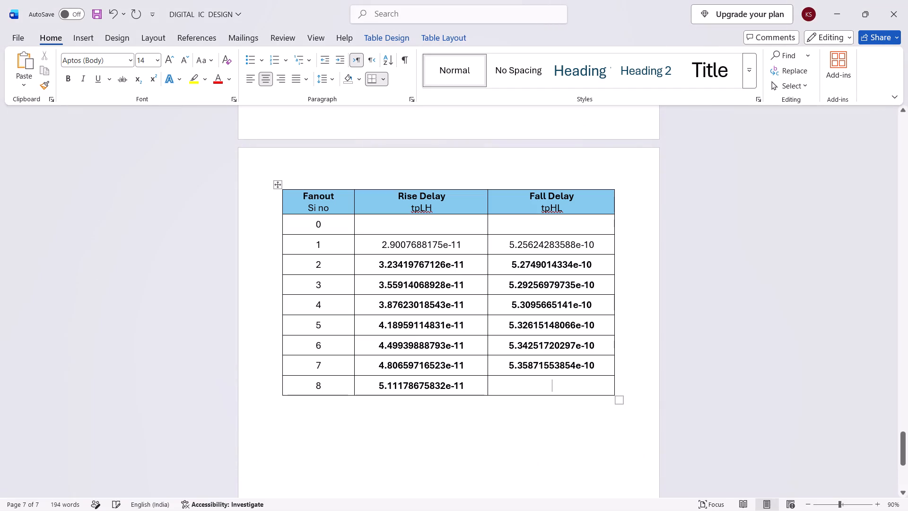
key(ctrl+v)
Remove the bold formatting from the rise and fall delay values for fanouts 2 to 8.
drag(599, 388, 428, 289)
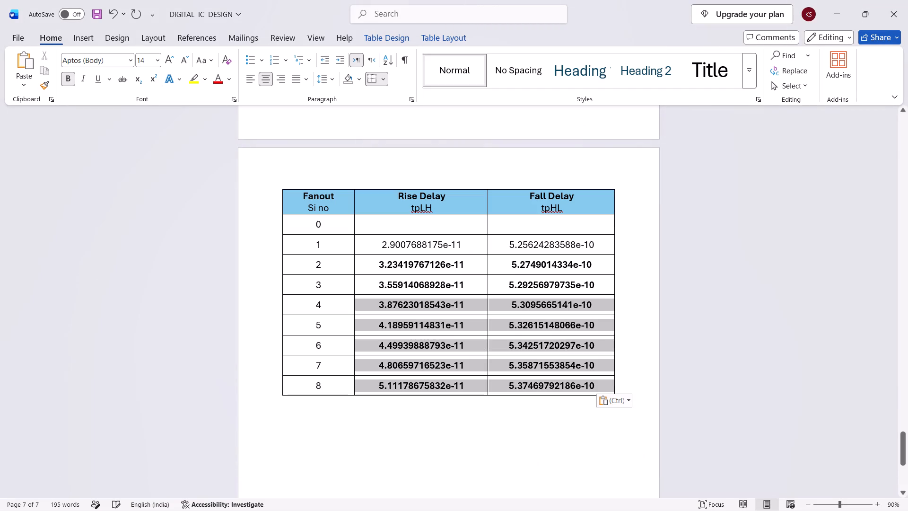
drag(428, 289, 379, 263)
key(ctrl+b)
click(722, 289)
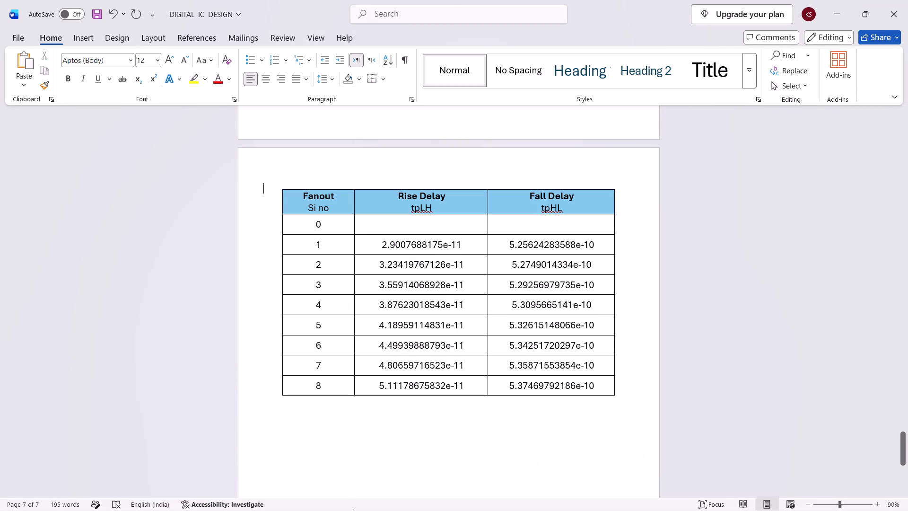
Copy the whole filled fanout delay table on the last page.
click(433, 229)
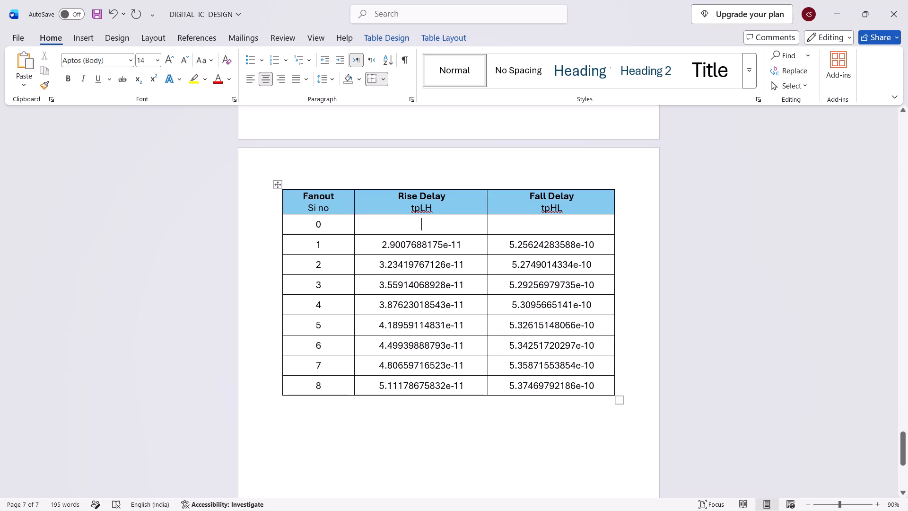
scroll(382, 320, up, 5)
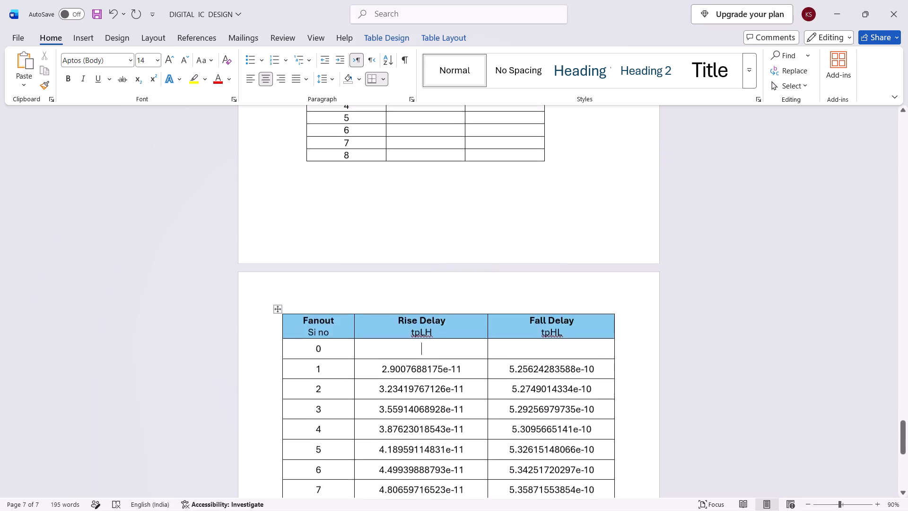
scroll(382, 319, up, 2)
click(275, 366)
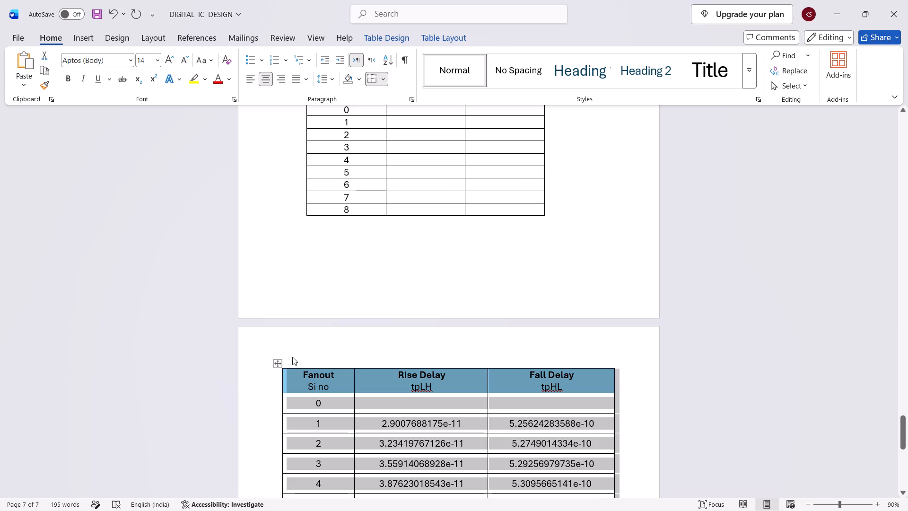
key(ctrl+c)
Delete the empty Fanout table below the Fan Out 0 screenshot, including its grid.
scroll(336, 297, up, 5)
click(310, 212)
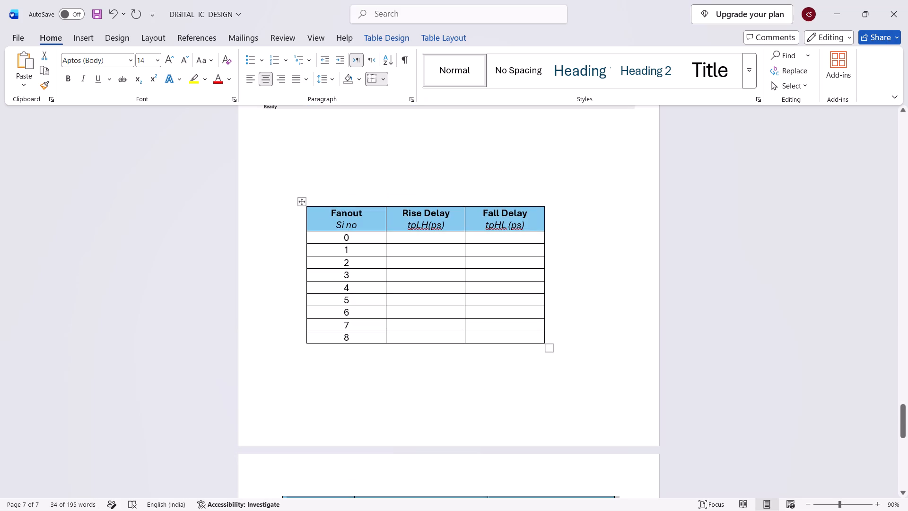
click(255, 199)
click(320, 218)
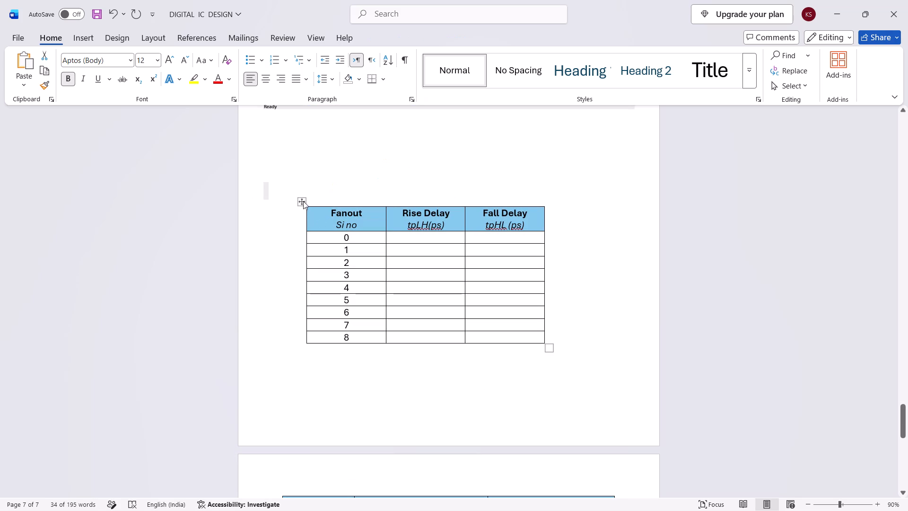
click(303, 201)
key(Delete)
click(304, 203)
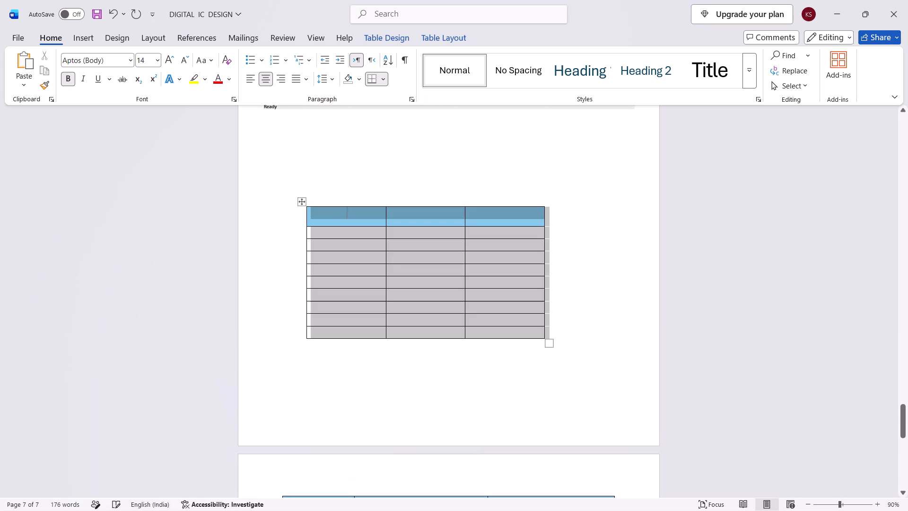
right_click(391, 213)
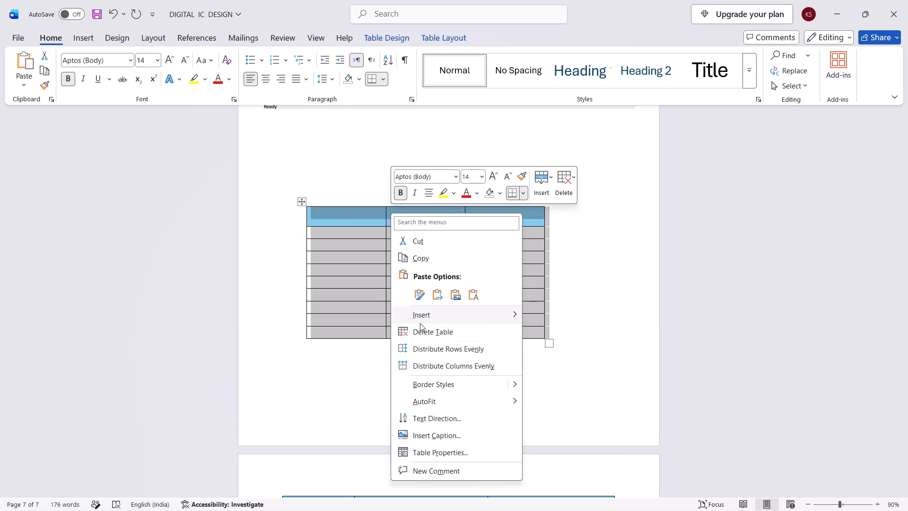
click(422, 335)
Paste the copied delay table below the Fan Out 0 screenshot and move it up so all rows fit on that page.
click(347, 227)
key(ctrl+v)
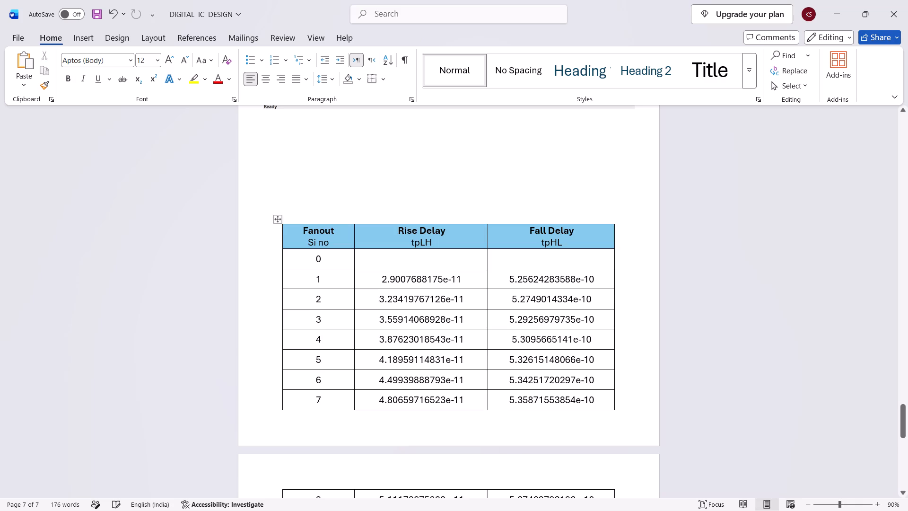
scroll(406, 330, down, 6)
scroll(406, 371, down, 11)
scroll(408, 393, up, 14)
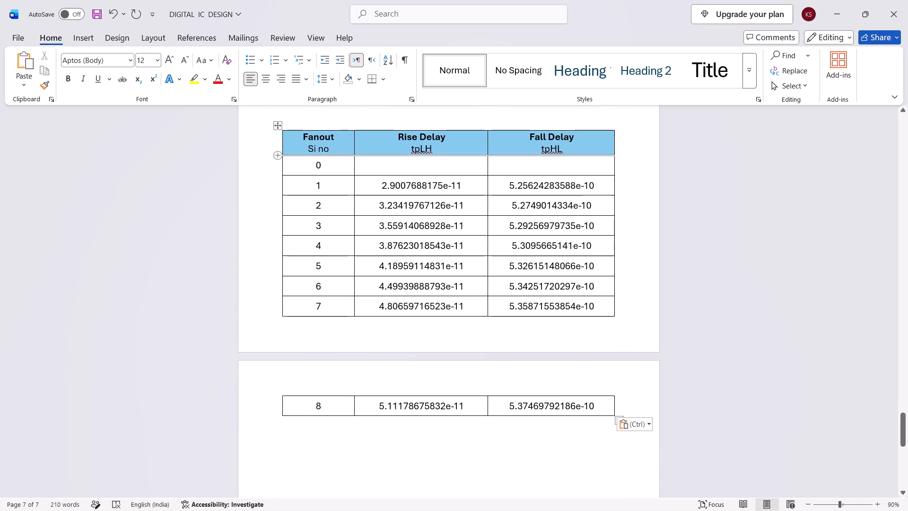
click(280, 124)
scroll(335, 254, up, 3)
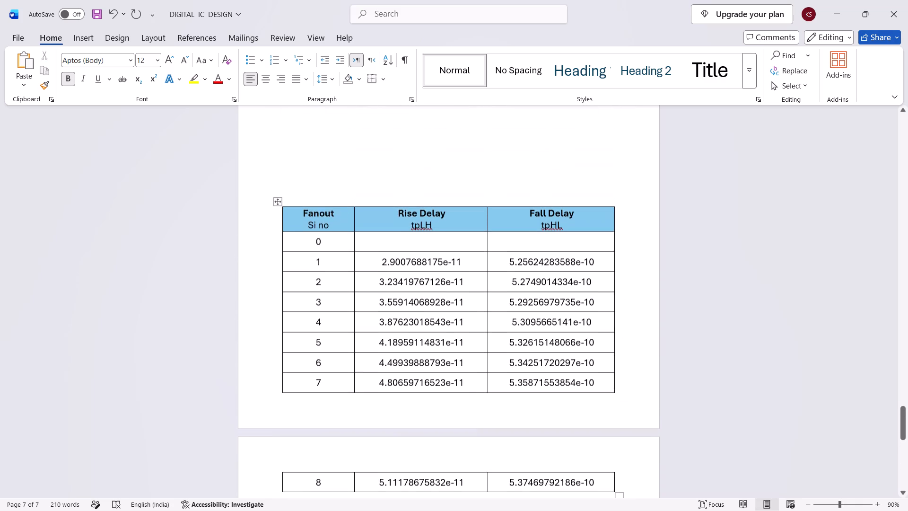
click(277, 199)
drag(277, 201, 278, 150)
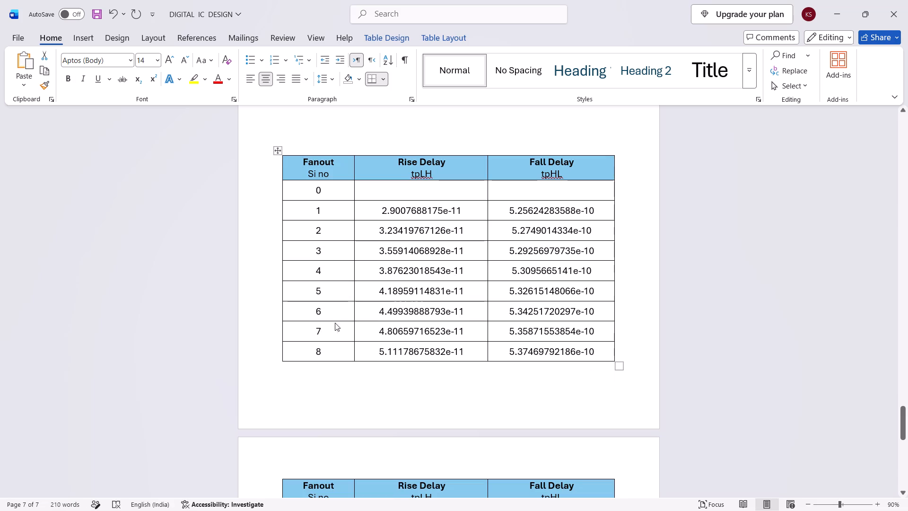
scroll(338, 360, down, 4)
scroll(339, 383, up, 9)
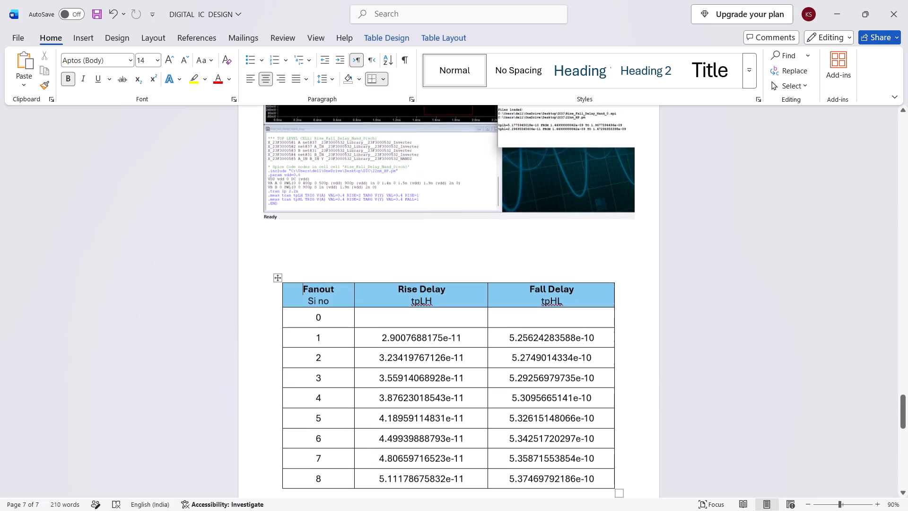
click(401, 317)
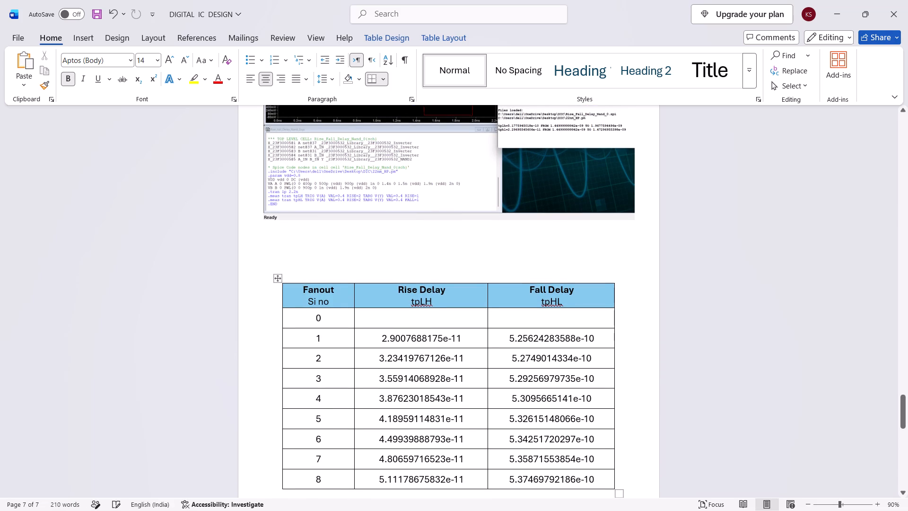
Switch to the reference ASSIGNMENT 1 PDF in Brave and examine how it presents the load outputs F00 to F08.
click(150, 497)
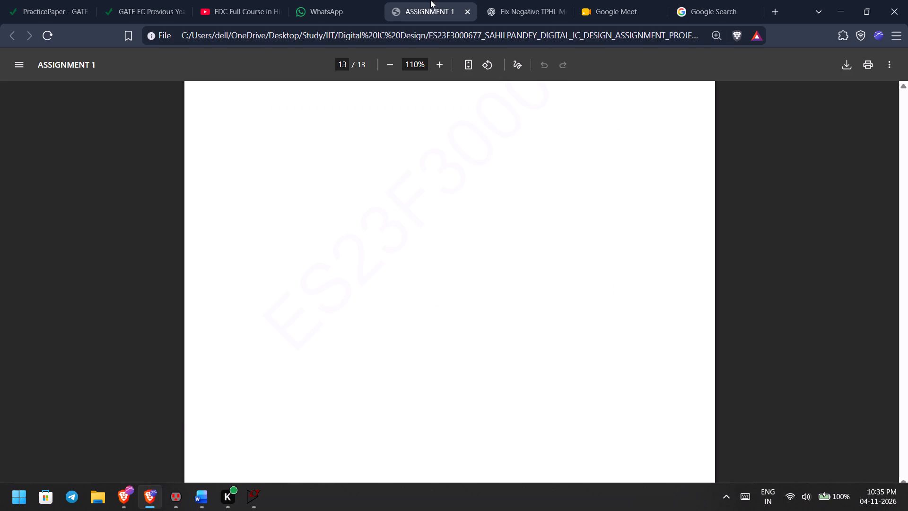
scroll(353, 215, up, 20)
scroll(353, 215, up, 11)
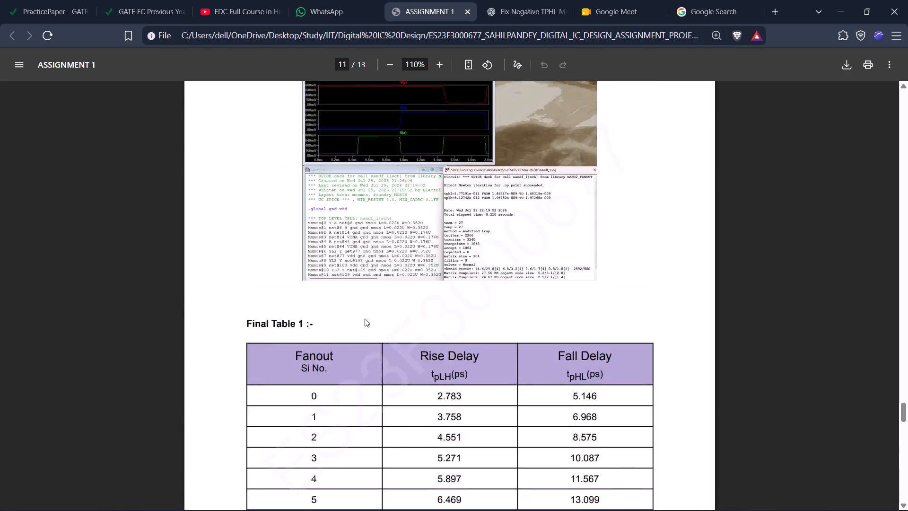
scroll(365, 318, up, 3)
scroll(365, 318, up, 20)
scroll(365, 318, up, 13)
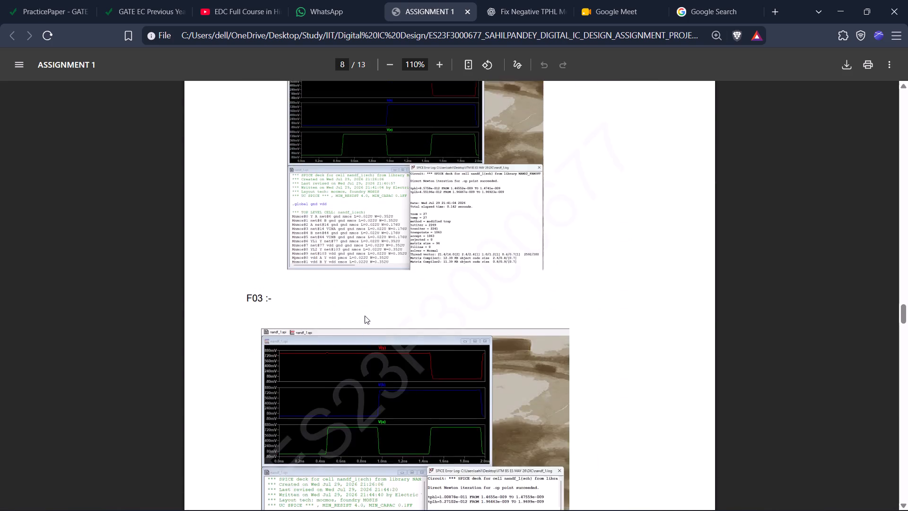
scroll(365, 316, up, 13)
scroll(365, 316, down, 6)
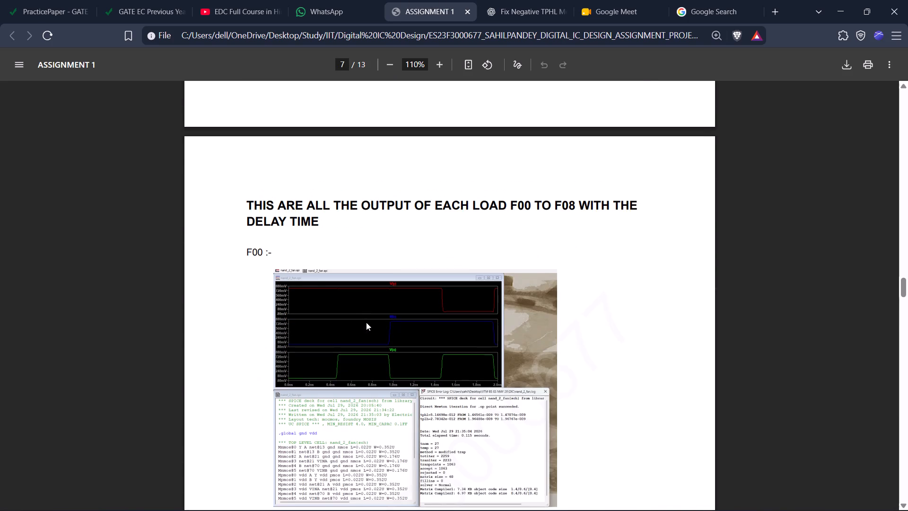
click(248, 499)
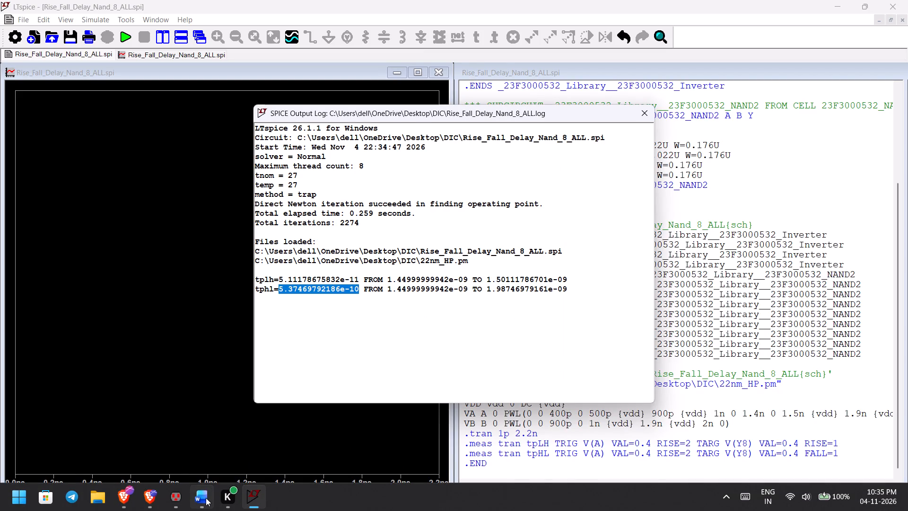
Return to the Word report and add the caption "Fan Out 1:" below the Fan Out 0 screenshot, followed by a new line.
click(205, 497)
scroll(316, 381, up, 8)
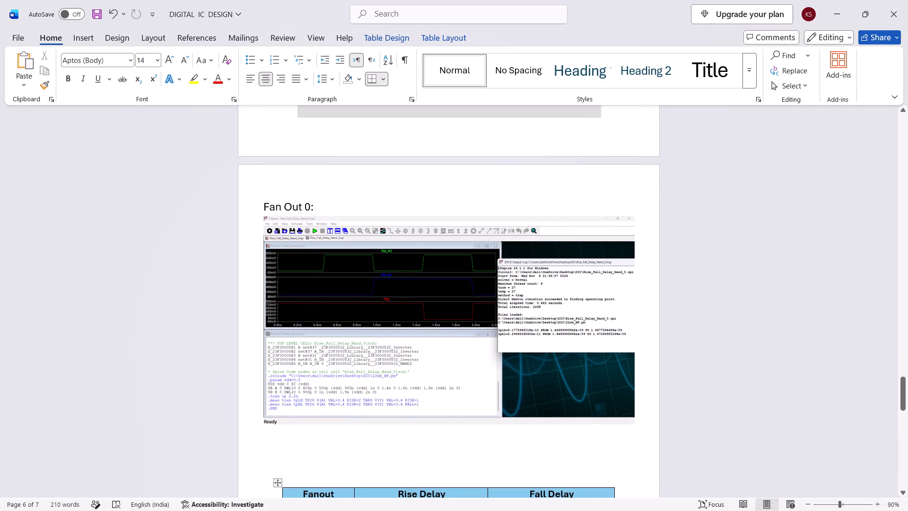
scroll(323, 369, down, 1)
click(299, 425)
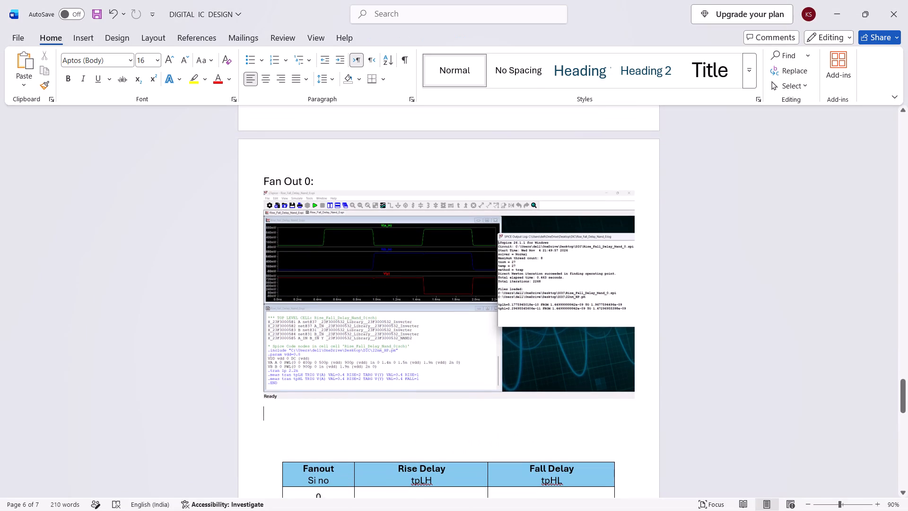
text(Fa)
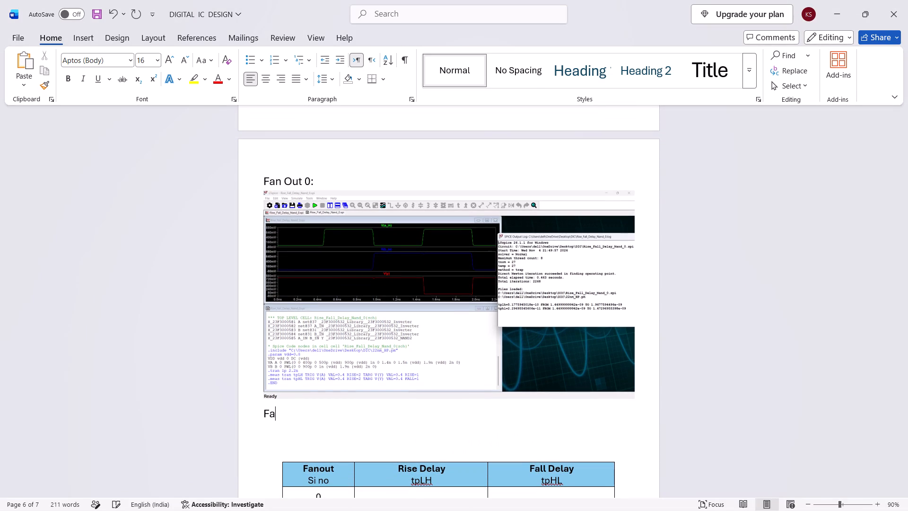
text(n Out)
key(space)
key(BackSpace)
key(1)
key(BackSpace)
key(space)
text(1)
key(shift+colon)
key(Return)
Insert twelve blank lines under the "Fan Out 1:" caption to push the delay table down to the following page.
scroll(303, 416, down, 8)
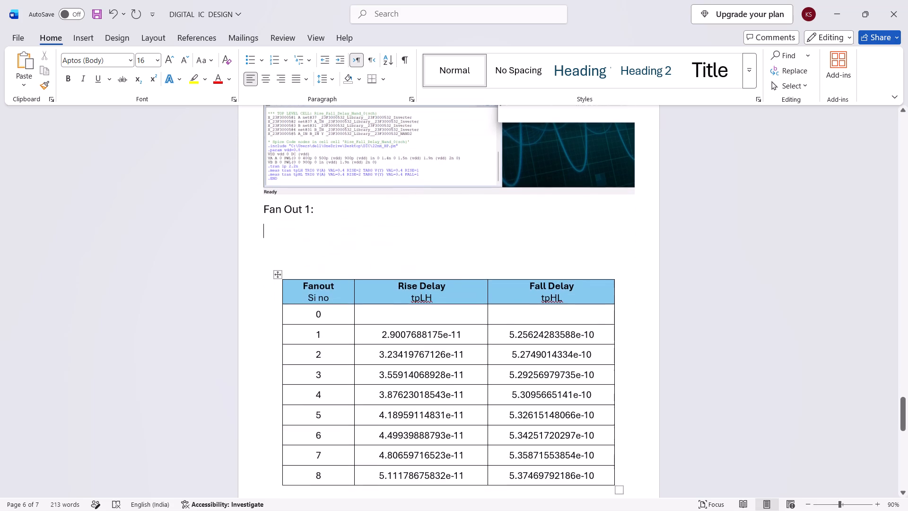
key(Return)
key(Return)
key(Return)
key(Return)
key(Return)
key(Return)
key(Return)
key(Return)
key(Return)
key(Return)
key(Return)
key(Return)
scroll(315, 287, down, 2)
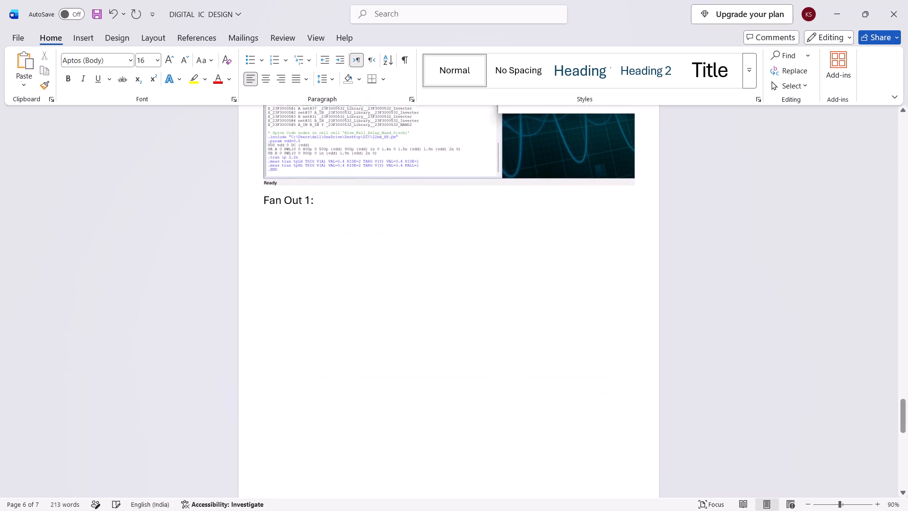
scroll(315, 287, down, 20)
scroll(315, 287, down, 1)
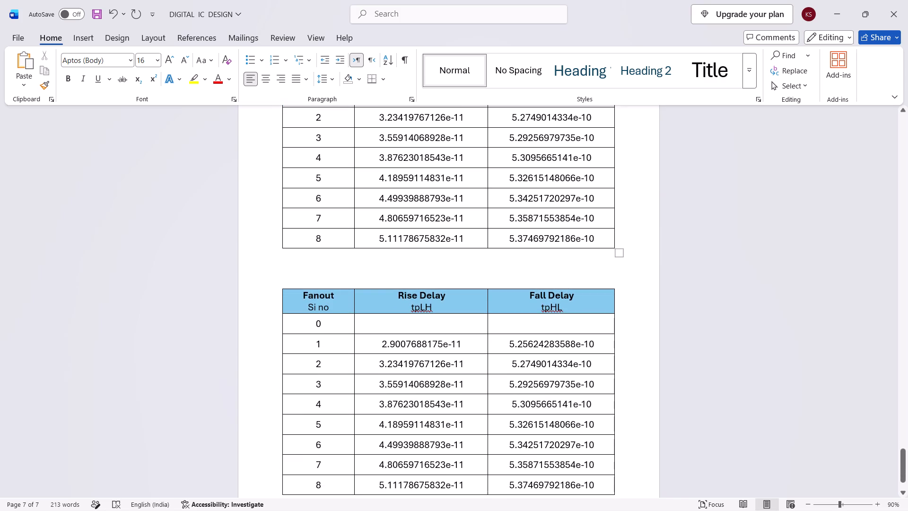
Insert five blank lines between the two fanout delay tables.
click(310, 278)
key(Return)
key(Return)
key(Return)
key(Return)
key(Return)
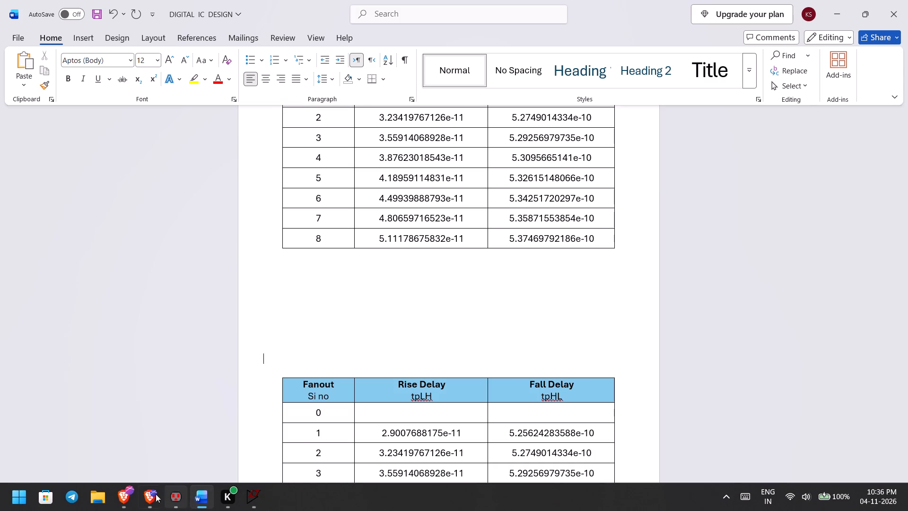
Copy the item 2 paragraph on FO0 to FO8 load conditions from the ASSIGNMENT 1 PDF into the Word report between the two delay tables.
click(147, 494)
scroll(276, 379, down, 20)
scroll(276, 379, down, 9)
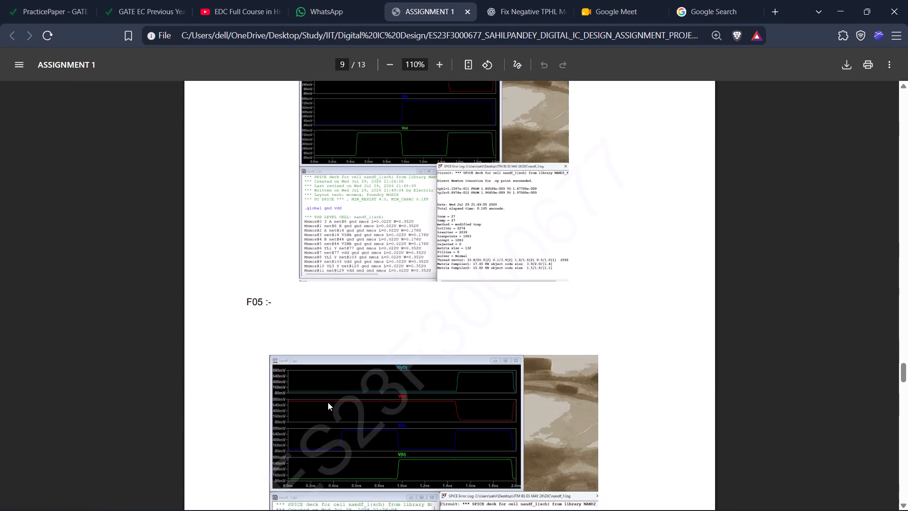
scroll(328, 402, down, 20)
scroll(331, 410, down, 12)
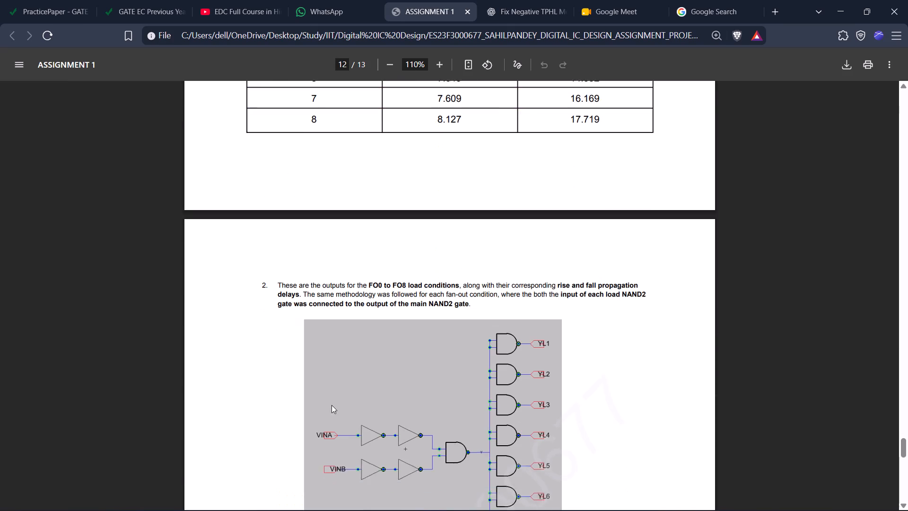
scroll(334, 402, up, 5)
drag(277, 245, 375, 269)
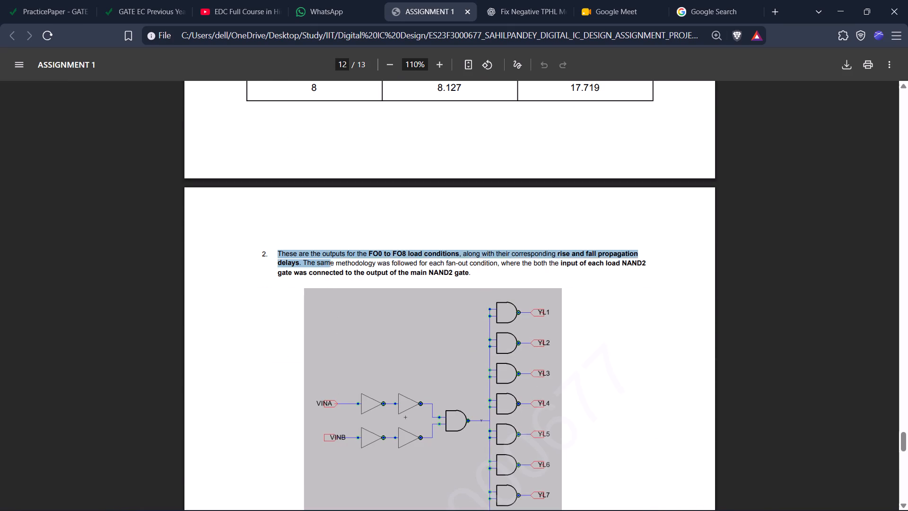
drag(375, 269, 470, 274)
key(ctrl+c)
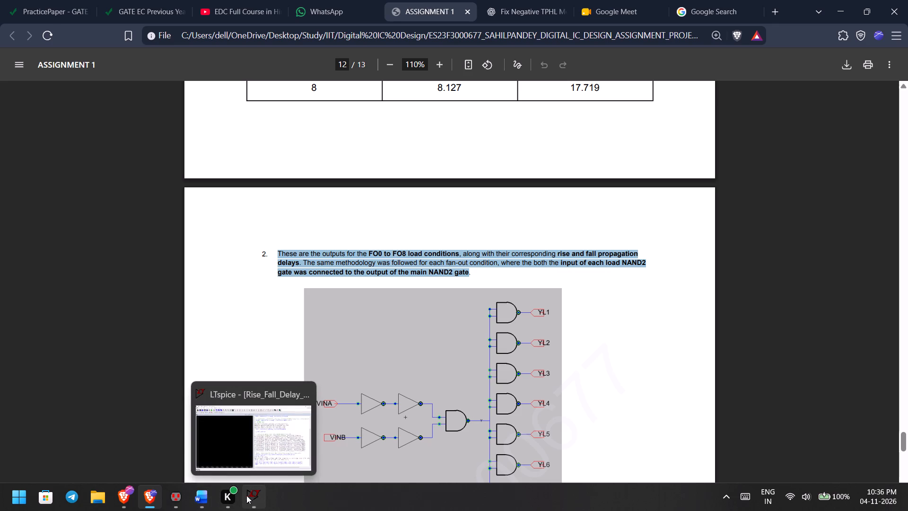
click(201, 493)
click(321, 326)
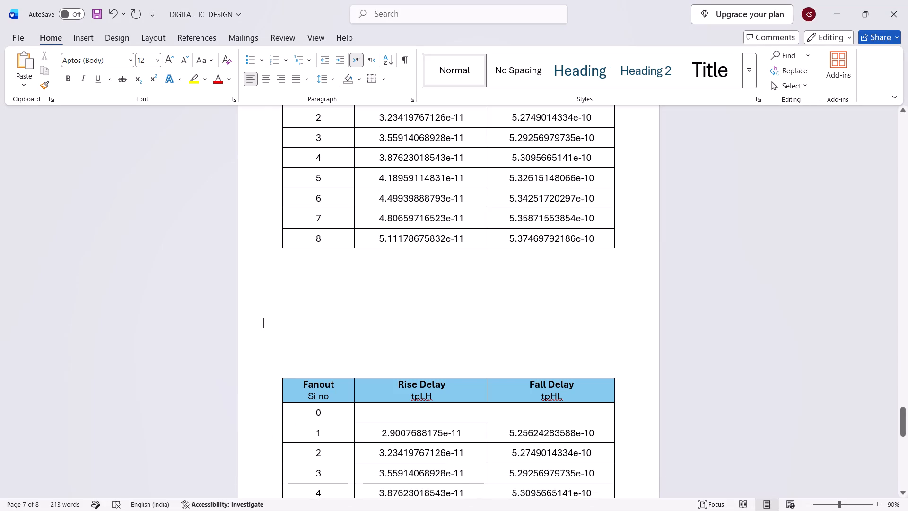
key(ctrl+v)
Set the pasted load-conditions paragraph to 14 pt and number it "2." at its start.
drag(591, 346, 590, 346)
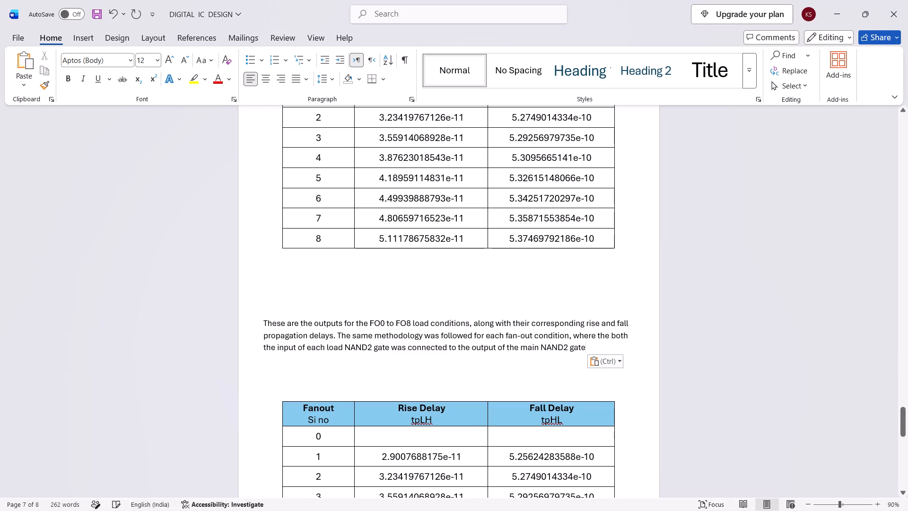
drag(590, 346, 266, 322)
click(167, 59)
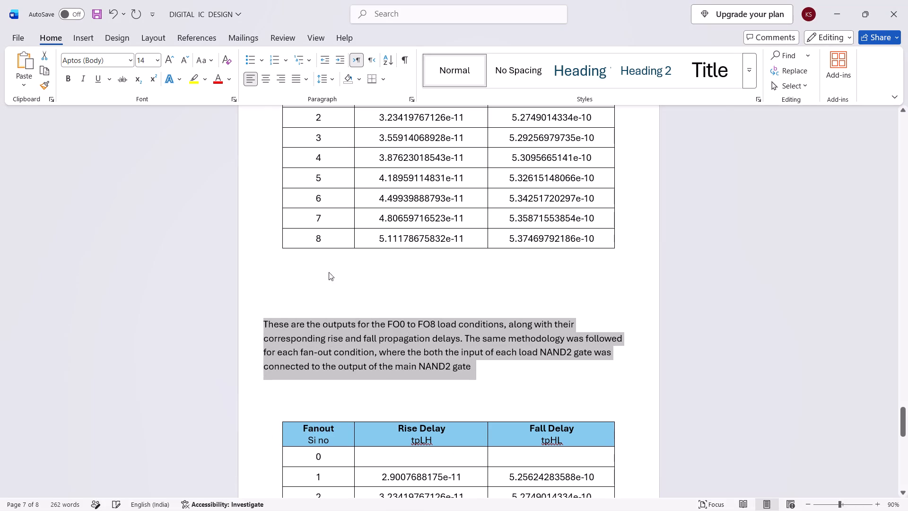
click(333, 289)
click(261, 326)
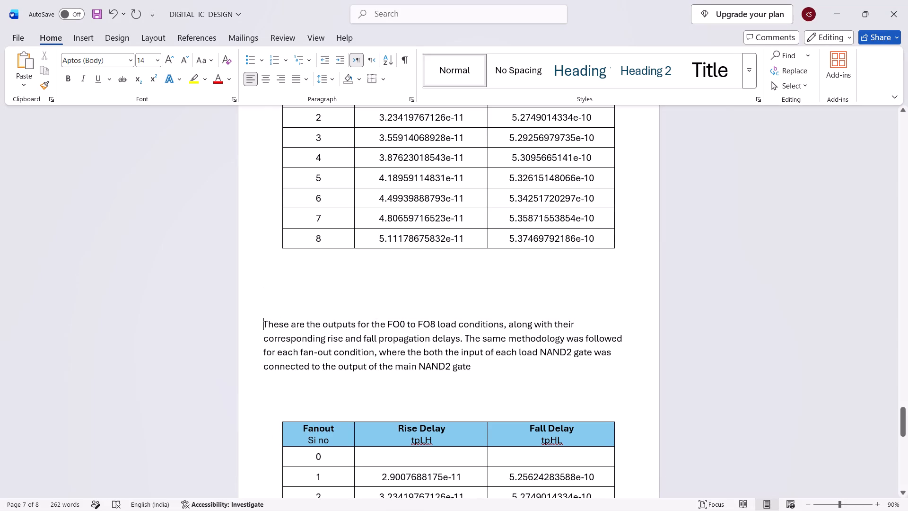
text(2.)
key(space)
click(286, 388)
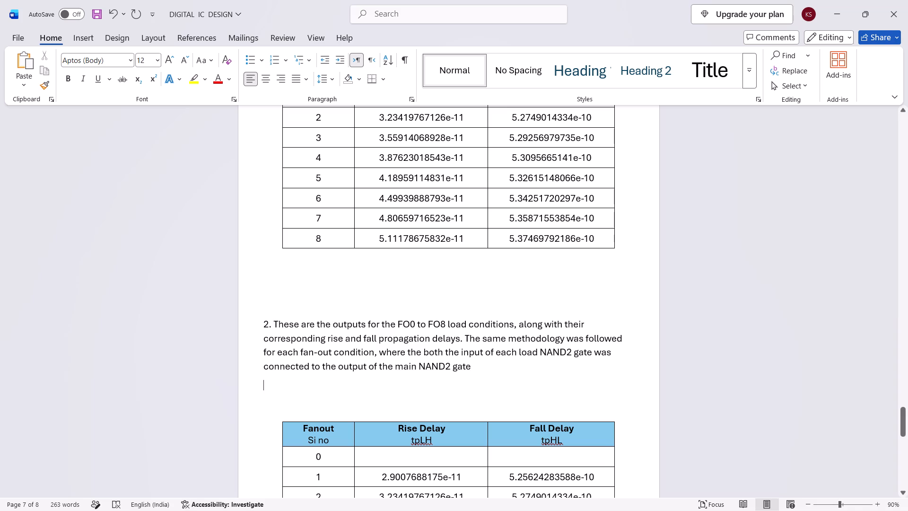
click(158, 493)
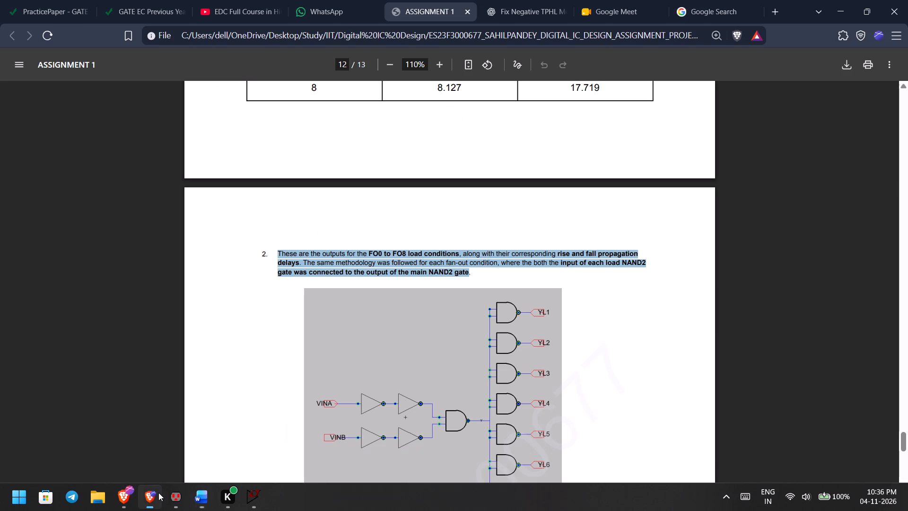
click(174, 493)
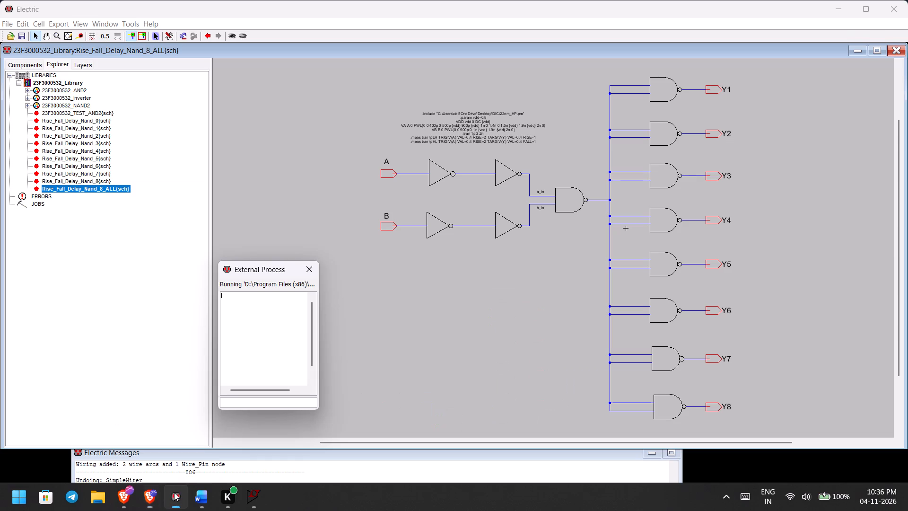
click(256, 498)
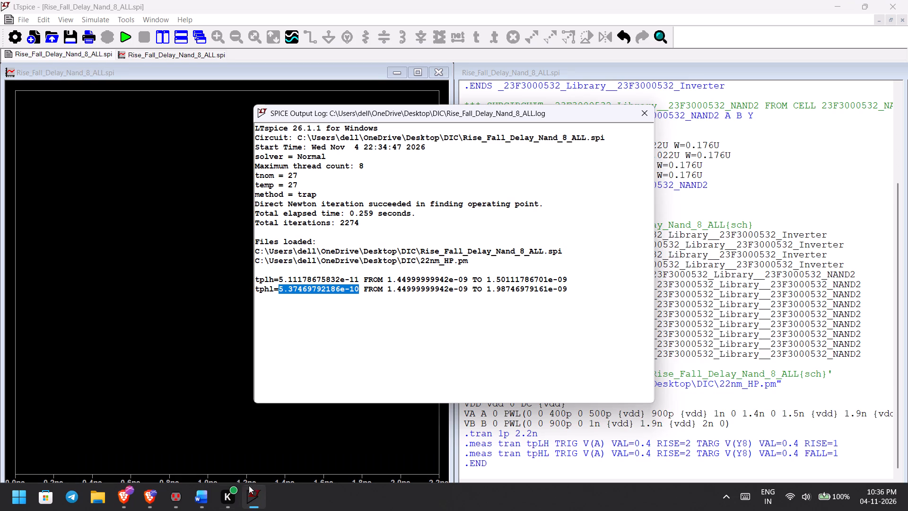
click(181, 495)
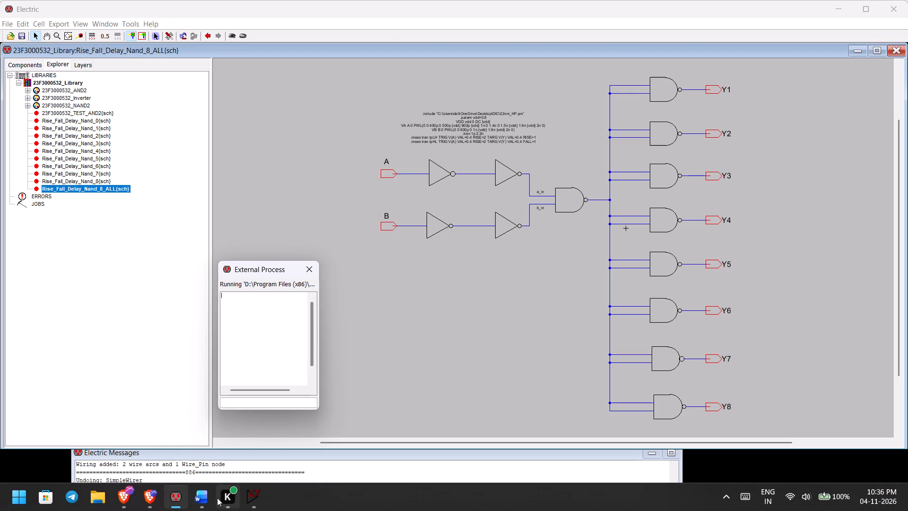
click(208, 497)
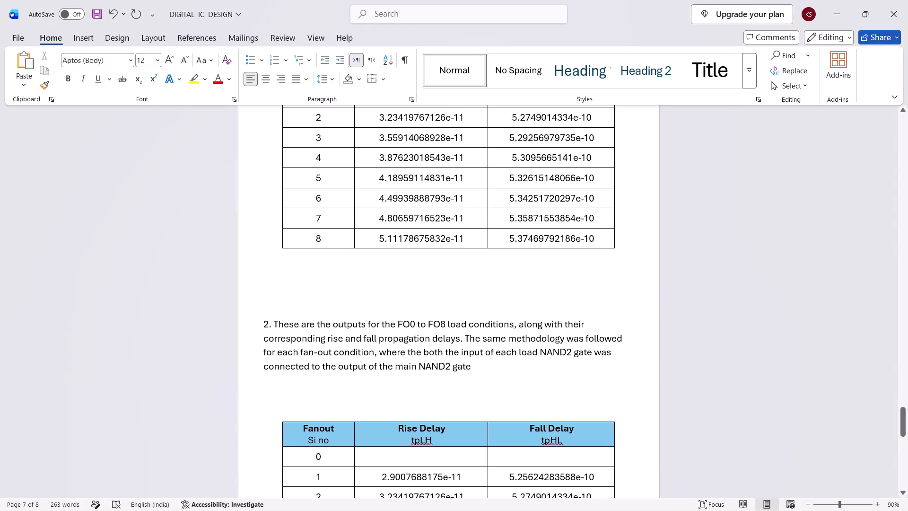
Insert four blank lines below paragraph 2 to push the second delay table onto the following page.
scroll(421, 368, down, 2)
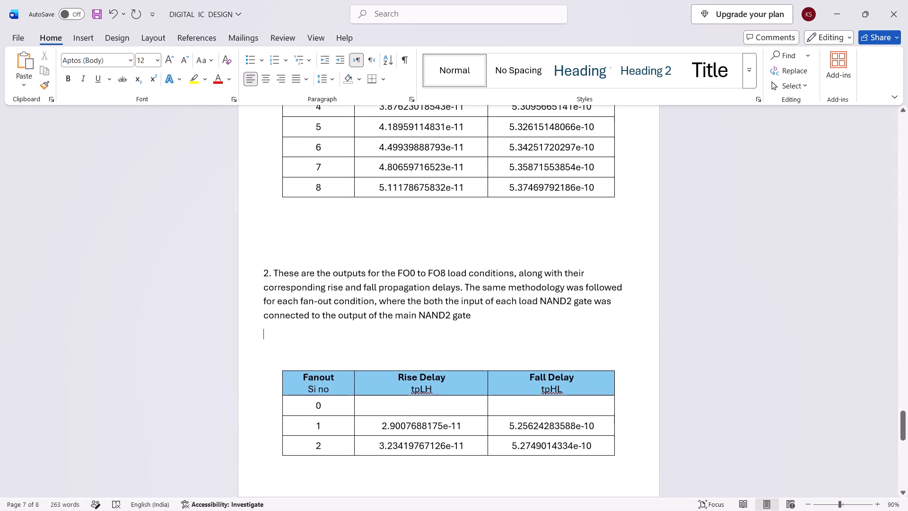
scroll(421, 368, down, 2)
key(Return)
key(Return)
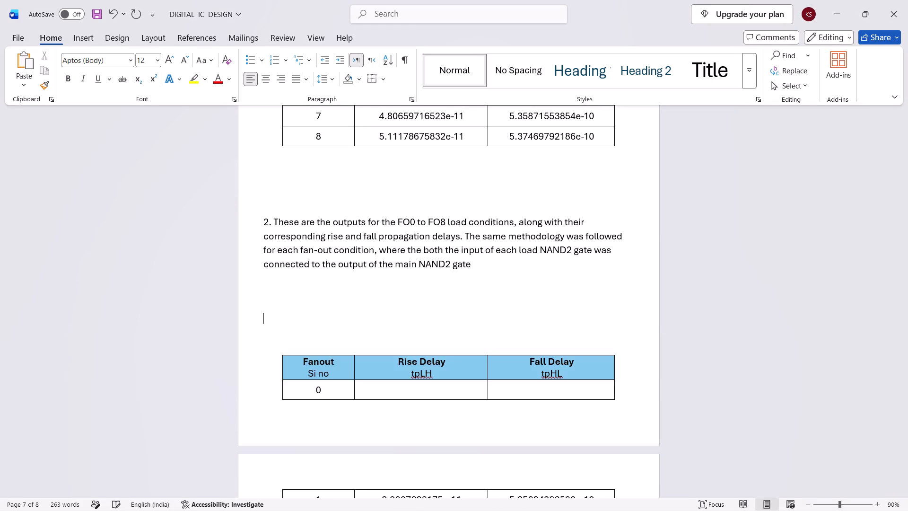
key(Return)
key(Return)
scroll(342, 297, down, 10)
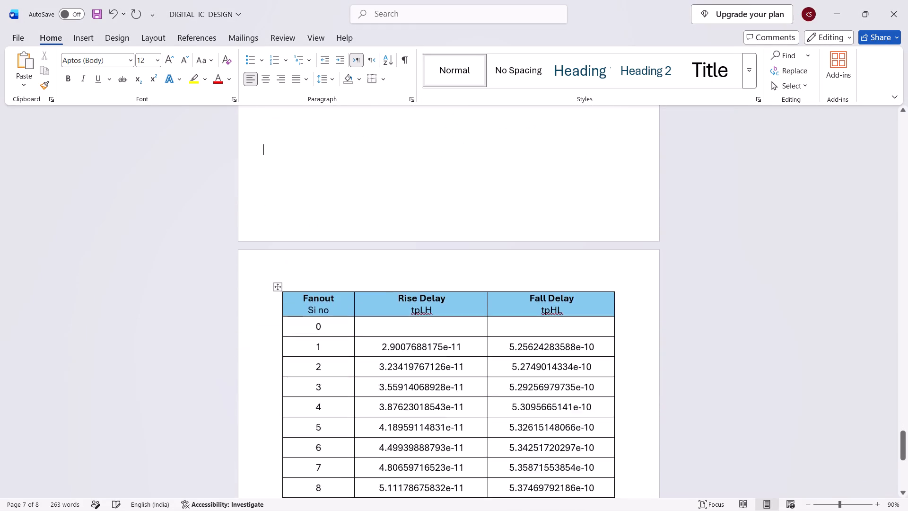
scroll(348, 323, down, 2)
Insert nine blank lines before paragraph 2 so that it starts at the top of a new page.
scroll(356, 355, up, 13)
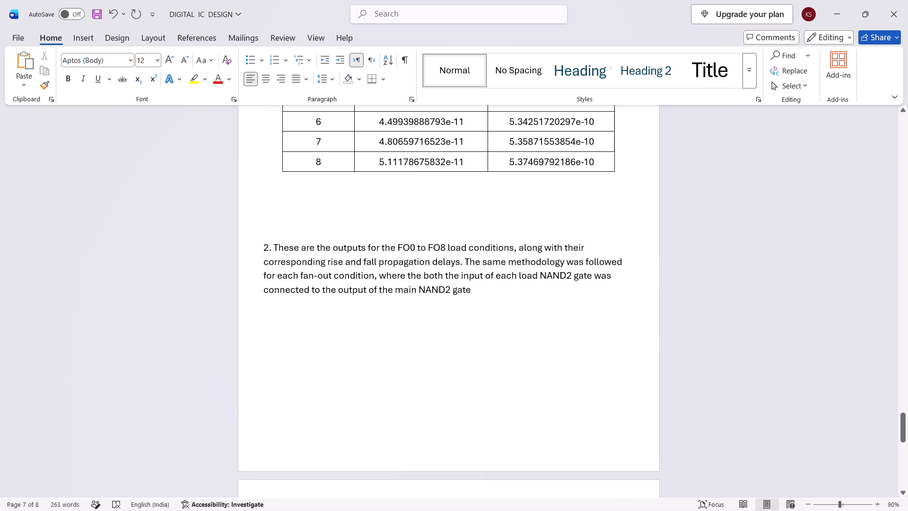
click(265, 244)
key(Return)
key(Return)
key(Return)
key(Return)
key(Return)
key(Return)
key(Return)
key(Return)
key(Return)
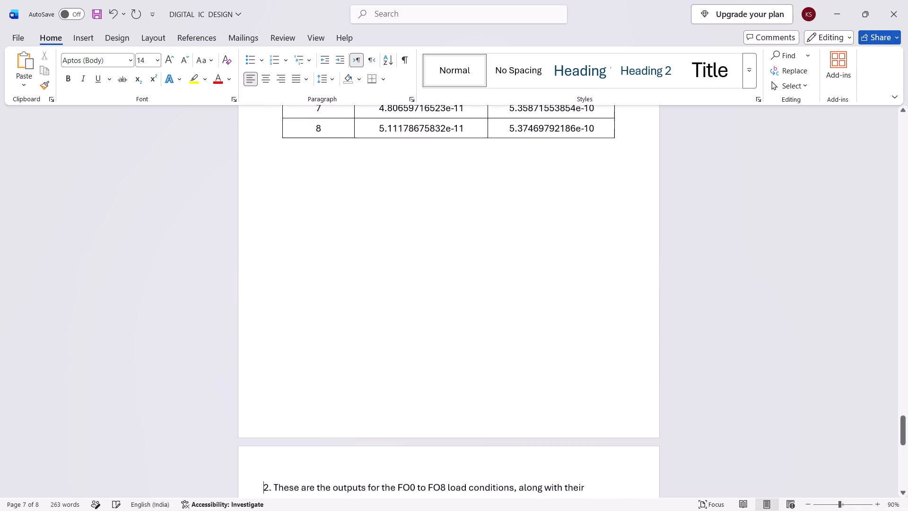
Insert eight more blank lines directly above the second delay table to make room for a figure below paragraph 2.
scroll(320, 310, down, 14)
click(302, 271)
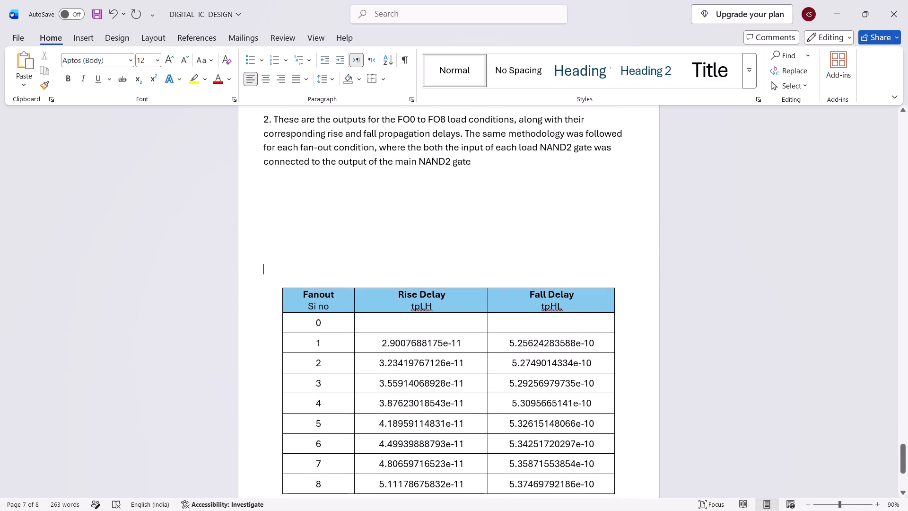
key(Return)
key(Return)
key(Return)
key(Return)
key(Return)
key(Return)
scroll(309, 310, down, 10)
scroll(324, 357, down, 1)
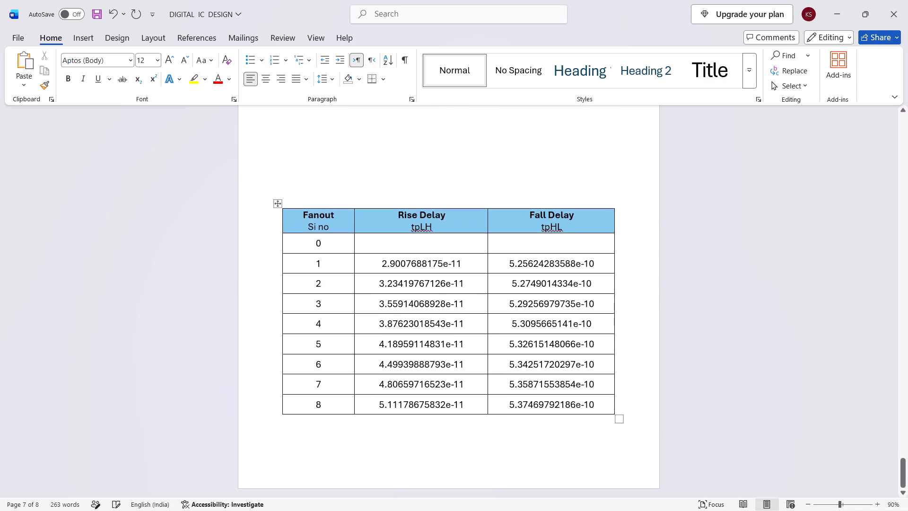
key(Return)
key(Return)
scroll(326, 325, up, 10)
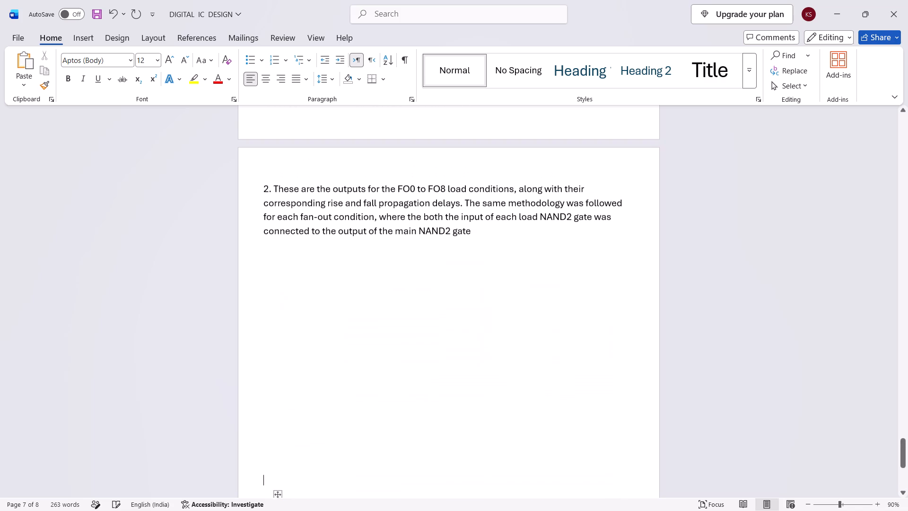
Switch to Electric, dismiss the External Process window and capture a screenshot of the whole Rise_Fall_Delay_Nand_8_ALL schematic, from inputs A and B to Y8.
click(176, 492)
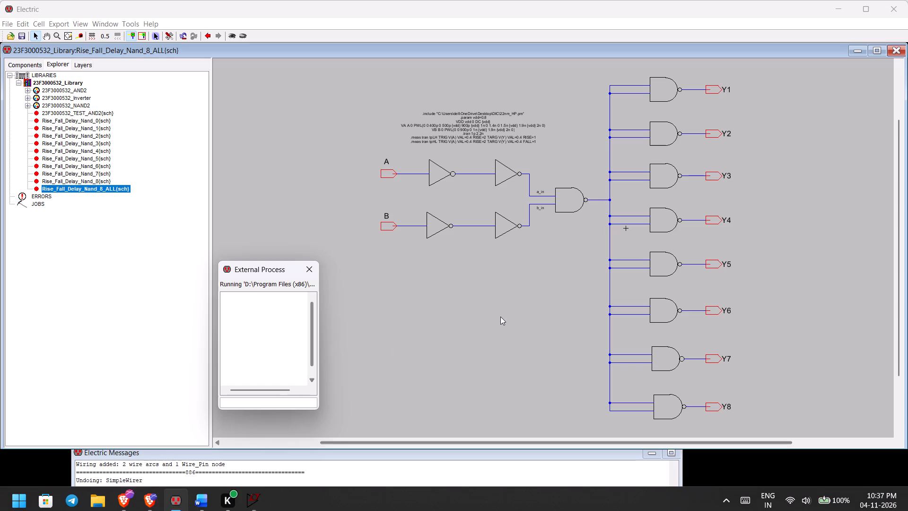
click(500, 315)
click(308, 268)
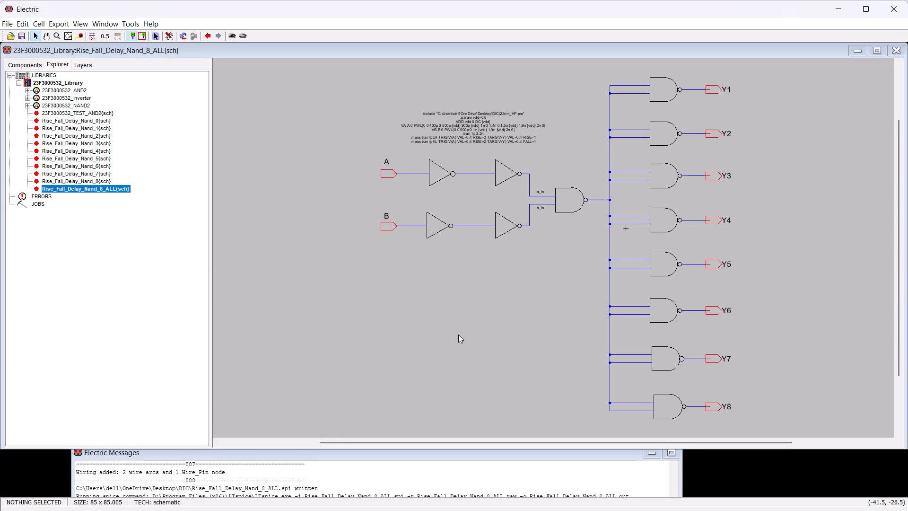
scroll(458, 334, up, 1)
scroll(458, 334, down, 1)
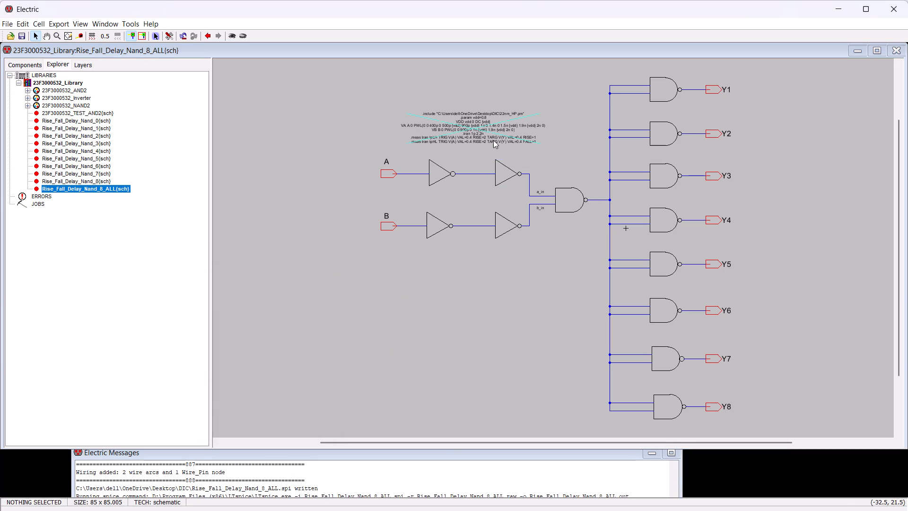
key(shift+super+s)
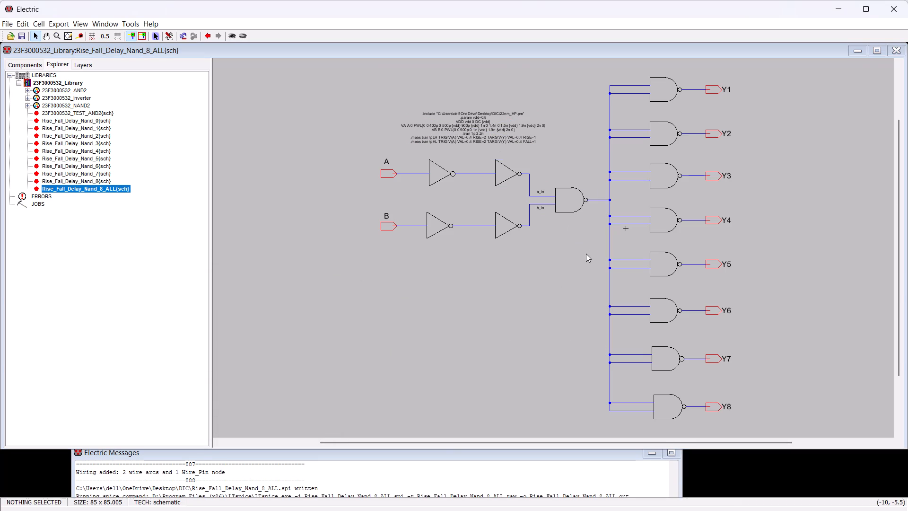
drag(343, 63, 832, 346)
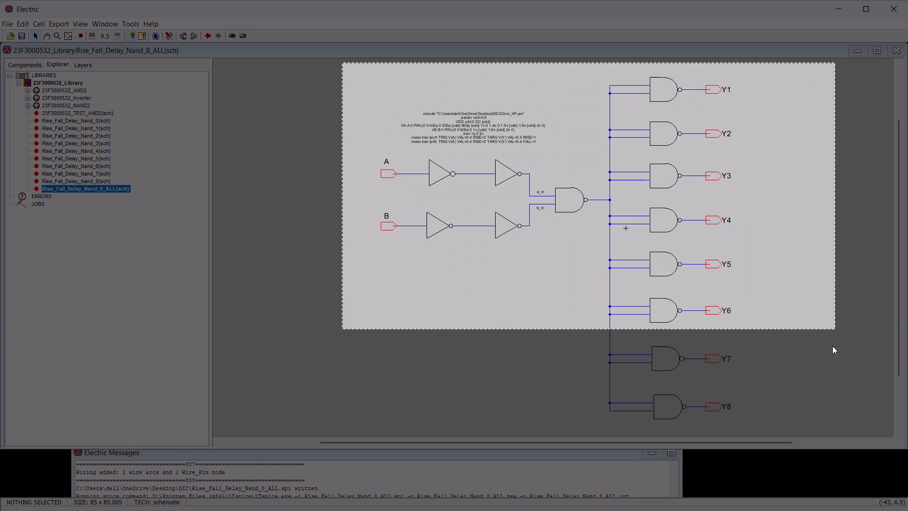
drag(832, 346, 775, 432)
Return to the Word report and paste the schematic screenshot in the blank space below paragraph 2.
click(194, 496)
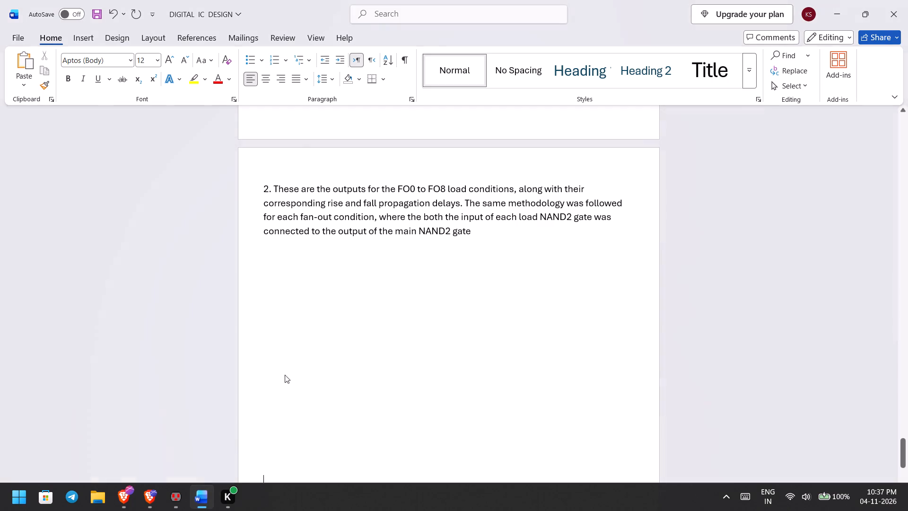
click(331, 319)
key(ctrl+v)
click(349, 360)
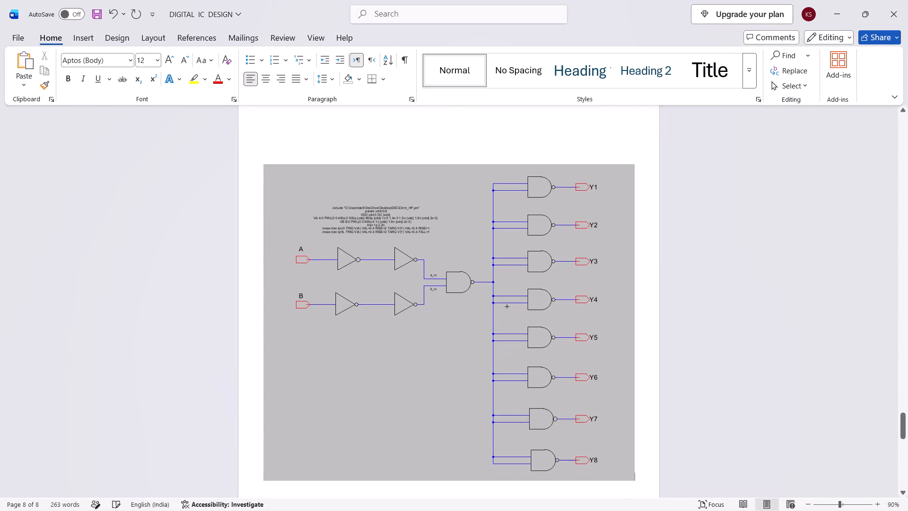
Set the schematic picture's text wrapping to Tight and move the picture up towards paragraph 2.
drag(384, 318, 381, 261)
click(436, 362)
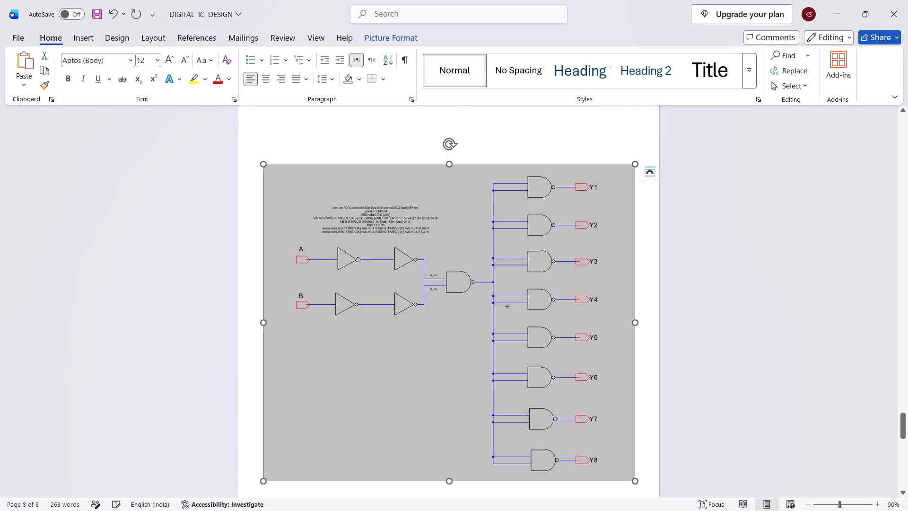
click(645, 172)
click(703, 253)
drag(439, 260, 439, 259)
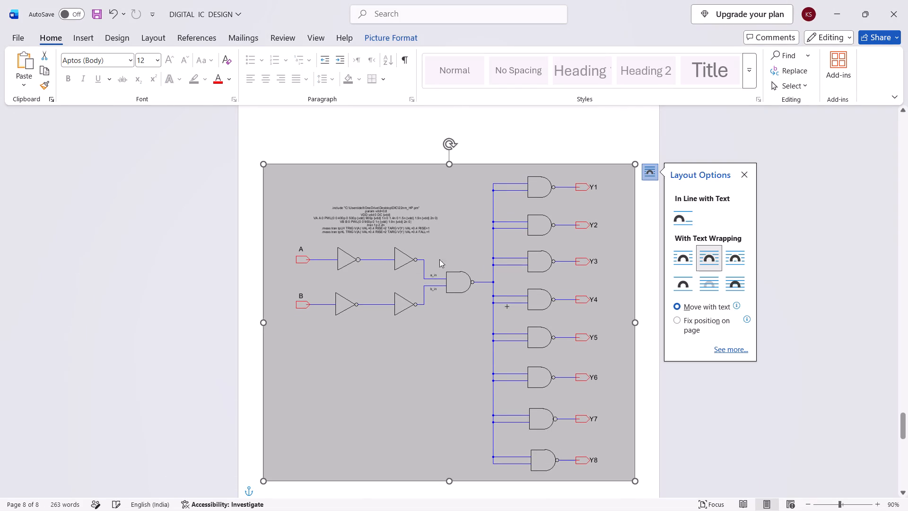
drag(439, 259, 431, 190)
Shrink the eight-load schematic picture and centre it in the blank space between paragraph 2 and the second delay table.
scroll(591, 295, up, 2)
scroll(347, 340, down, 8)
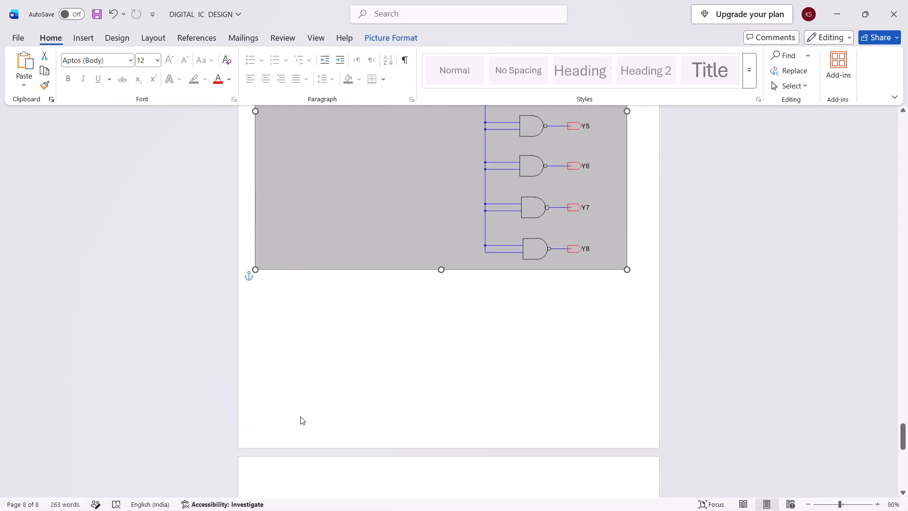
click(301, 381)
scroll(302, 387, down, 5)
scroll(312, 375, up, 4)
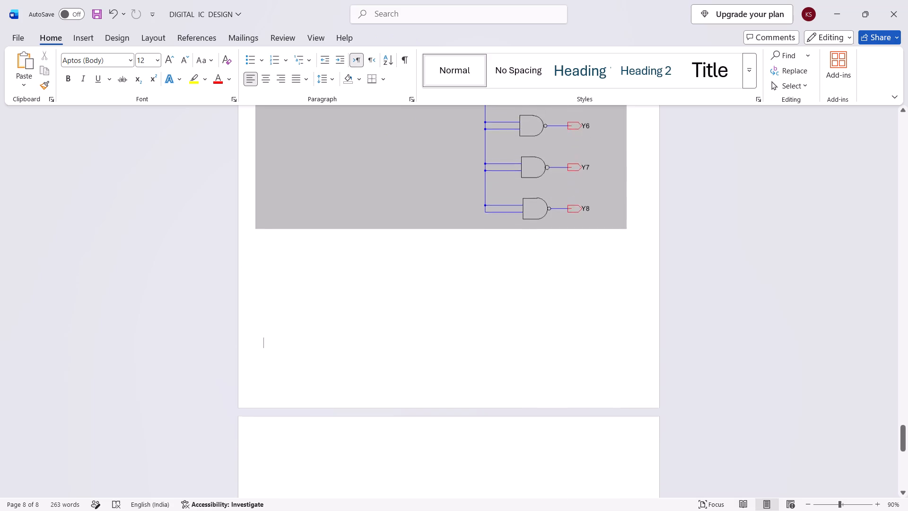
scroll(321, 384, up, 7)
click(468, 303)
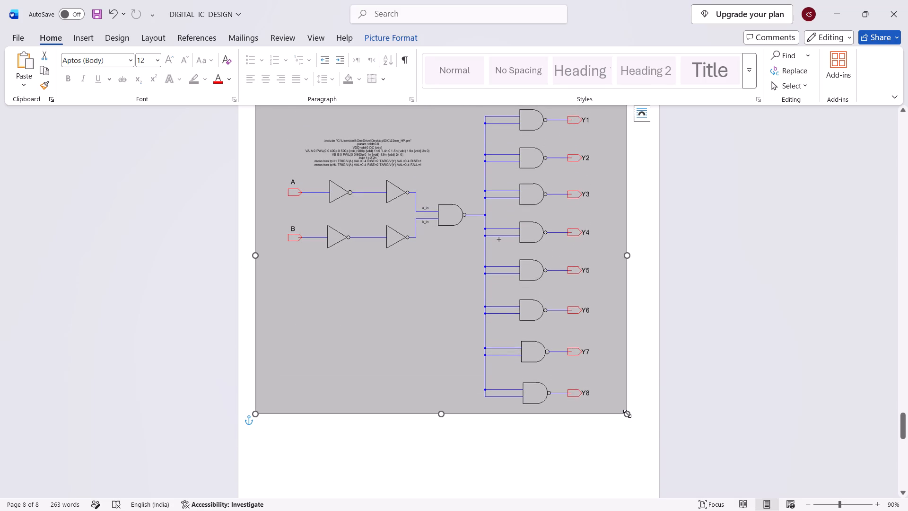
drag(627, 414, 564, 293)
drag(458, 269, 464, 267)
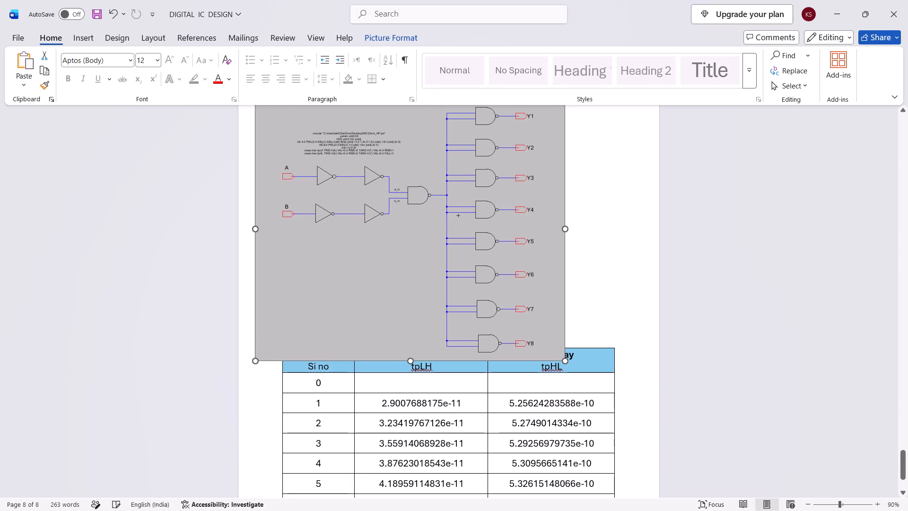
drag(464, 267, 479, 267)
scroll(533, 335, up, 5)
drag(433, 384, 456, 374)
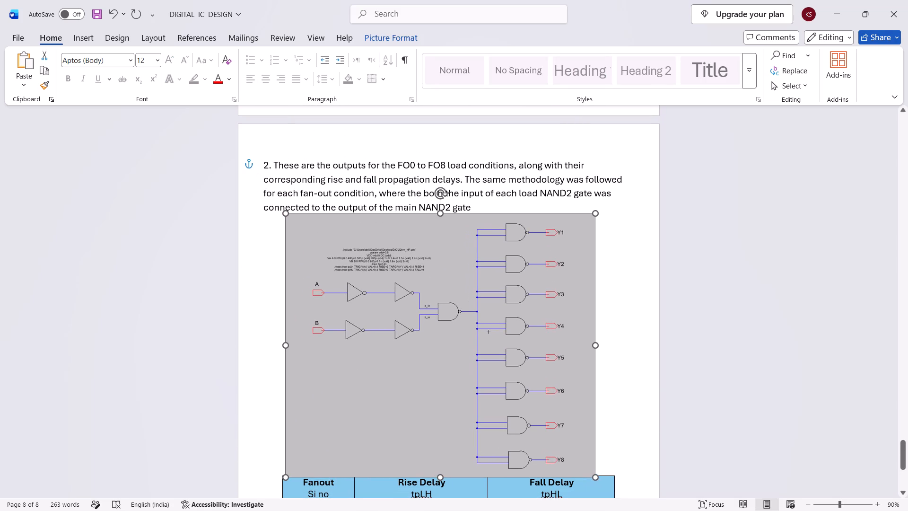
drag(593, 476, 525, 388)
drag(429, 348, 468, 370)
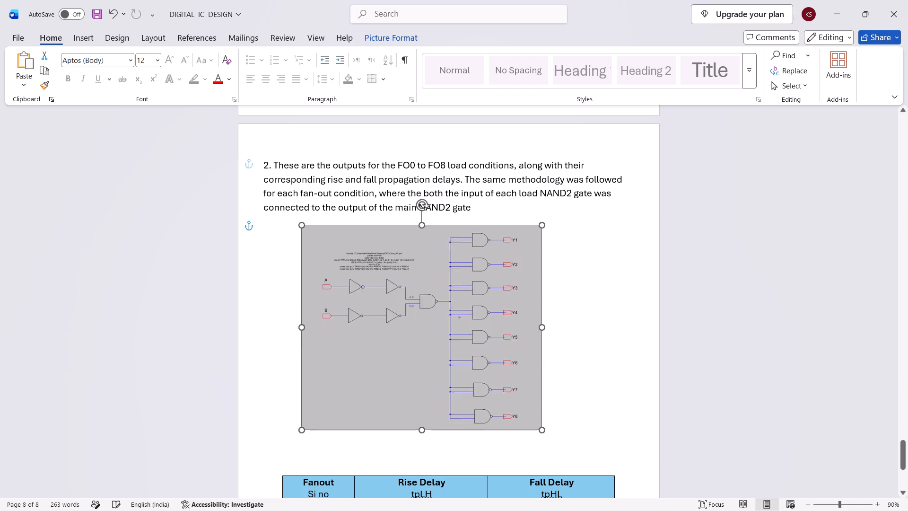
drag(468, 370, 470, 369)
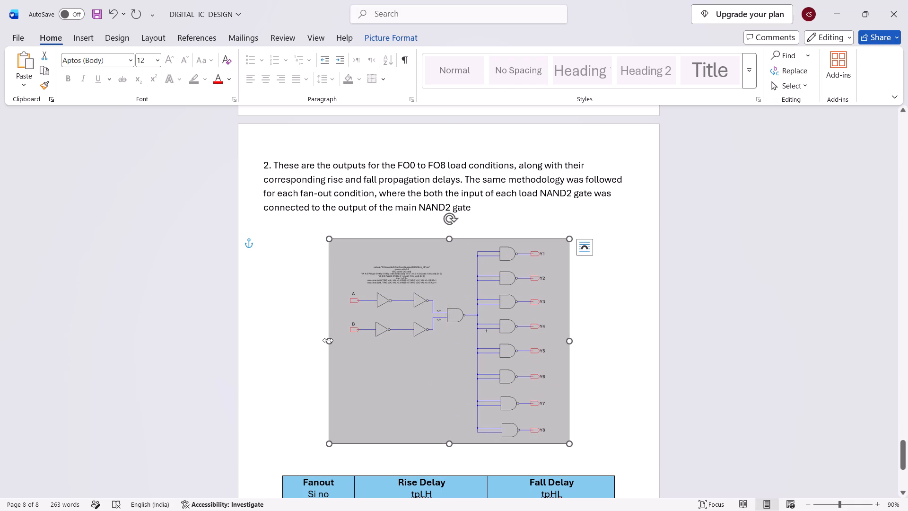
Widen the eight-load schematic picture on both sides to nearly the width of the delay table, keeping its height.
drag(328, 340, 300, 340)
click(569, 344)
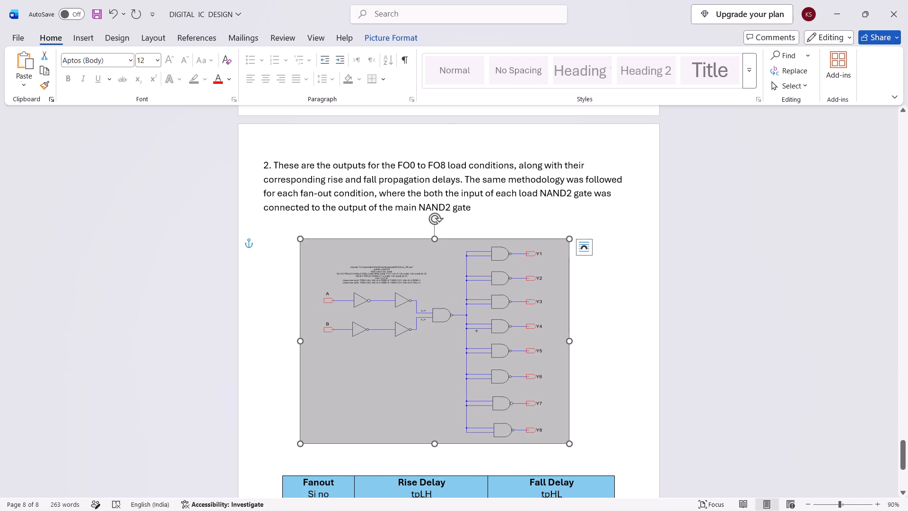
drag(571, 340, 600, 340)
Apply the picture correction preset with 0% brightness and 40% contrast to the eight-load schematic.
scroll(591, 376, down, 2)
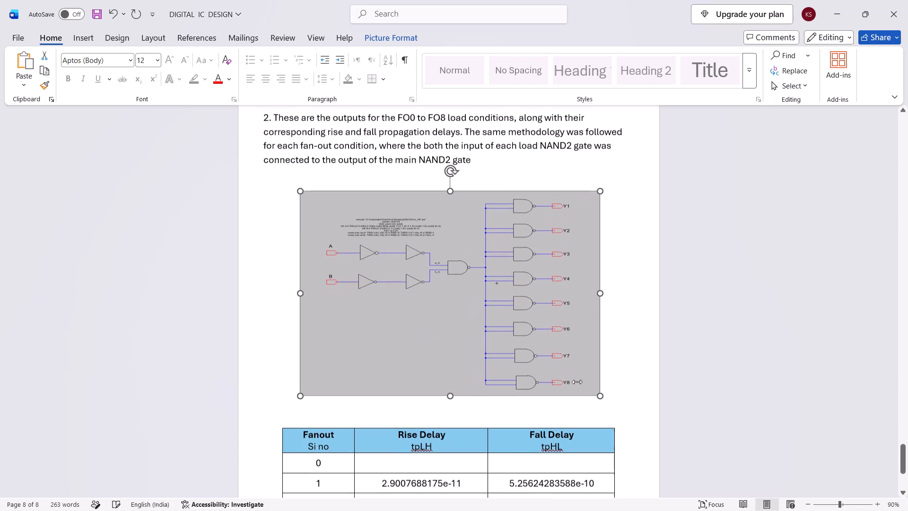
right_click(543, 225)
scroll(578, 361, down, 5)
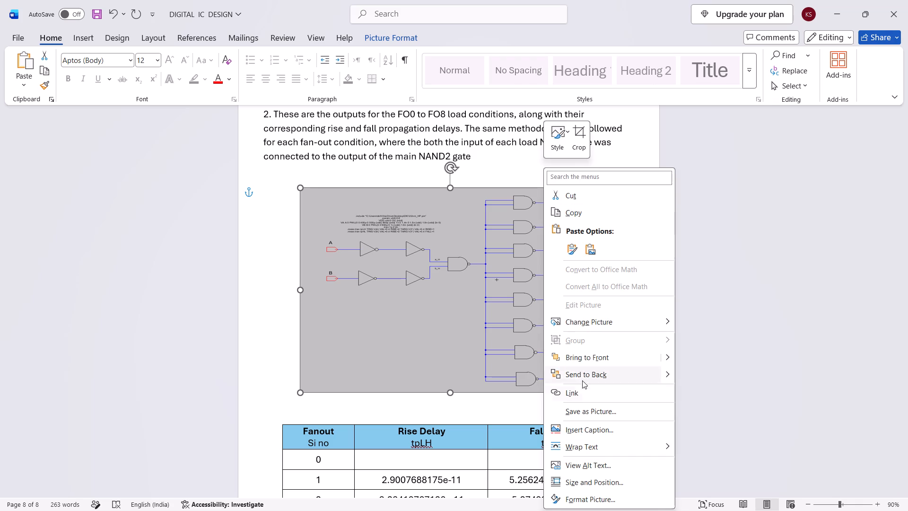
click(589, 495)
click(825, 146)
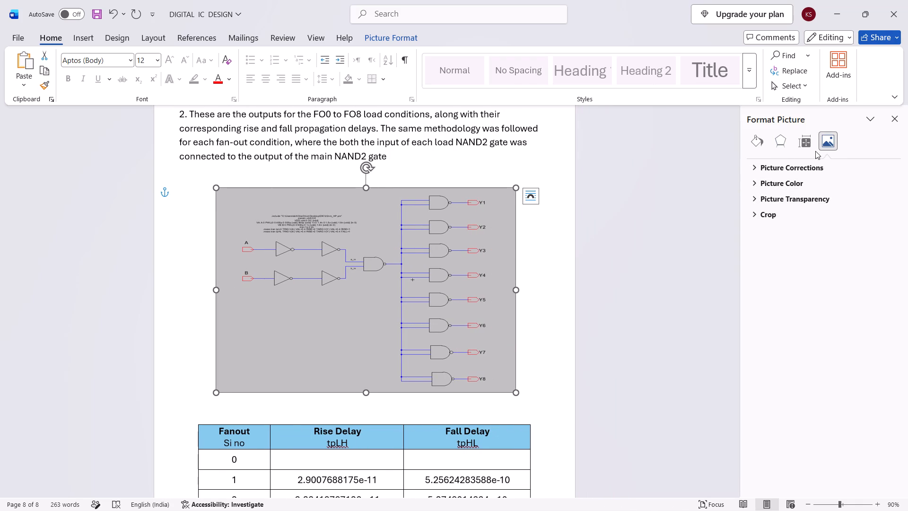
click(760, 171)
click(879, 246)
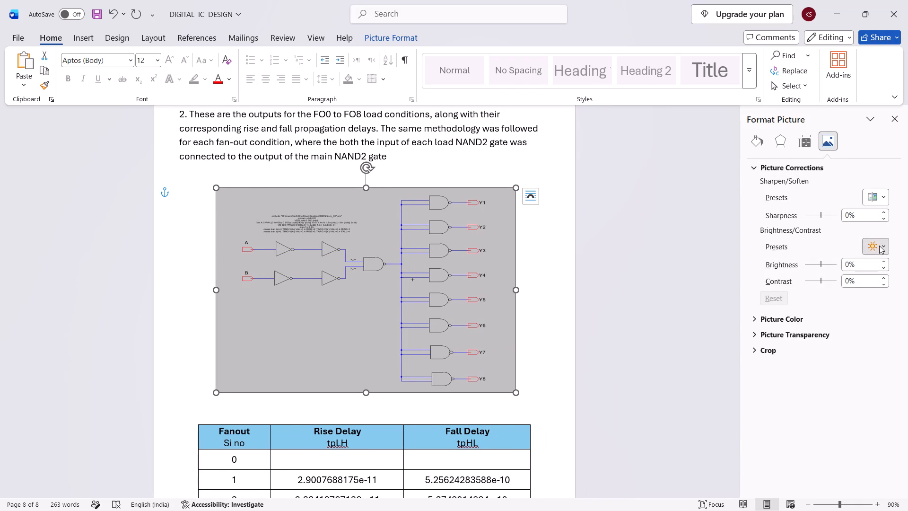
click(797, 404)
click(622, 338)
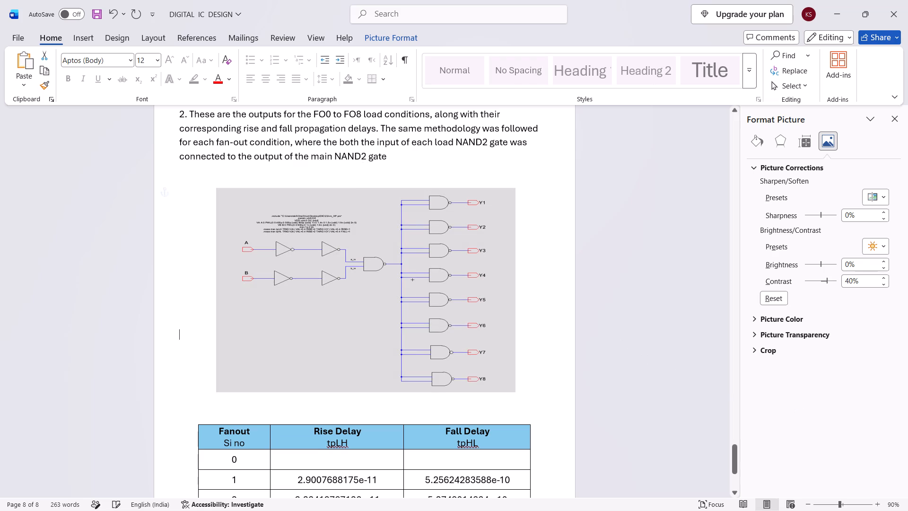
Go back to the Fan Out 1 heading, place the cursor on the blank line below it and close the formatting pane.
scroll(497, 366, down, 4)
click(200, 305)
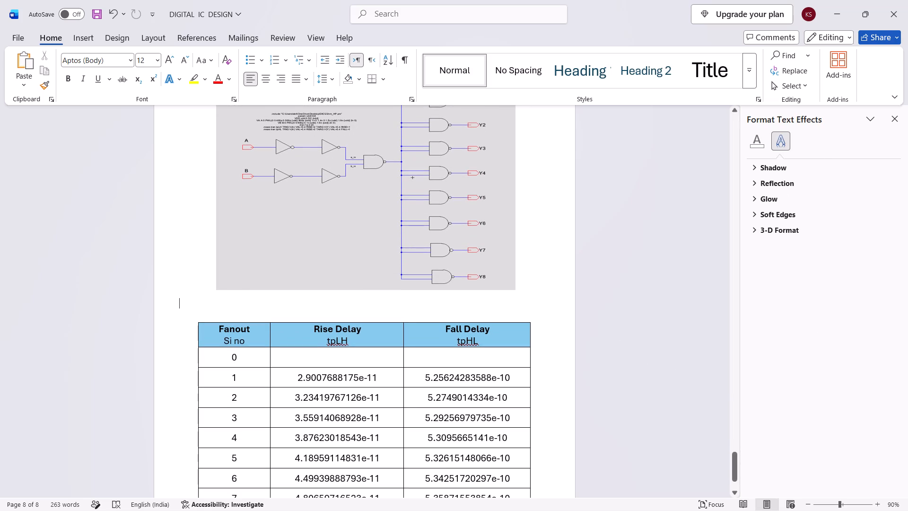
scroll(347, 372, up, 3)
scroll(347, 370, down, 5)
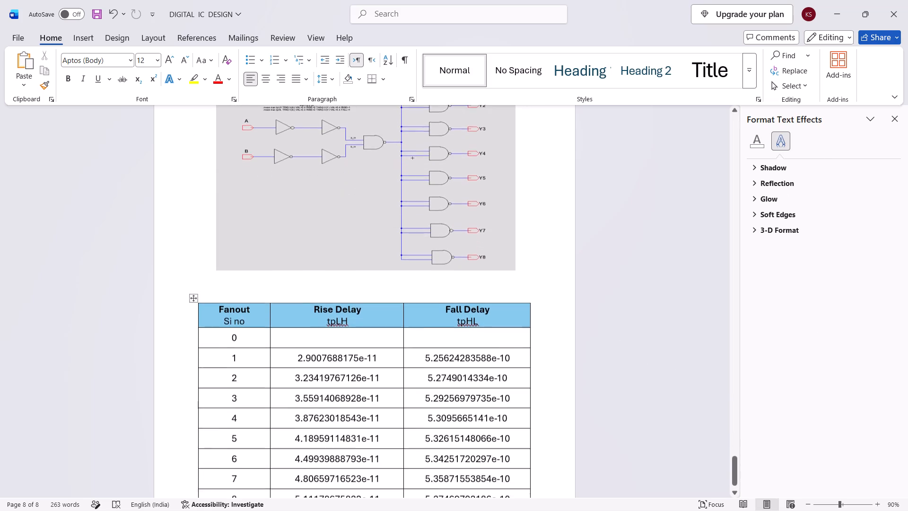
scroll(347, 367, down, 8)
scroll(350, 370, up, 9)
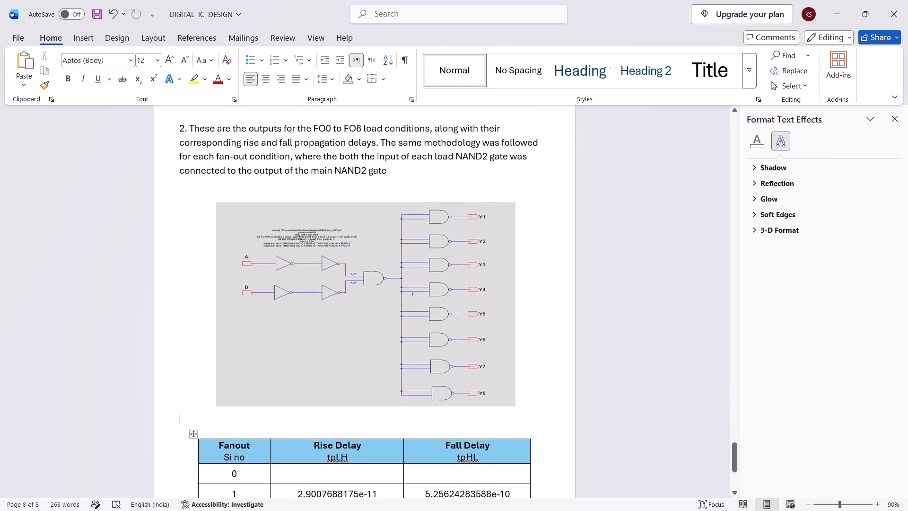
scroll(345, 342, up, 3)
scroll(413, 295, up, 11)
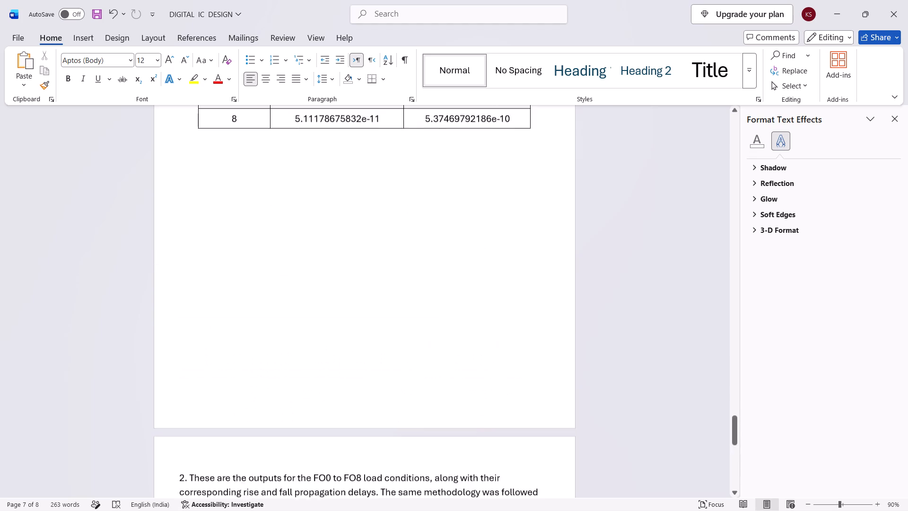
scroll(377, 238, up, 13)
scroll(367, 241, up, 10)
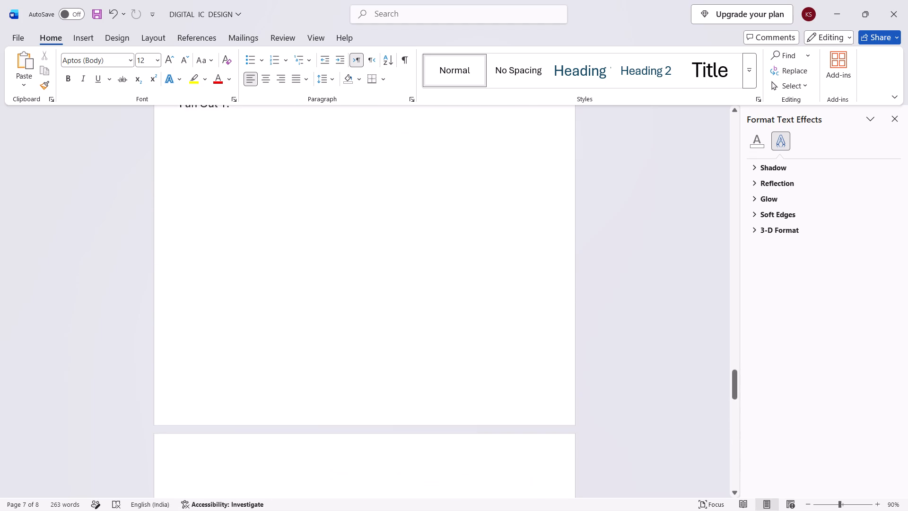
scroll(348, 262, up, 7)
click(232, 396)
click(204, 356)
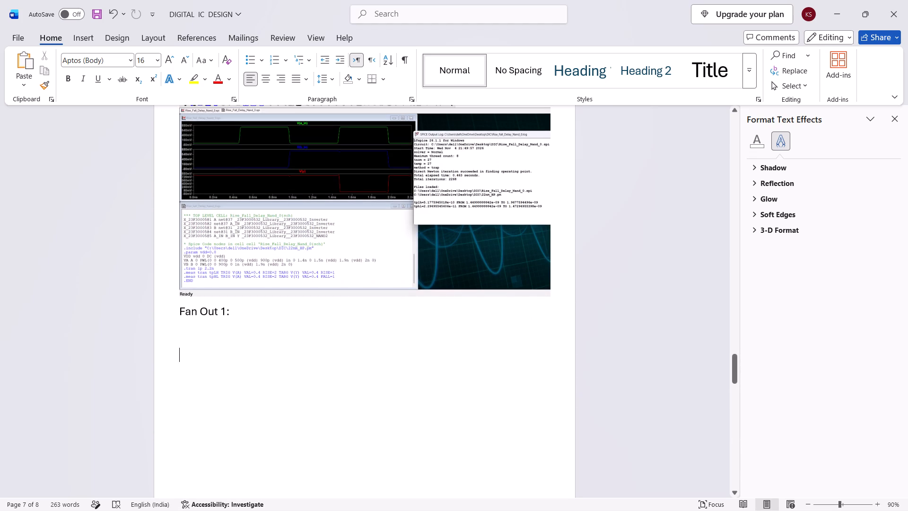
click(205, 349)
click(208, 341)
click(891, 125)
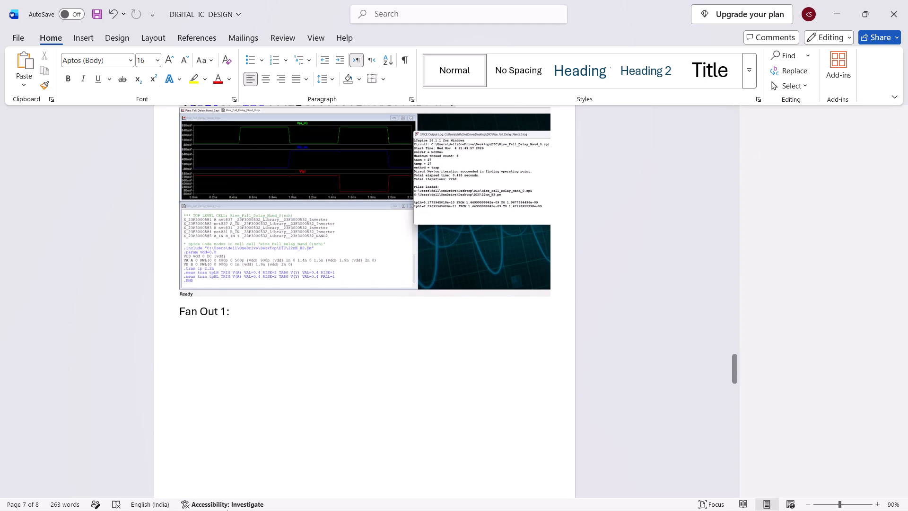
Switch to Electric, open the Rise_Fall_Delay_Nand_1 schematic and capture a screenshot of the whole circuit with its SPICE code.
click(176, 499)
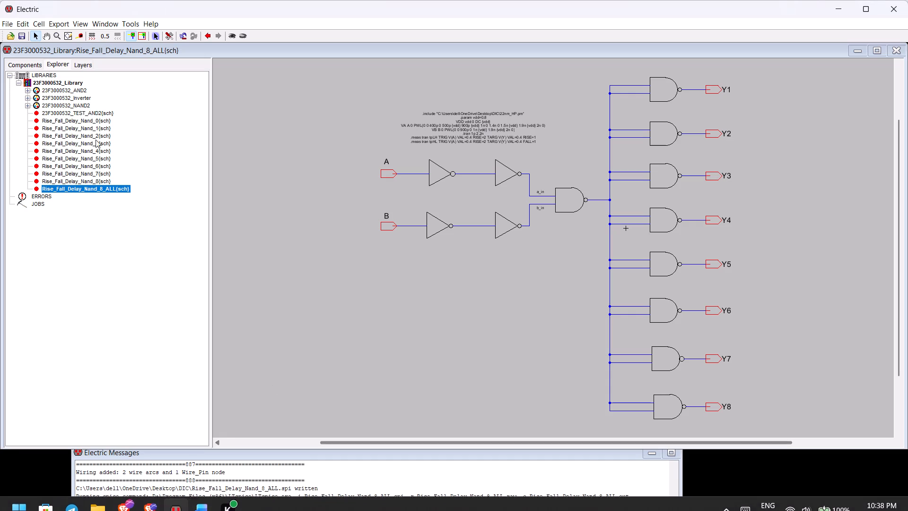
double_click(81, 130)
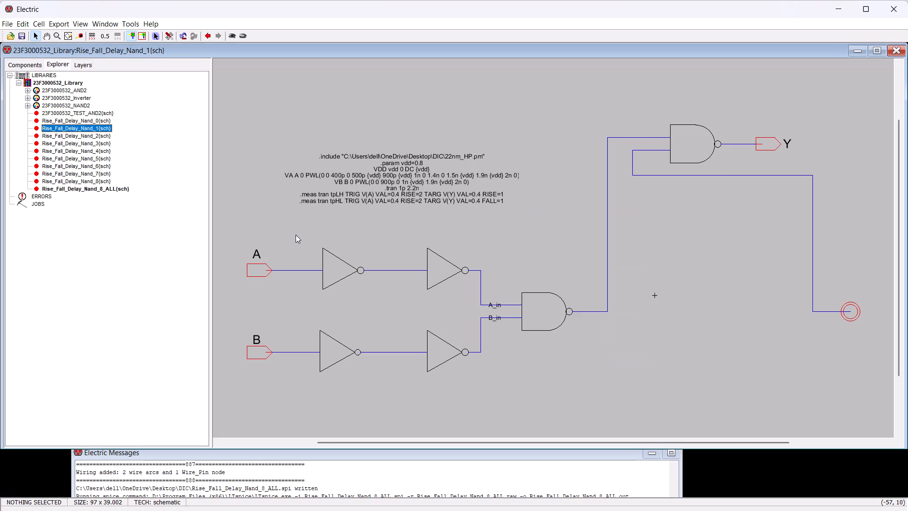
key(shift+super+s)
drag(229, 99, 404, 199)
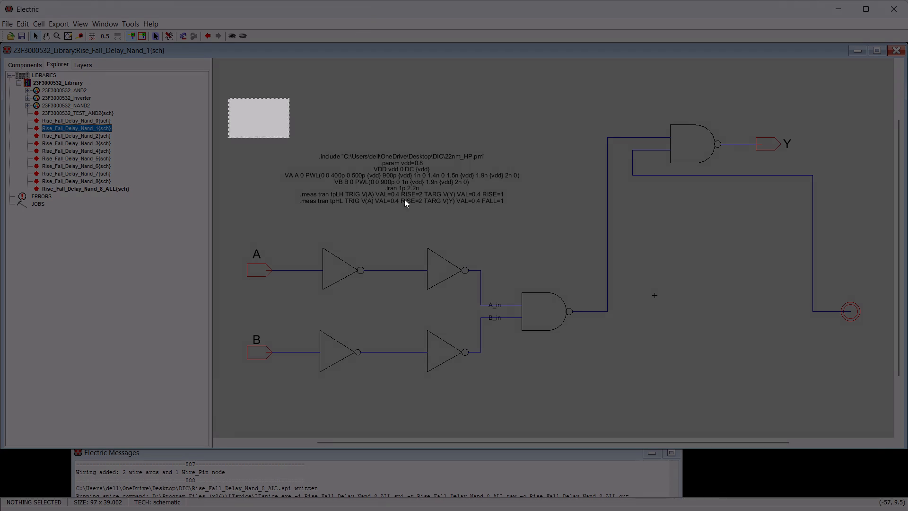
drag(404, 199, 887, 413)
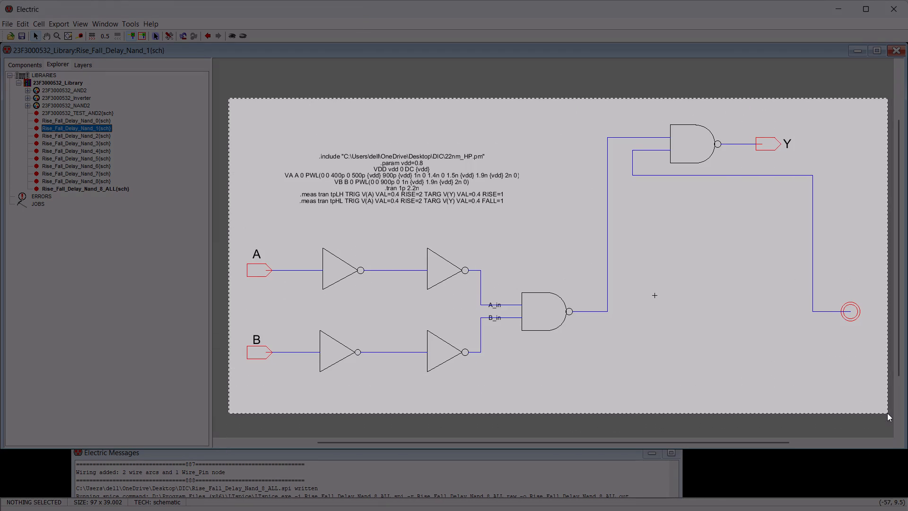
drag(887, 413, 887, 412)
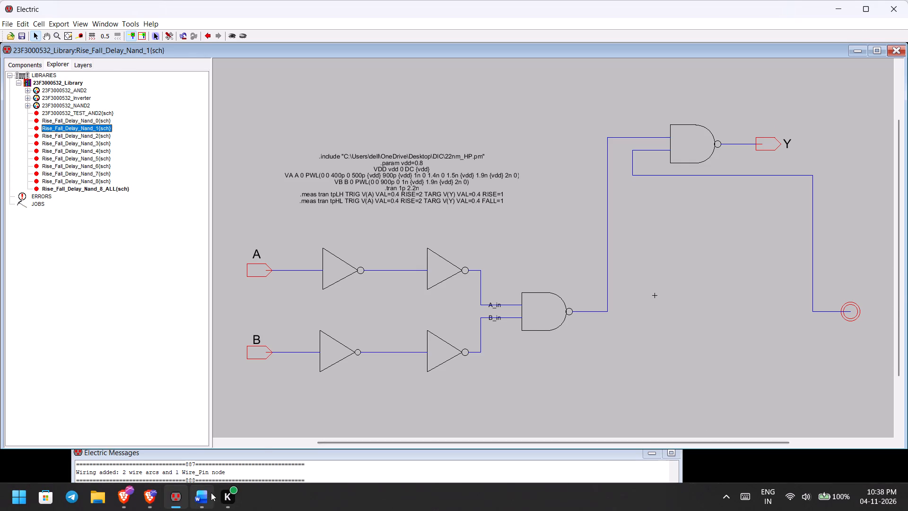
Return to the Word report and paste the fan-out 1 schematic screenshot below the Fan Out 1 heading.
click(211, 493)
key(ctrl+v)
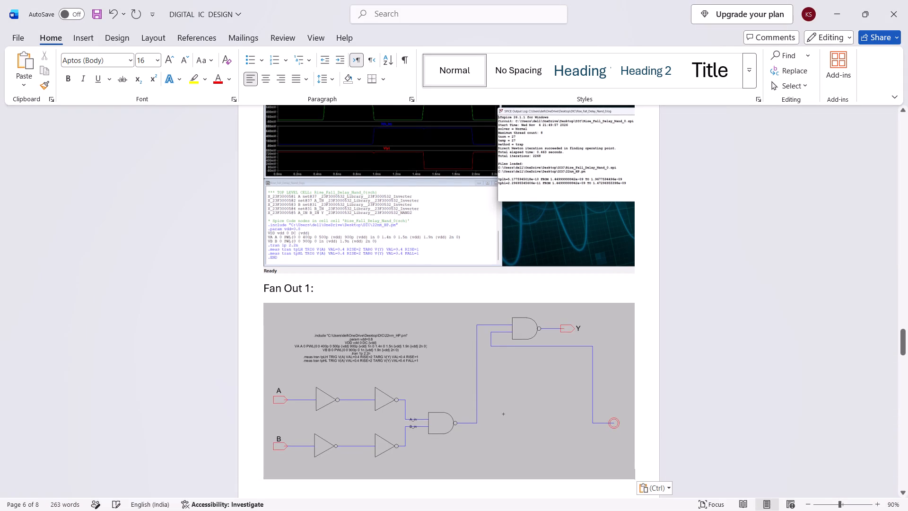
scroll(414, 375, down, 4)
click(311, 408)
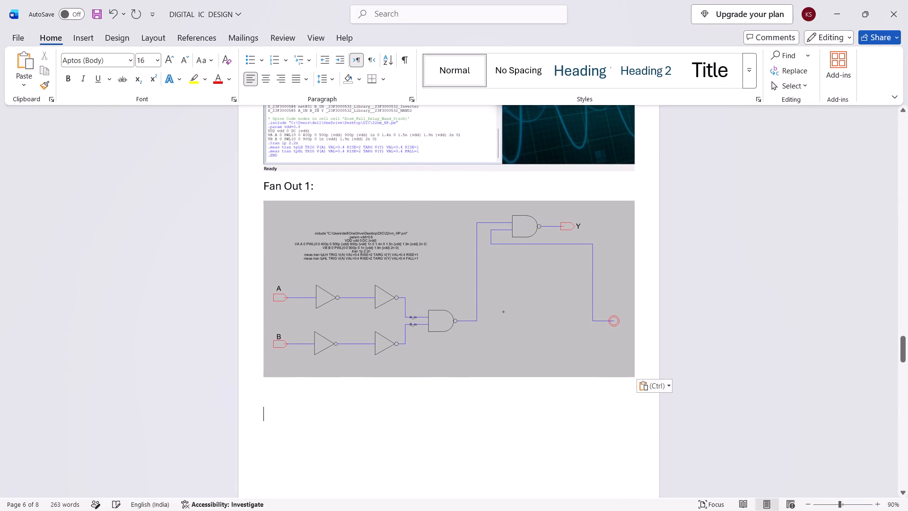
Resize the pasted fan-out 1 schematic to slightly less than the full text width.
click(359, 342)
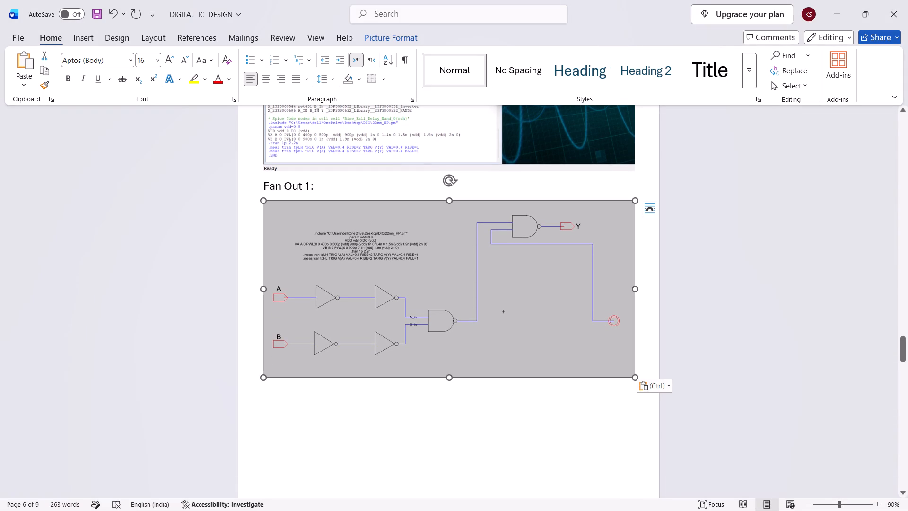
drag(635, 375, 397, 287)
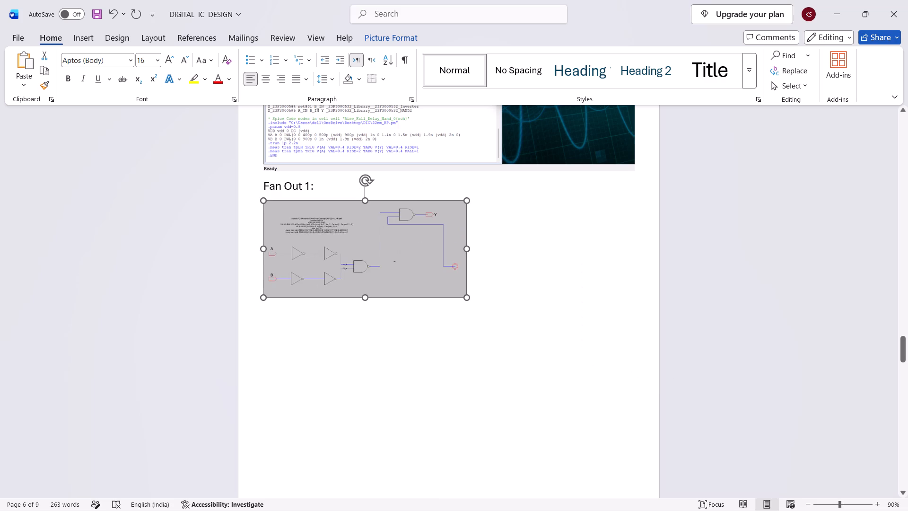
drag(397, 287, 630, 360)
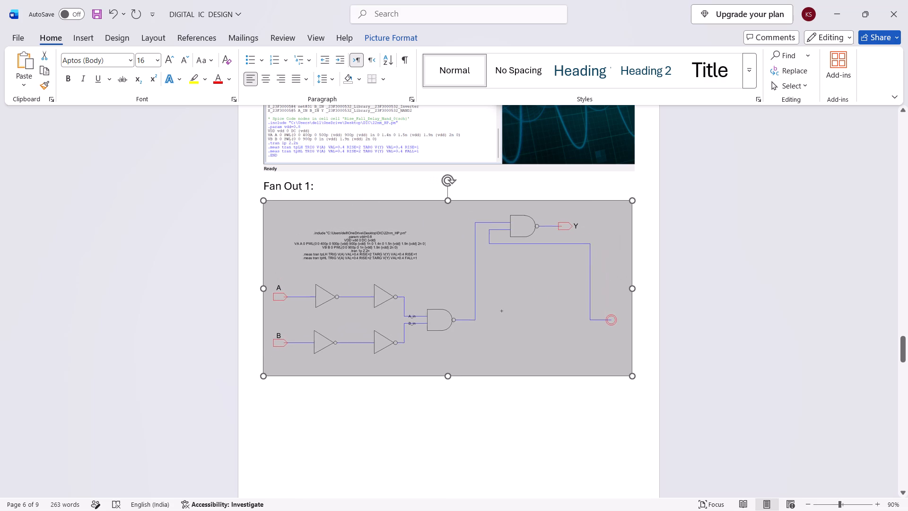
drag(630, 360, 628, 350)
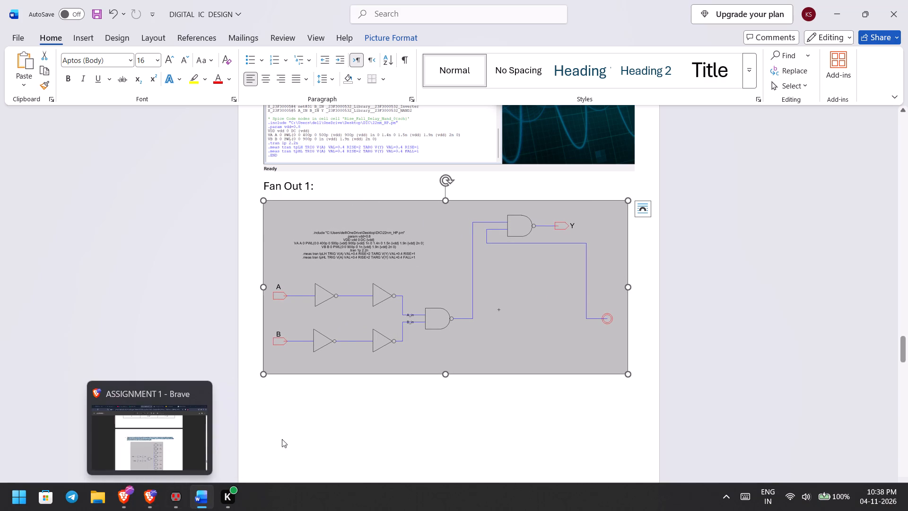
Review the introductory schematic and the Fan Out 0 figure above the Fan Out 1 section.
scroll(306, 424, up, 11)
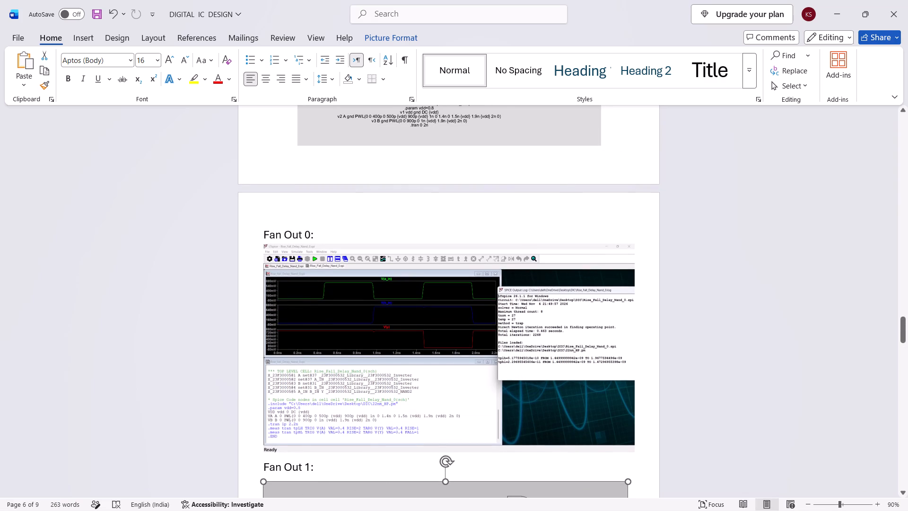
scroll(315, 401, up, 8)
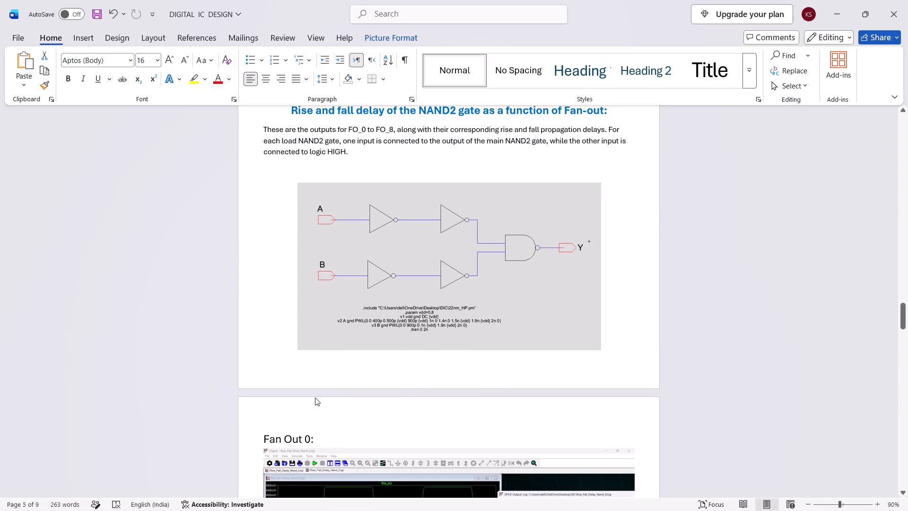
scroll(315, 397, up, 1)
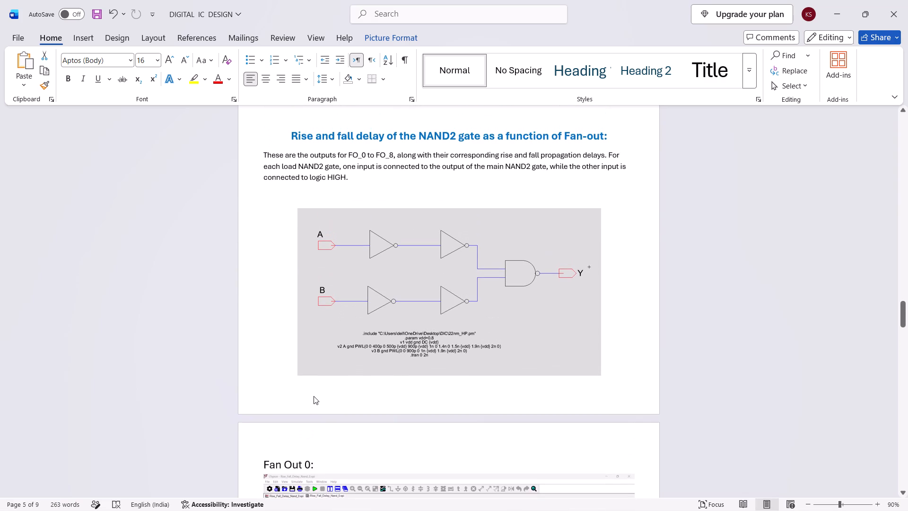
scroll(306, 399, down, 13)
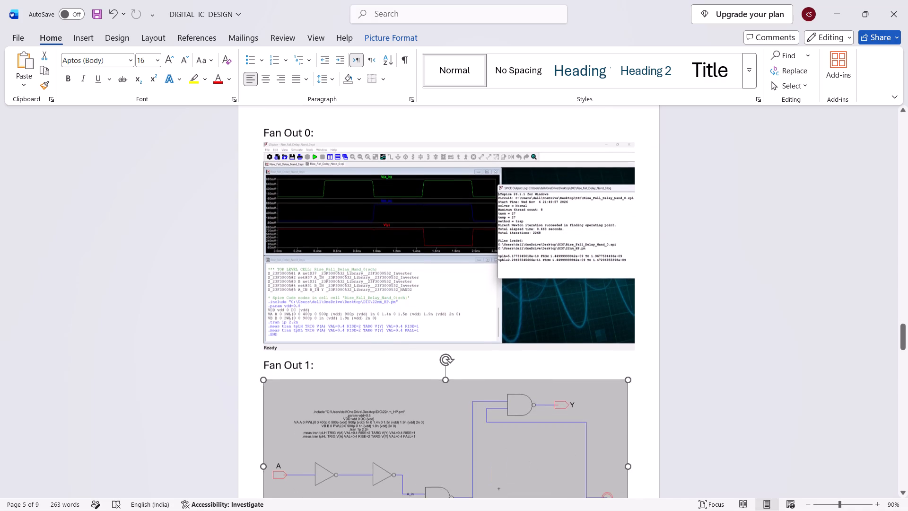
Switch to Electric and export the Rise_Fall_Delay_Nand_1 schematic's SPICE deck to LTspice for simulation.
scroll(303, 395, down, 5)
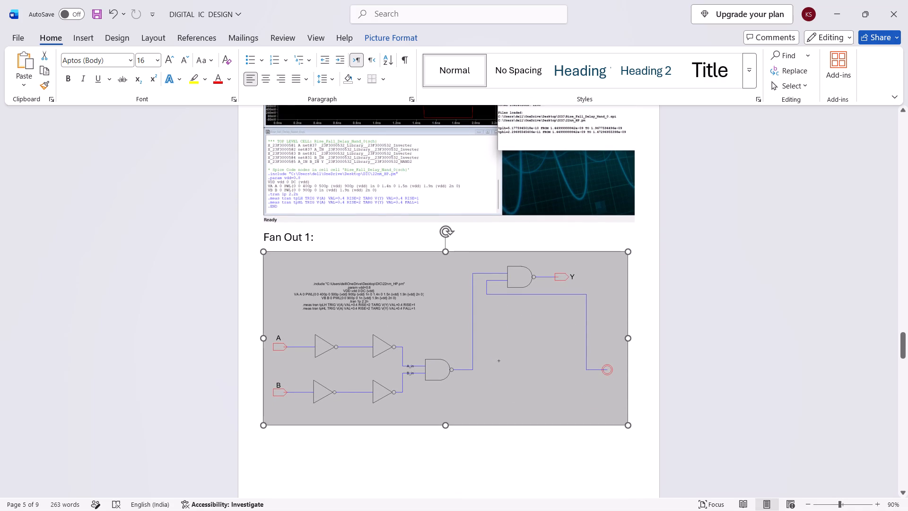
click(170, 498)
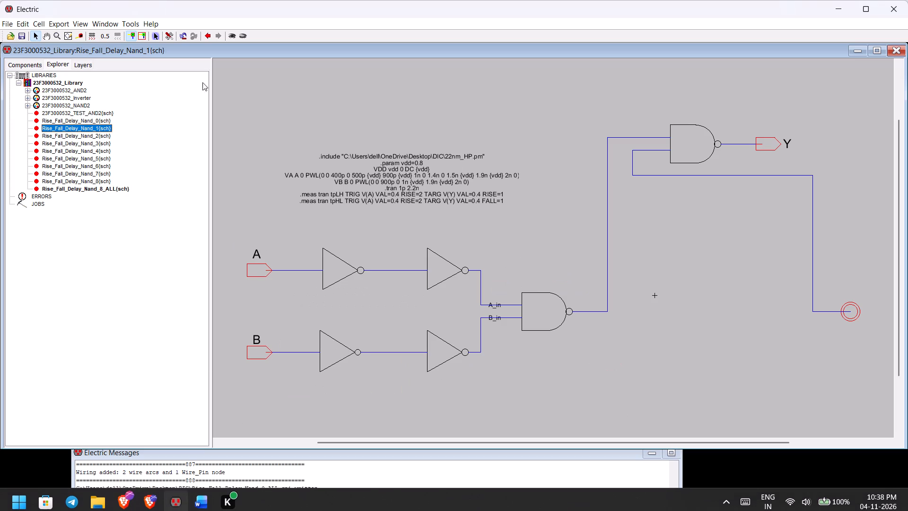
click(130, 19)
click(215, 58)
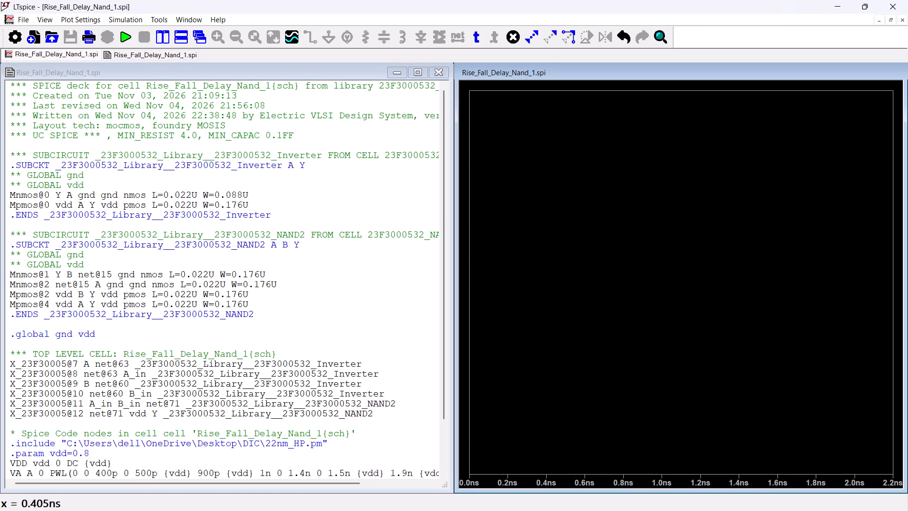
Look over the Rise_Fall_Delay_Nand_1 netlist down to its .meas lines and rerun the simulation.
scroll(329, 387, down, 13)
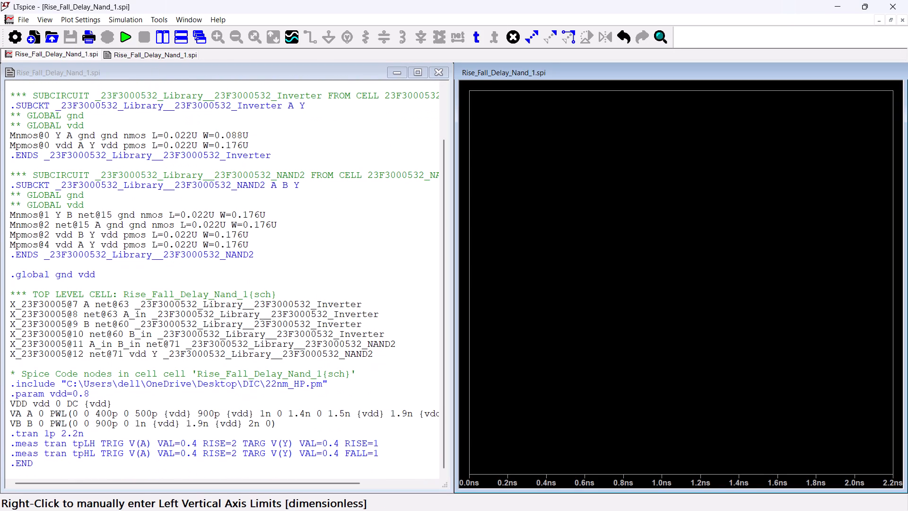
right_click(541, 314)
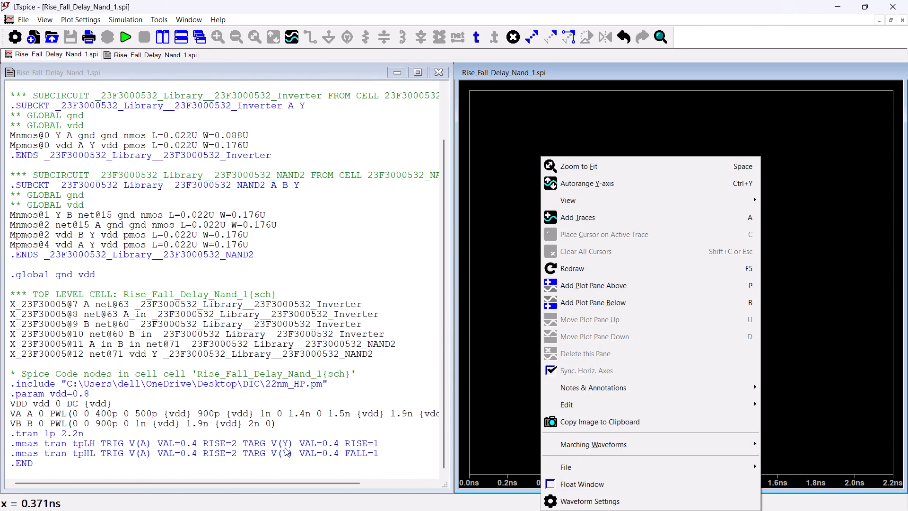
click(285, 448)
click(287, 443)
click(281, 427)
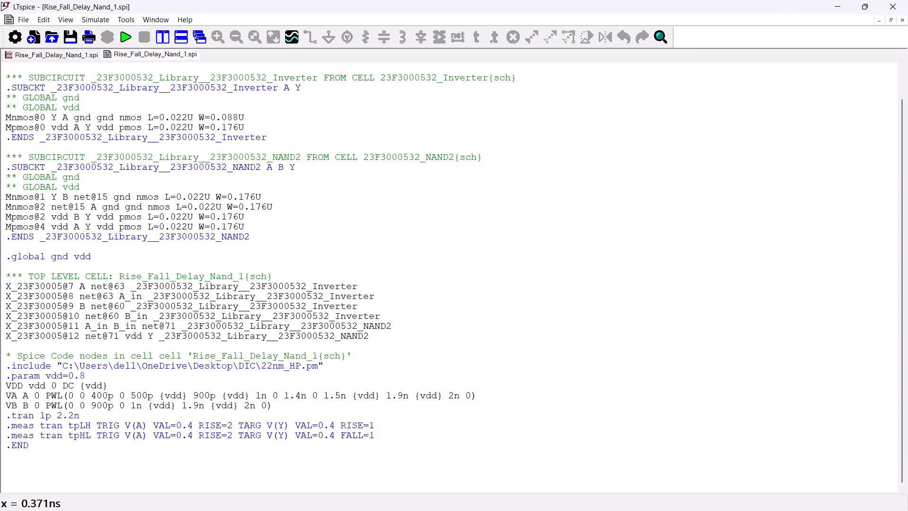
click(125, 38)
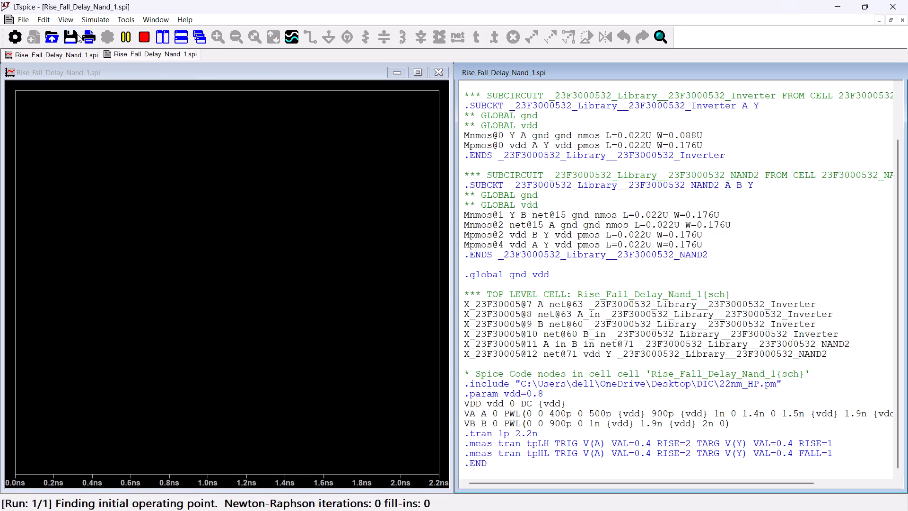
Open the SPICE output log to check the tpLH and tpHL measurements, and close it.
click(63, 17)
click(83, 68)
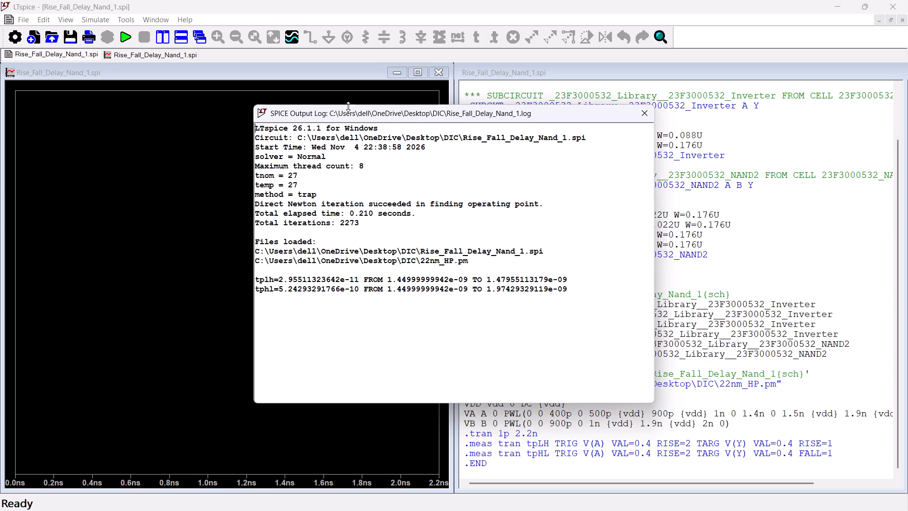
right_click(213, 135)
click(652, 111)
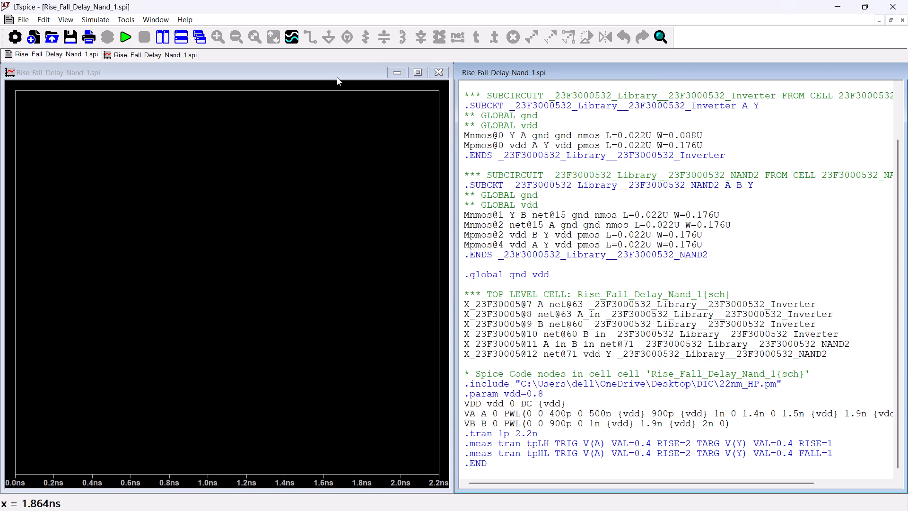
Arrange the LTspice windows as horizontal tiles with the waveform plot above the netlist.
click(184, 36)
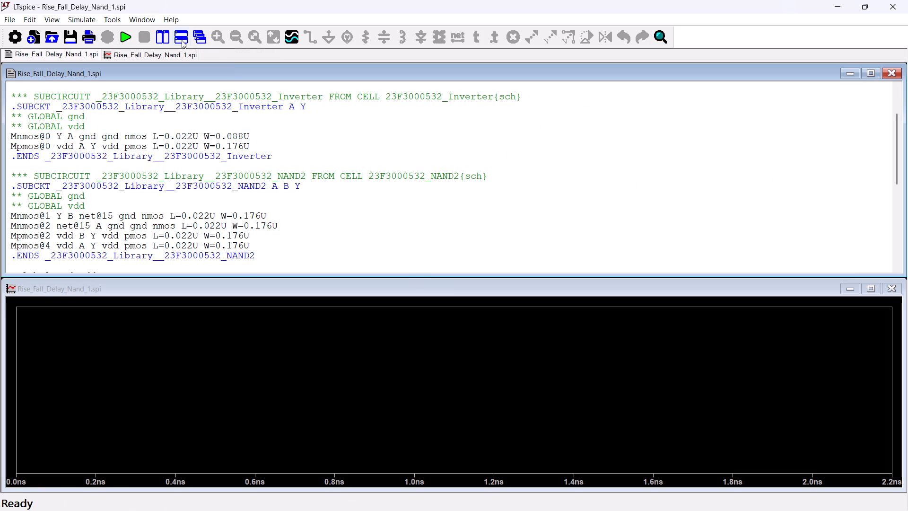
drag(252, 288, 241, 94)
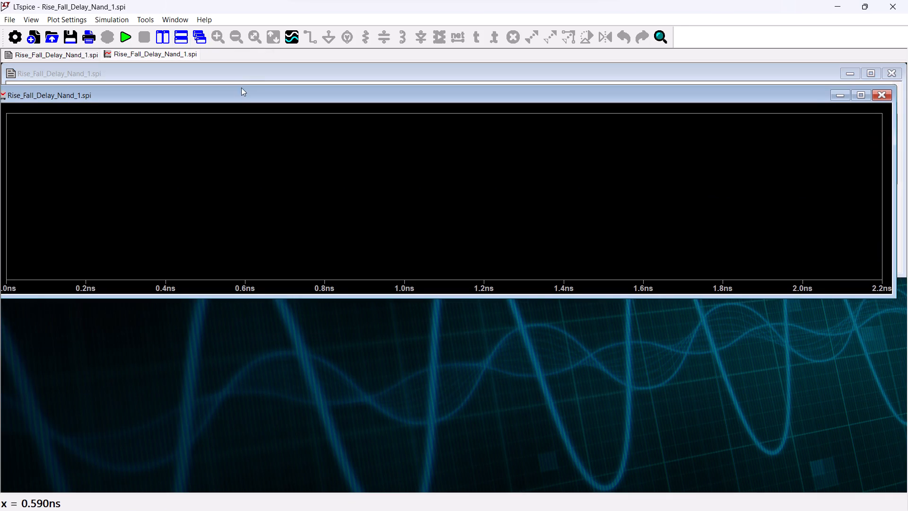
drag(247, 72, 233, 260)
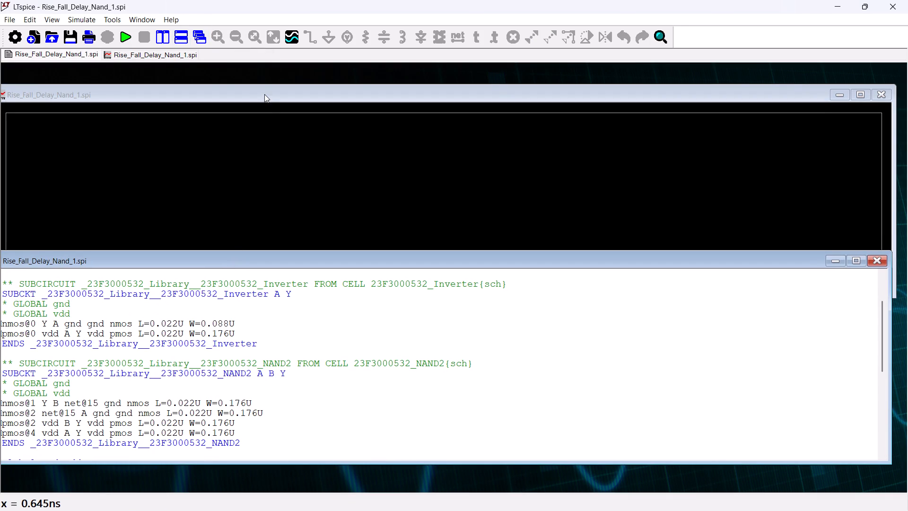
drag(264, 99, 265, 75)
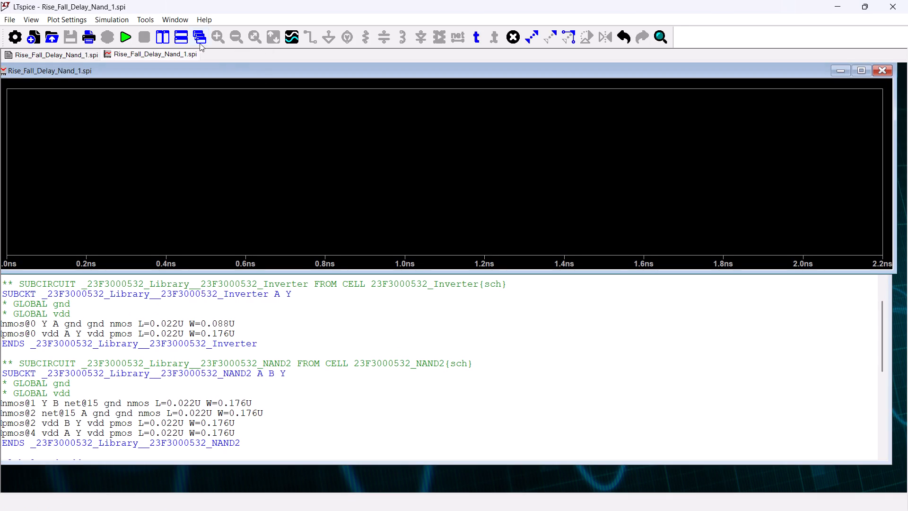
click(180, 38)
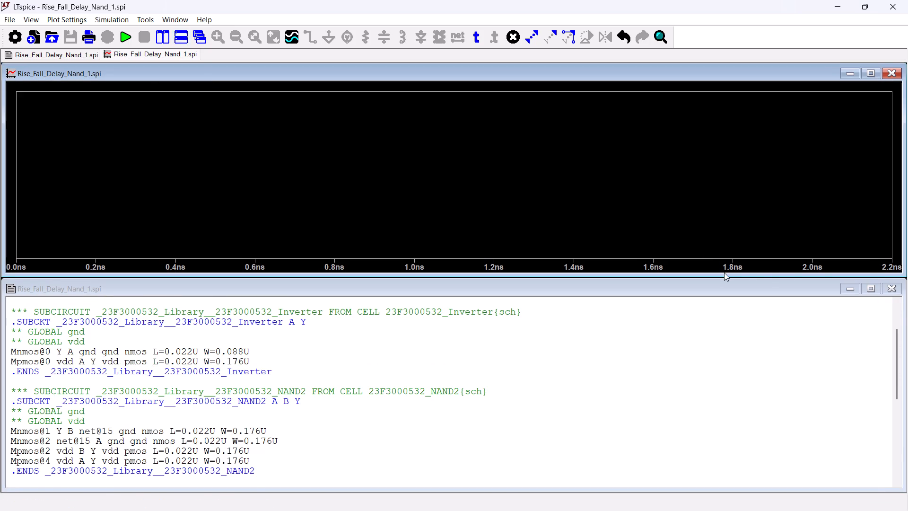
Narrow the netlist window to a little over half the width and show its top-level cell and .meas code.
drag(904, 311, 587, 309)
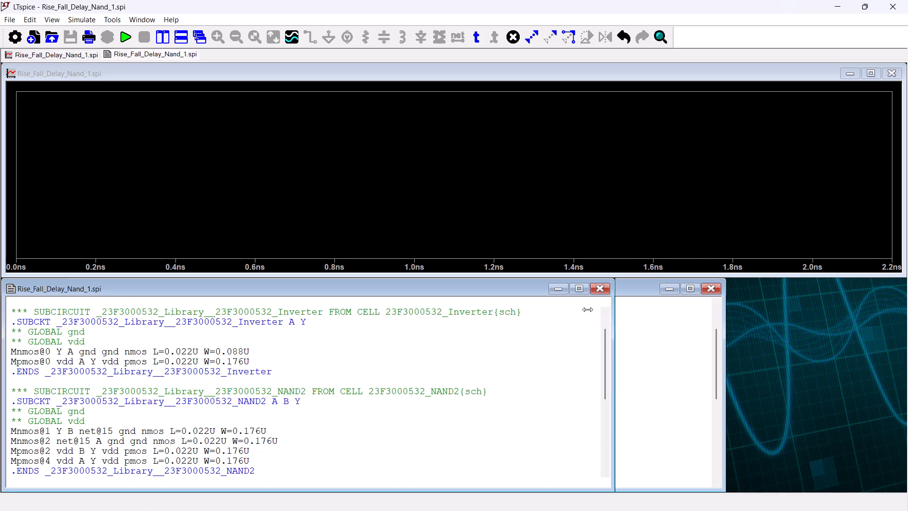
drag(587, 309, 526, 315)
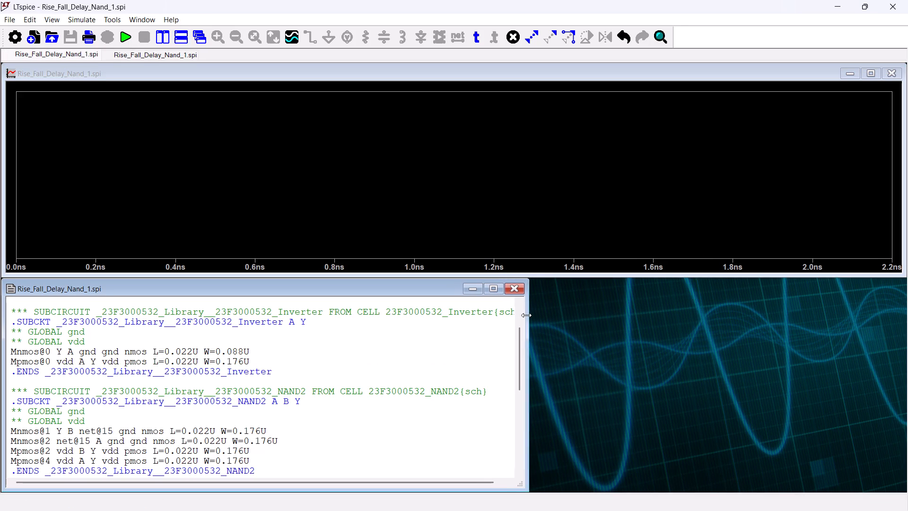
drag(526, 315, 528, 315)
scroll(308, 380, down, 14)
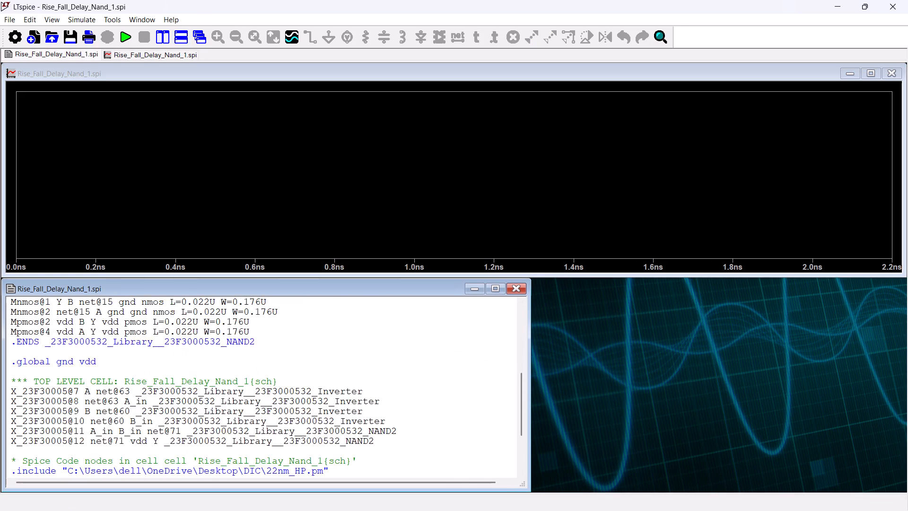
scroll(310, 394, down, 7)
Add the traces V(a_in), V(b_in) and V(y) to the empty waveform plot.
right_click(341, 136)
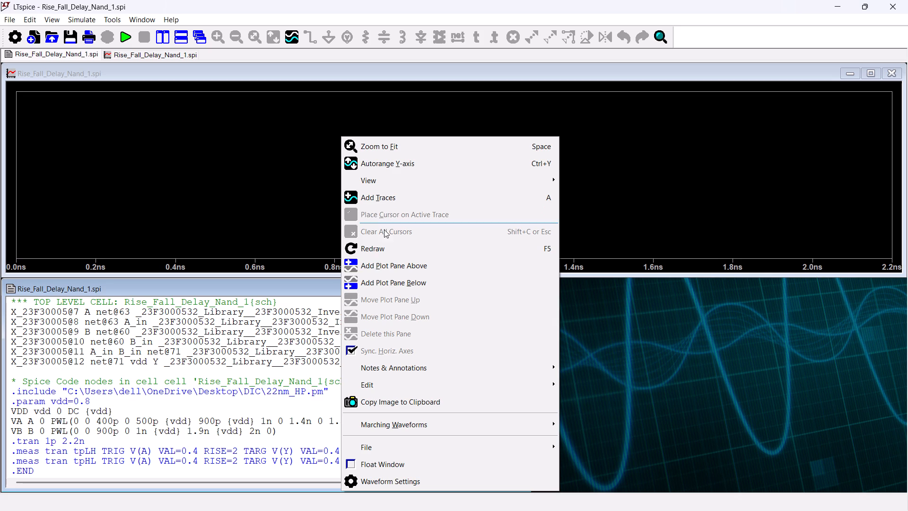
click(403, 194)
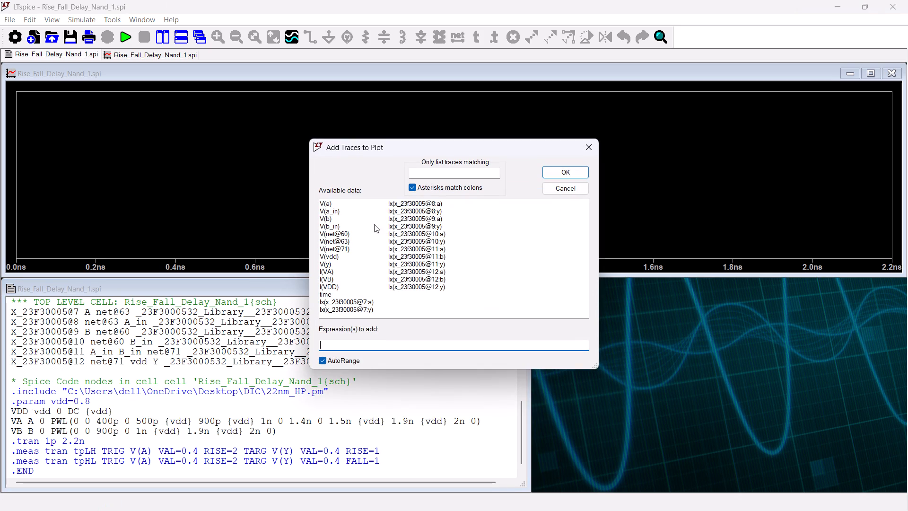
click(336, 212)
click(337, 226)
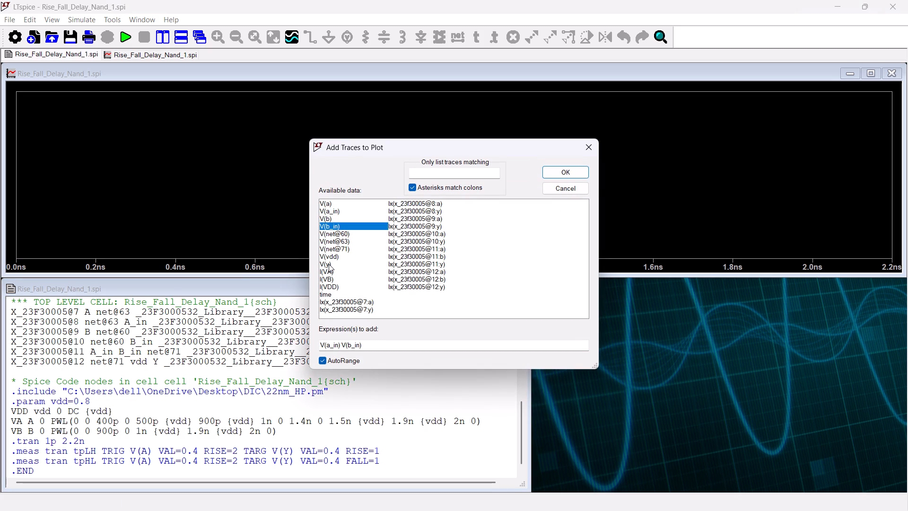
click(329, 264)
click(562, 170)
Add two plot panes above and separate the traces, with V(a_in) on top, V(b_in) in the middle and V(y) at the bottom.
right_click(482, 151)
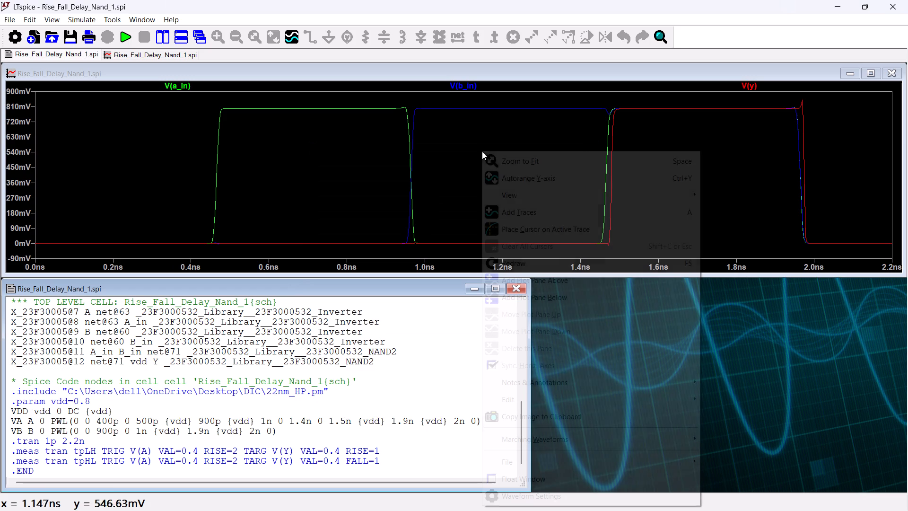
click(519, 281)
right_click(477, 217)
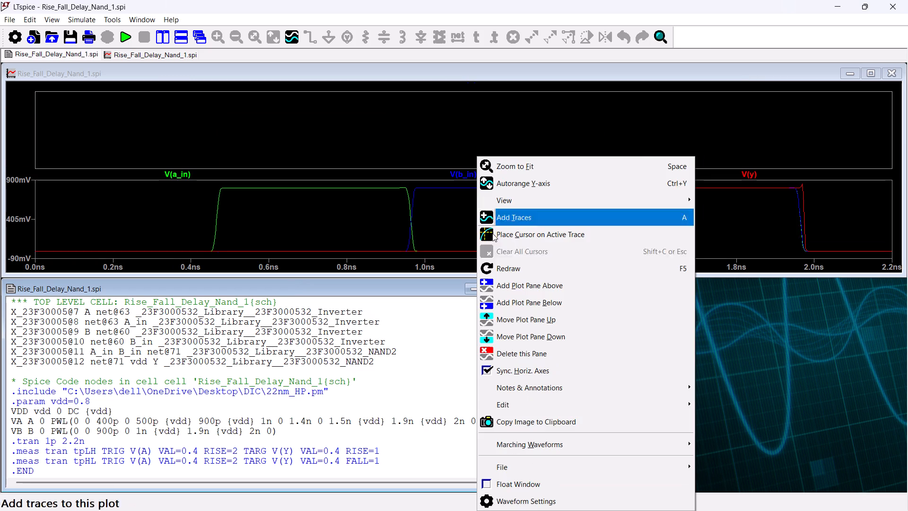
click(510, 283)
drag(183, 202, 236, 115)
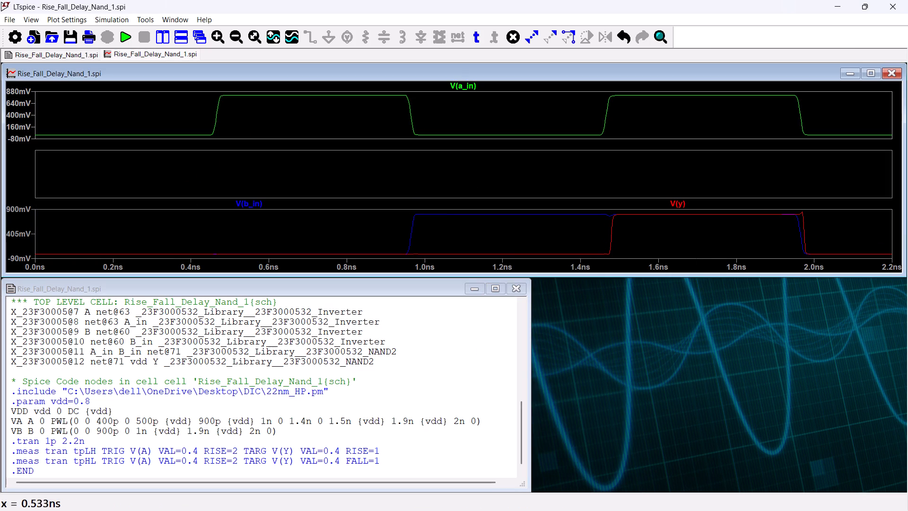
drag(246, 206, 254, 178)
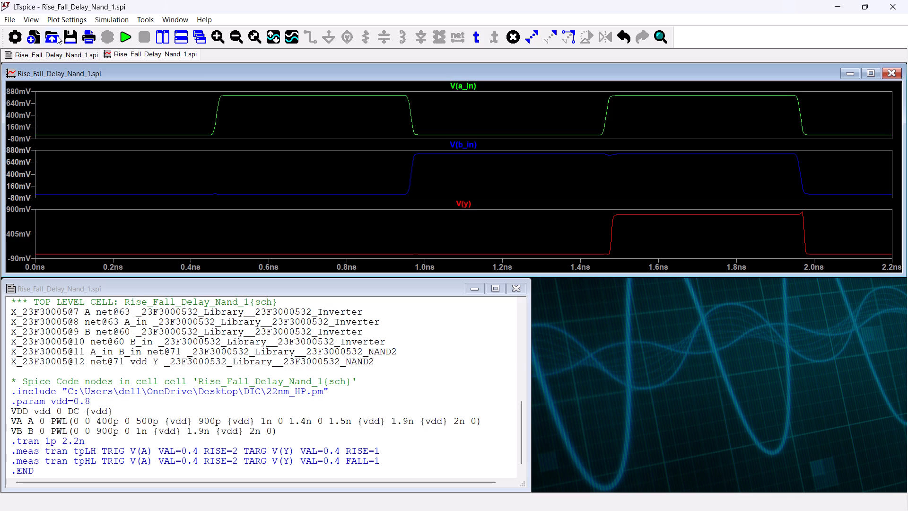
Reopen the SPICE output log, shrink its window around the text, and place it beside the netlist below the waveforms.
click(41, 18)
click(56, 104)
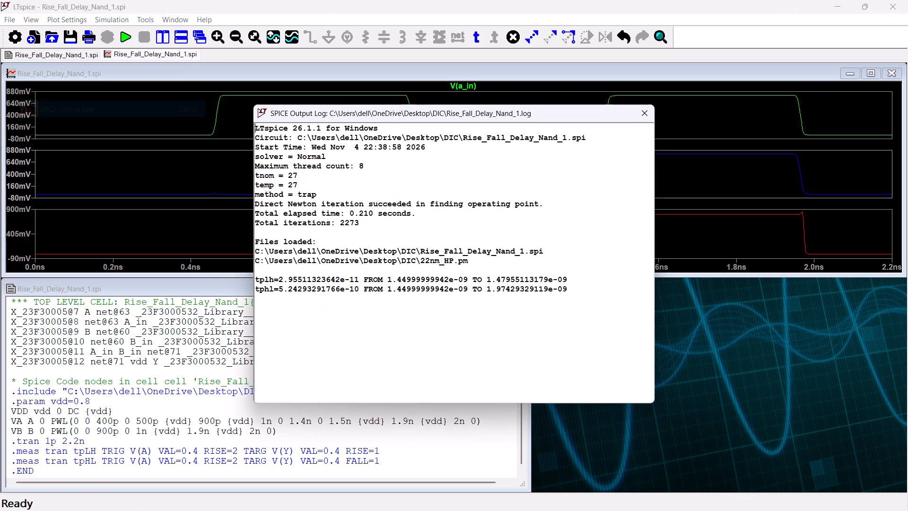
drag(328, 111, 628, 256)
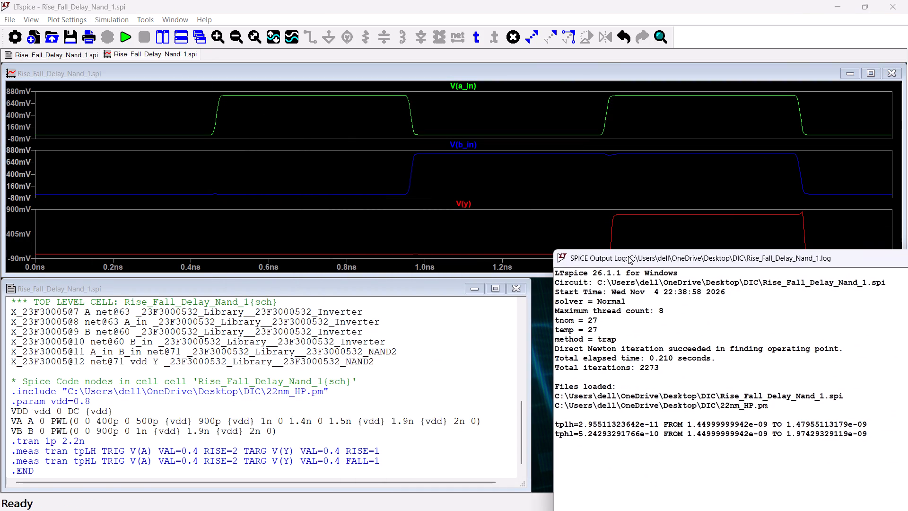
drag(628, 256, 444, 143)
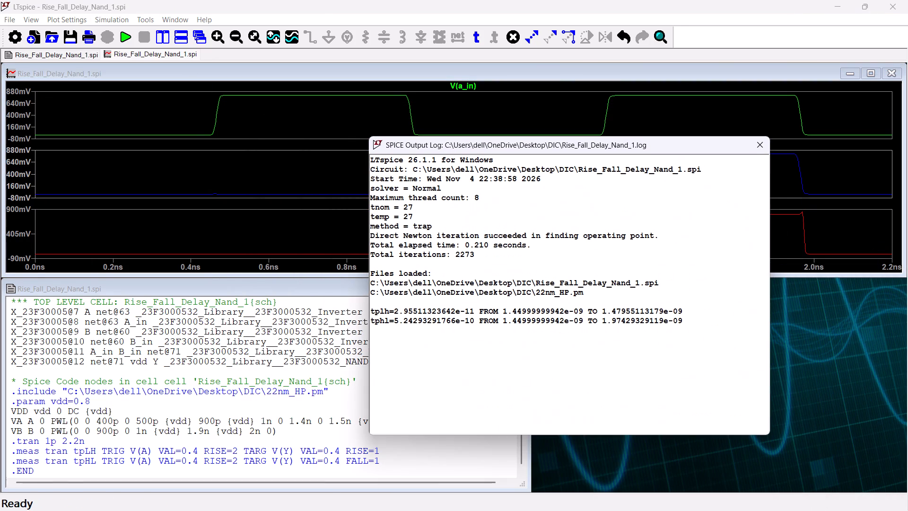
drag(770, 245, 715, 242)
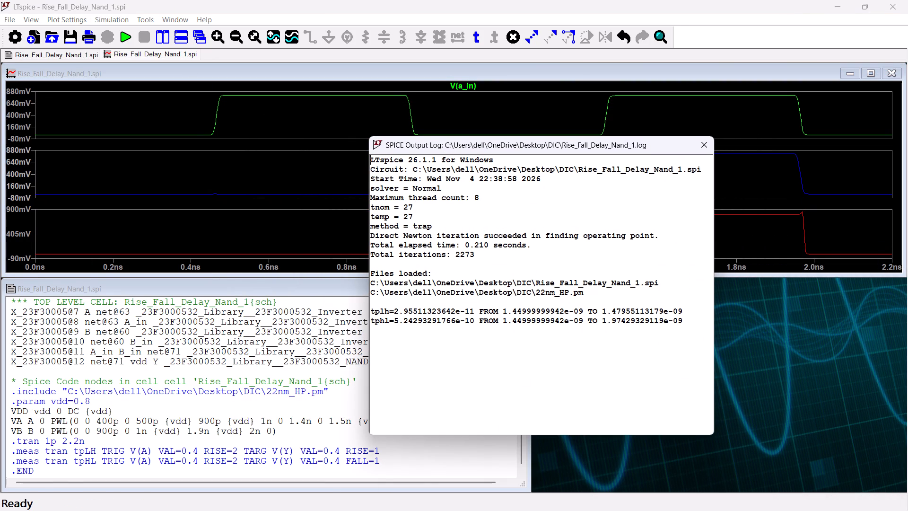
drag(518, 436, 524, 341)
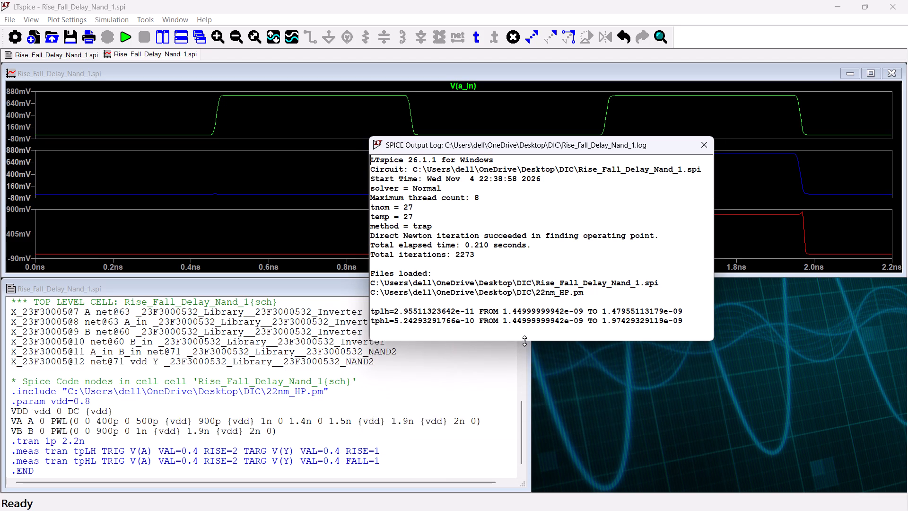
drag(524, 341, 524, 336)
drag(444, 144, 615, 273)
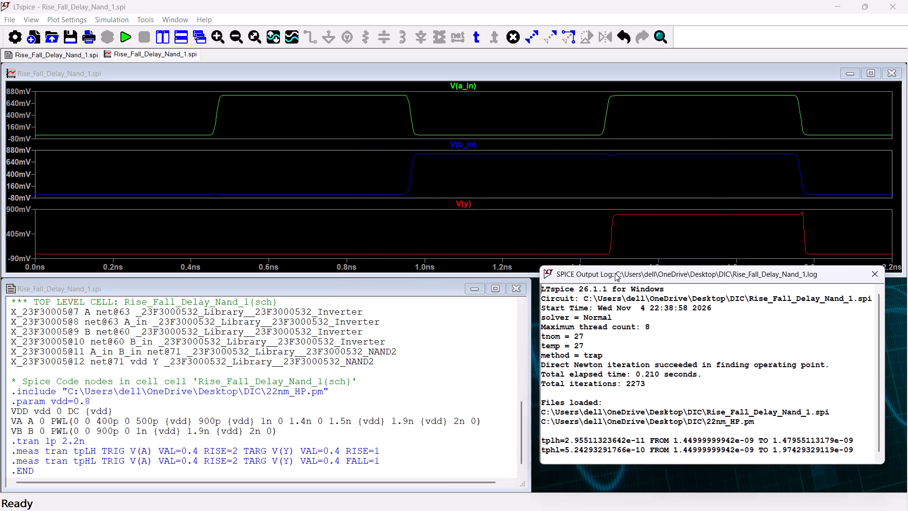
drag(615, 273, 620, 291)
Capture a screenshot of the whole LTspice window with the fan-out 1 waveforms, netlist and output log.
key(shift+super+s)
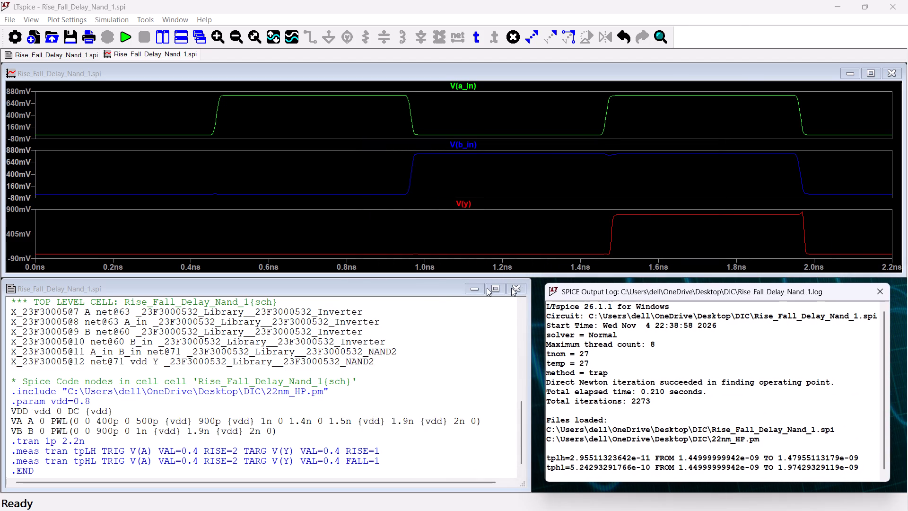
drag(0, 0, 32, 27)
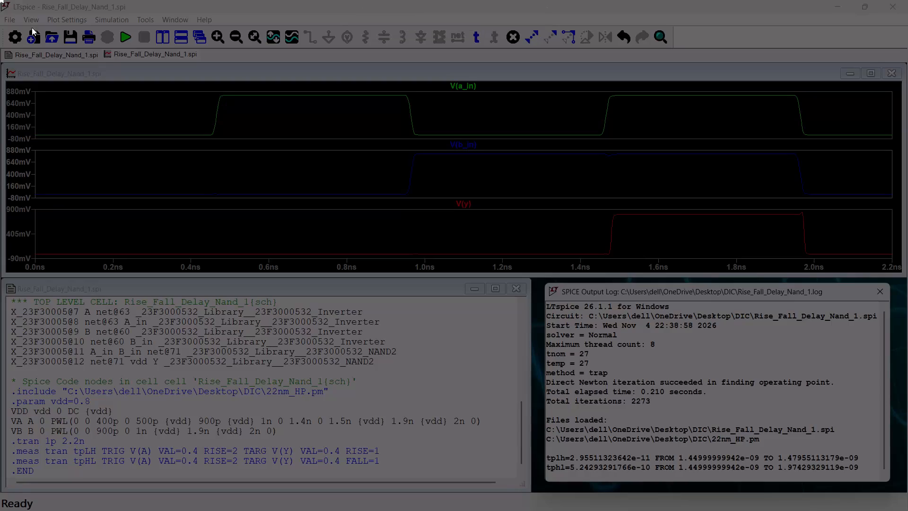
drag(32, 27, 907, 510)
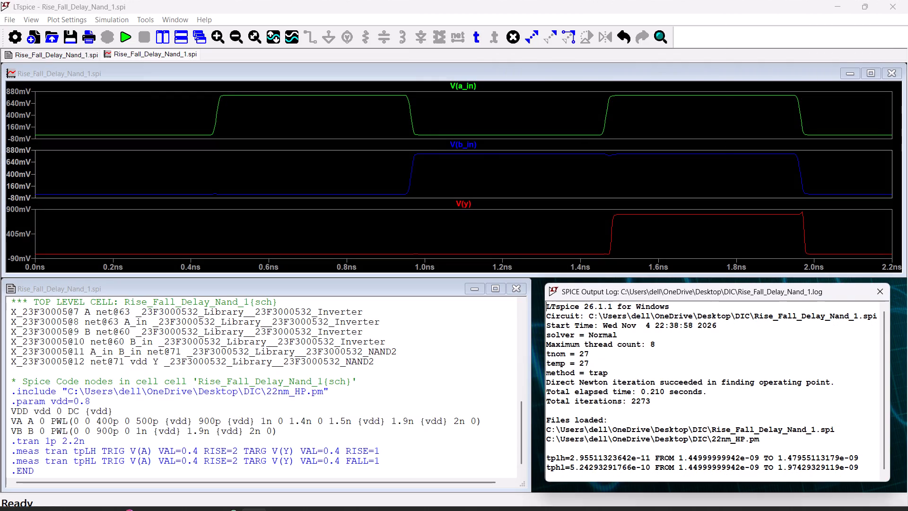
Switch to the Word report and crop thin strips off the top and bottom of the Fan Out 1 schematic.
click(197, 495)
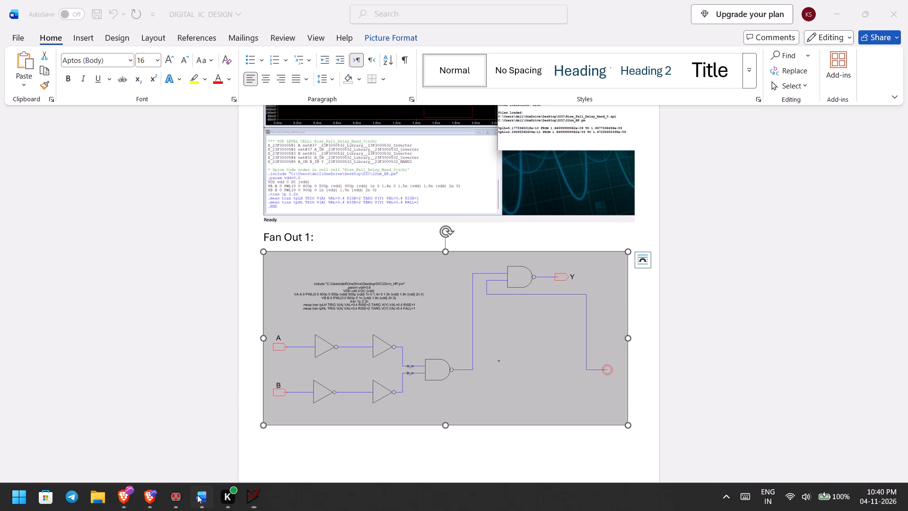
scroll(401, 367, down, 5)
click(329, 332)
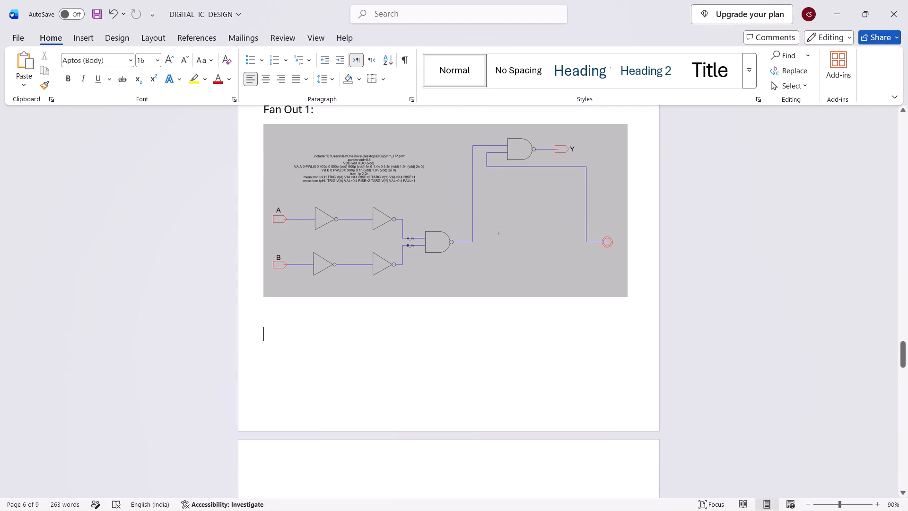
click(409, 248)
click(595, 268)
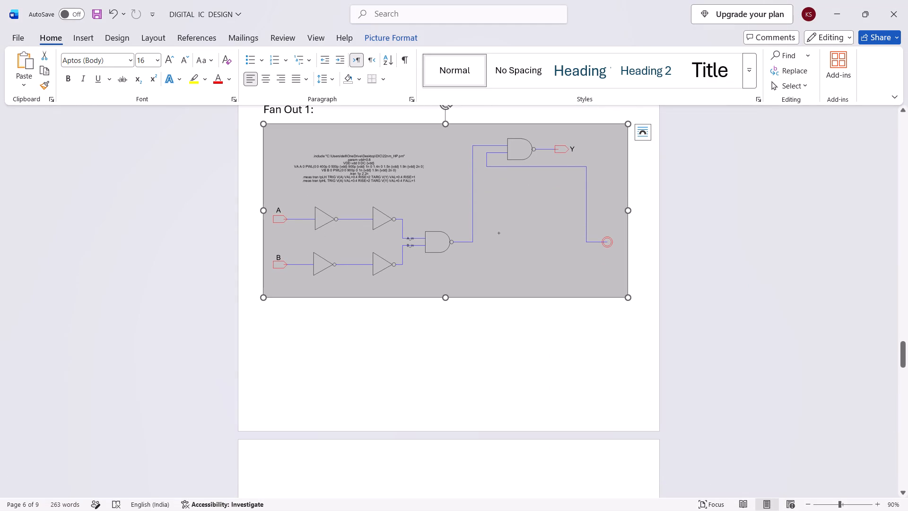
scroll(483, 284, up, 1)
click(440, 170)
right_click(441, 176)
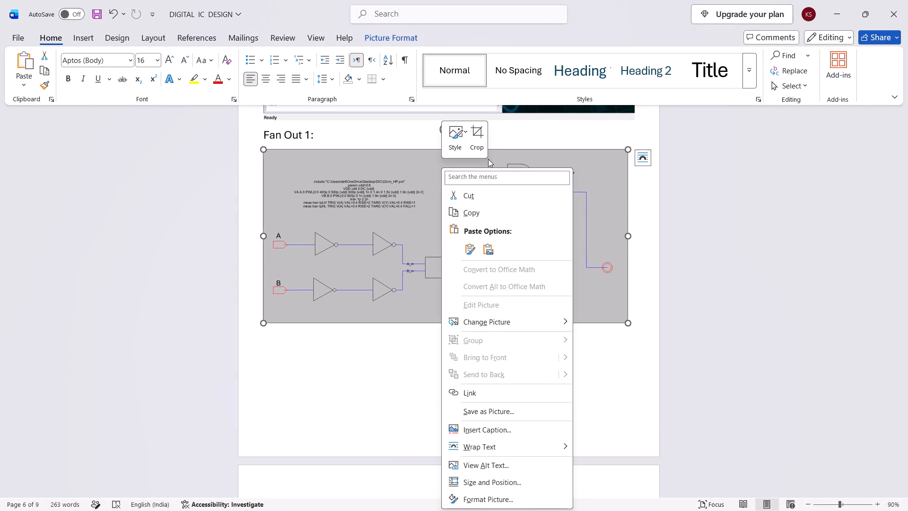
click(480, 139)
drag(447, 152, 448, 161)
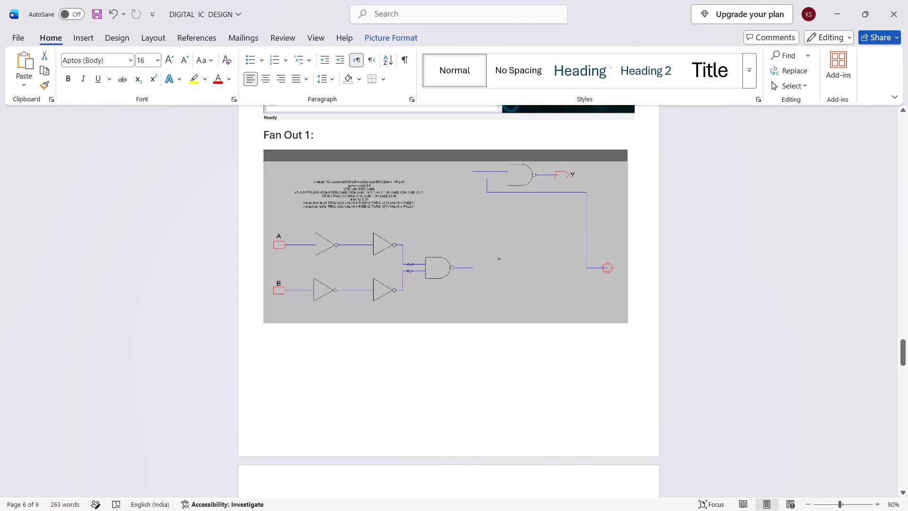
drag(448, 161, 448, 159)
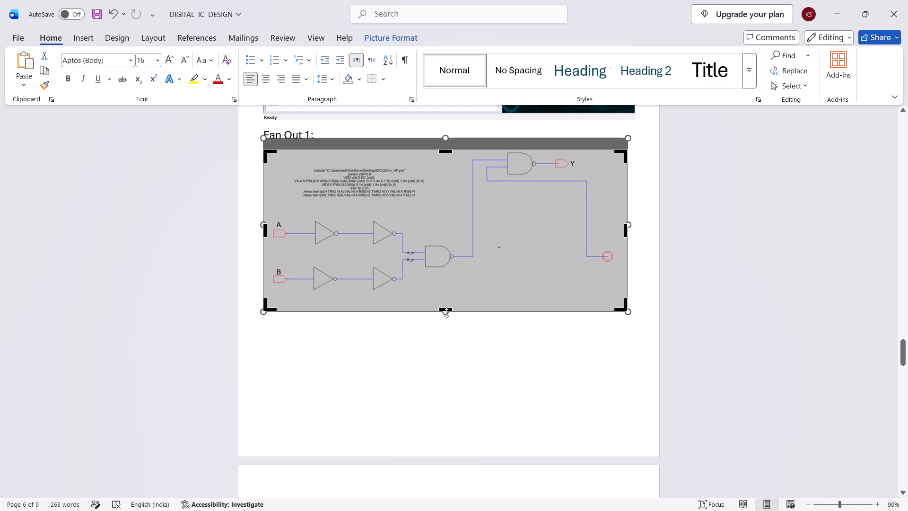
drag(446, 311, 445, 297)
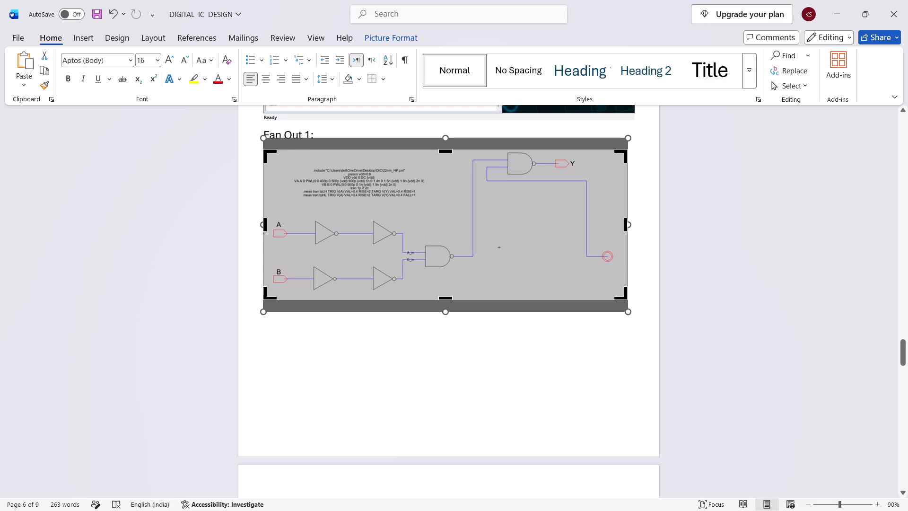
click(774, 259)
Paste the captured LTspice screenshot below the Fan Out 1 schematic and shrink it to about 85% of its width.
click(436, 216)
click(346, 340)
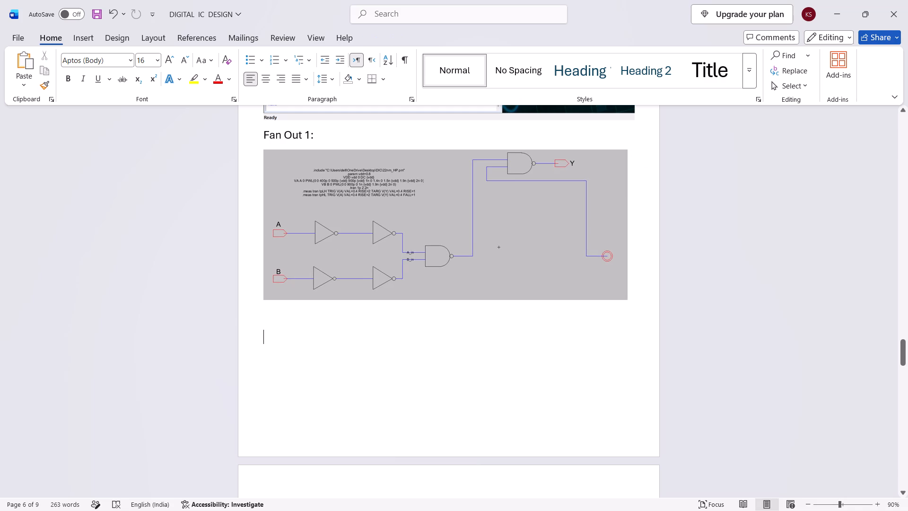
key(ctrl+v)
click(429, 340)
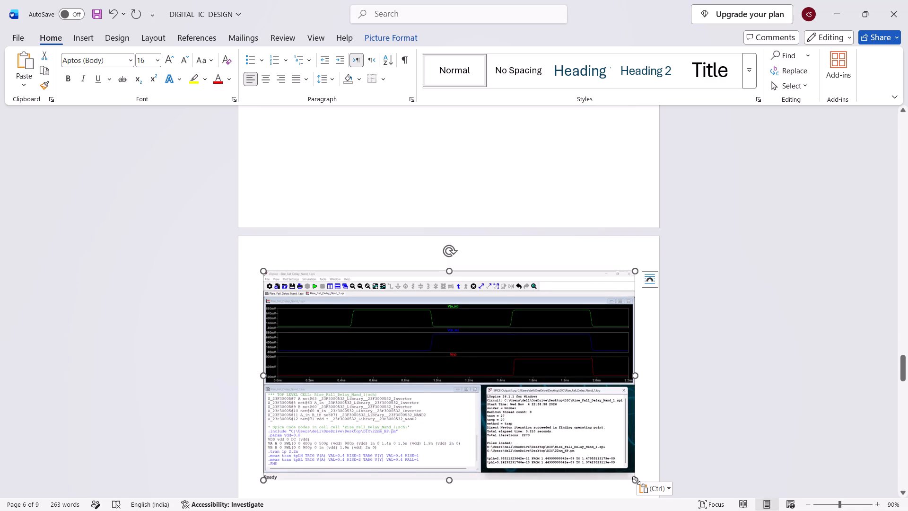
drag(636, 480, 580, 399)
Set the pasted LTspice screenshot's text wrapping to Tight so it can be positioned freely.
drag(420, 378, 429, 309)
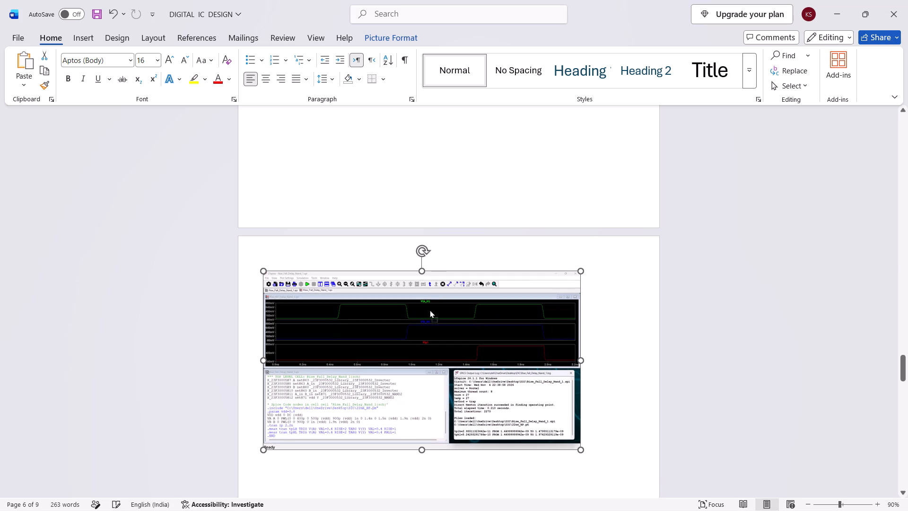
drag(429, 309, 432, 331)
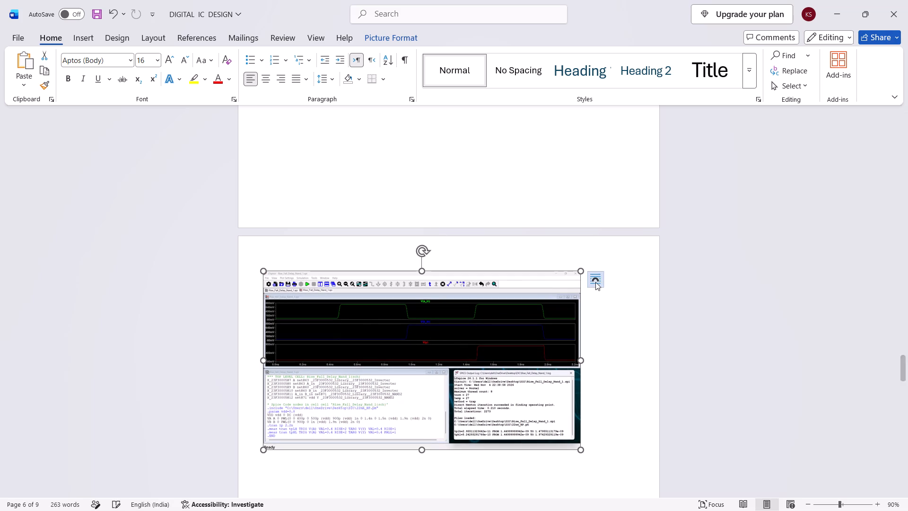
click(595, 282)
click(656, 362)
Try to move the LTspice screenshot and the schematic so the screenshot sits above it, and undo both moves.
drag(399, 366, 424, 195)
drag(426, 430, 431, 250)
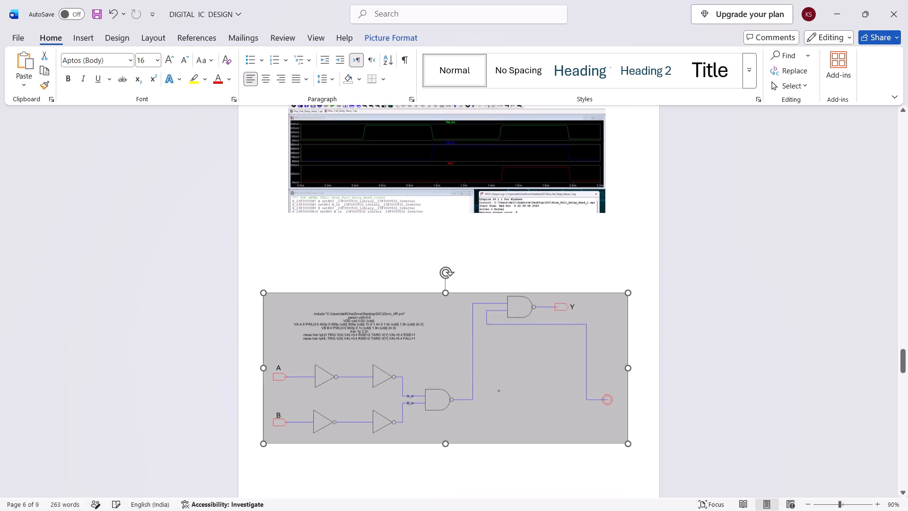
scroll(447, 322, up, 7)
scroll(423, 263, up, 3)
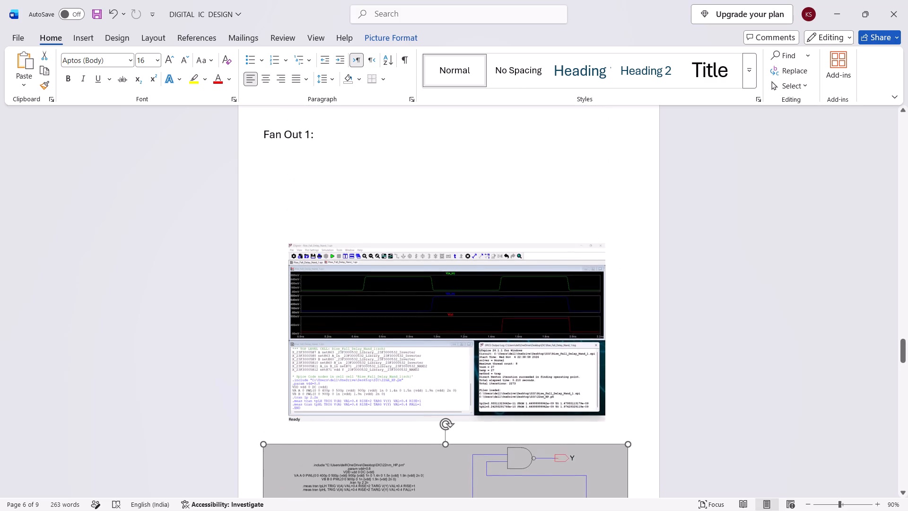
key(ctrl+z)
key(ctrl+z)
Shrink the Fan Out 1 schematic to about 40% of its width so the LTspice screenshot fits on the same page.
scroll(427, 302, up, 4)
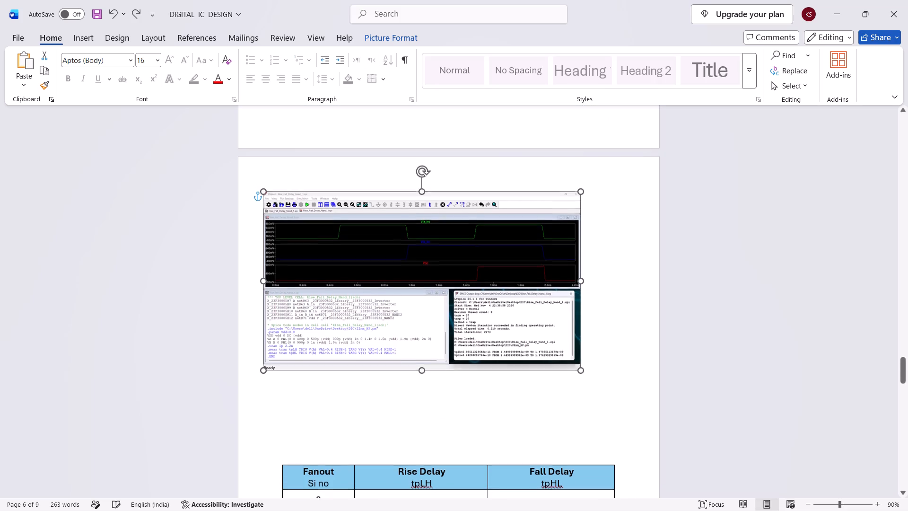
scroll(427, 300, up, 10)
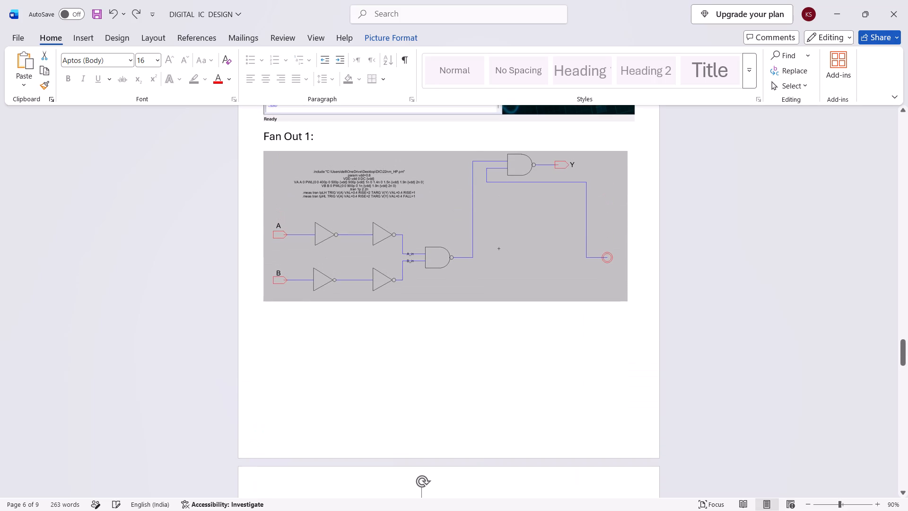
click(498, 254)
drag(627, 303, 520, 260)
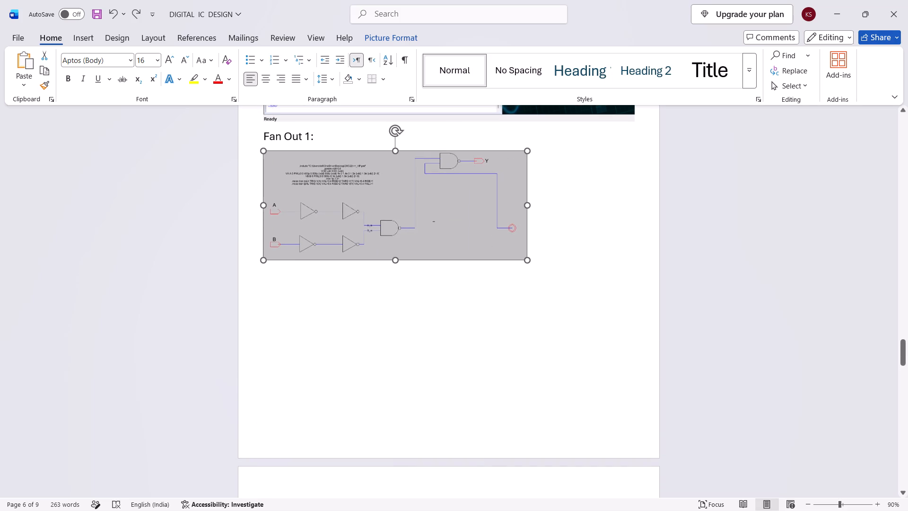
drag(526, 262, 404, 190)
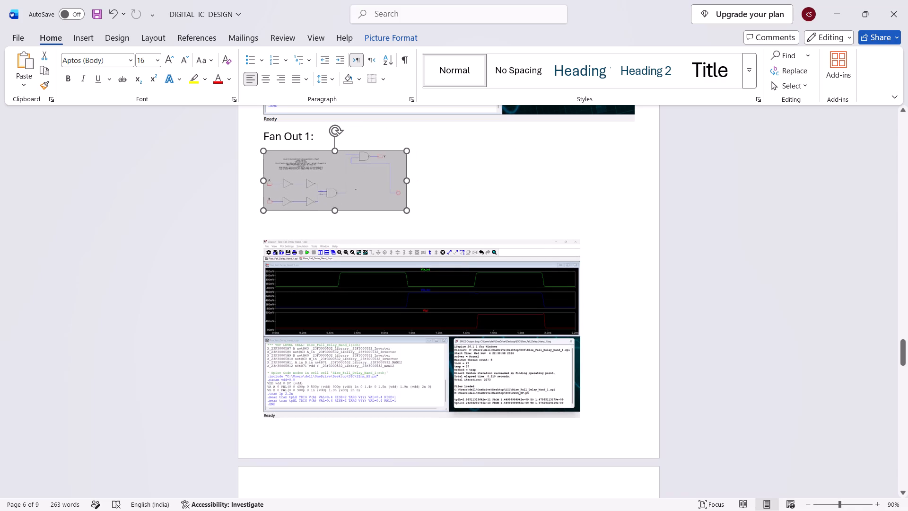
drag(404, 190, 403, 199)
Set the shrunken Fan Out 1 schematic's text wrapping to Tight so it can be positioned freely.
drag(352, 182, 408, 202)
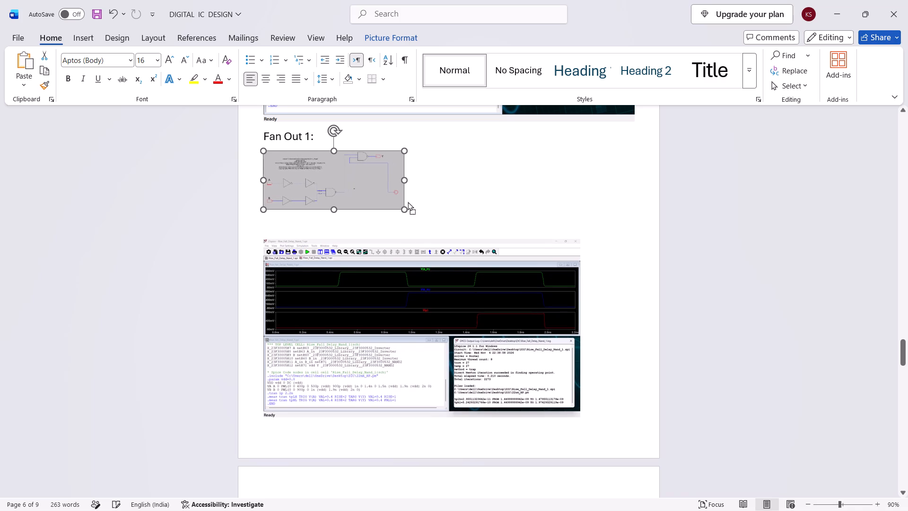
drag(408, 202, 503, 208)
click(427, 161)
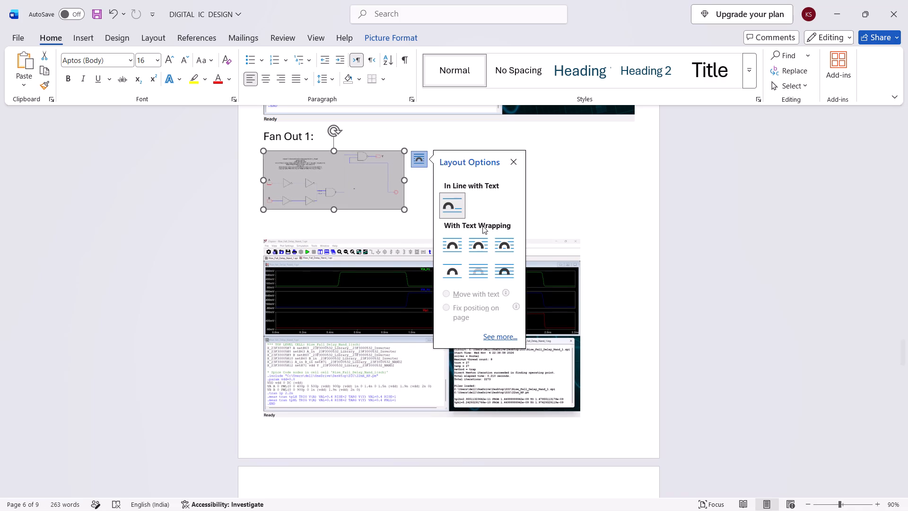
click(480, 236)
Move the schematic to the bottom of the page and place the LTspice screenshot directly under the Fan Out 1 heading.
drag(338, 187, 570, 213)
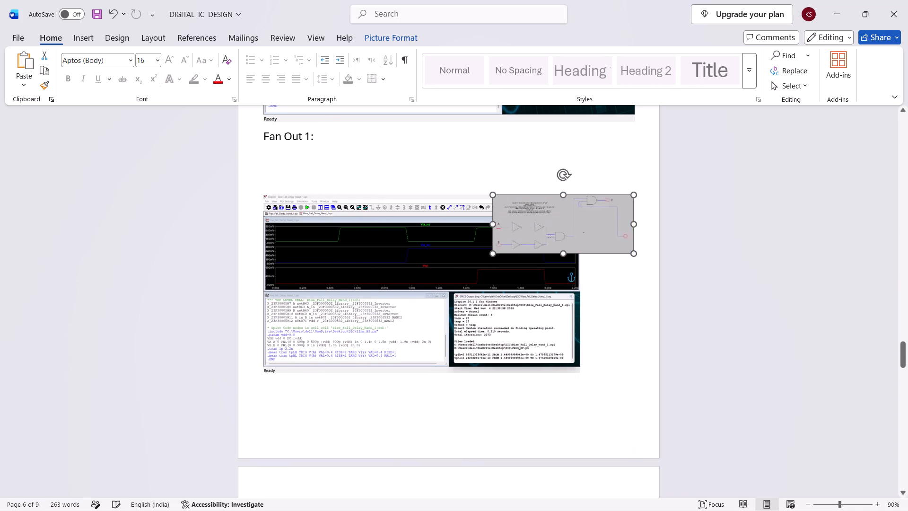
drag(570, 213, 429, 434)
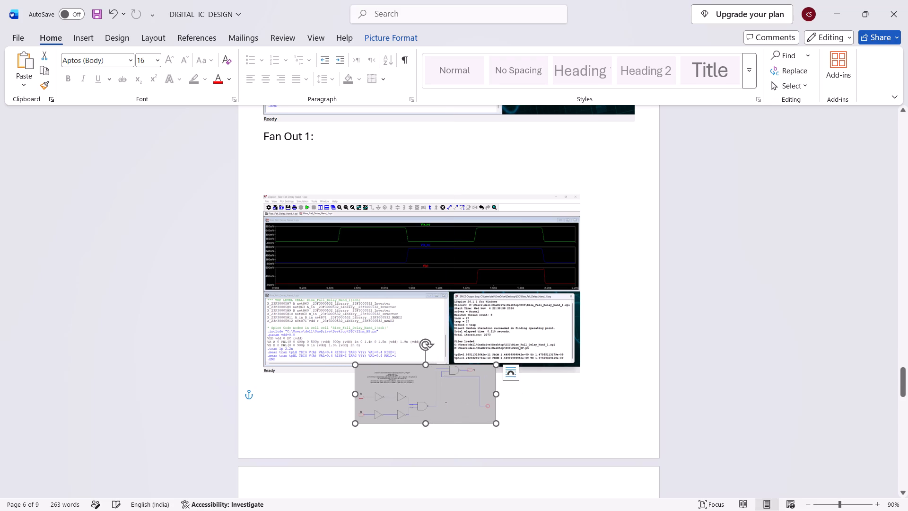
click(441, 283)
drag(421, 270, 419, 215)
Position the schematic just beneath the LTspice screenshot, enlarge it by roughly half, and centre it on the page.
click(410, 380)
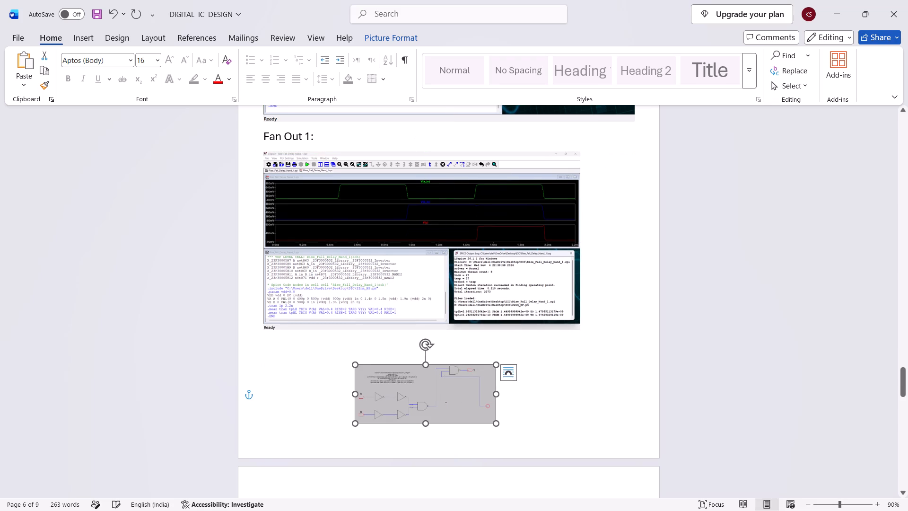
drag(419, 390, 402, 360)
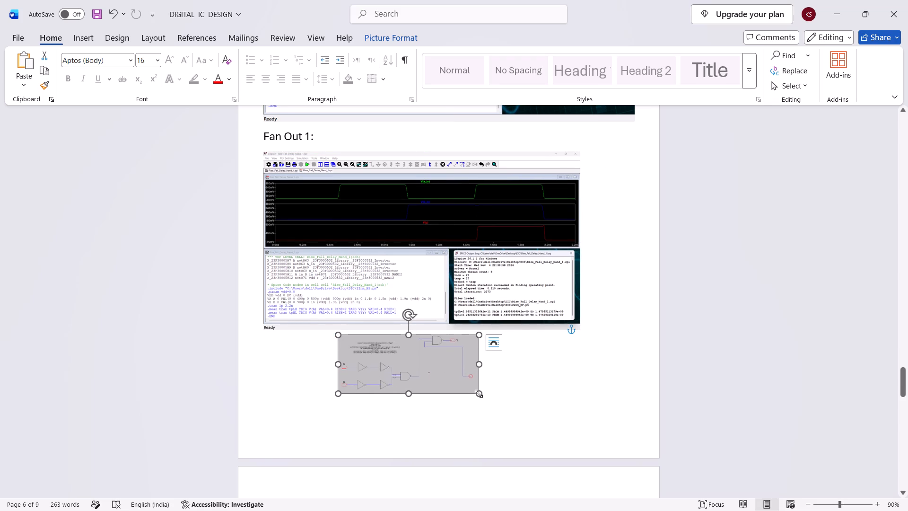
drag(479, 394, 517, 426)
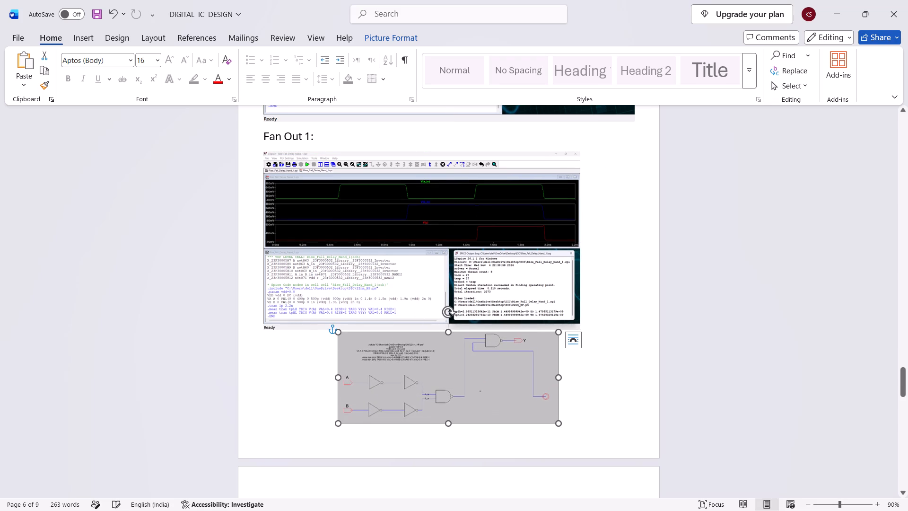
drag(429, 381, 412, 383)
click(732, 330)
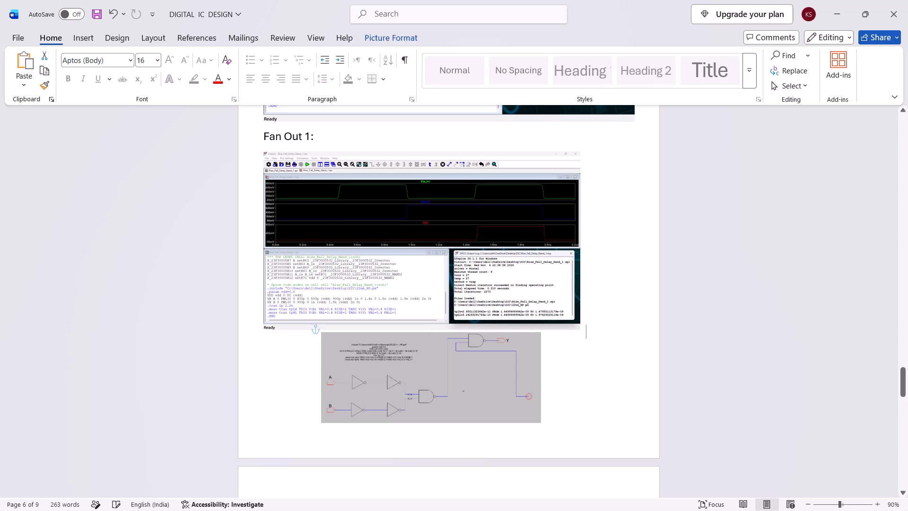
Apply the brightness/contrast preset with unchanged brightness and the highest contrast to the Fan Out 1 schematic picture.
right_click(426, 381)
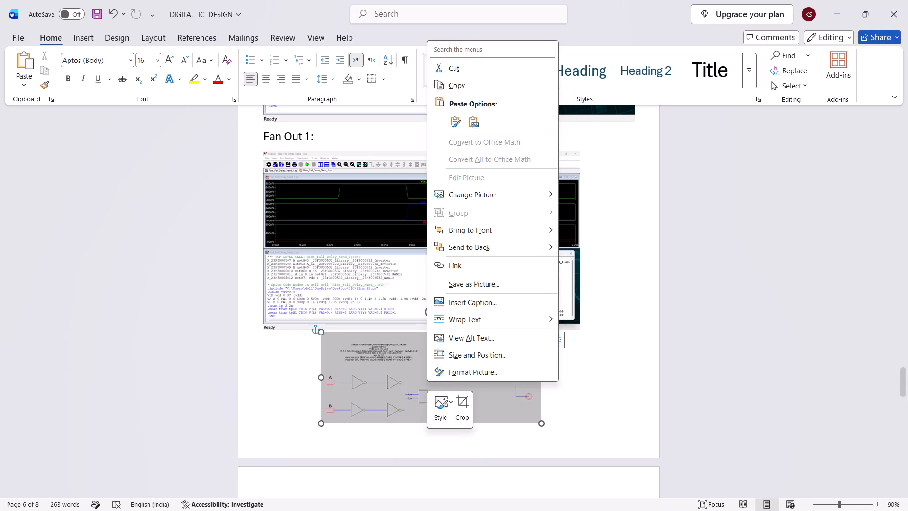
click(357, 370)
right_click(386, 370)
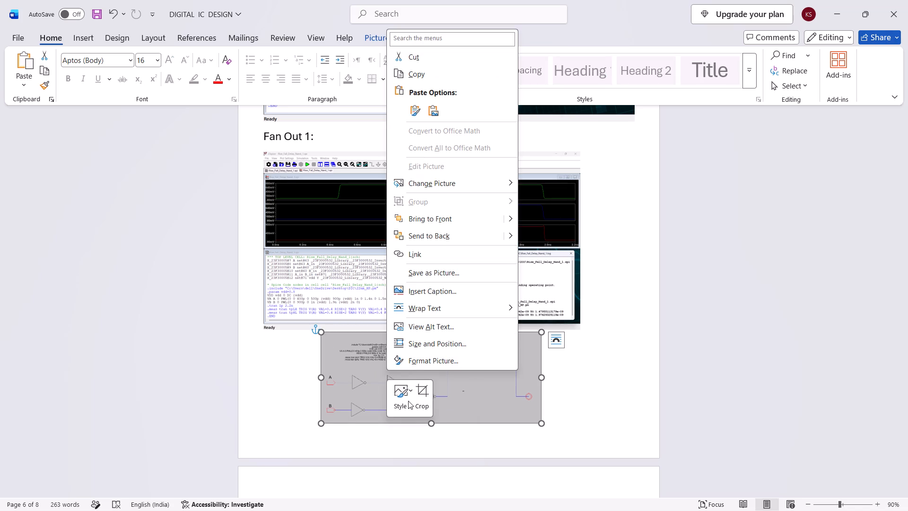
click(461, 364)
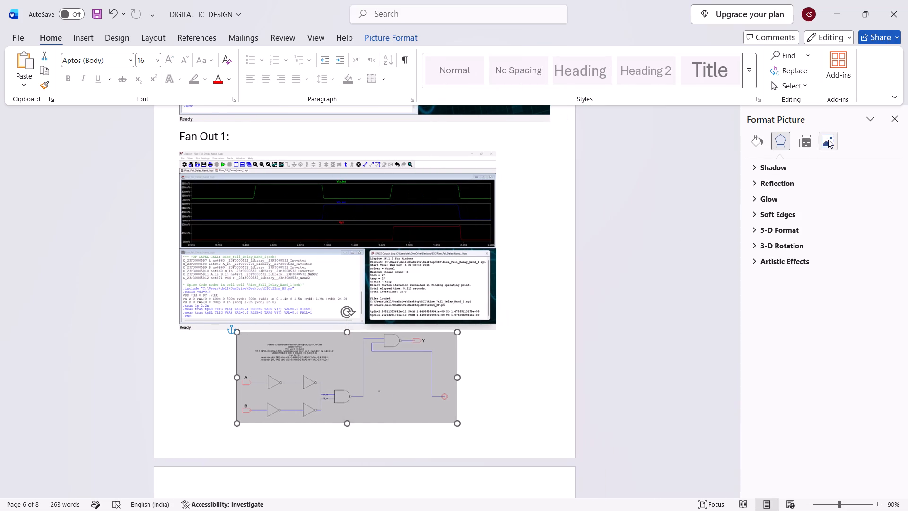
click(828, 139)
click(883, 243)
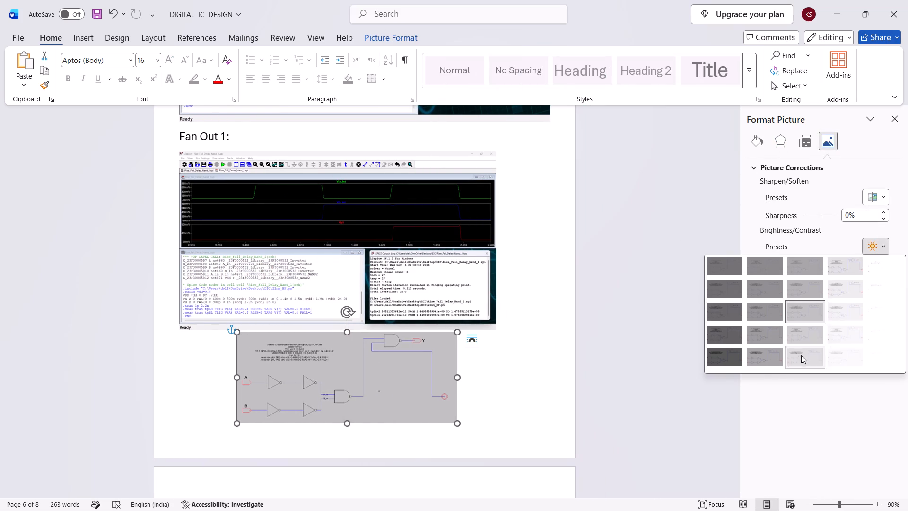
click(801, 355)
click(633, 361)
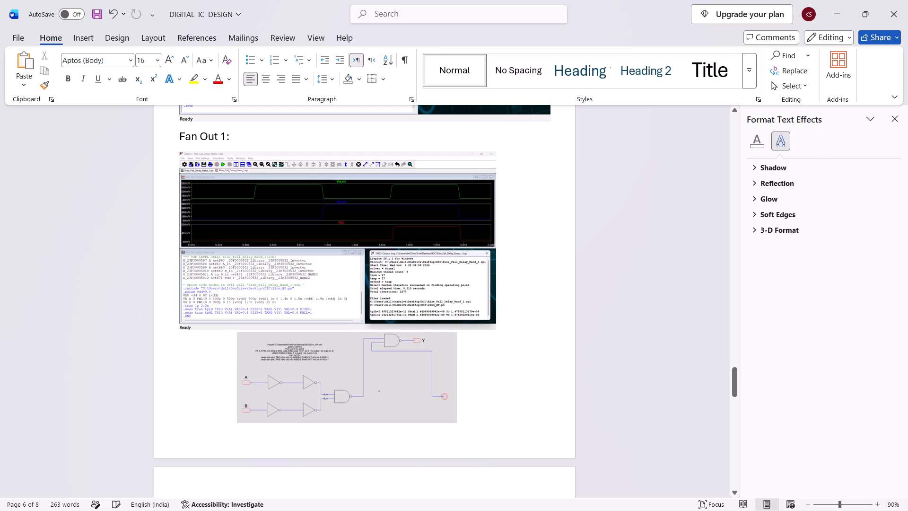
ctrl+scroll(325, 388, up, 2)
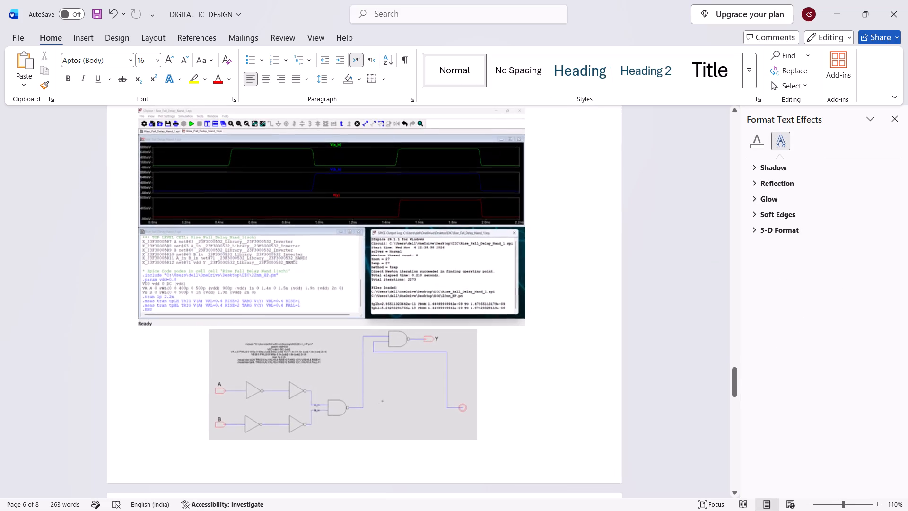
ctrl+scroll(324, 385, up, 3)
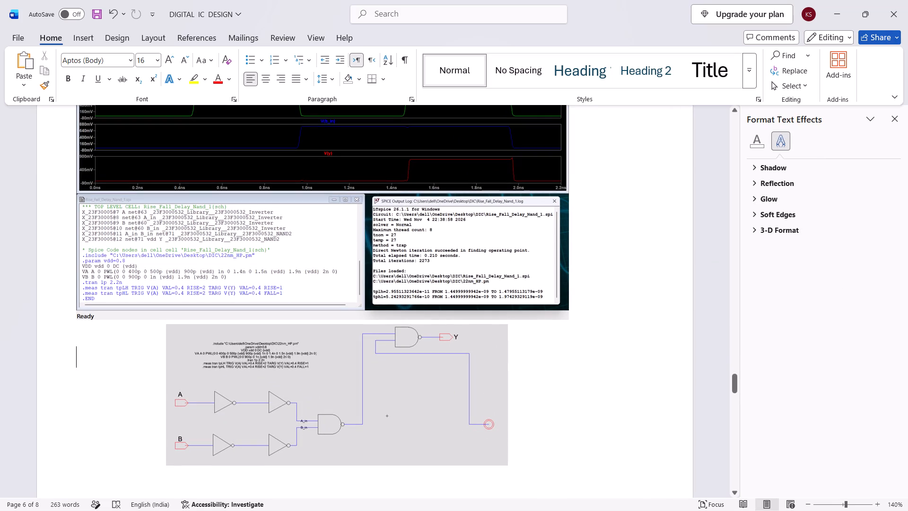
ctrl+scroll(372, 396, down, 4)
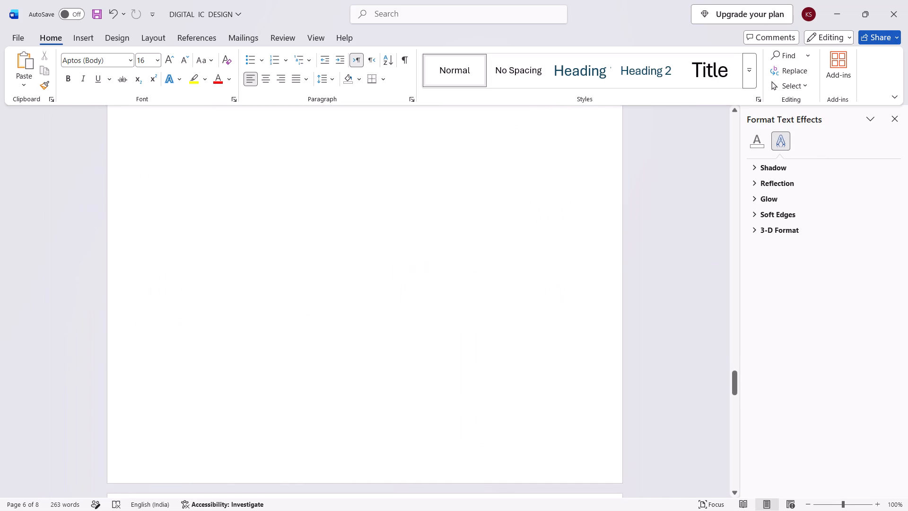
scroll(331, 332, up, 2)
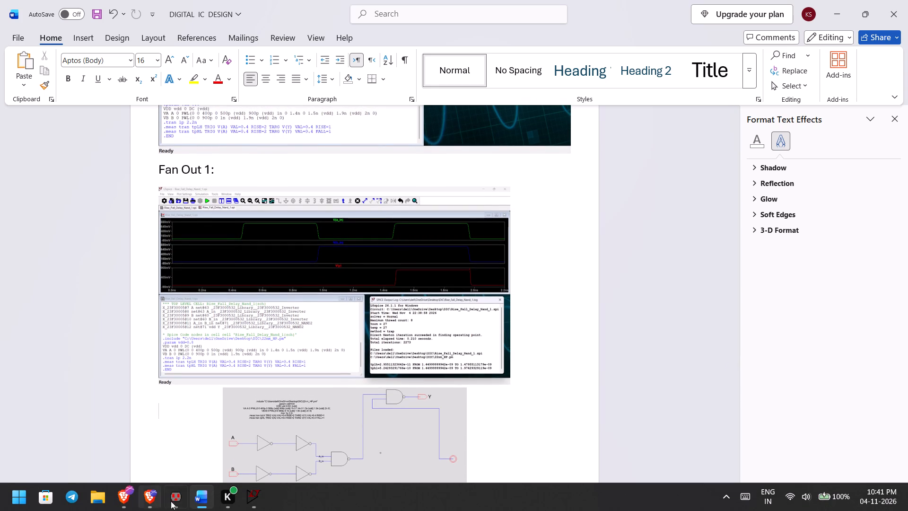
Switch to Electric, run the SPICE simulation of Rise_Fall_Delay_Nand_1, and open its SPICE output log in LTspice.
click(177, 501)
click(302, 273)
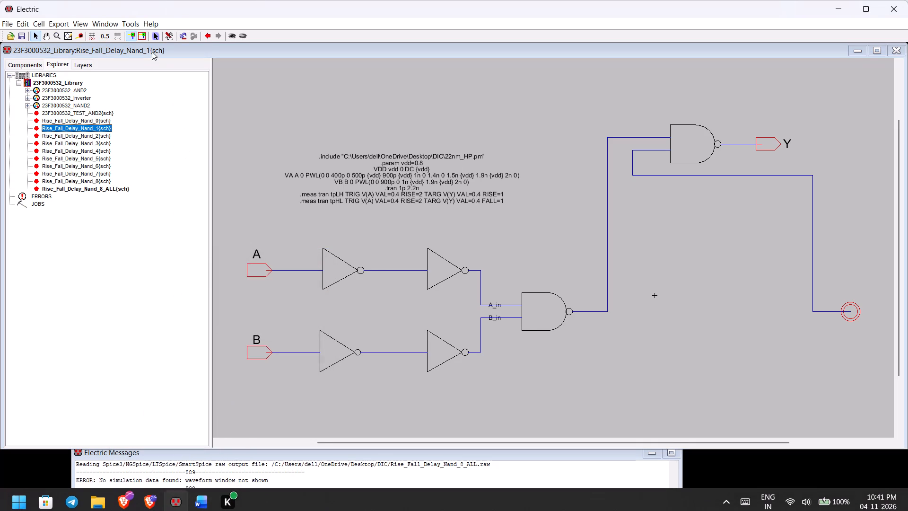
click(133, 25)
click(223, 59)
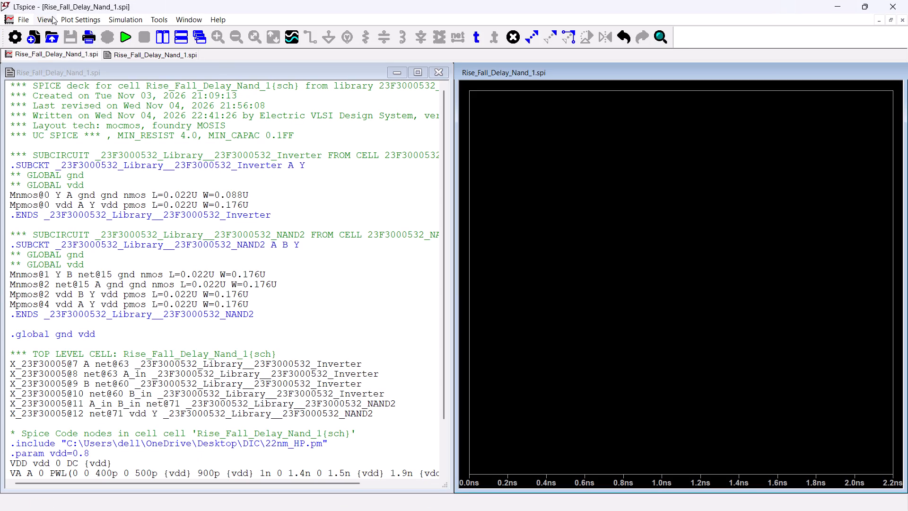
click(52, 16)
click(90, 116)
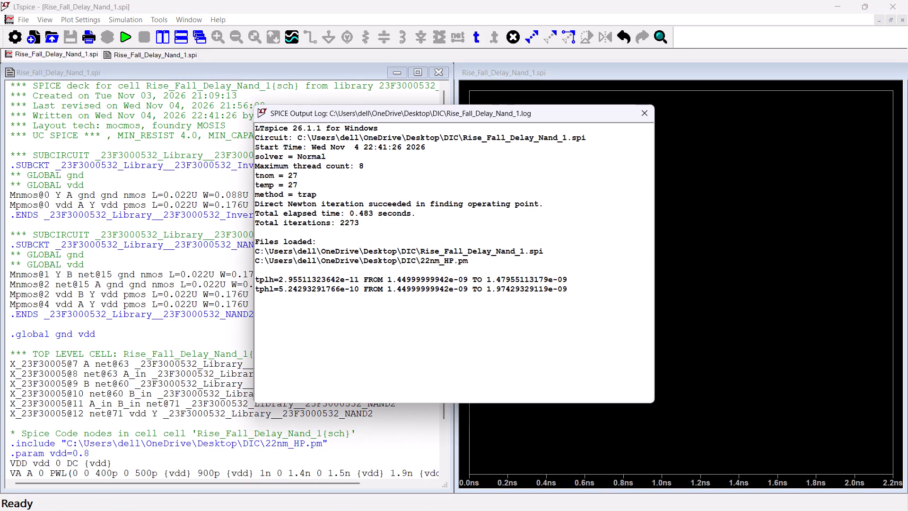
Copy 2.95511323642e-1 from the log's tplh line and paste it over the fan-out 1 Rise Delay value in the Word table.
drag(357, 279, 278, 280)
key(ctrl+c)
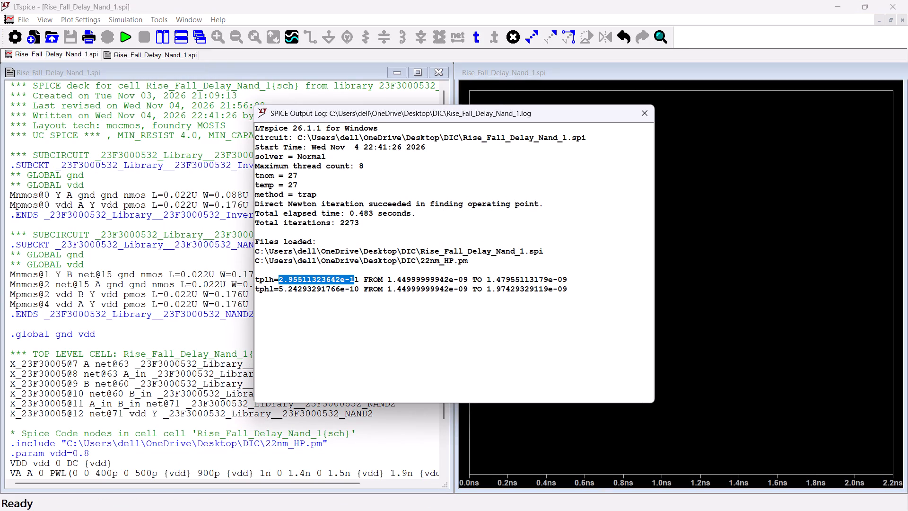
click(200, 495)
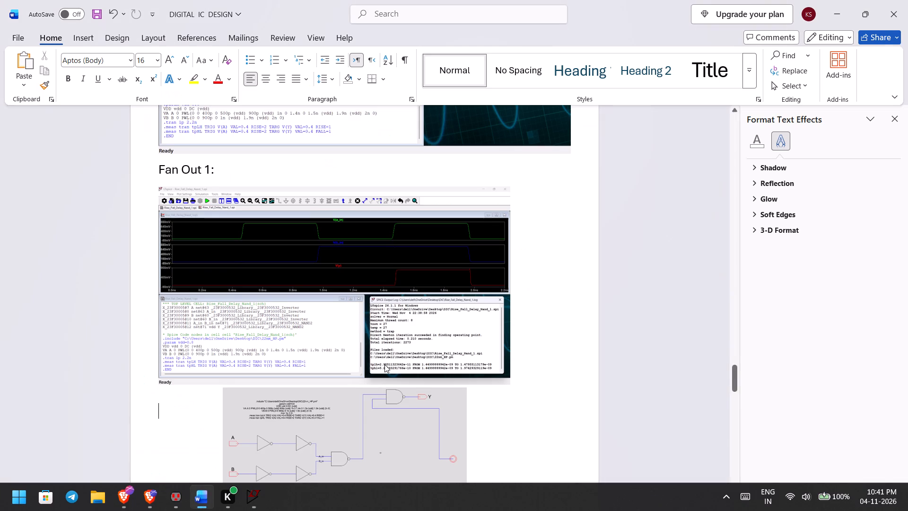
scroll(387, 362, down, 15)
scroll(349, 354, down, 10)
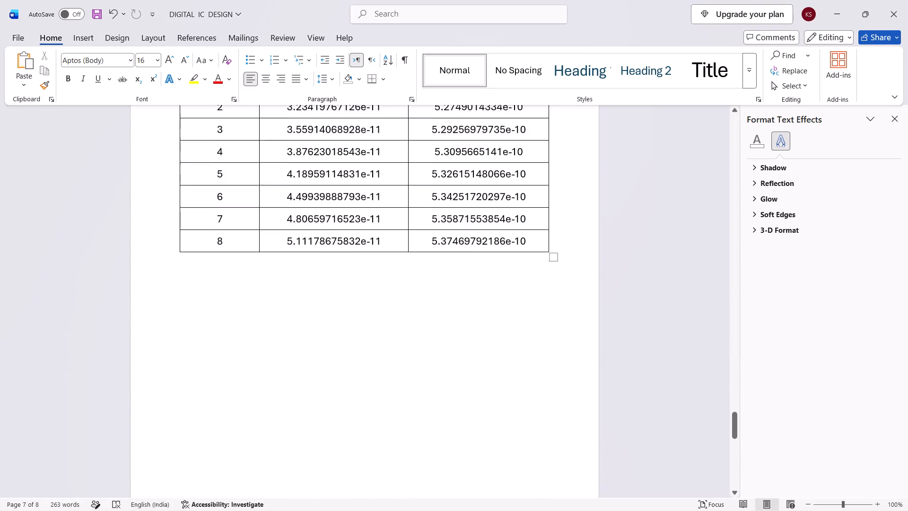
scroll(351, 358, down, 16)
scroll(361, 389, down, 10)
scroll(367, 371, up, 11)
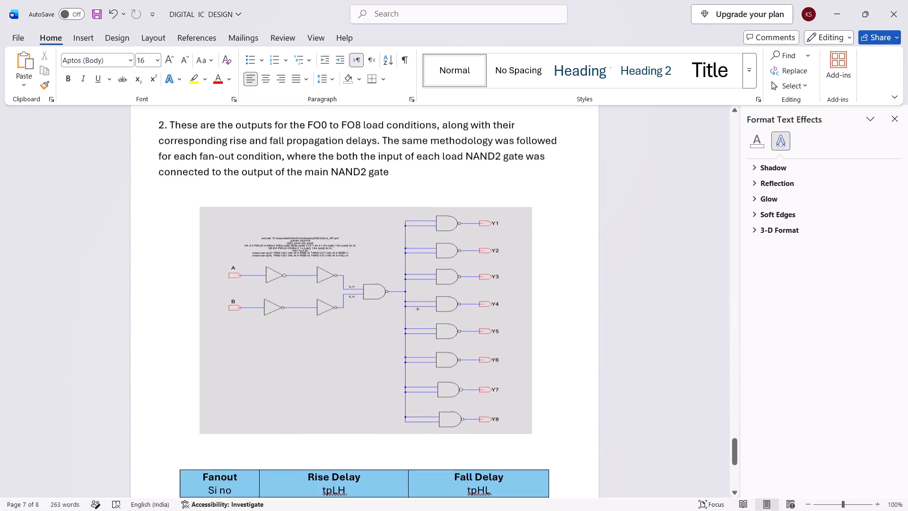
scroll(366, 364, up, 20)
scroll(366, 364, up, 4)
drag(389, 308, 324, 302)
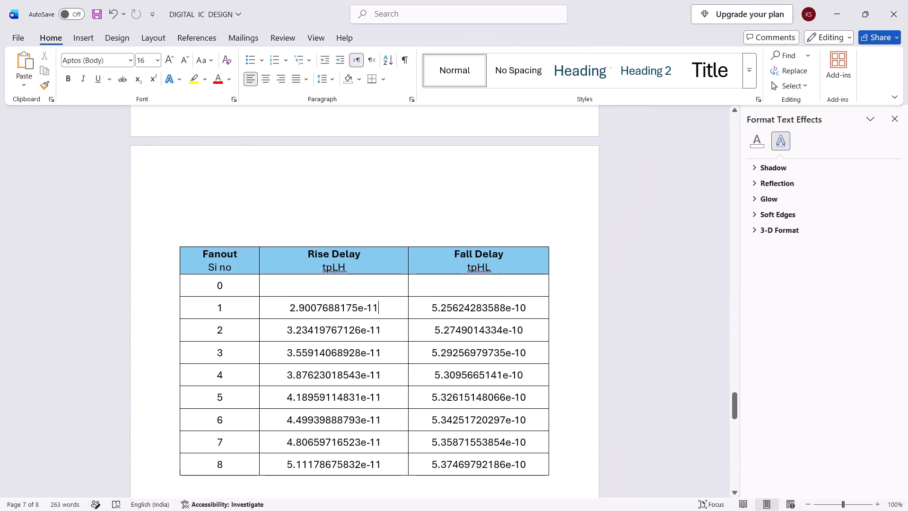
drag(324, 302, 291, 304)
key(ctrl+v)
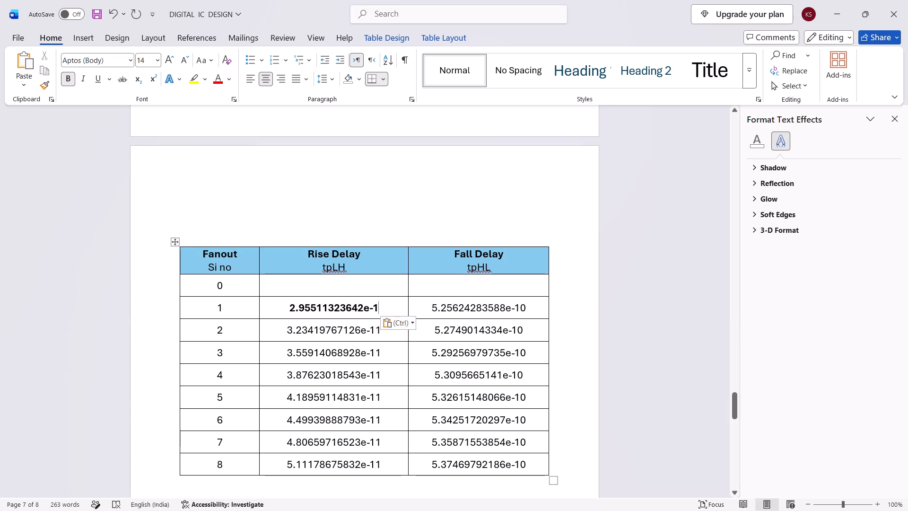
key(ctrl+z)
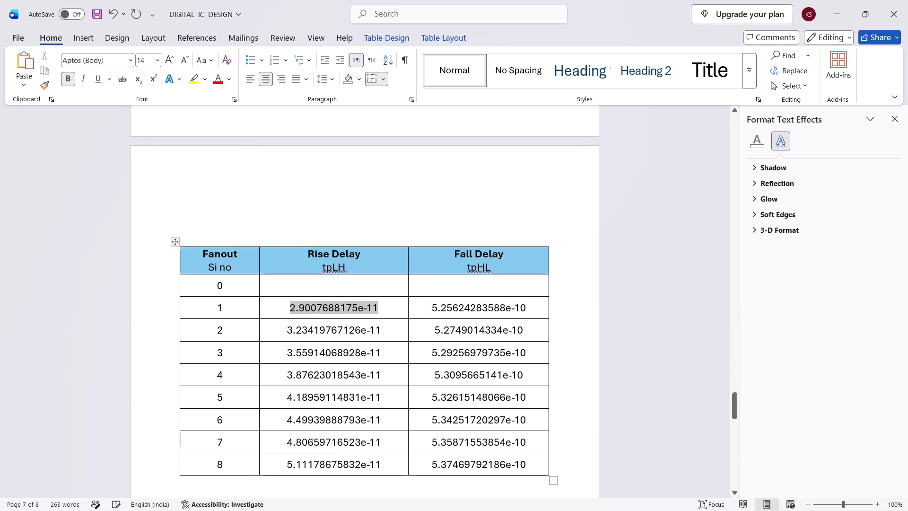
drag(390, 307, 289, 308)
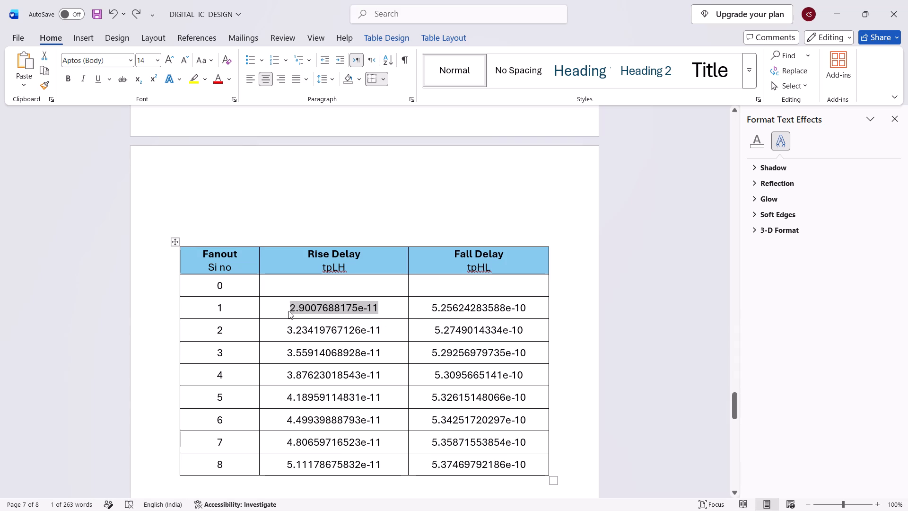
key(ctrl+v)
Clear the Fall Delay values for fan-outs 1–8 and the Rise Delay values for fan-outs 2–8 in the table.
drag(532, 468, 519, 458)
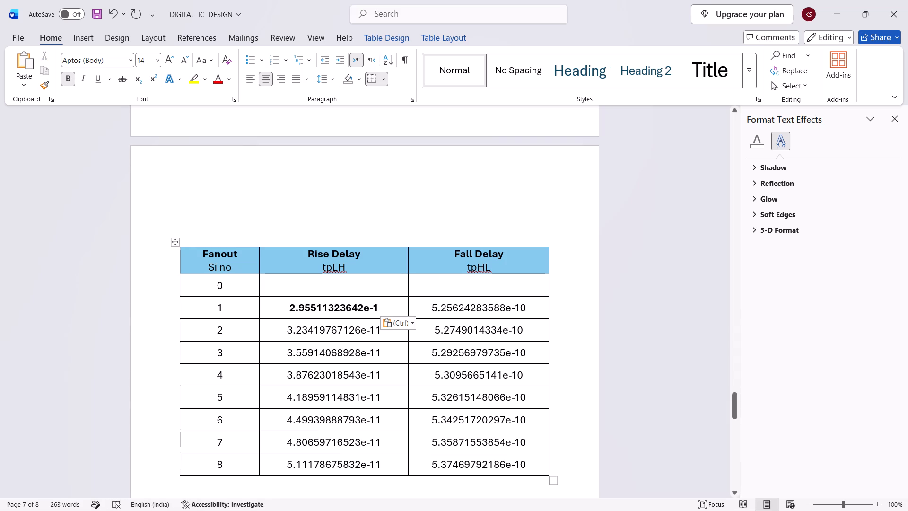
drag(519, 458, 431, 308)
key(Delete)
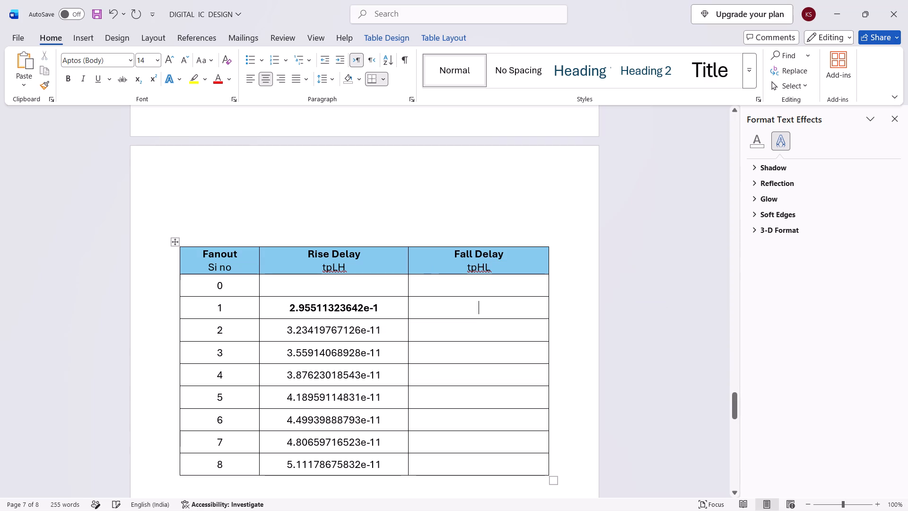
drag(384, 466, 283, 337)
key(Delete)
scroll(333, 326, up, 4)
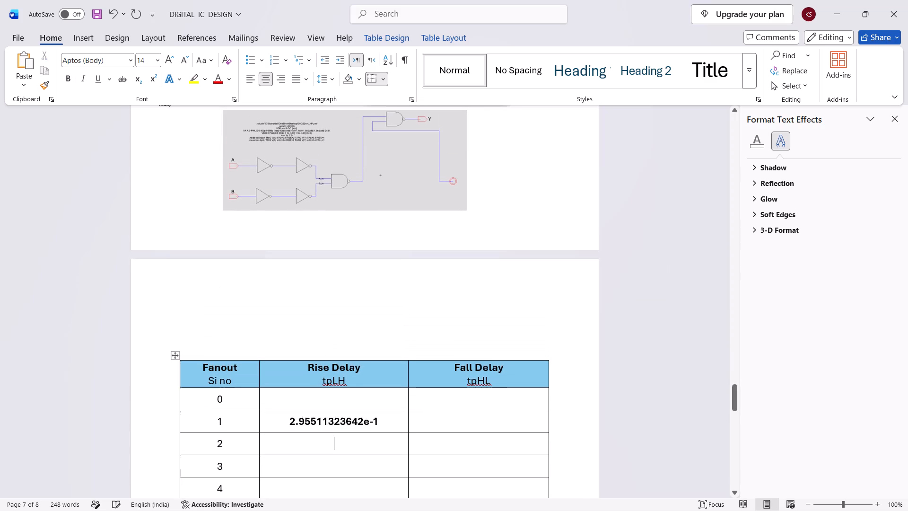
Check the tplh value in the LTspice log and correct the fan-out 1 Rise Delay in Word to 2.95511323642e-11.
click(181, 493)
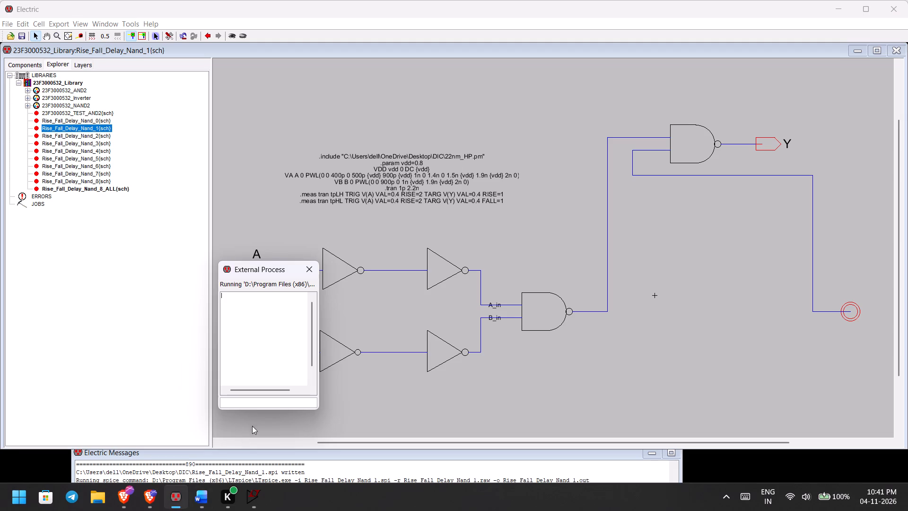
click(207, 492)
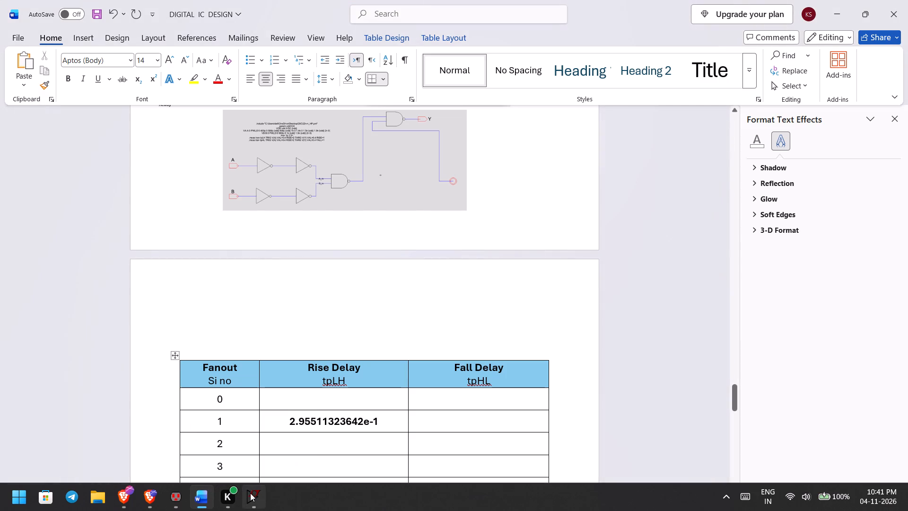
click(250, 493)
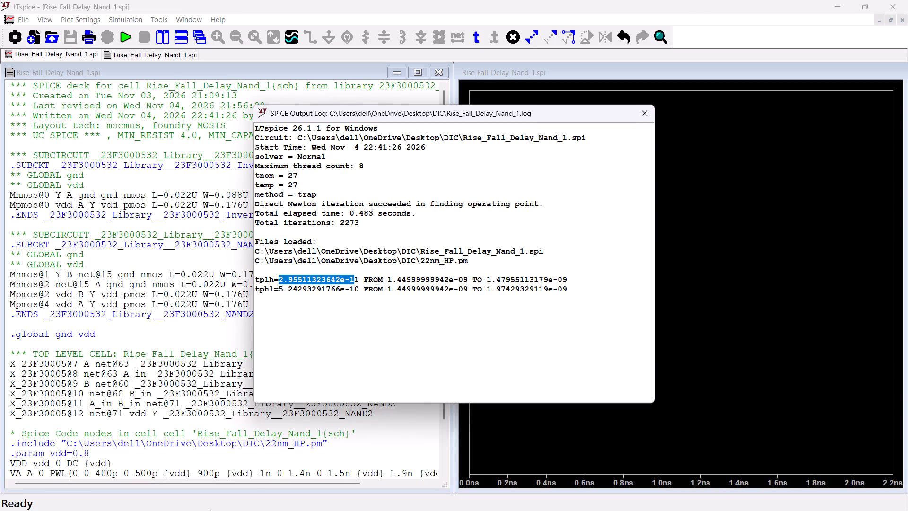
click(194, 499)
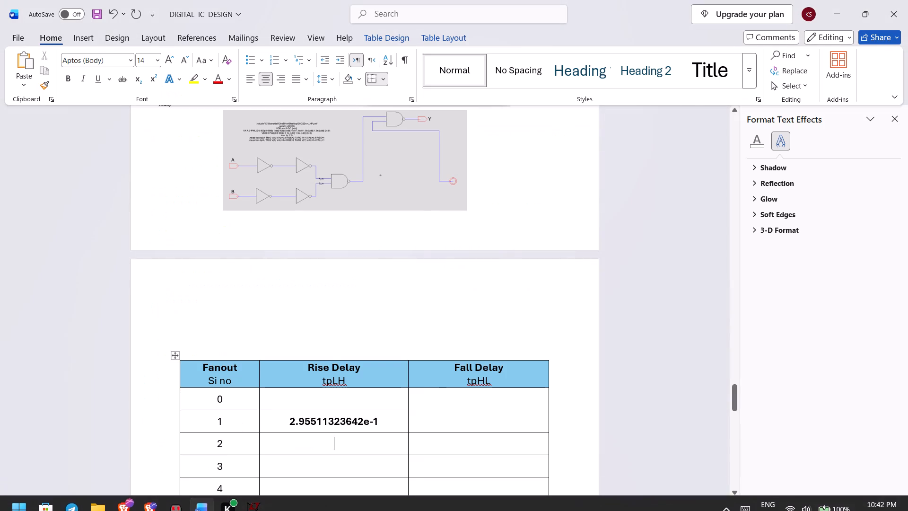
click(384, 421)
key(1)
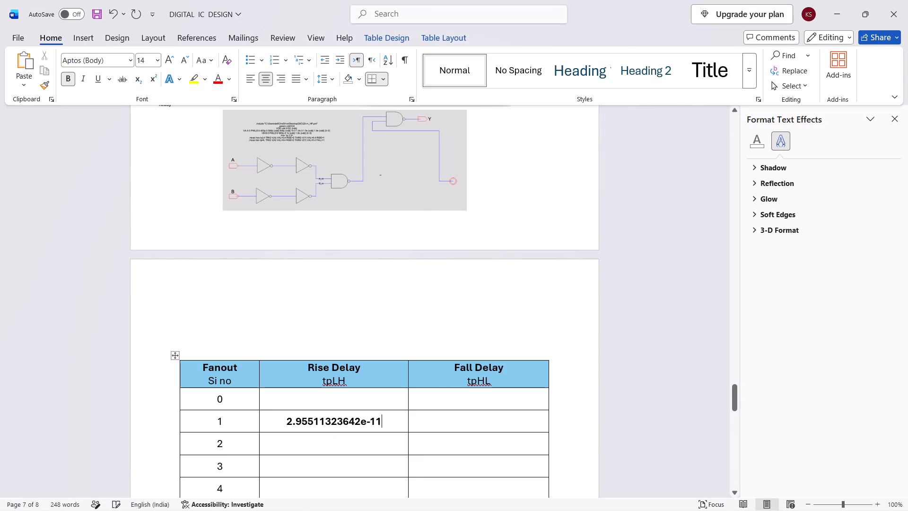
Copy the tphl value 5.24293291766e-10 from the LTspice log into the fan-out 1 Fall Delay cell in Word.
click(494, 430)
click(250, 496)
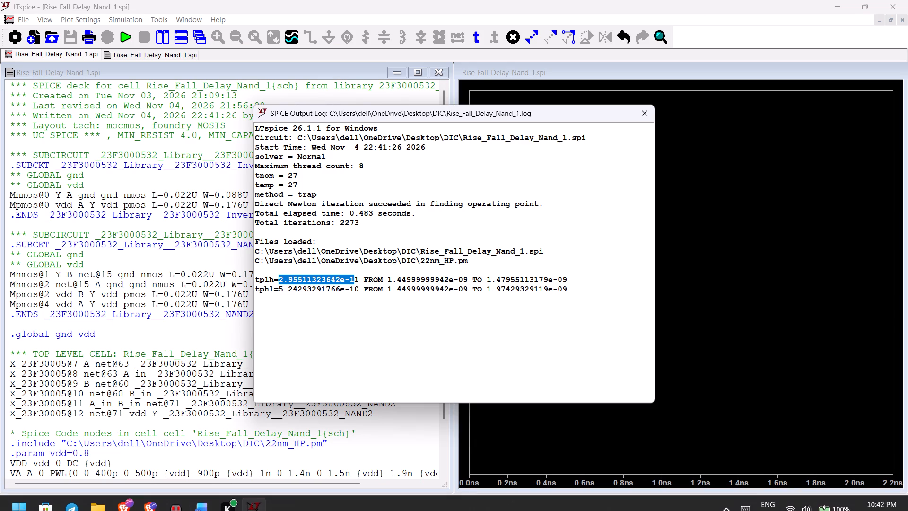
drag(359, 288, 278, 287)
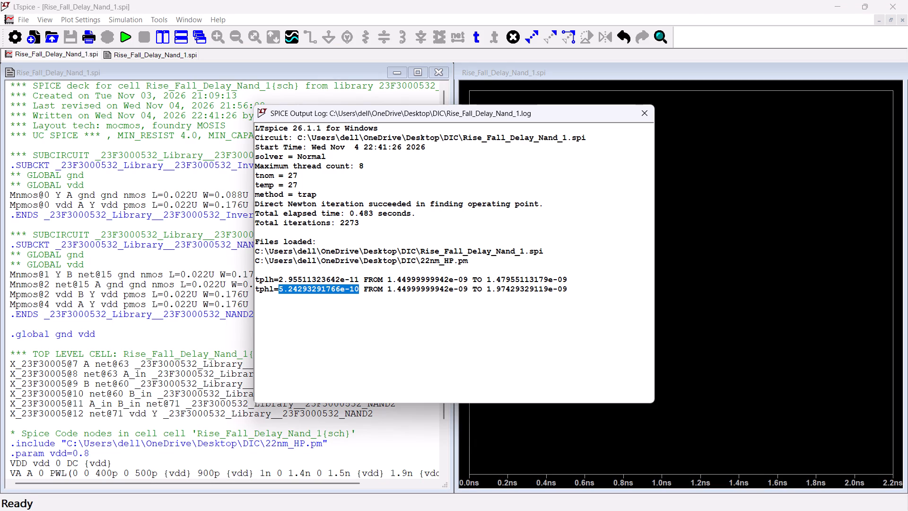
key(ctrl+c)
click(201, 492)
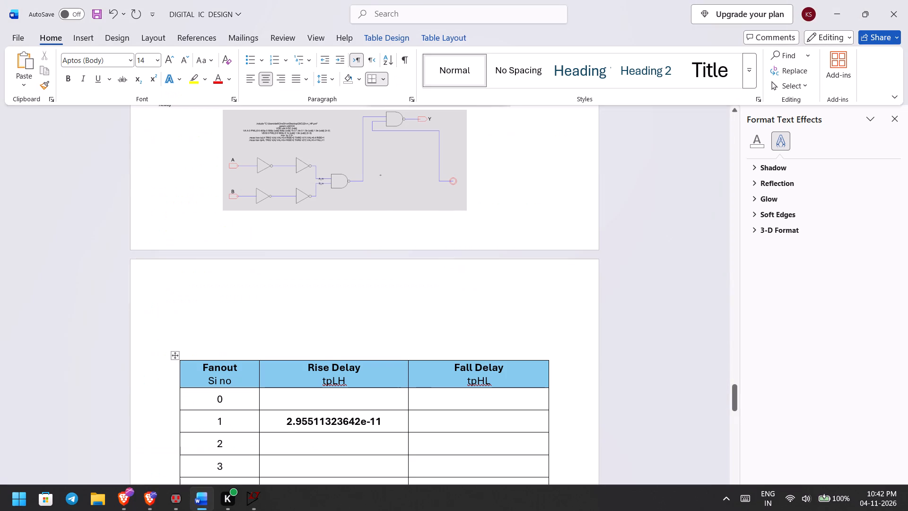
click(447, 415)
key(ctrl+v)
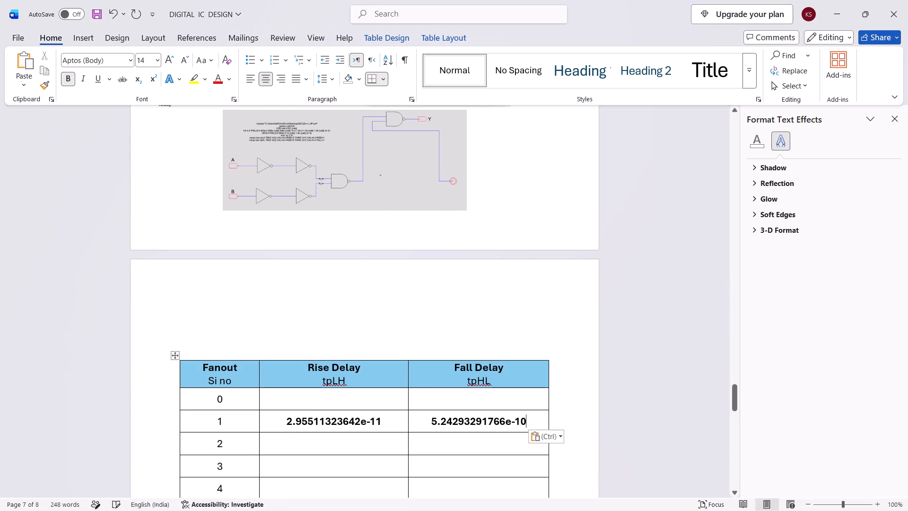
Close the output log and LTspice, and dismiss the External Process window in Electric.
click(341, 441)
click(264, 494)
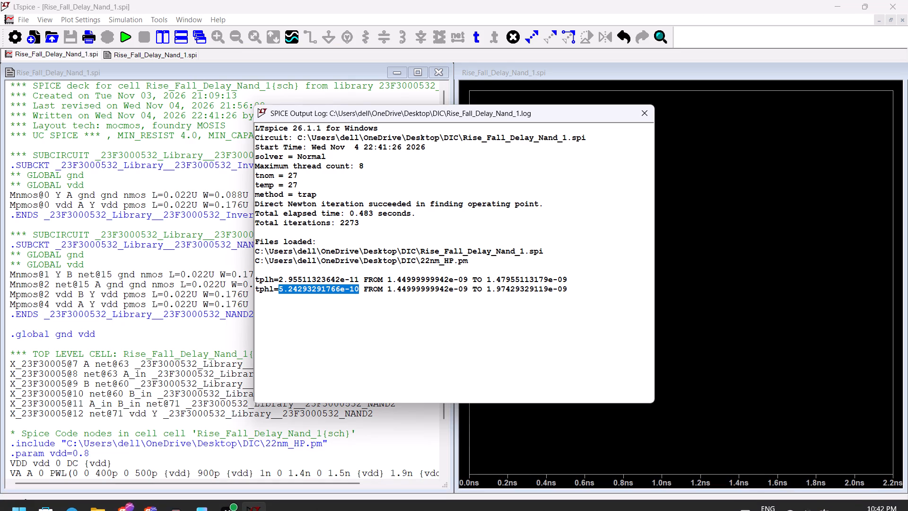
click(650, 112)
click(907, 0)
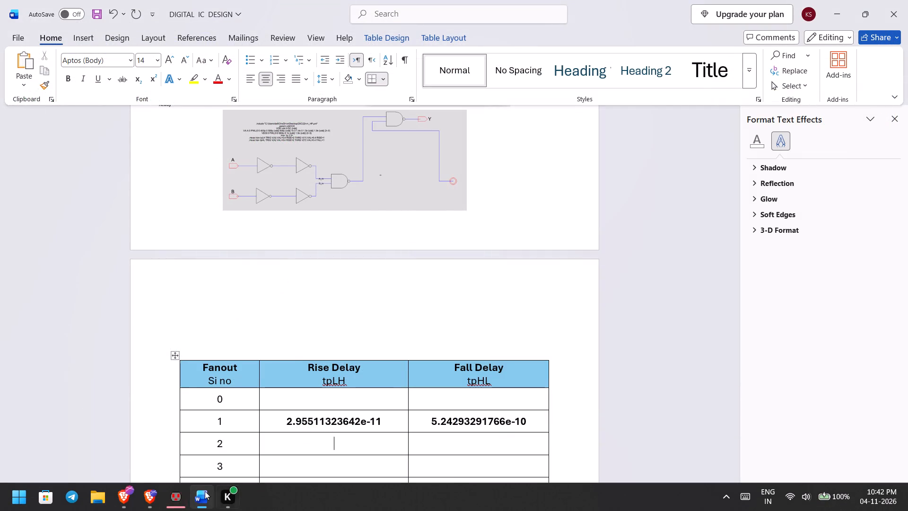
click(182, 494)
click(312, 264)
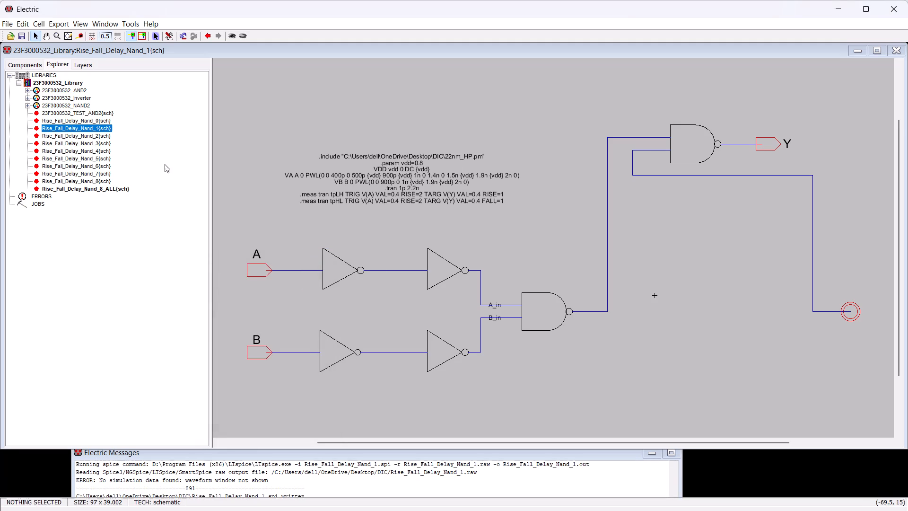
Open the Rise_Fall_Delay_Nand_2 schematic and delete the stray net label above the lower load NAND gate's upper input wire.
double_click(81, 133)
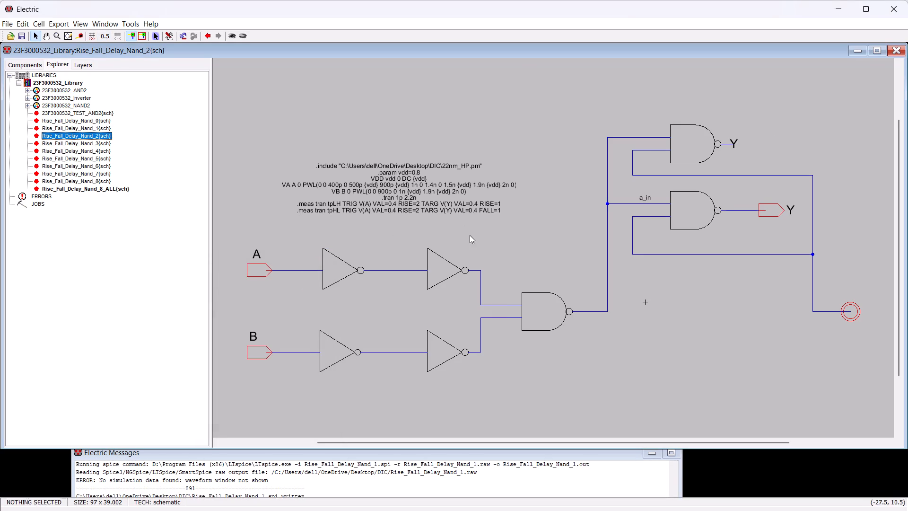
click(645, 196)
key(Delete)
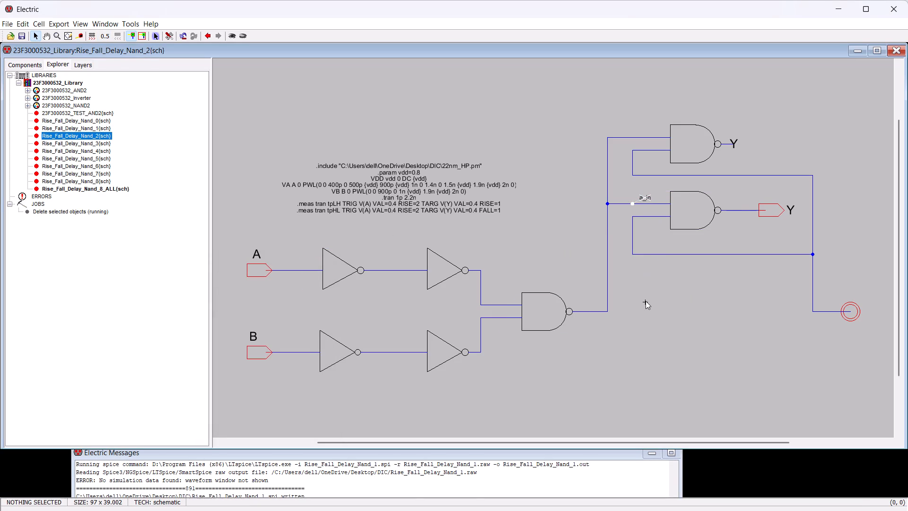
click(645, 302)
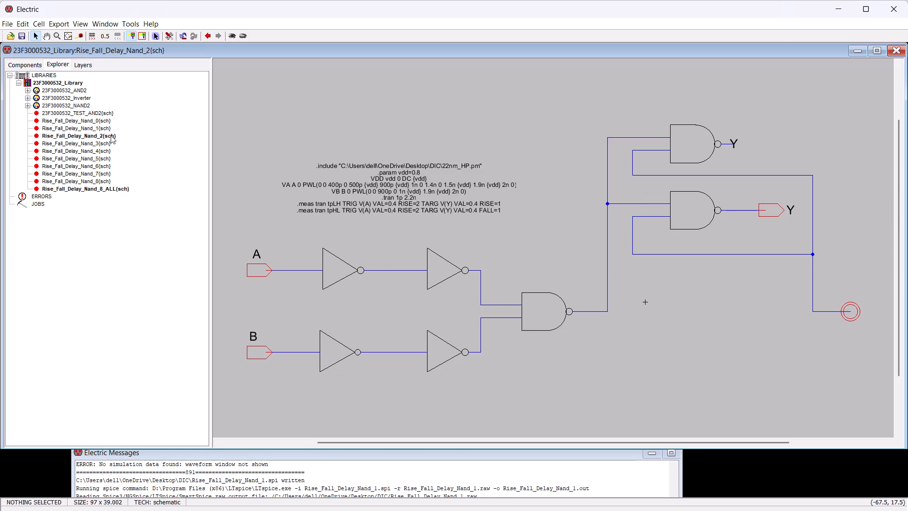
Name the wire feeding the upper input of the main NAND gate A_in in the Rise_Fall_Delay_Nand_2 schematic.
click(499, 305)
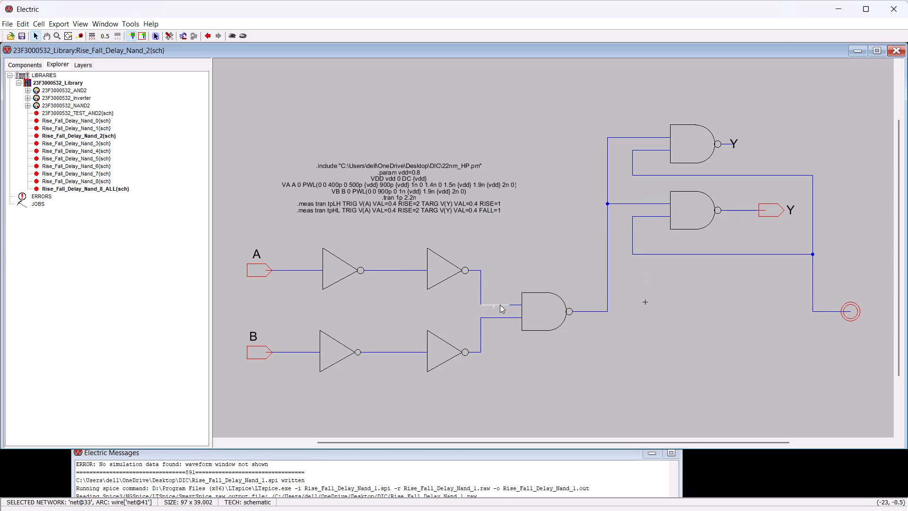
key(ctrl+i)
drag(133, 64, 119, 64)
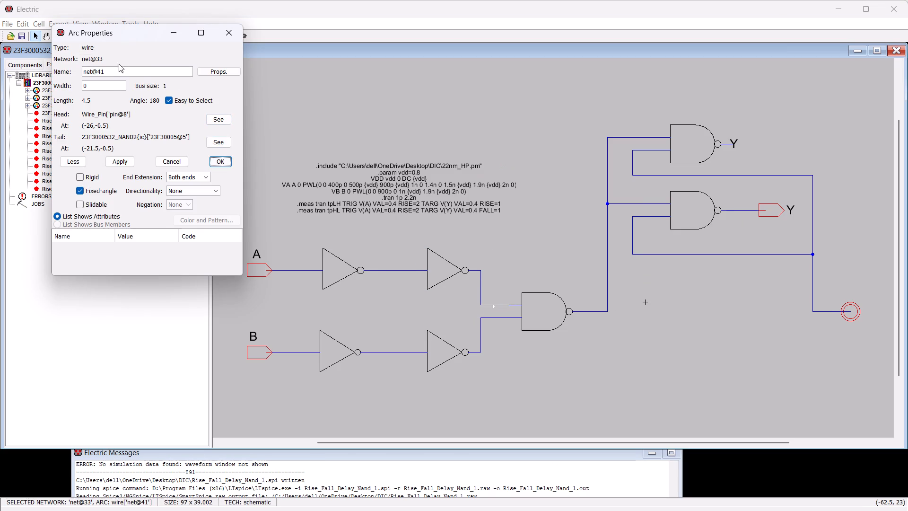
drag(119, 64, 95, 67)
drag(107, 78, 97, 75)
drag(106, 73, 73, 72)
key(BackSpace)
text(A_)
text(In)
key(BackSpace)
key(Insert)
key(BackSpace)
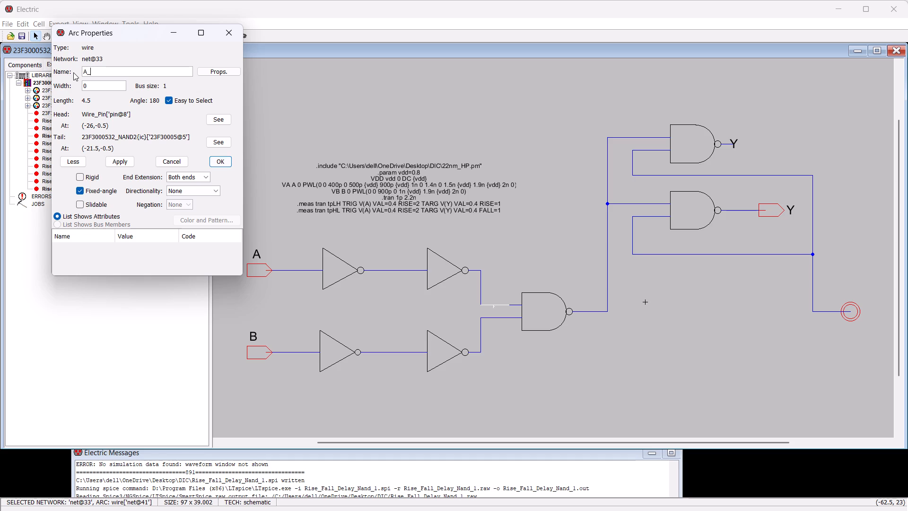
text(in)
click(122, 157)
click(215, 166)
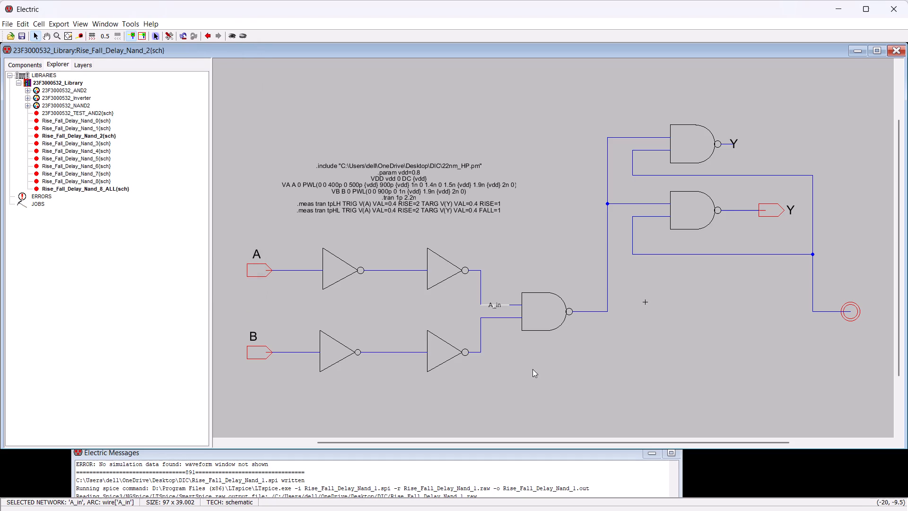
Name the wire feeding the lower input of the main NAND gate B_in.
click(544, 373)
click(490, 317)
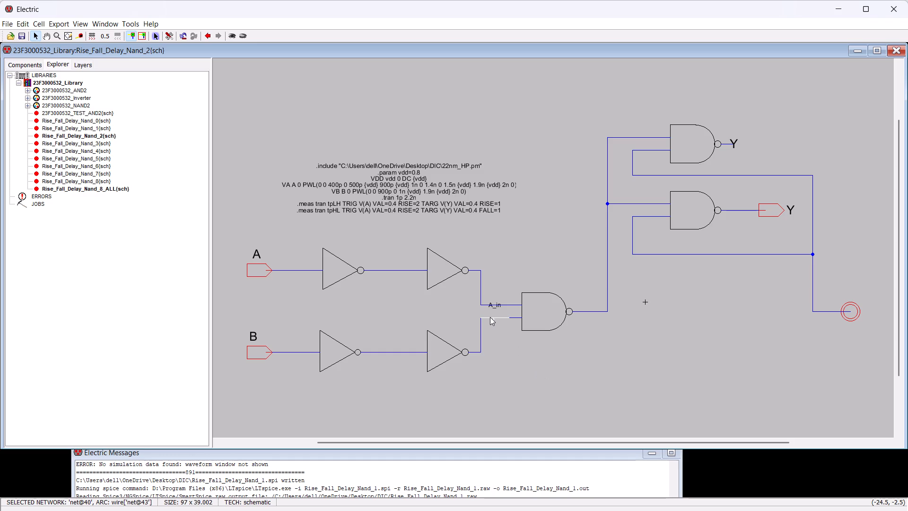
key(ctrl+i)
drag(126, 70, 90, 70)
key(BackSpace)
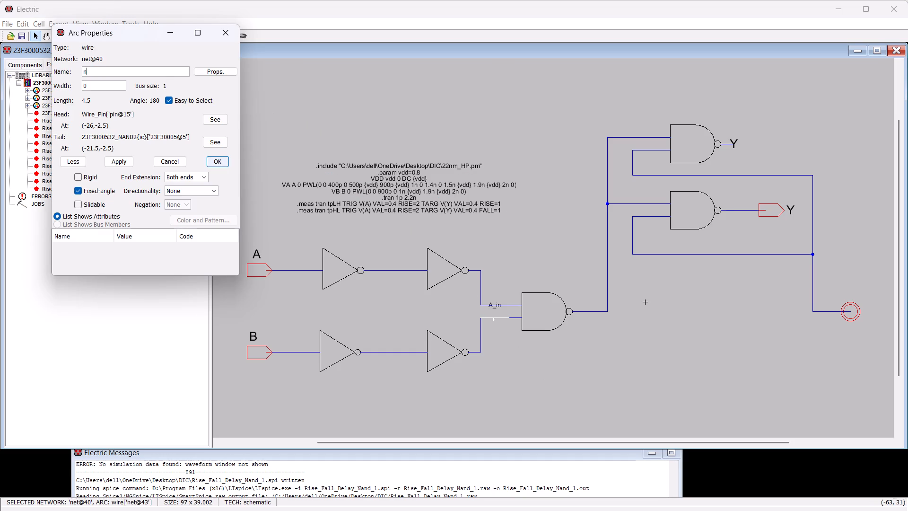
key(BackSpace)
key(BackSpace)
text(B_in)
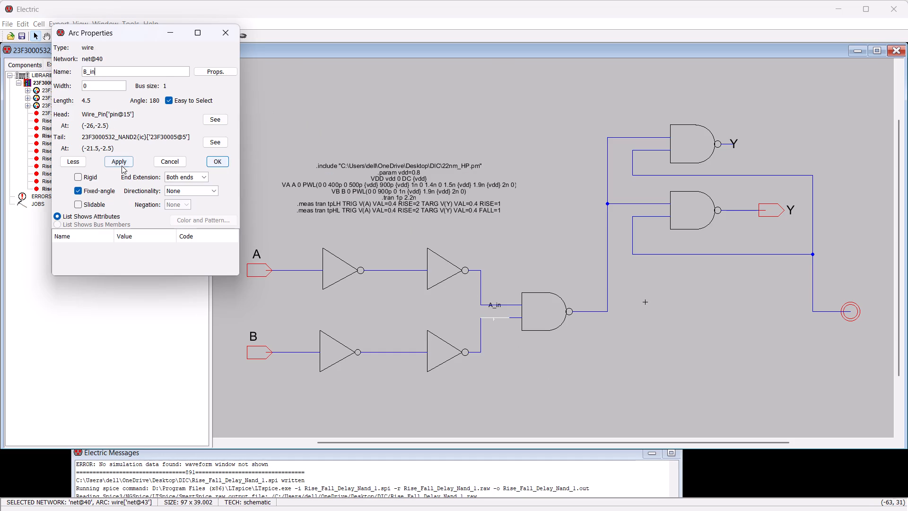
click(122, 166)
click(211, 164)
click(610, 383)
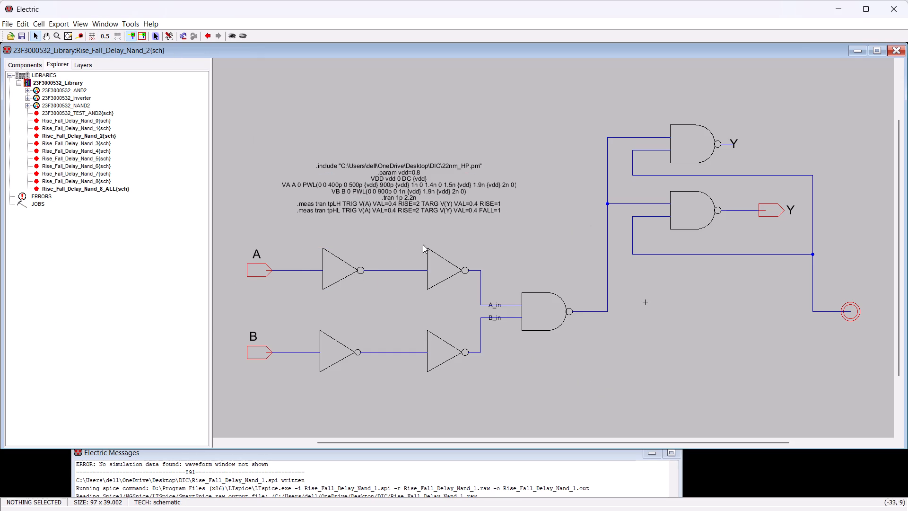
Run the Spice simulation of Rise_Fall_Delay_Nand_2 in LTspice and tile its windows horizontally.
click(131, 26)
click(231, 57)
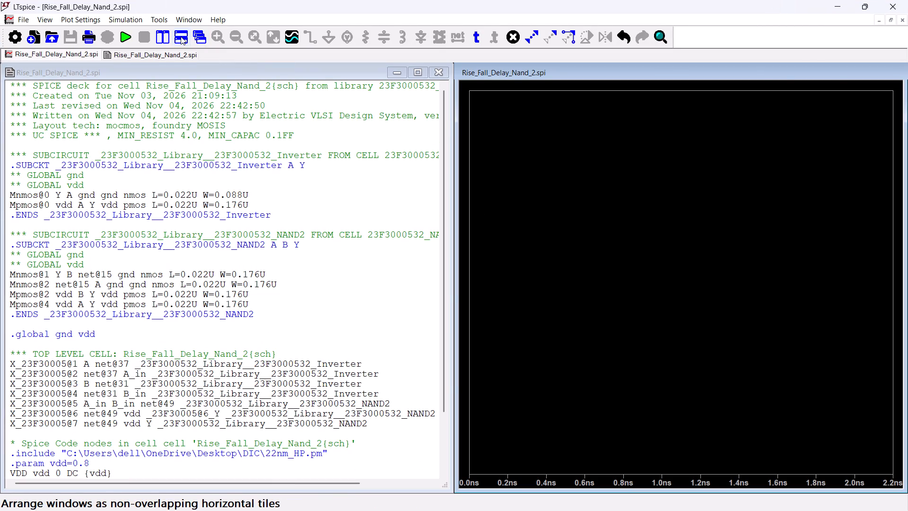
click(181, 36)
Plot the traces V(a_in), V(b_in) and V(y) in the waveform window.
right_click(262, 112)
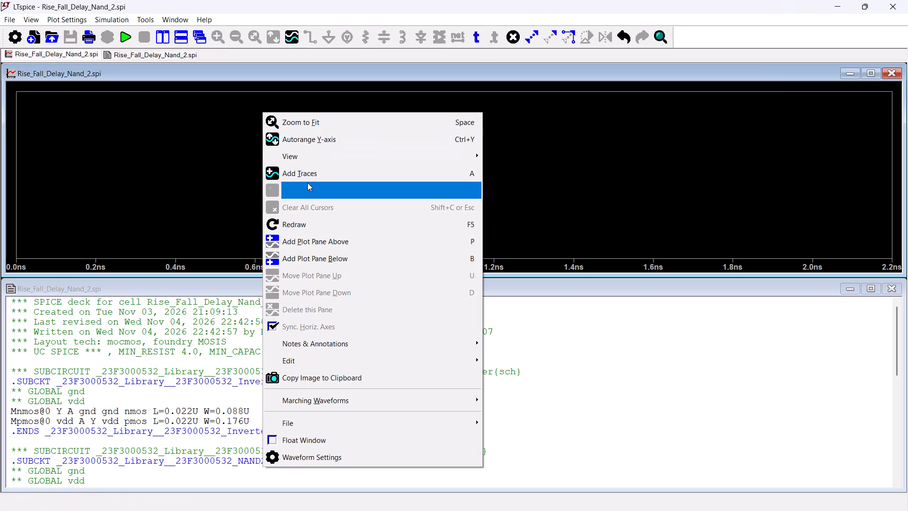
click(304, 174)
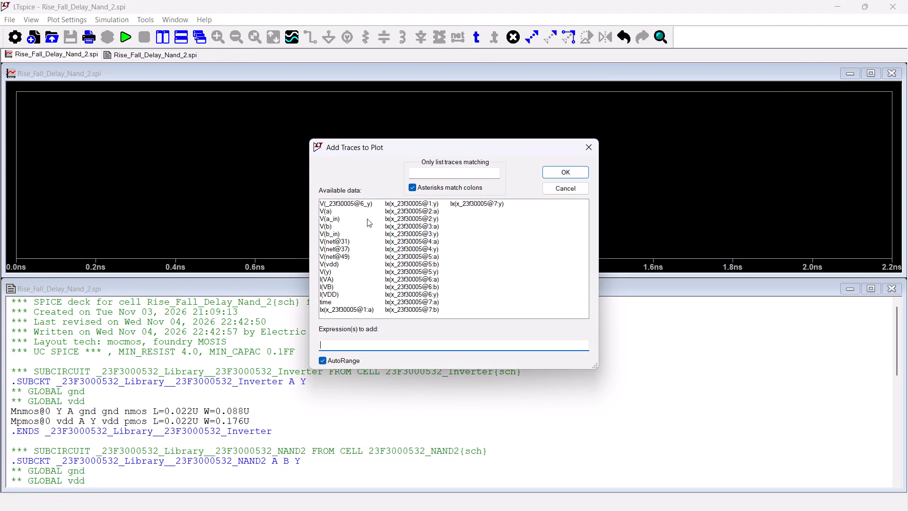
click(328, 218)
click(335, 234)
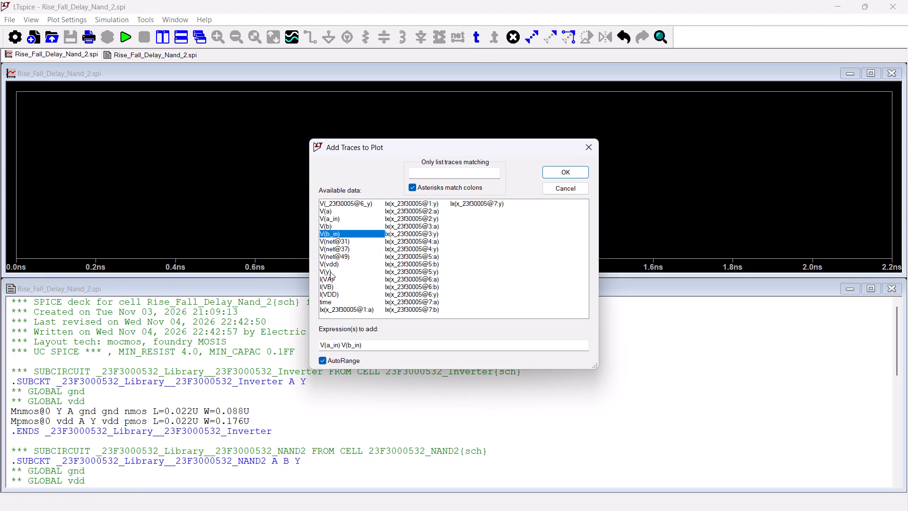
click(329, 272)
click(570, 169)
Add two plot panes above and move V(a_in) to the top pane and V(b_in) to the middle one, leaving V(y) below.
right_click(418, 180)
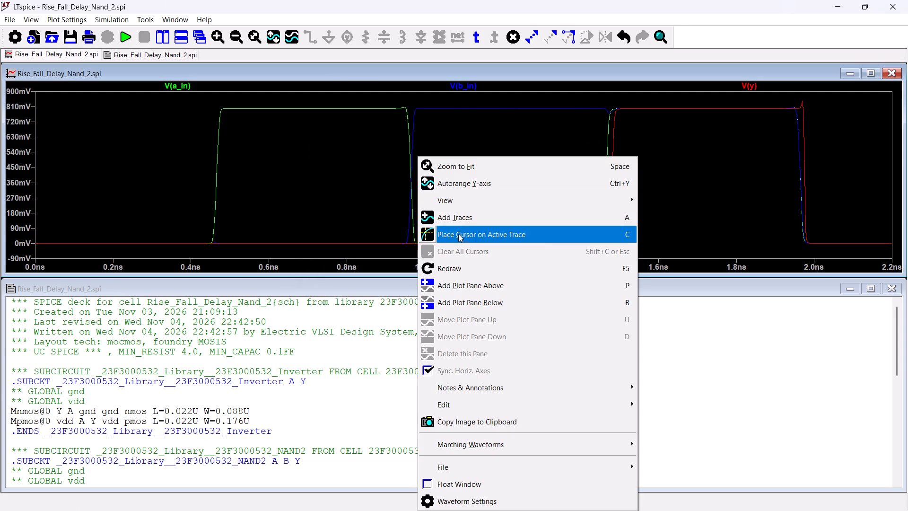
click(450, 289)
right_click(405, 232)
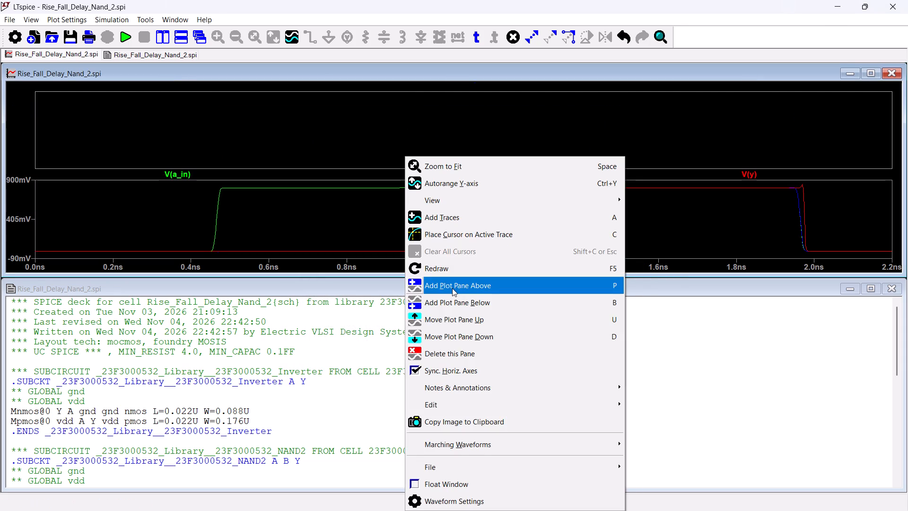
click(452, 288)
drag(185, 204, 248, 110)
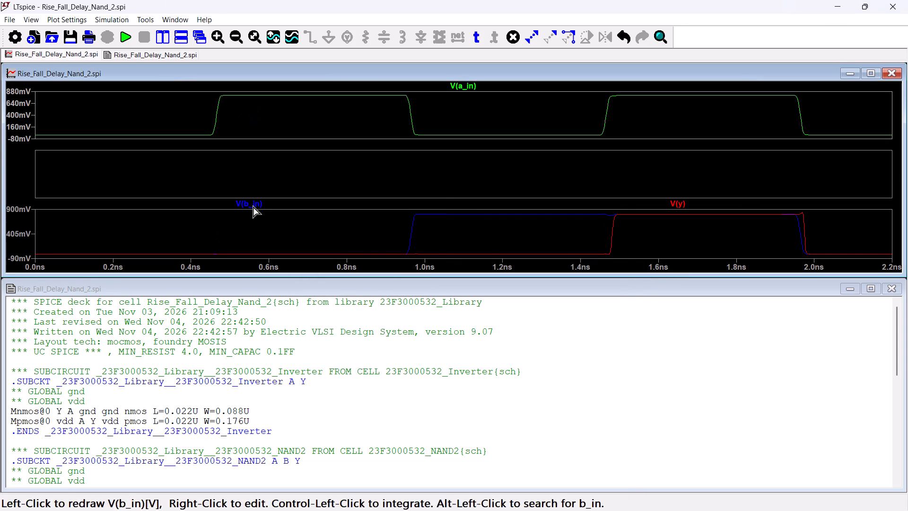
drag(253, 204, 257, 176)
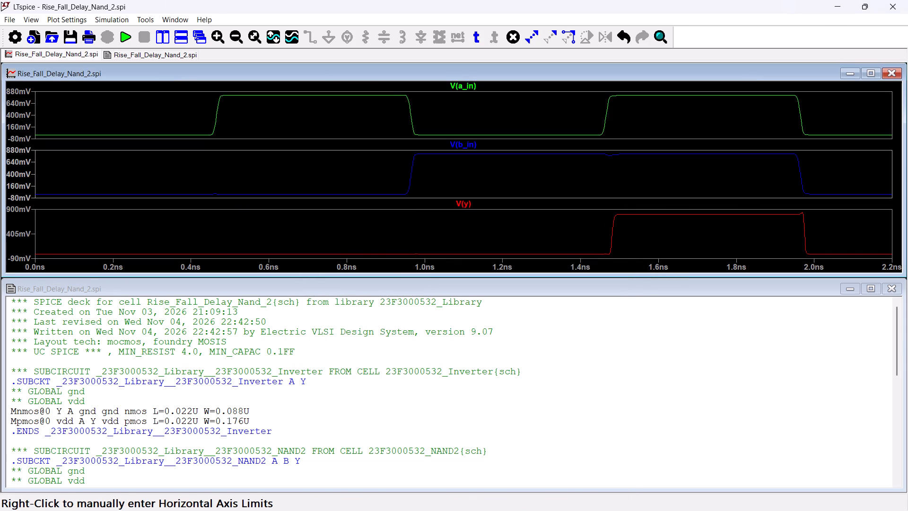
Open the SPICE output log, shrink its window, and place it over the netlist's right side, clear of the waveforms.
click(37, 16)
click(62, 104)
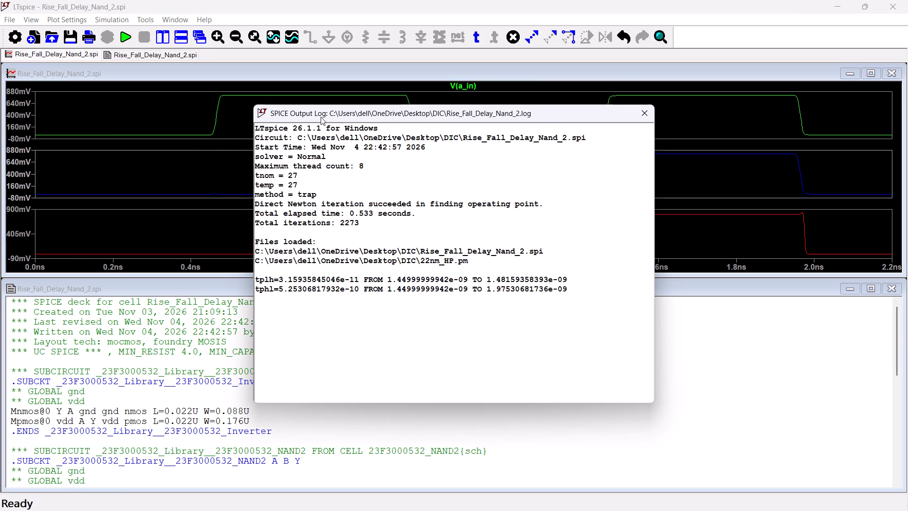
drag(655, 195, 609, 192)
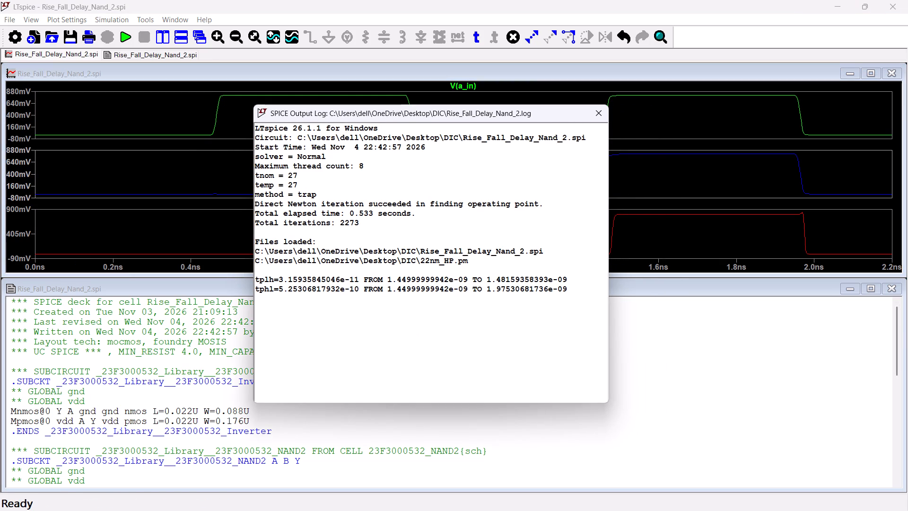
drag(398, 404, 393, 304)
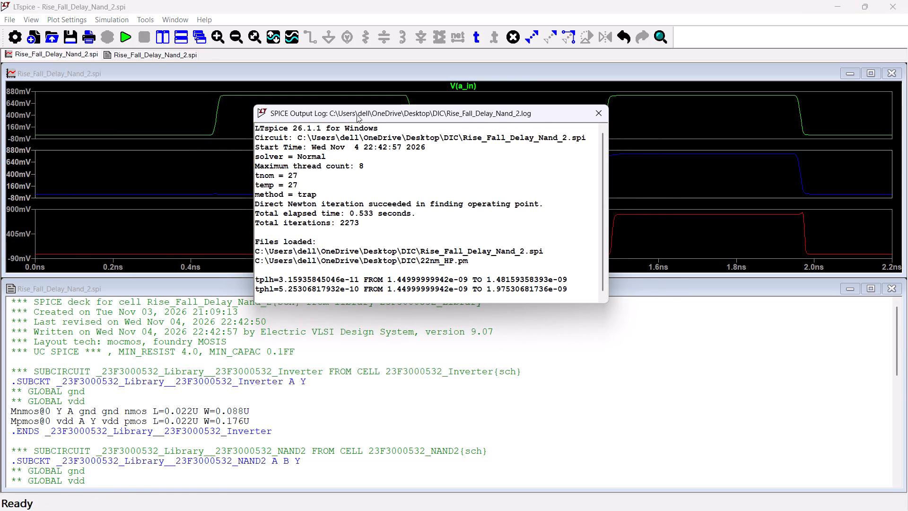
drag(357, 113, 640, 296)
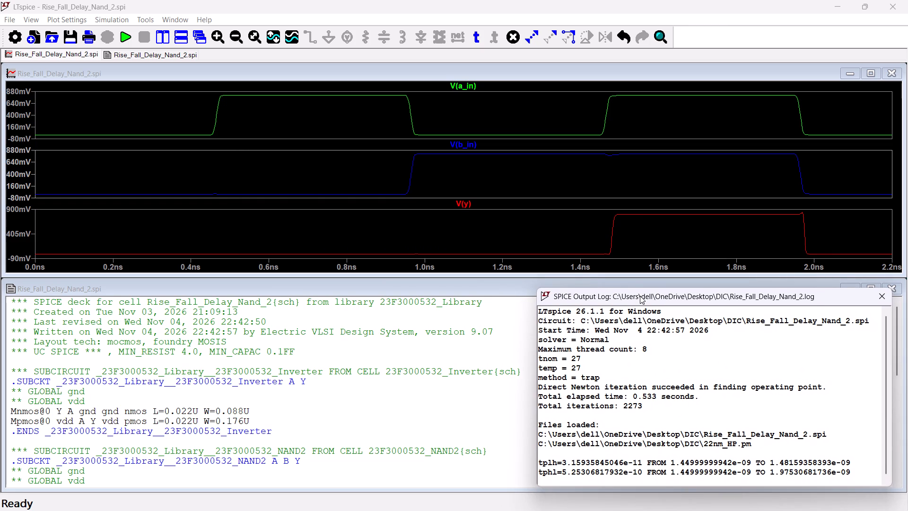
drag(637, 295, 642, 289)
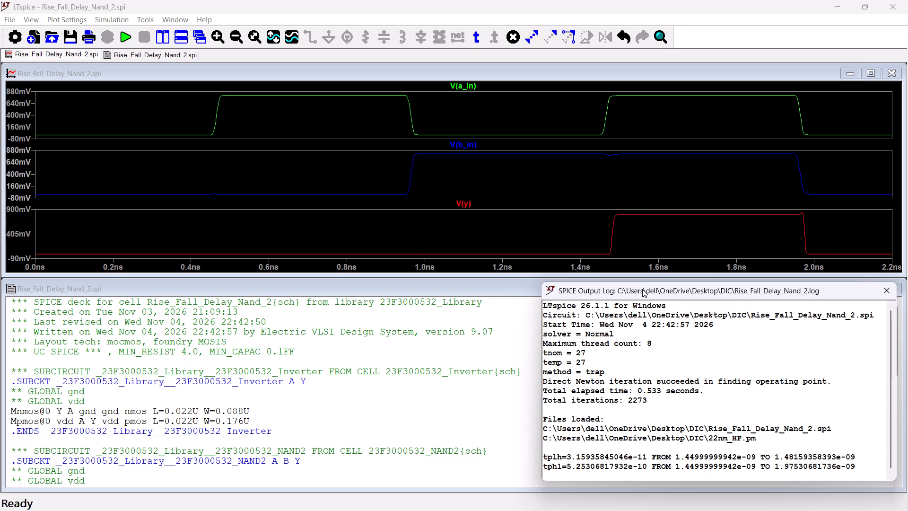
drag(642, 289, 648, 289)
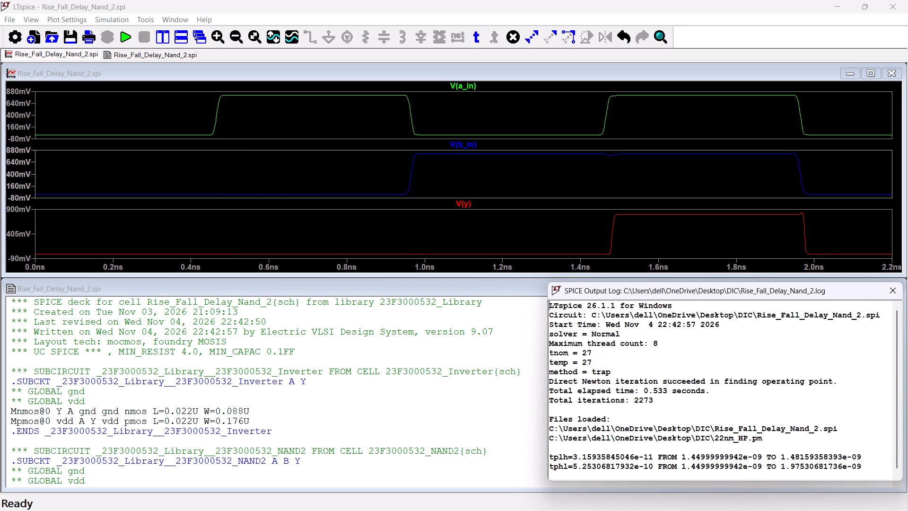
Copy the tplh value 3.15935845046e-11 from the log into the fan-out 2 Rise Delay cell in Word.
drag(655, 454, 575, 458)
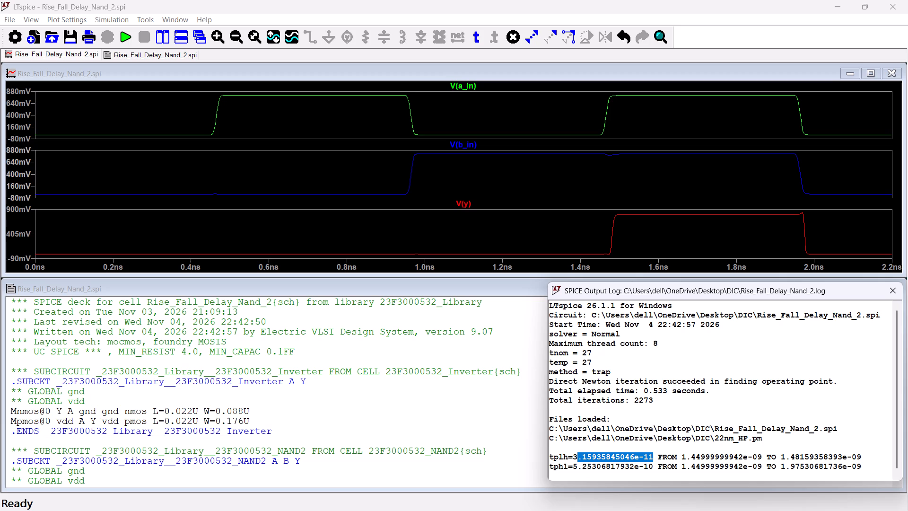
drag(575, 458, 574, 458)
key(ctrl+c)
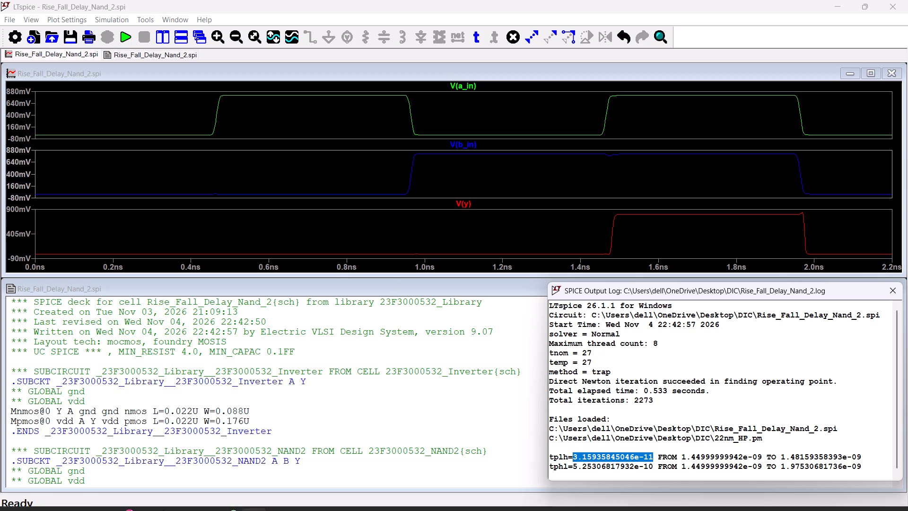
click(181, 498)
click(204, 496)
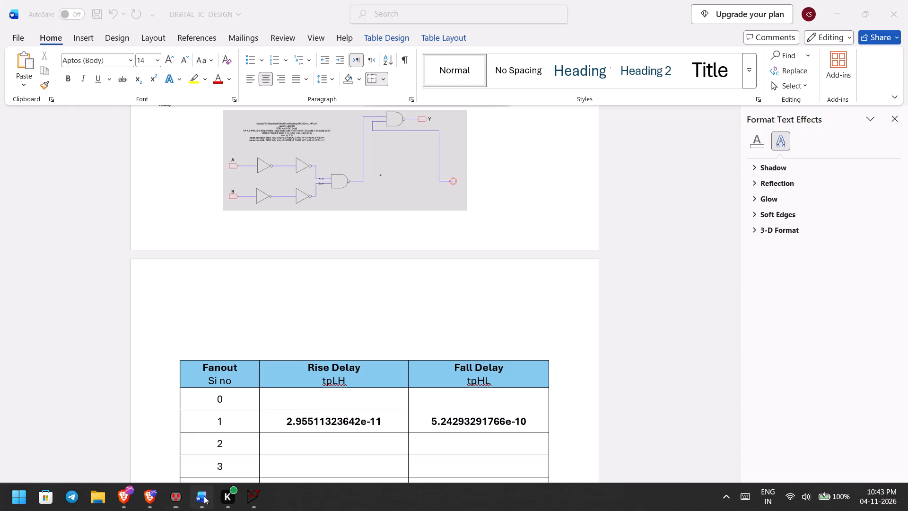
key(ctrl+v)
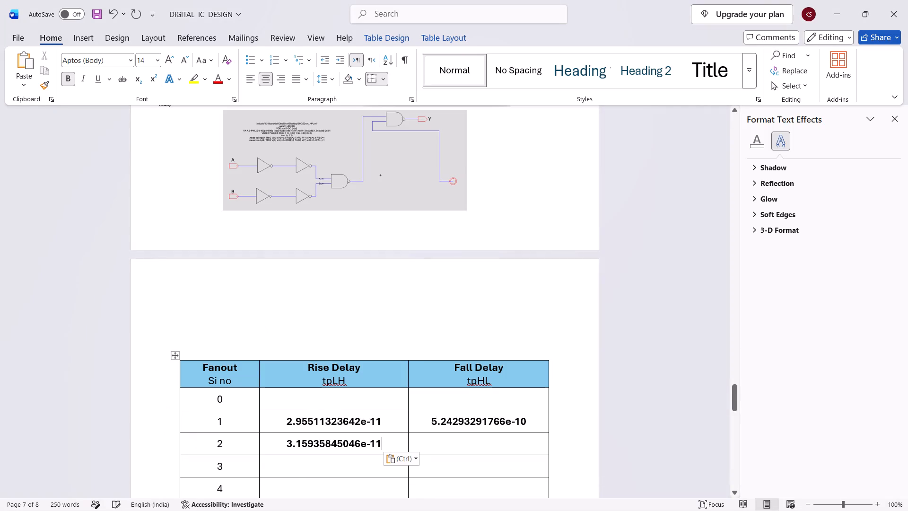
Copy the tphl value 5.25306817932e-10 from the LTspice log into the fan-out 2 Fall Delay cell in Word.
click(251, 494)
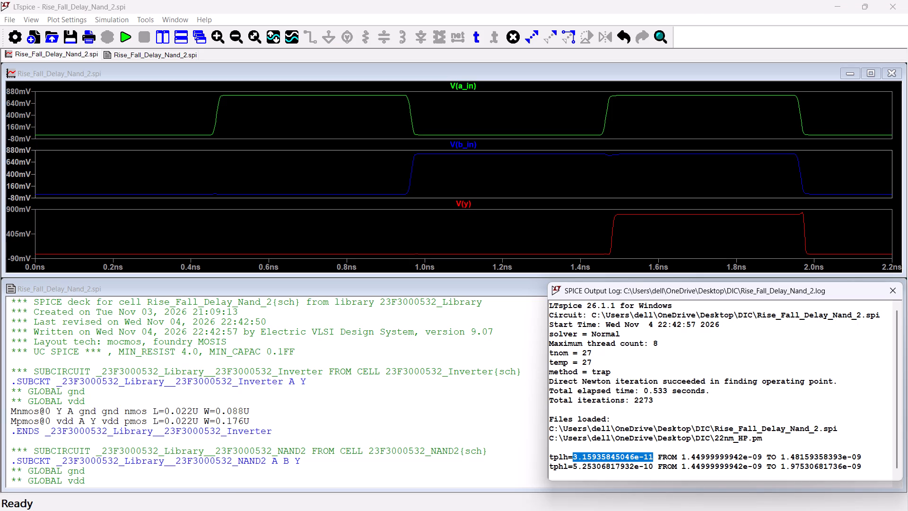
drag(655, 470, 584, 469)
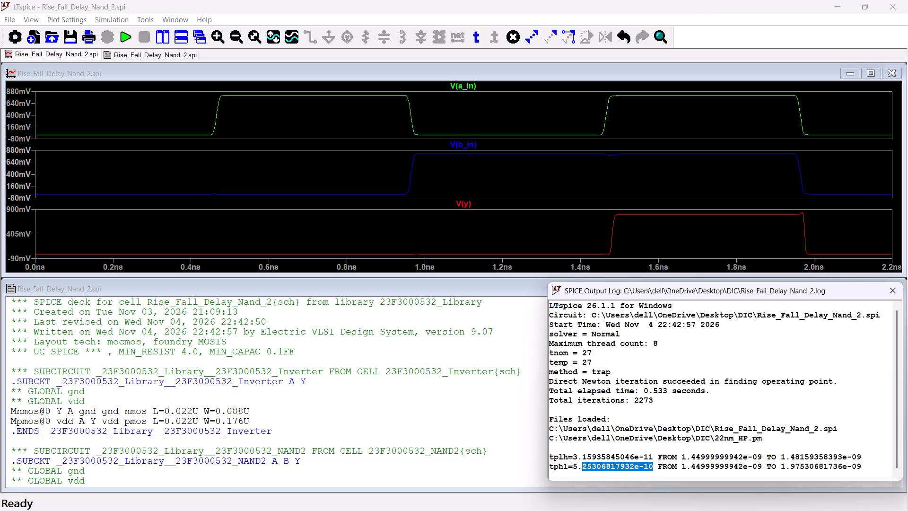
drag(584, 469, 573, 468)
key(ctrl+c)
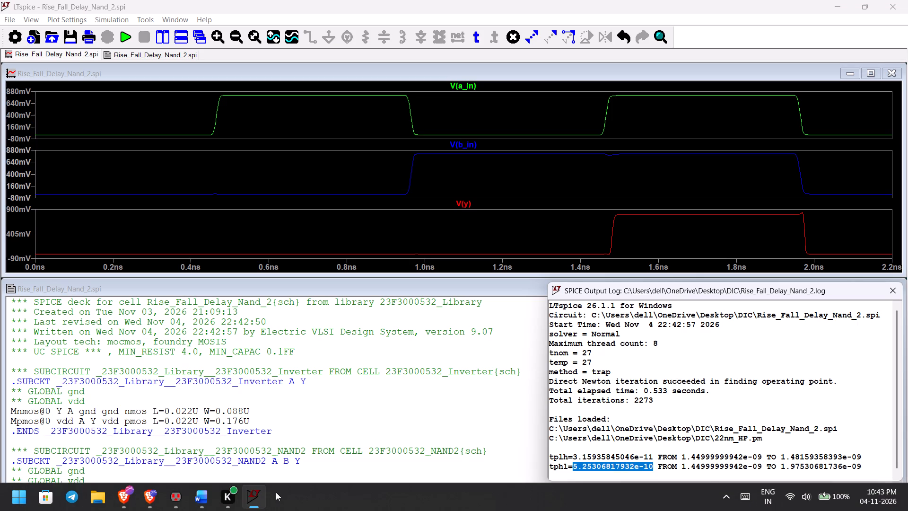
click(202, 496)
click(488, 440)
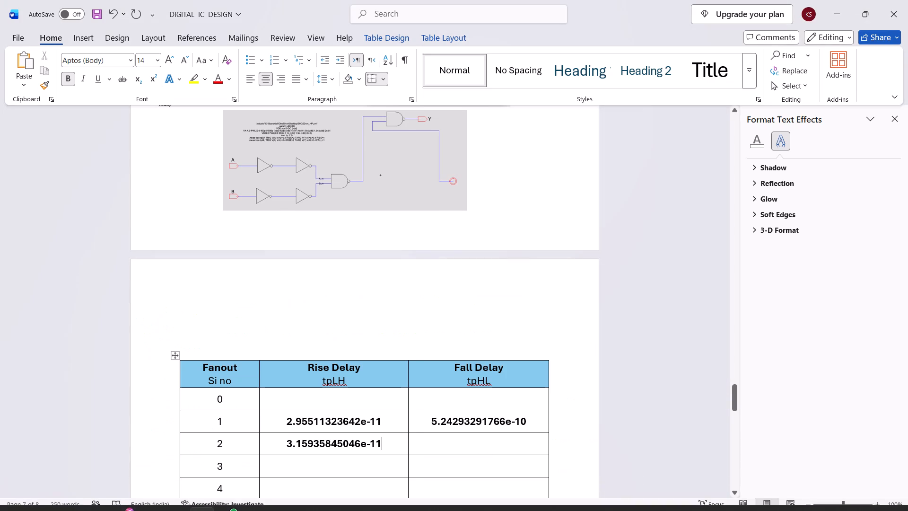
key(ctrl+v)
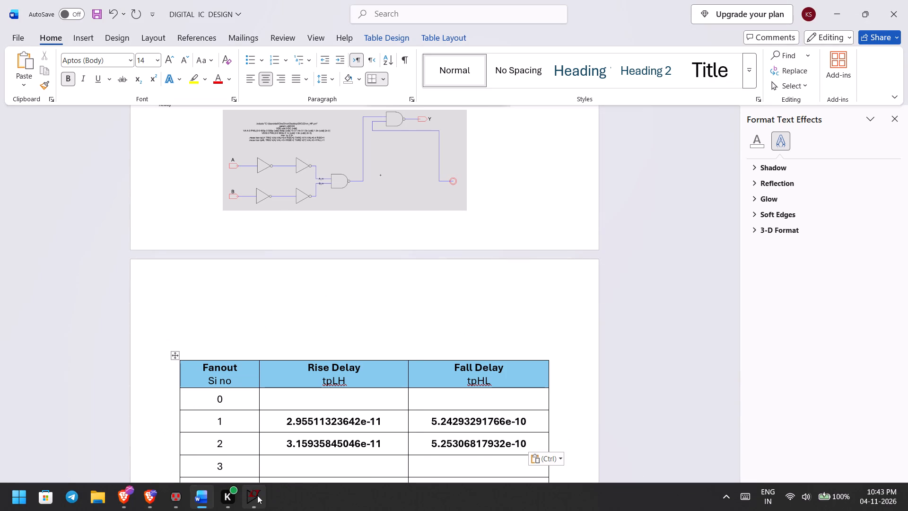
Return to LTspice, clear the log's text selection, and snip the full screen with the waveforms, netlist and output log.
click(257, 495)
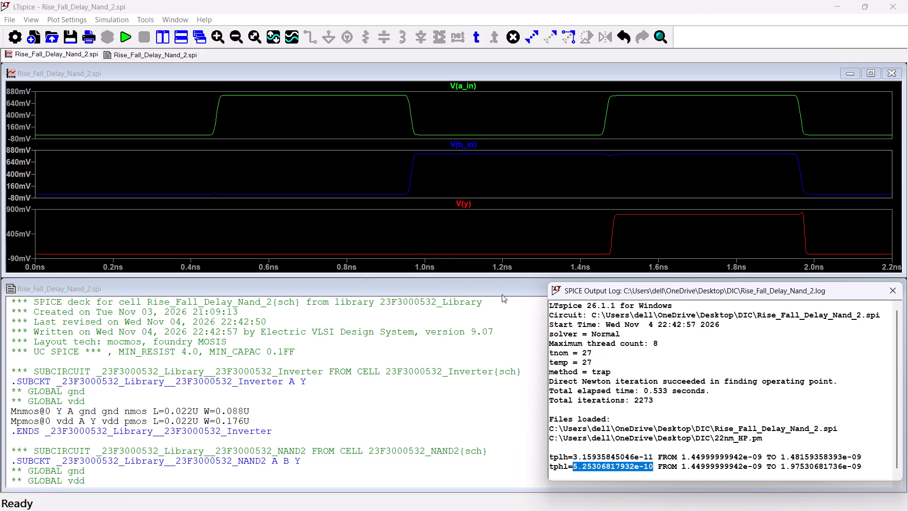
click(602, 291)
click(676, 386)
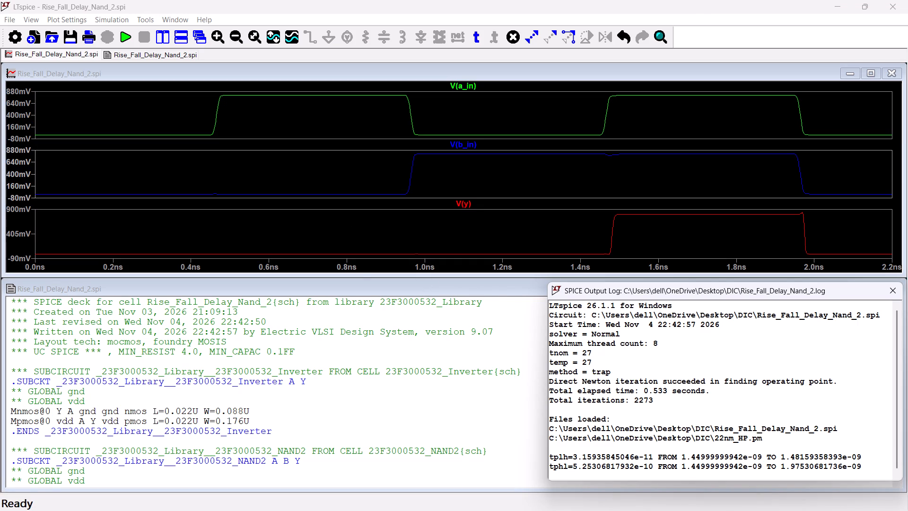
key(shift+super+s)
drag(0, 0, 907, 510)
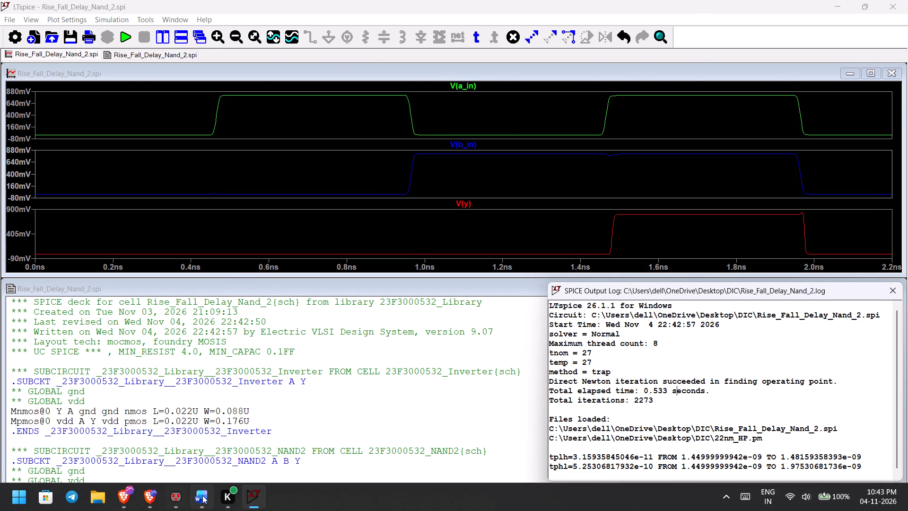
Switch to Word and enter the heading "Fan Out 2" above the delay table, on the page after the fan-out 1 schematic.
click(202, 495)
scroll(321, 301, up, 4)
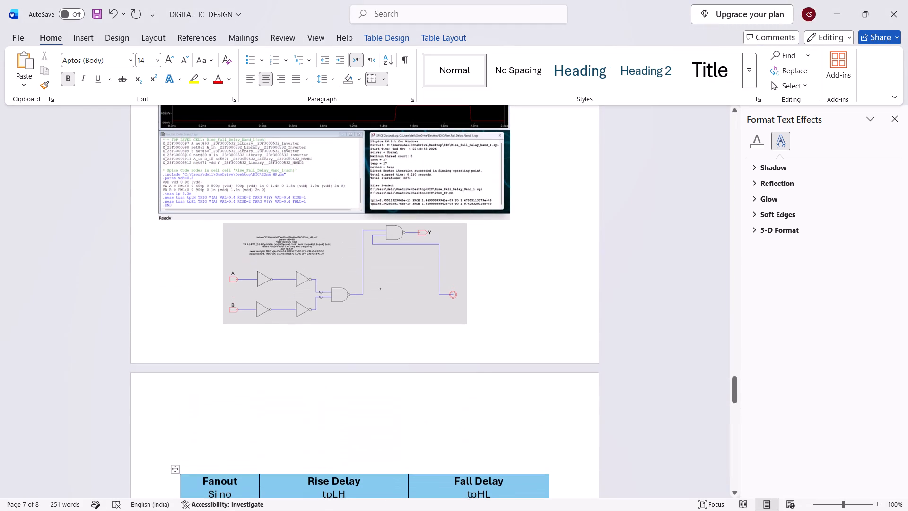
click(196, 401)
scroll(196, 396, up, 4)
scroll(212, 327, up, 2)
scroll(213, 321, down, 8)
text(fa)
key(BackSpace)
key(BackSpace)
text(Fan)
key(space)
key(shift+o)
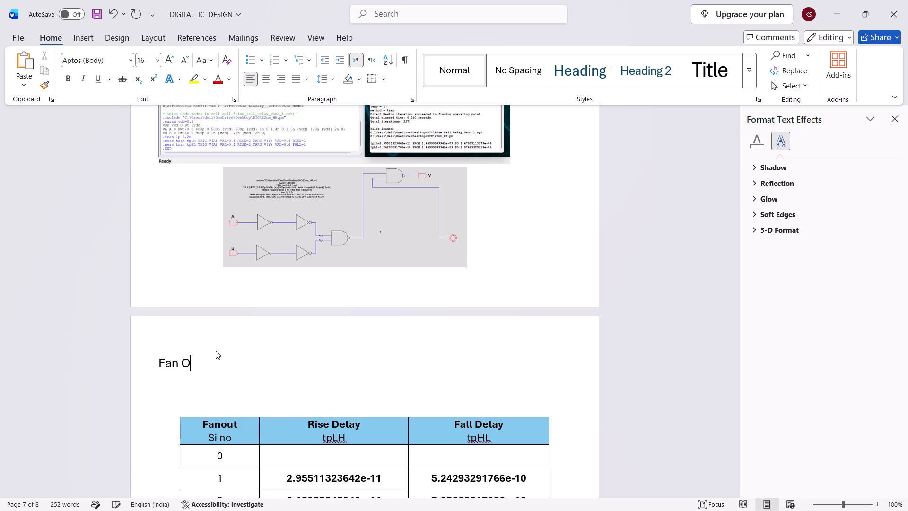
key(BackSpace)
scroll(216, 350, up, 4)
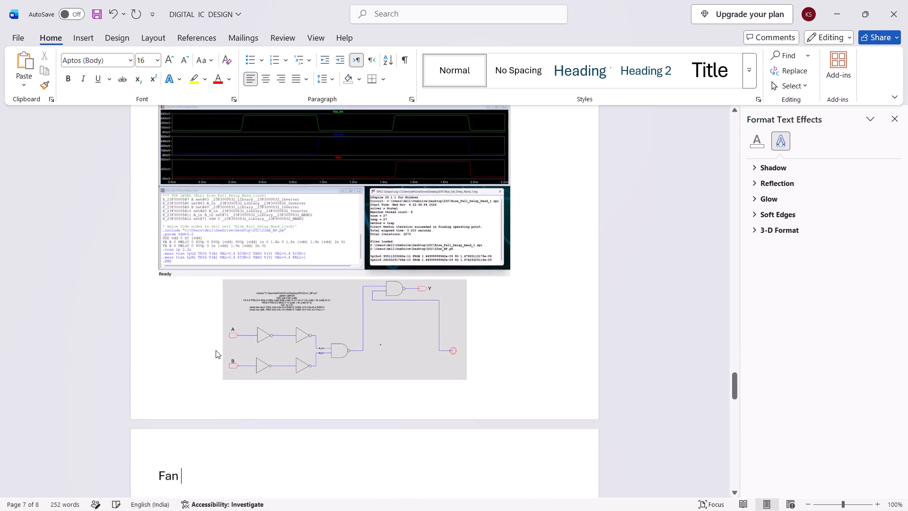
scroll(216, 350, up, 4)
scroll(229, 419, down, 9)
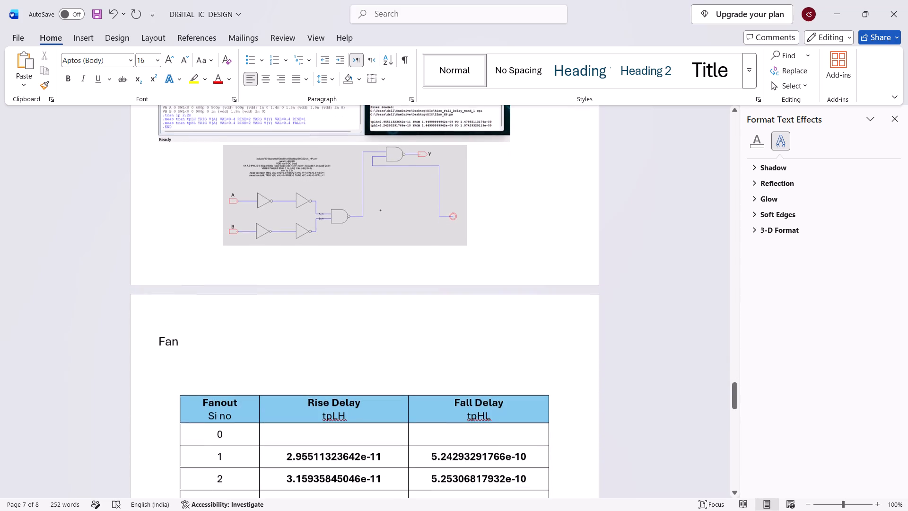
text(Out 2)
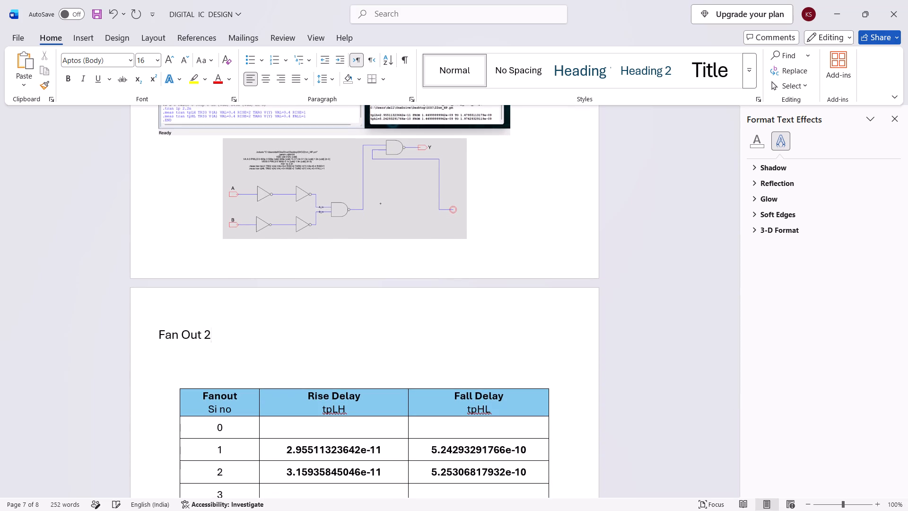
Complete the heading as "Fan Out 2:" and paste the captured LTspice screenshot on a new line beneath it.
key(shift+colon)
key(Return)
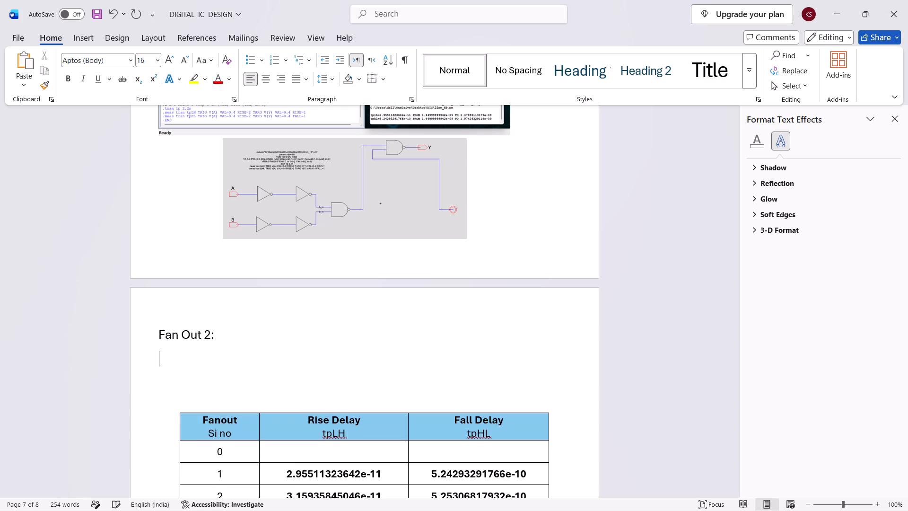
key(ctrl+v)
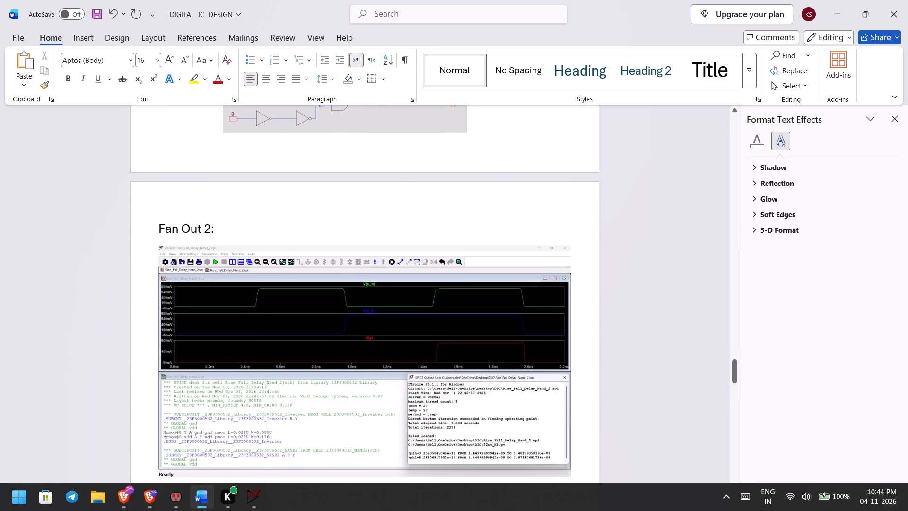
scroll(456, 358, down, 5)
scroll(348, 291, up, 1)
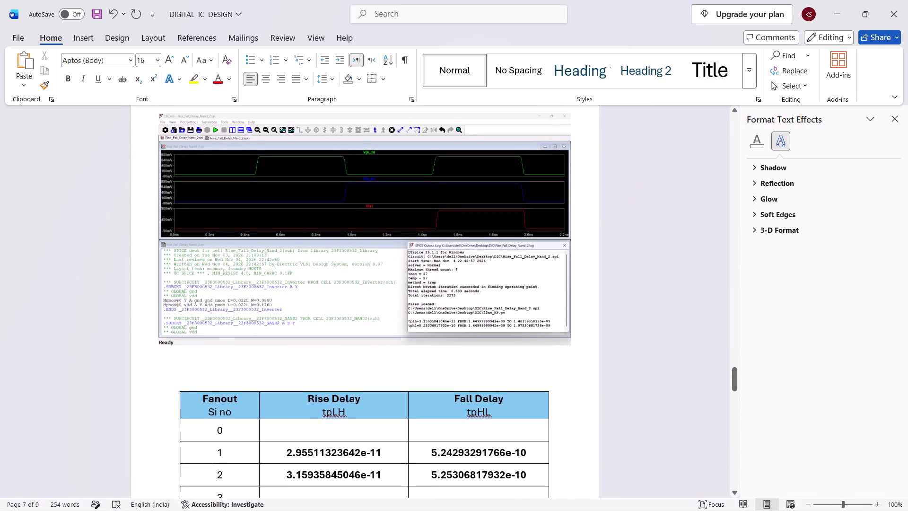
scroll(222, 350, down, 1)
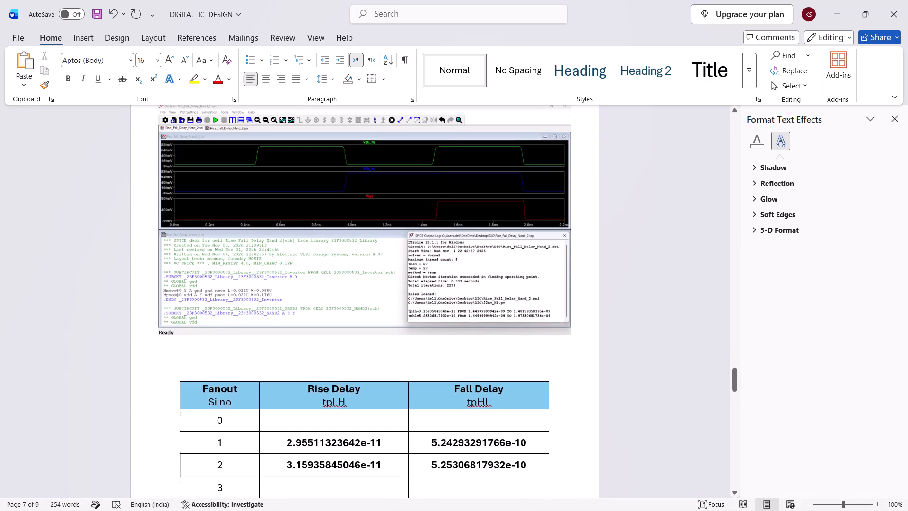
Insert three blank lines between the fan-out 2 LTspice screenshot and the delay table.
click(279, 361)
key(Return)
key(Return)
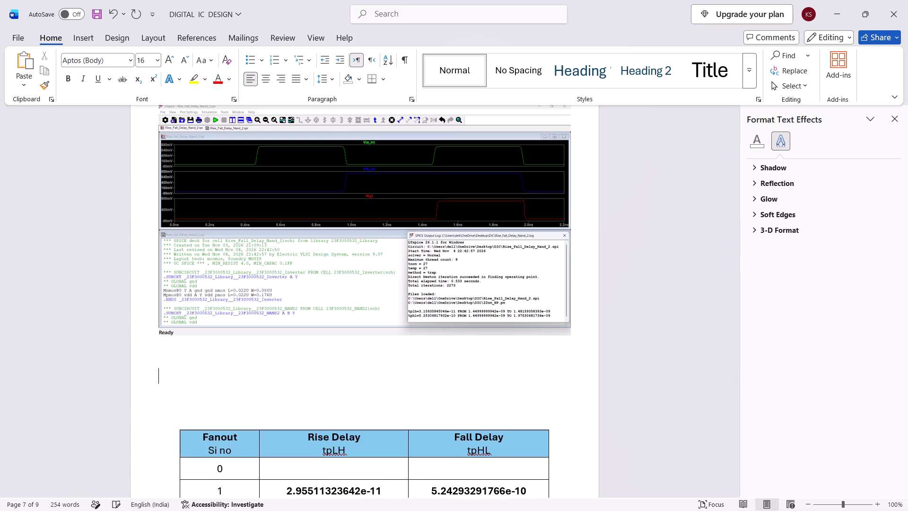
click(196, 380)
key(Return)
Set the text wrapping of the fan-out 2 LTspice screenshot to Tight.
click(328, 279)
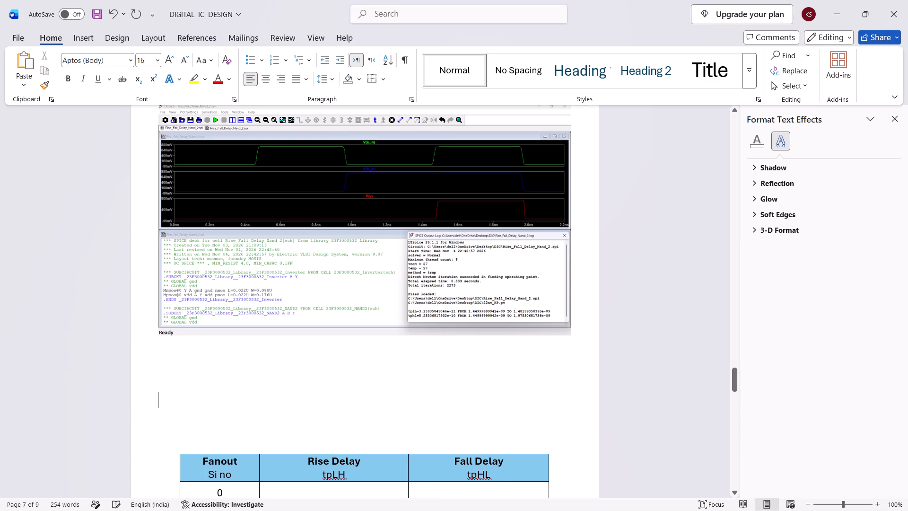
click(585, 115)
click(647, 197)
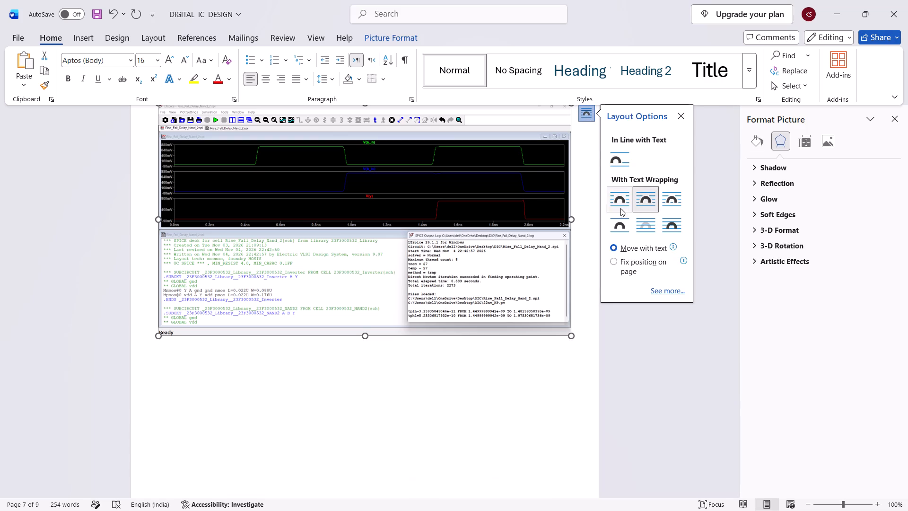
click(648, 401)
scroll(409, 376, up, 3)
scroll(274, 309, down, 4)
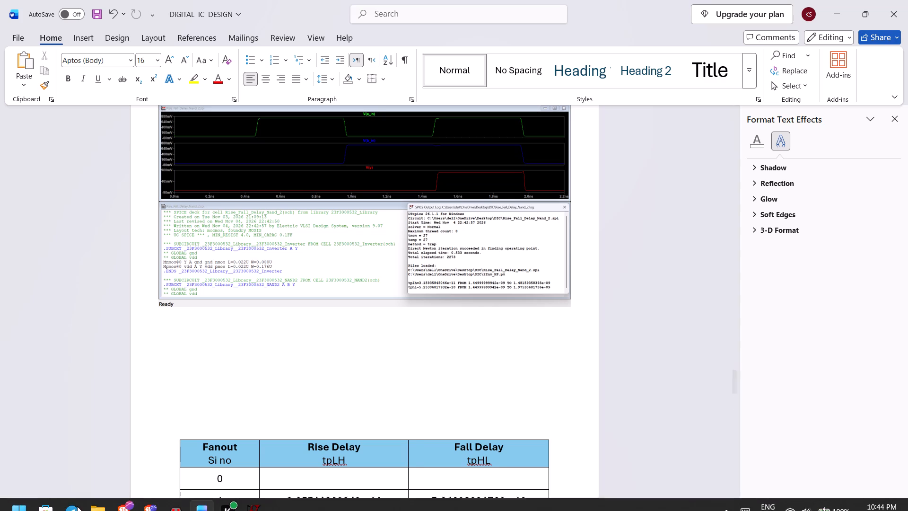
Switch to Electric, close the External Process window, and snip the Rise_Fall_Delay_Nand_2 schematic area.
click(184, 494)
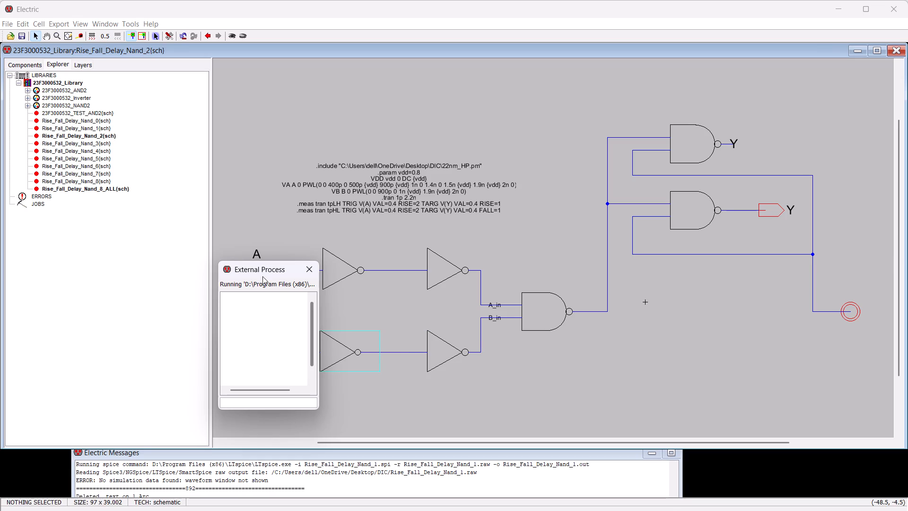
click(306, 270)
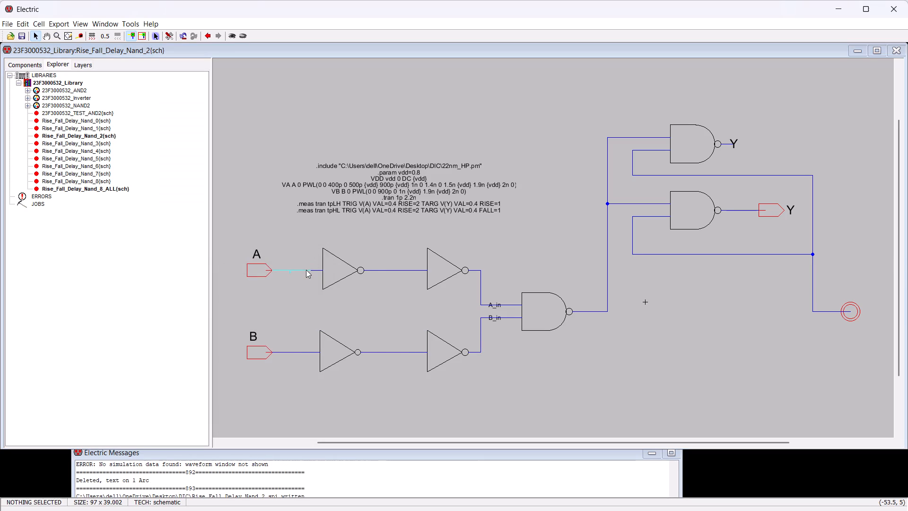
click(668, 380)
key(shift+super+s)
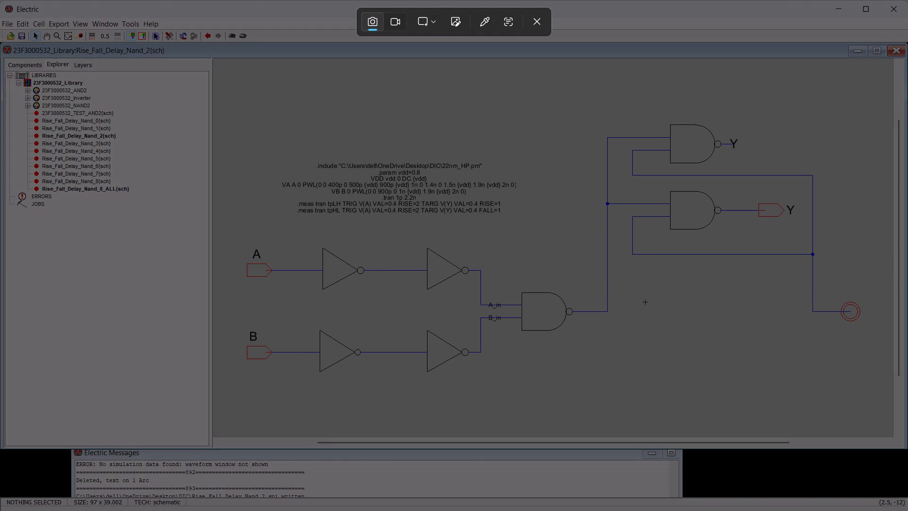
drag(234, 78, 881, 411)
Switch back to Word and paste the schematic snip below the fan-out 2 LTspice screenshot.
click(196, 501)
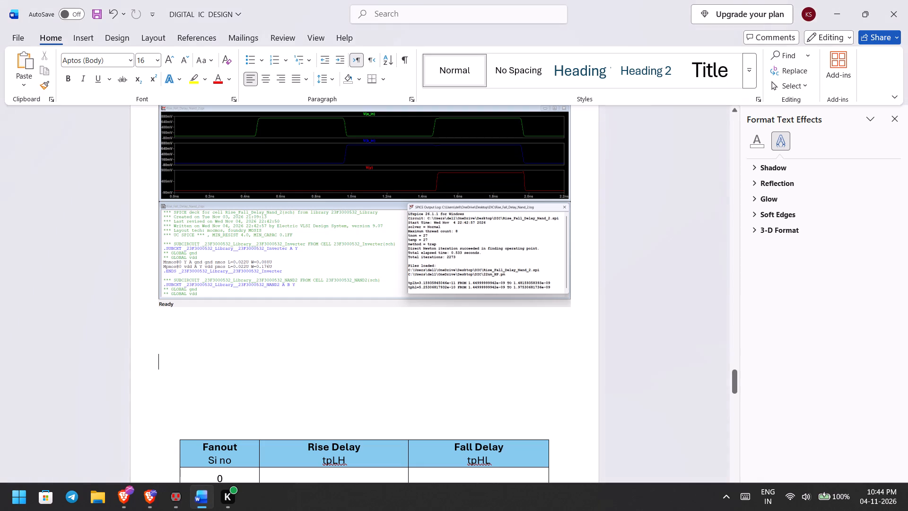
key(ctrl+v)
Set the text wrapping of the pasted fan-out 2 schematic picture to Tight.
click(344, 392)
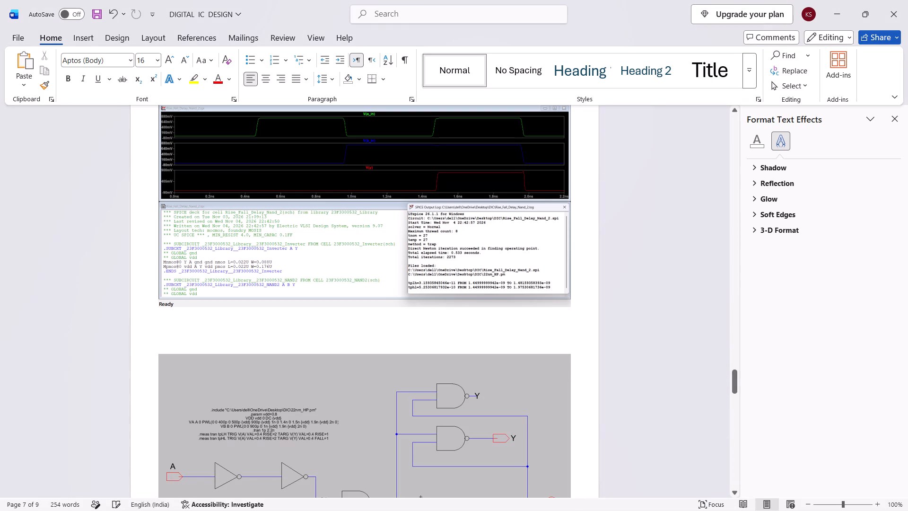
click(659, 280)
click(519, 258)
click(583, 217)
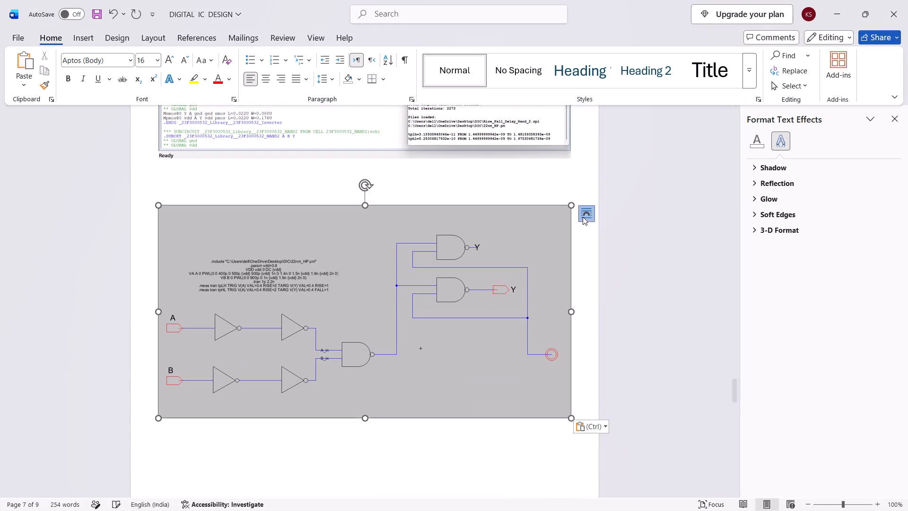
click(650, 296)
click(464, 281)
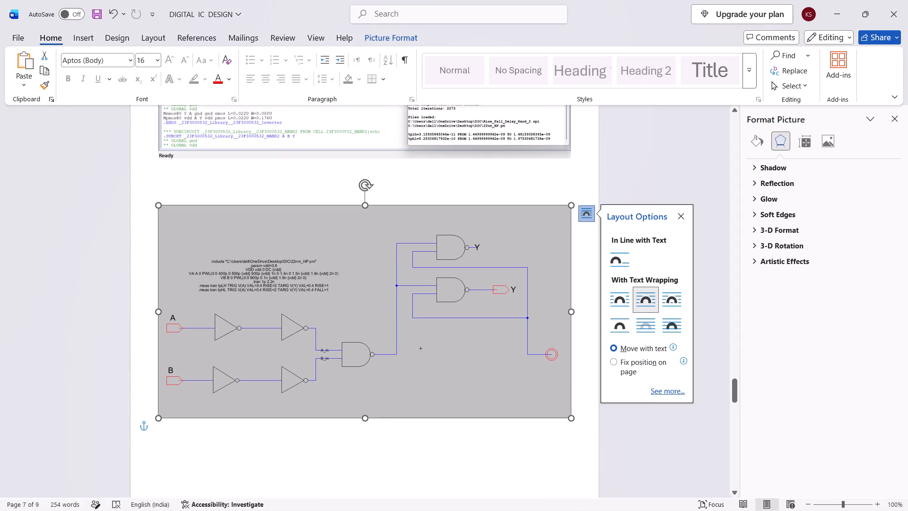
click(481, 287)
click(660, 164)
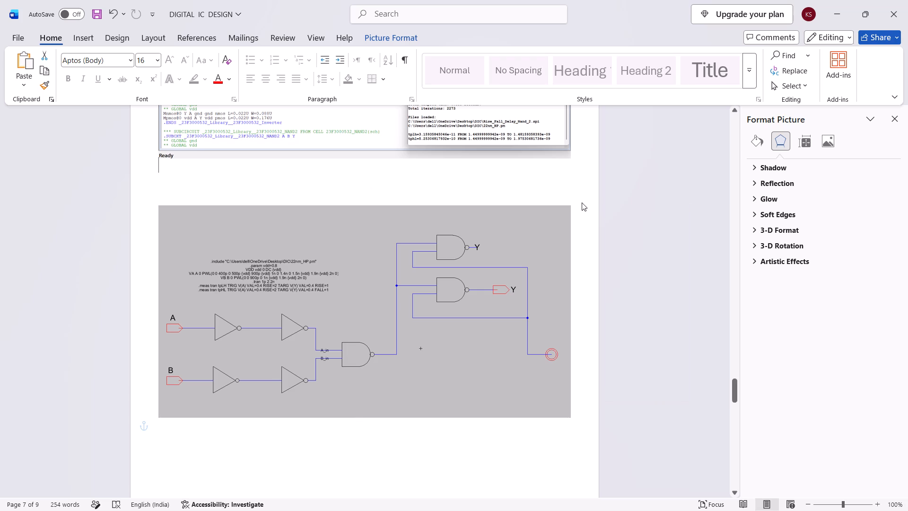
Crop the empty grey strips off the top and bottom edges of the fan-out 2 schematic picture.
click(447, 285)
right_click(290, 248)
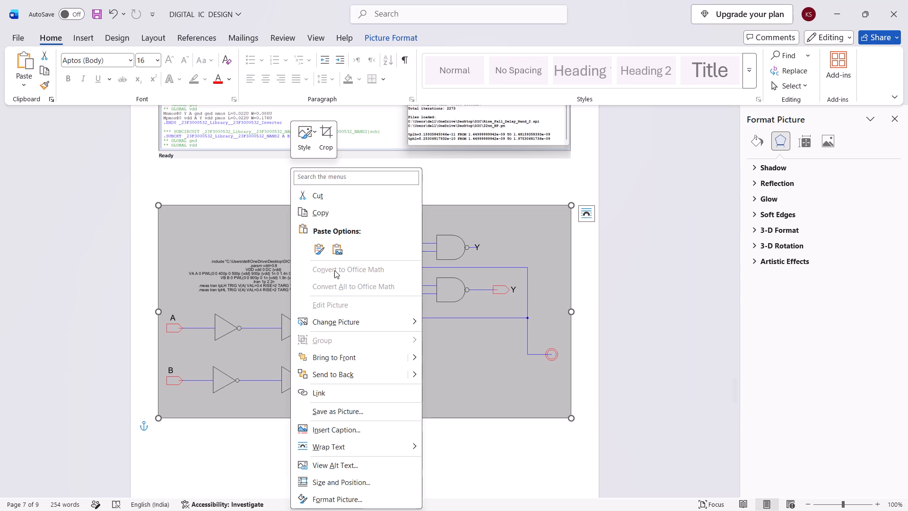
click(327, 140)
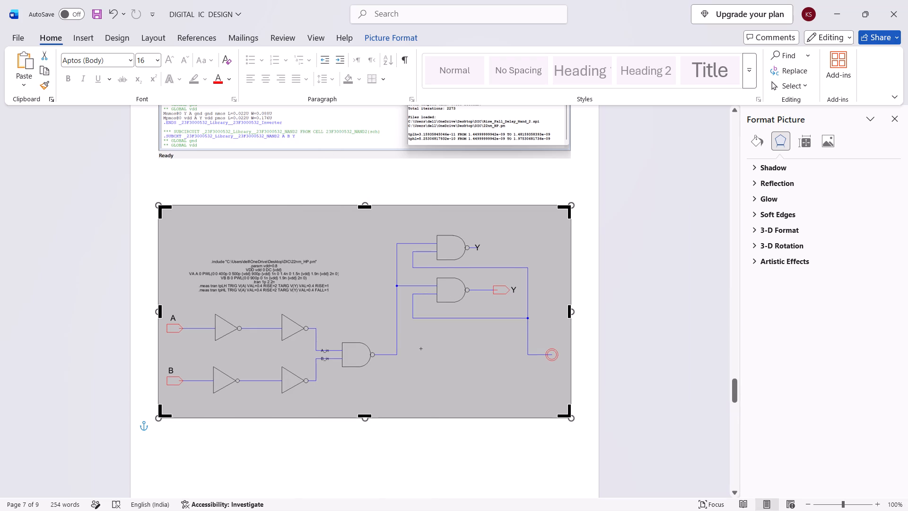
drag(363, 207, 363, 213)
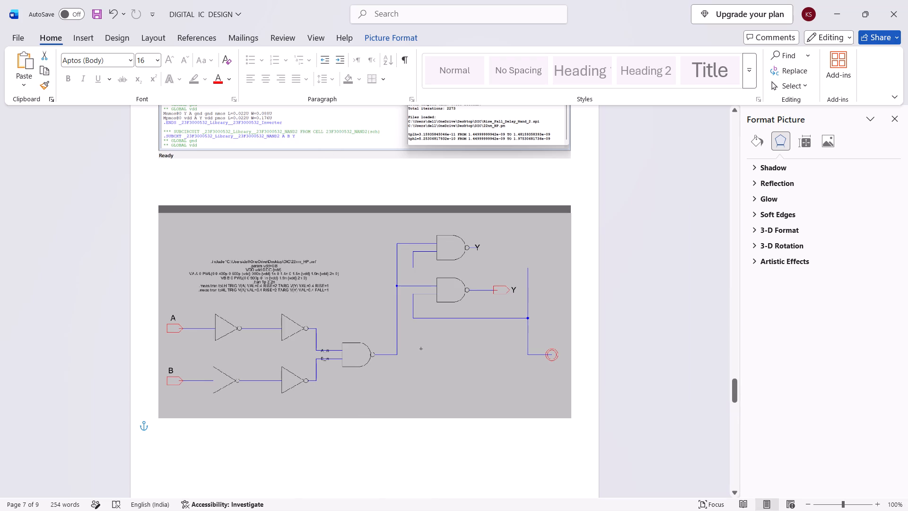
drag(363, 213, 365, 225)
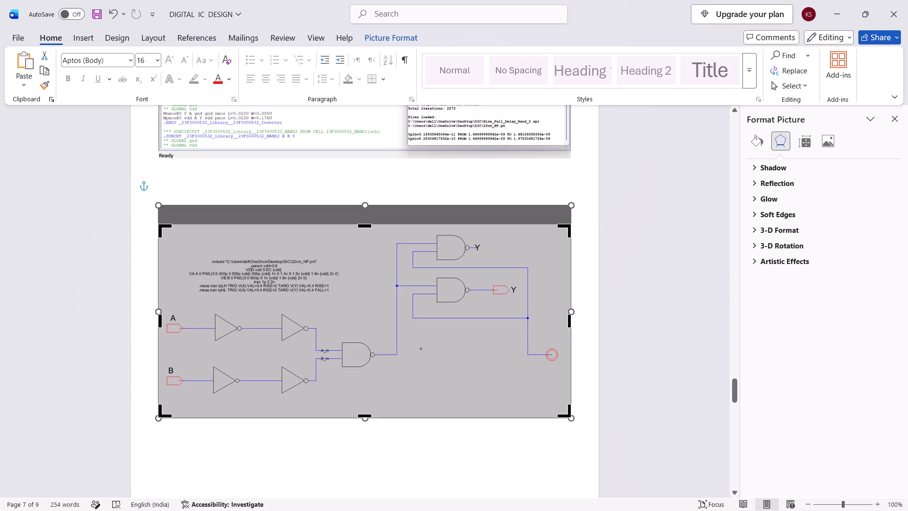
drag(364, 415, 364, 405)
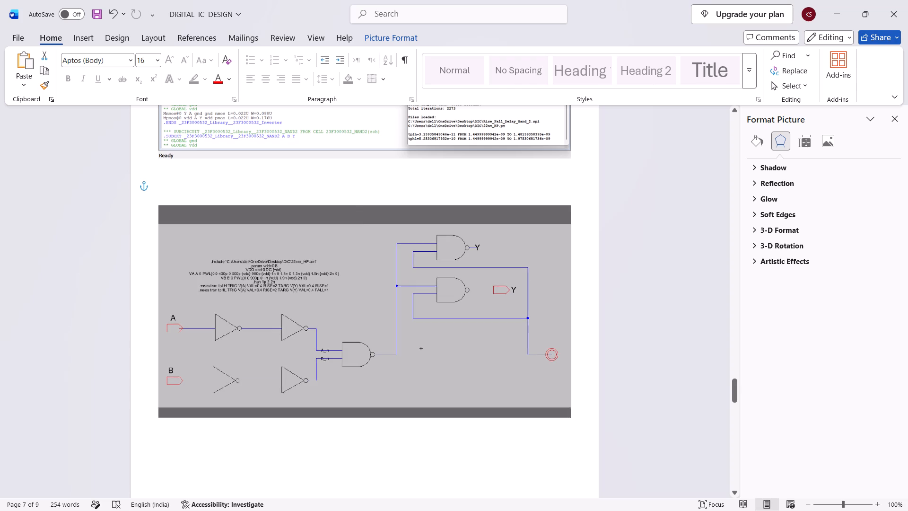
drag(364, 405, 366, 404)
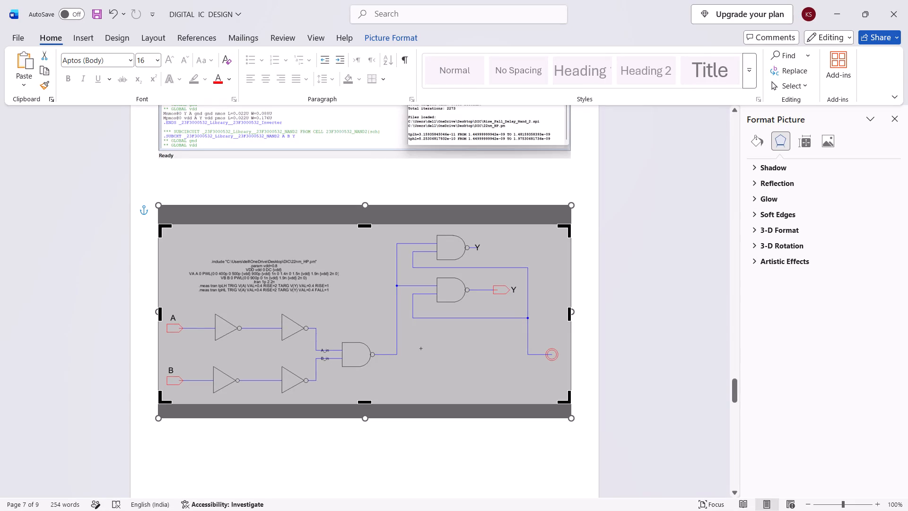
click(621, 311)
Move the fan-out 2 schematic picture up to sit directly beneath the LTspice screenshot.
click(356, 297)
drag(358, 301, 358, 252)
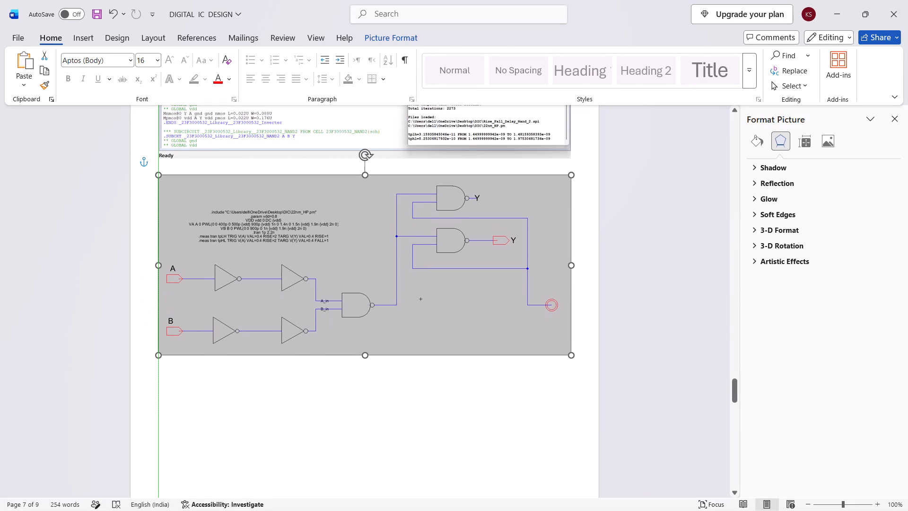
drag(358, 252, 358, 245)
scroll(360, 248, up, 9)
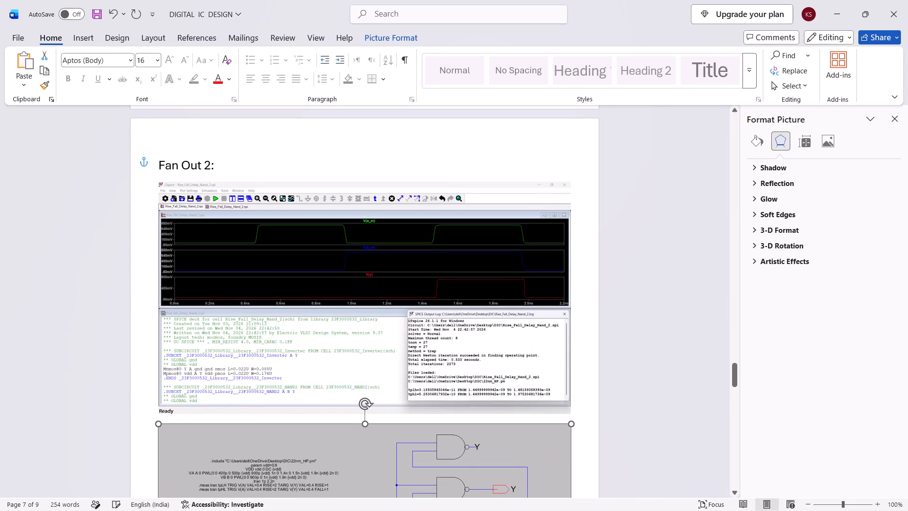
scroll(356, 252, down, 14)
Move the fan-out 2 schematic picture lower on the page, aligned with the text margins, leaving a gap below the LTspice screenshot.
click(182, 280)
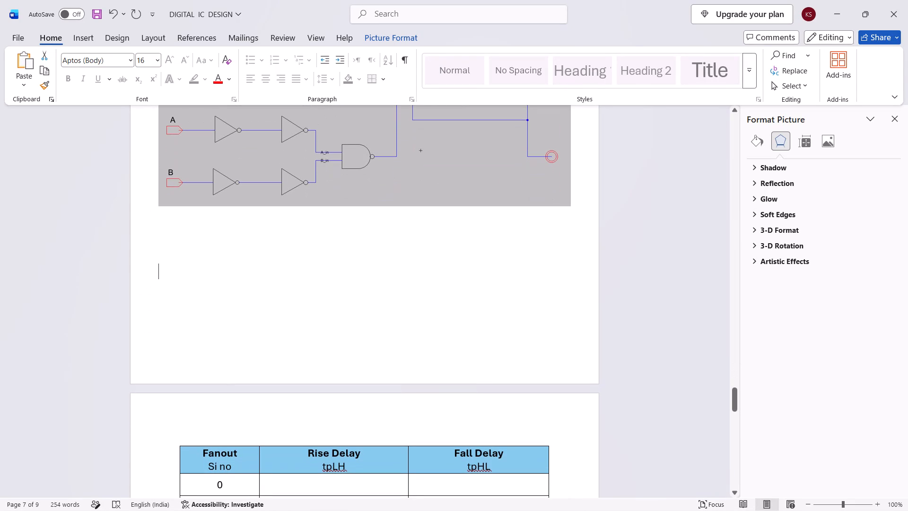
scroll(203, 280, down, 4)
scroll(209, 295, up, 6)
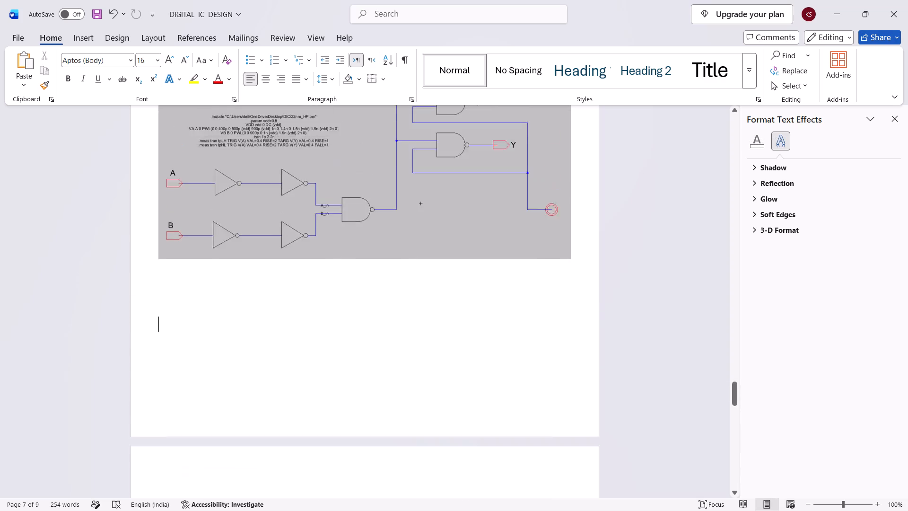
scroll(272, 306, up, 5)
scroll(369, 295, up, 3)
scroll(367, 285, down, 6)
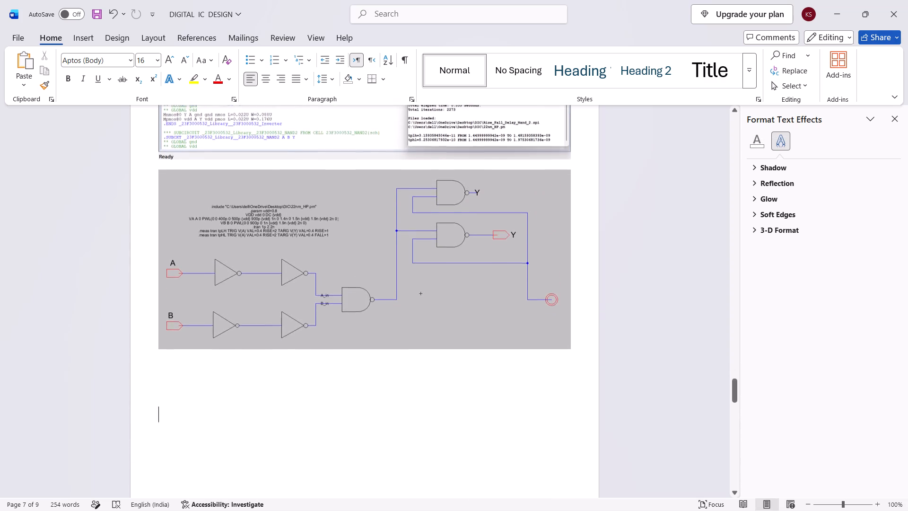
scroll(367, 281, down, 8)
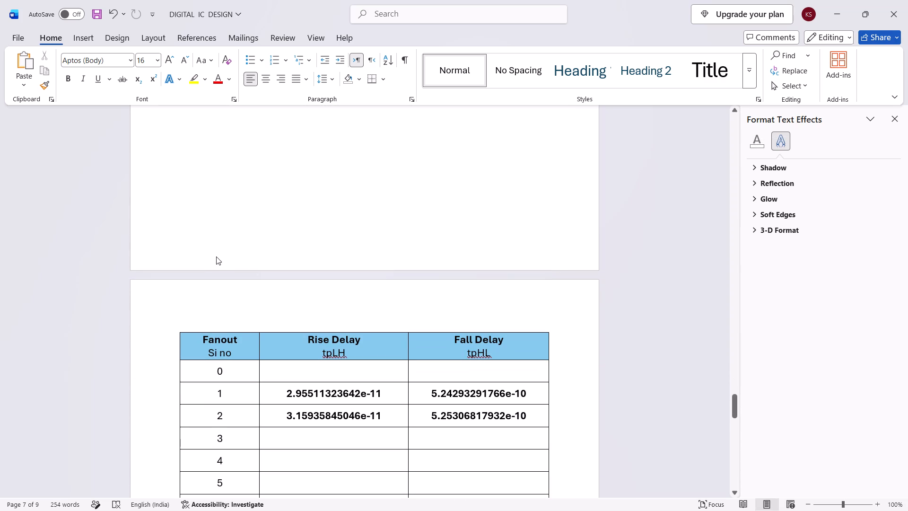
scroll(216, 256, up, 8)
click(350, 247)
drag(348, 246, 343, 335)
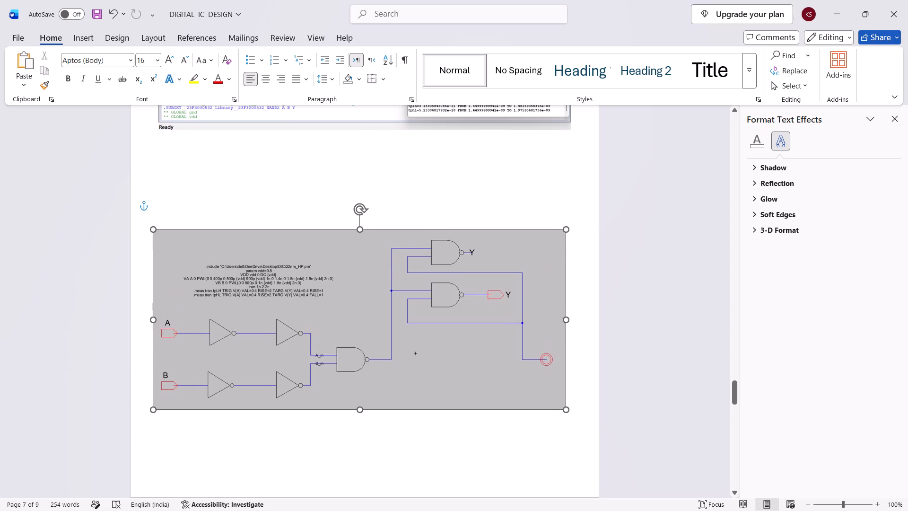
drag(343, 335, 348, 339)
Move the fan-out 2 LTspice screenshot down to leave blank space beneath the "Fan Out 2:" heading.
scroll(351, 335, up, 5)
click(381, 234)
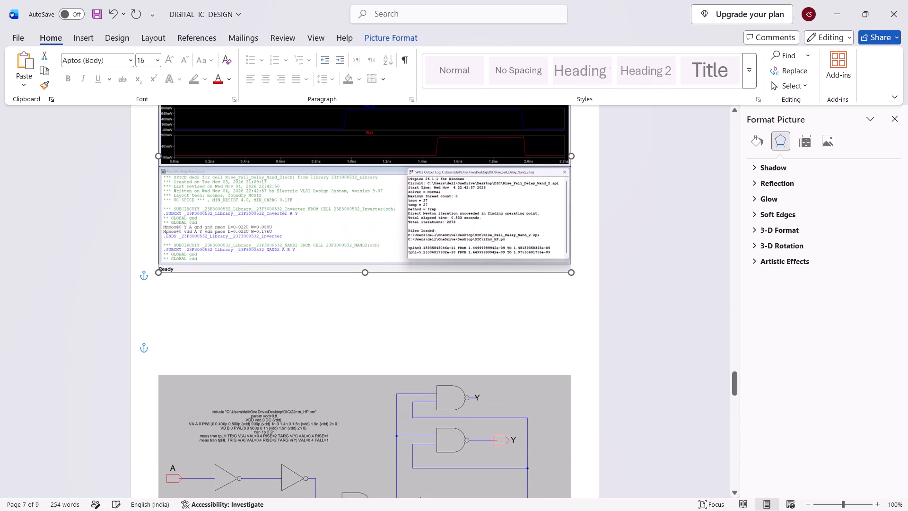
drag(370, 209, 371, 264)
scroll(389, 290, up, 6)
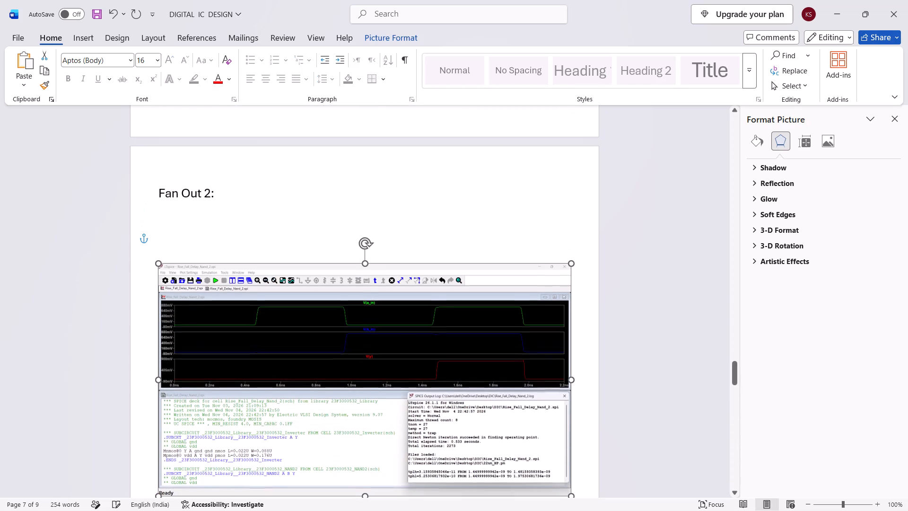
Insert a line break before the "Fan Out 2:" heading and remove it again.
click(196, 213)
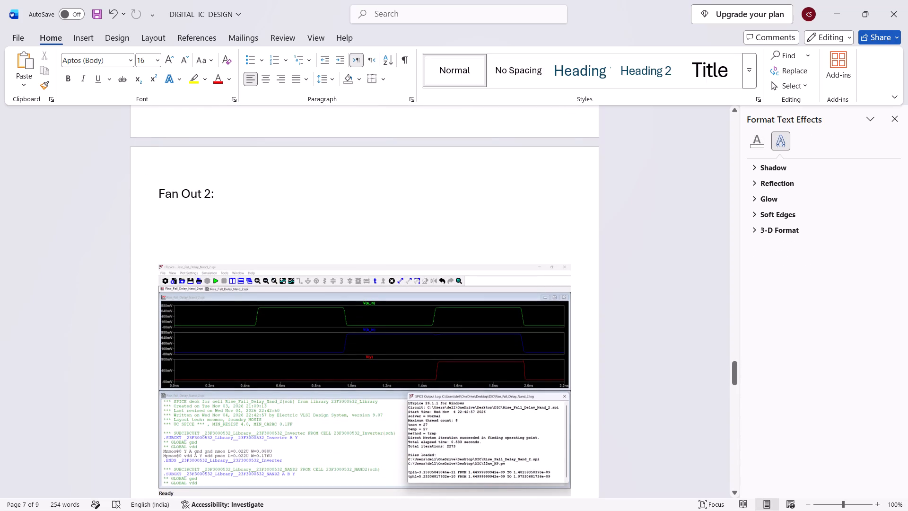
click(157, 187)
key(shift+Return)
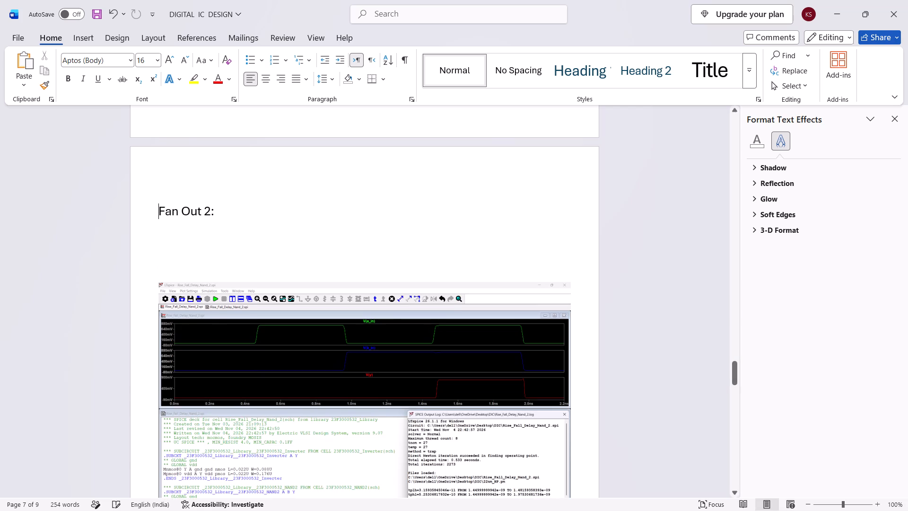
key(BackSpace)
Enlarge the fan-out 2 LTspice screenshot slightly from its lower-right corner, past the text margin.
scroll(288, 295, down, 3)
click(294, 307)
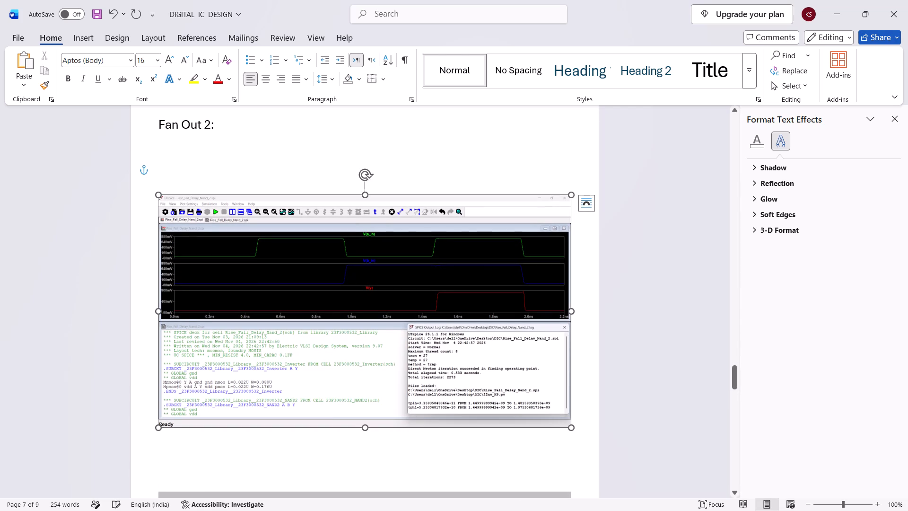
drag(572, 429, 579, 432)
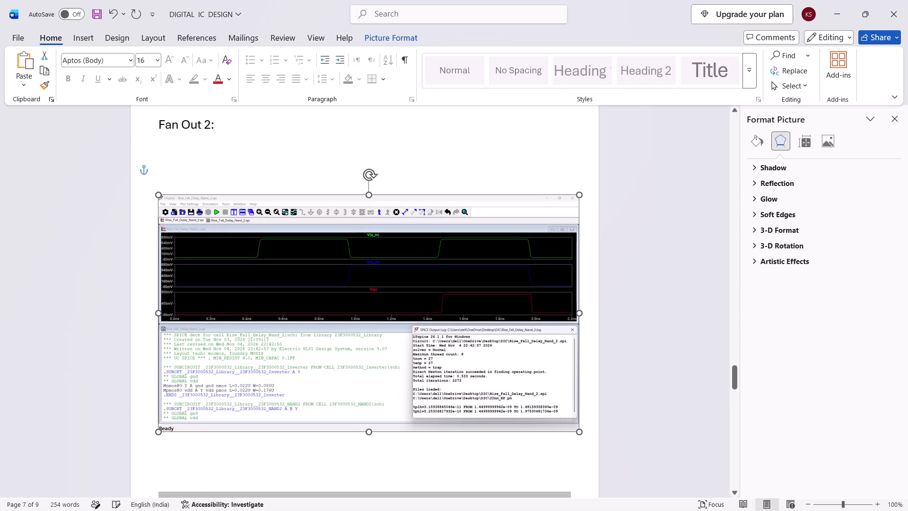
Shift the fan-out 2 LTspice screenshot slightly left and down to centre it better on the page.
drag(409, 364, 401, 371)
Enlarge the fan-out 2 schematic picture slightly and shift it so its left edge lines up with the LTspice screenshot.
scroll(402, 371, down, 4)
click(409, 427)
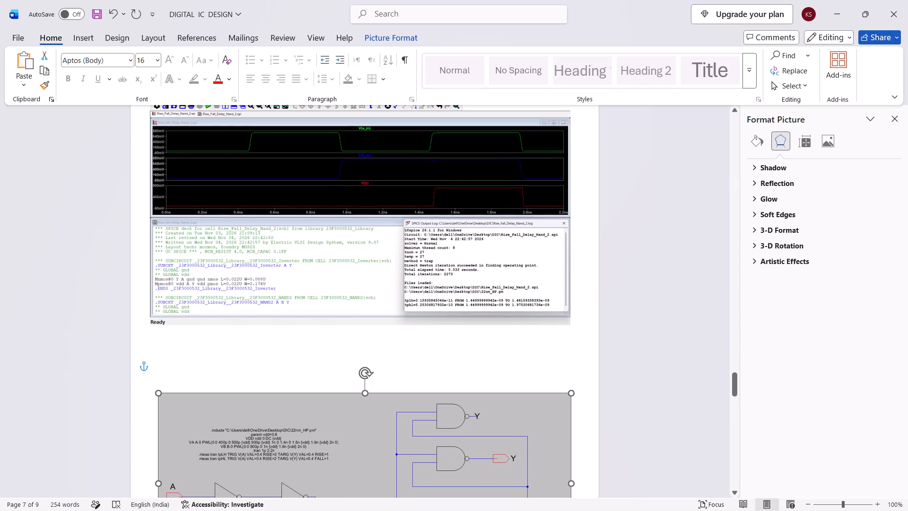
drag(572, 391, 577, 387)
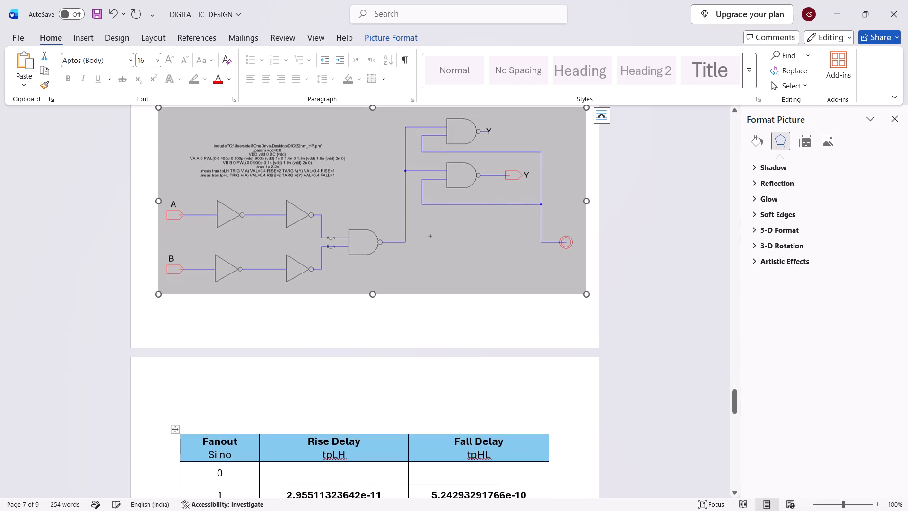
scroll(353, 274, up, 5)
drag(353, 319, 339, 296)
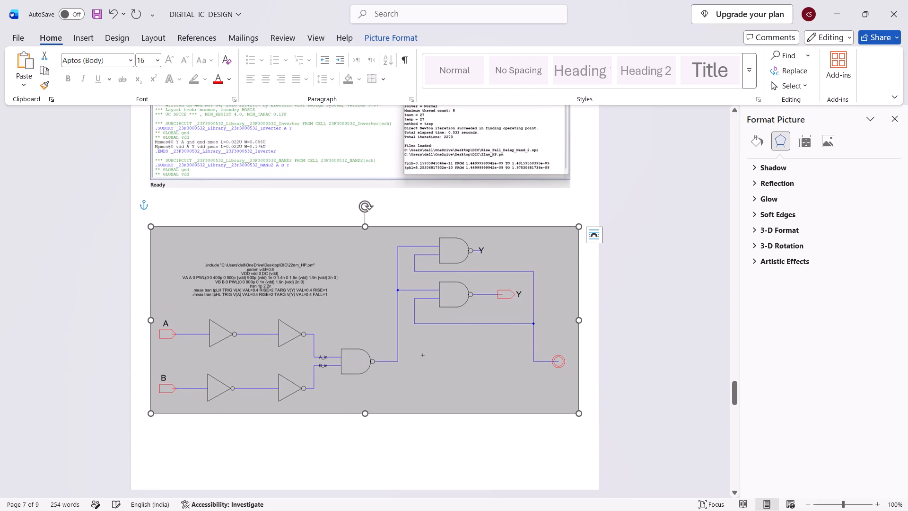
Review the layout from the fan-out 2 section back to the introduction of the rise and fall delay section.
scroll(501, 344, up, 12)
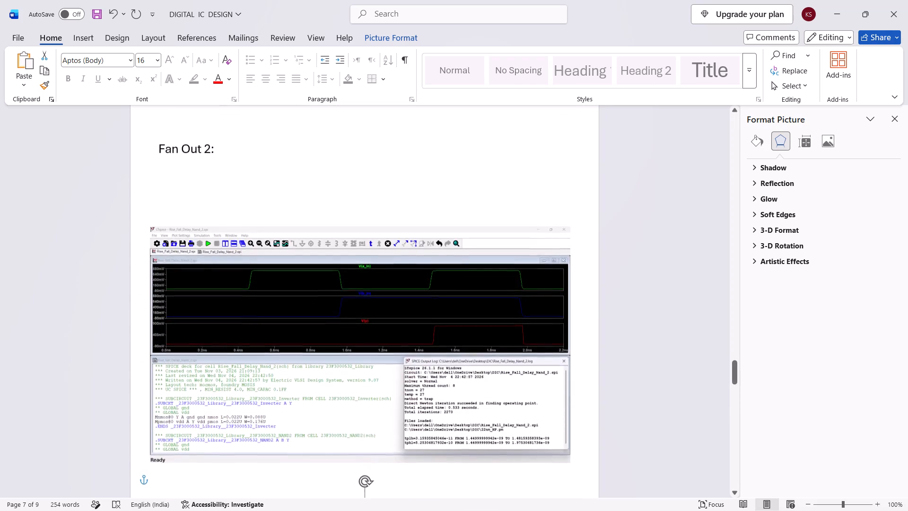
scroll(441, 324, up, 10)
scroll(323, 324, up, 7)
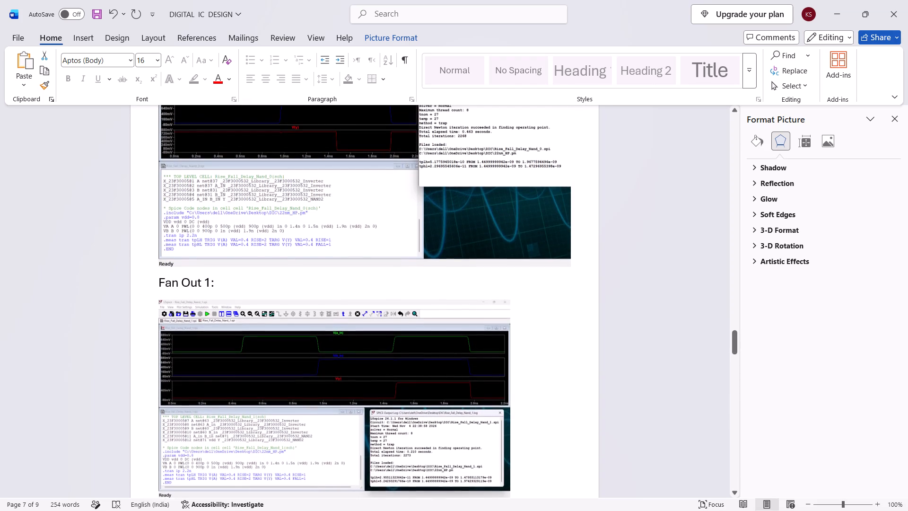
scroll(313, 318, up, 7)
scroll(226, 335, down, 8)
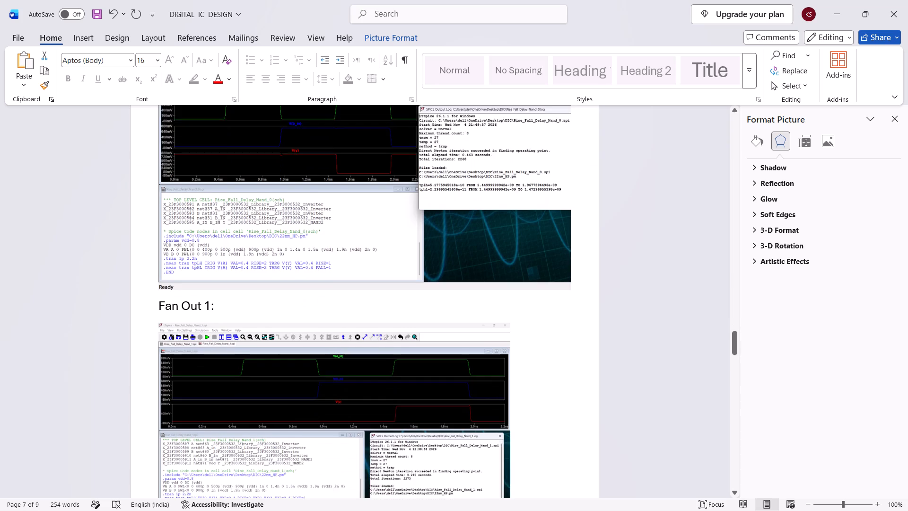
scroll(349, 297, up, 11)
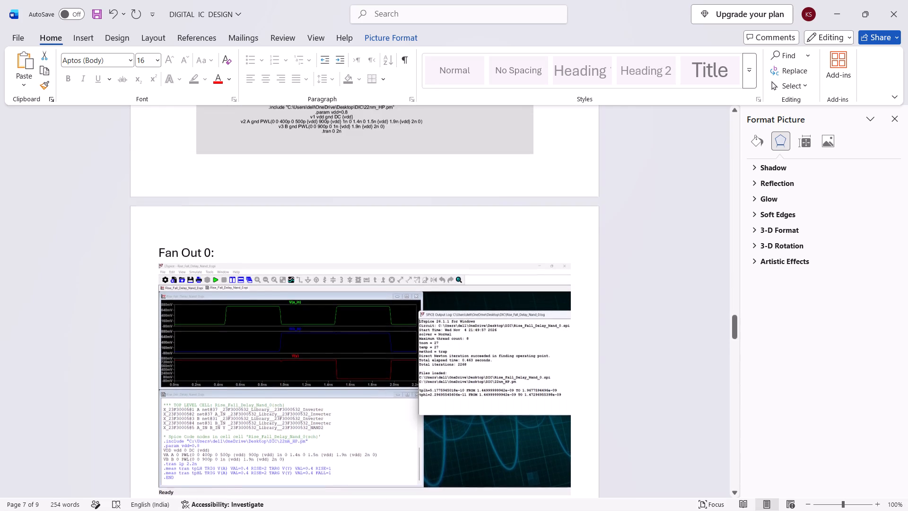
scroll(347, 279, up, 3)
scroll(312, 224, up, 3)
scroll(303, 289, up, 3)
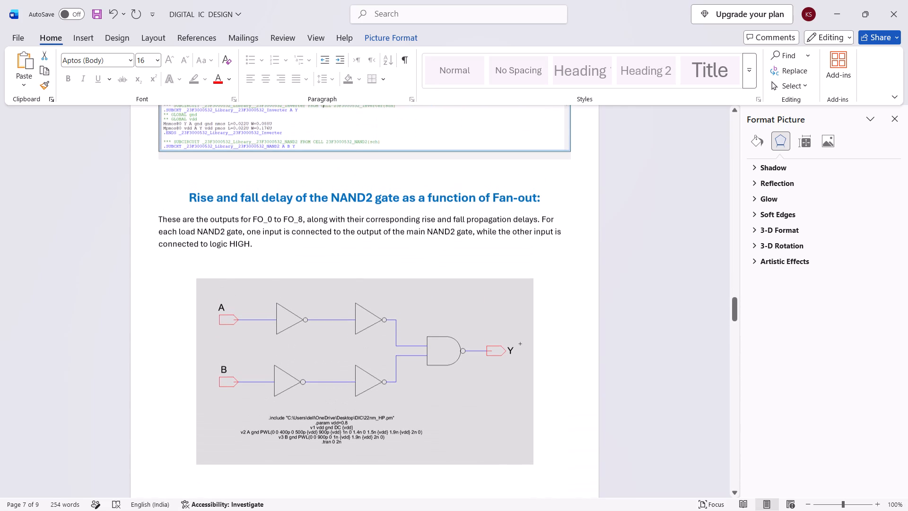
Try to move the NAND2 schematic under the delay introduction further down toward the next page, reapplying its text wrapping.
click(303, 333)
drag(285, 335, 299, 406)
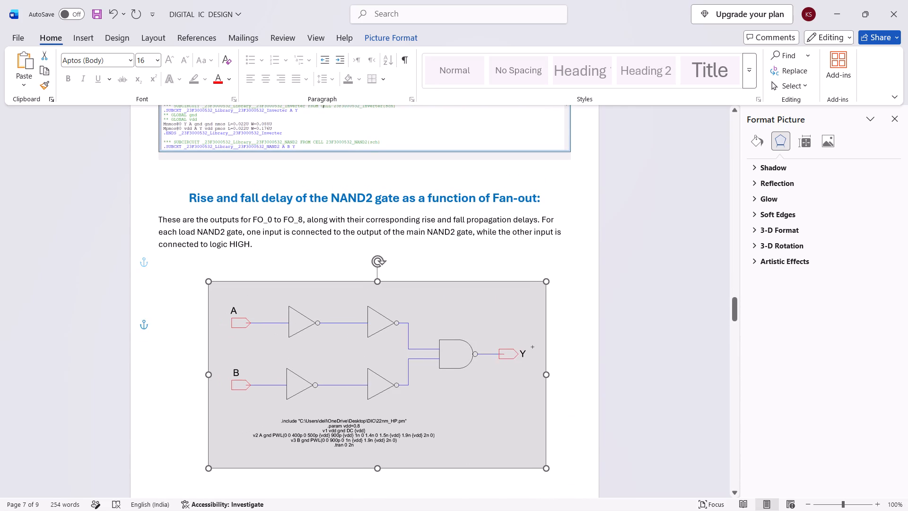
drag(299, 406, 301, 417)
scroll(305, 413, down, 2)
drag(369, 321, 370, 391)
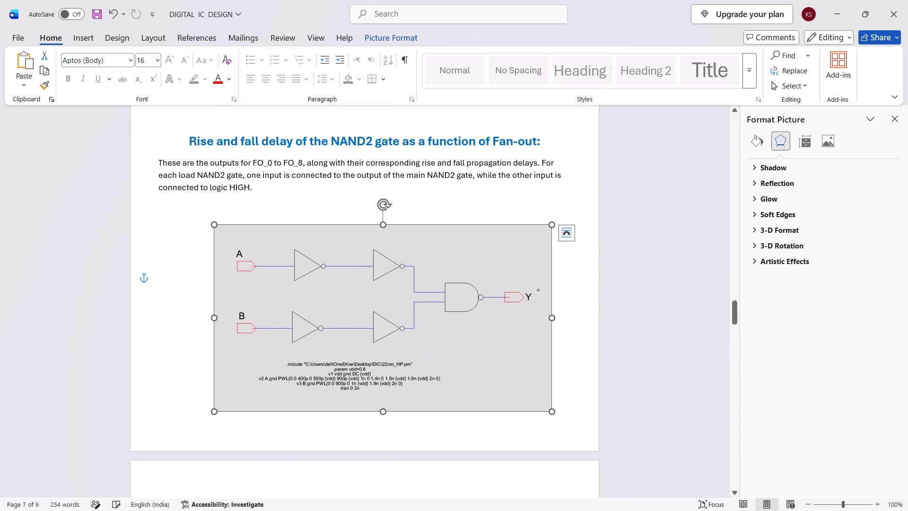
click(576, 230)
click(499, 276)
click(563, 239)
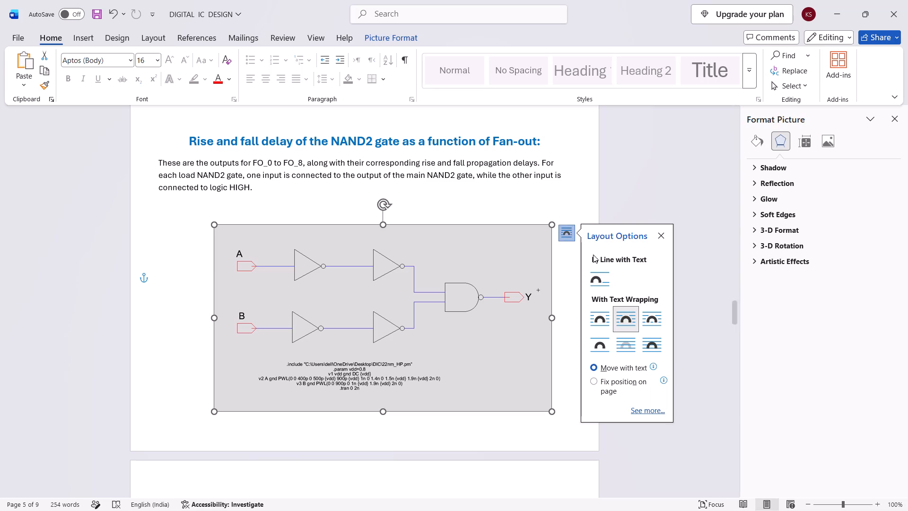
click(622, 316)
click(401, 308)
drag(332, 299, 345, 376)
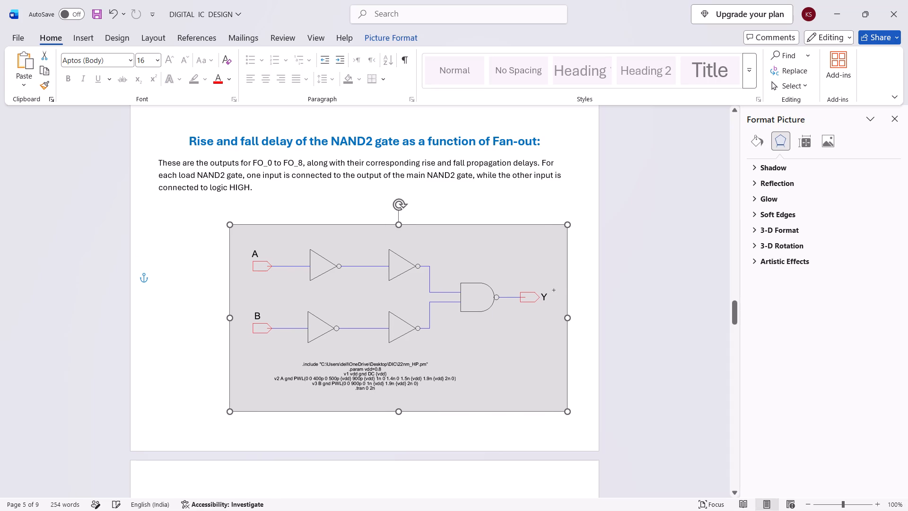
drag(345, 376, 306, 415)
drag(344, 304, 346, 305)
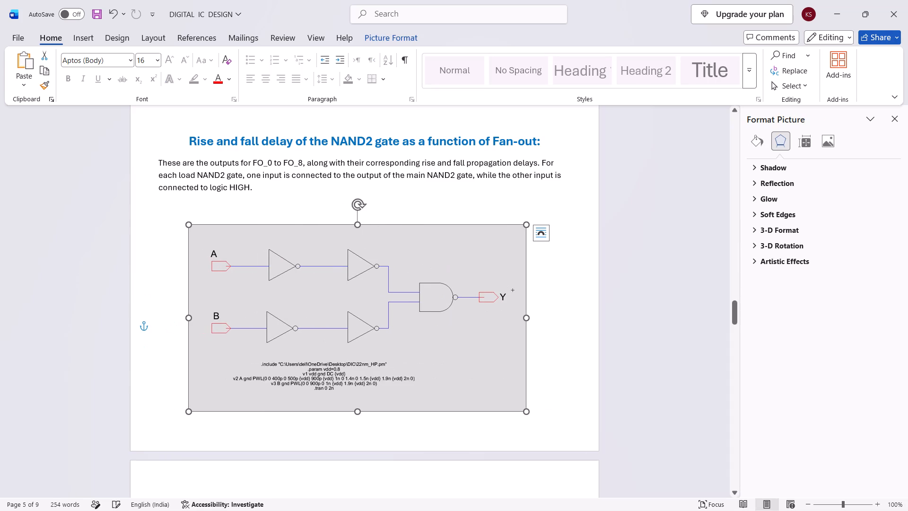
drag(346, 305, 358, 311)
Insert seven line breaks before the "Fan Out 1:" heading to make room beneath the fan-out 0 LTspice screenshot.
scroll(393, 310, down, 14)
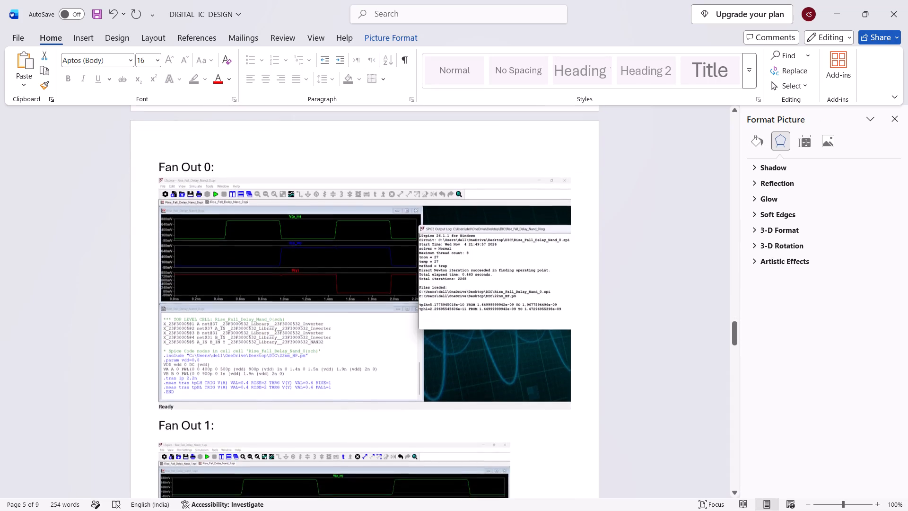
scroll(381, 272, down, 2)
scroll(378, 274, up, 5)
scroll(297, 321, down, 6)
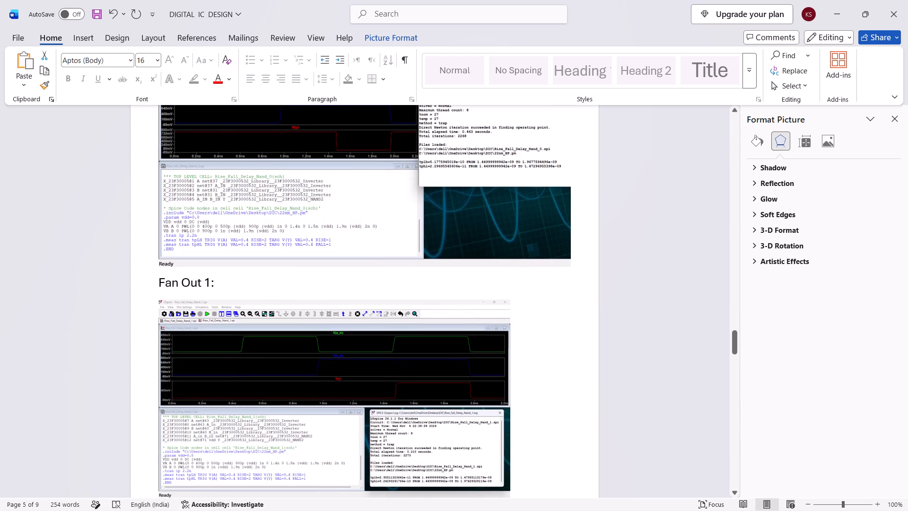
click(160, 281)
key(shift+Return)
key(shift+Return)
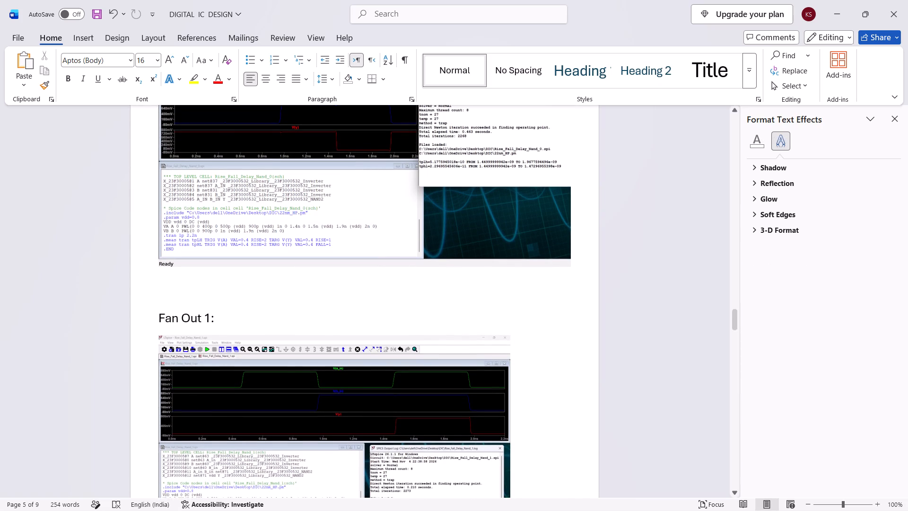
key(shift+Return)
key(shift+Return)
key(shift+Return)
key(shift+Return)
key(shift+Return)
Cut the NAND2 schematic from under the delay introduction and paste it beneath the fan-out 0 LTspice screenshot.
scroll(286, 328, up, 9)
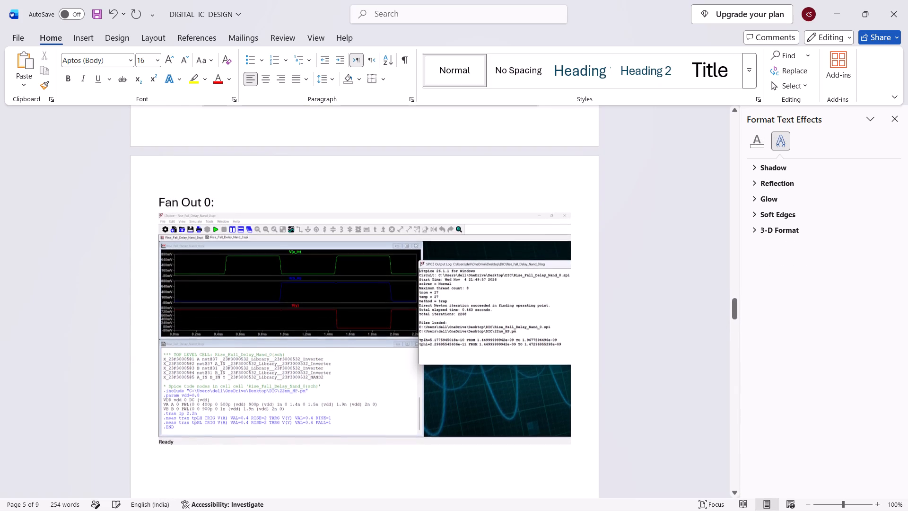
scroll(289, 333, up, 5)
click(313, 249)
key(ctrl+x)
scroll(309, 261, down, 5)
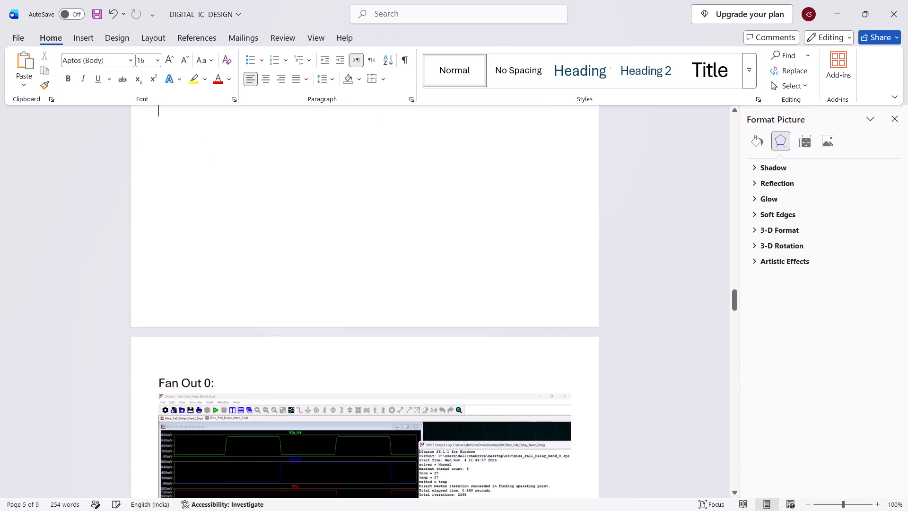
scroll(288, 309, down, 12)
click(197, 332)
key(ctrl+v)
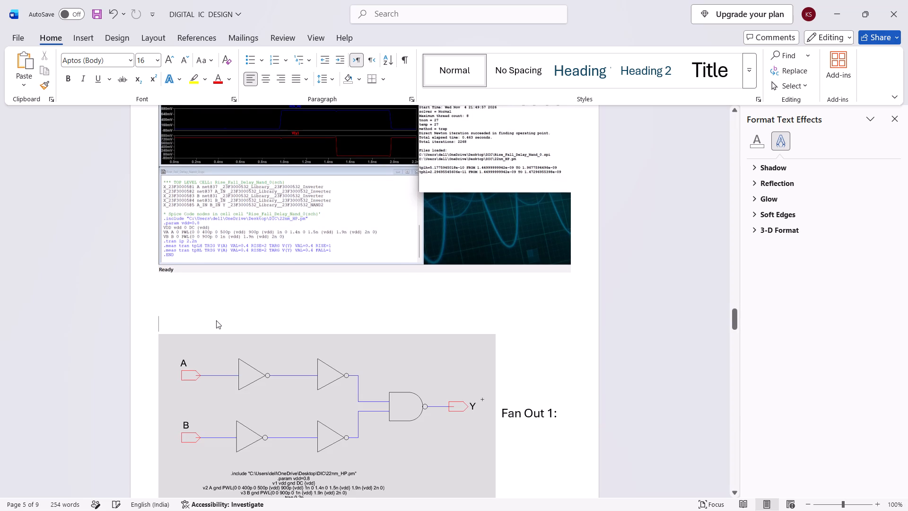
click(309, 369)
drag(309, 369, 334, 330)
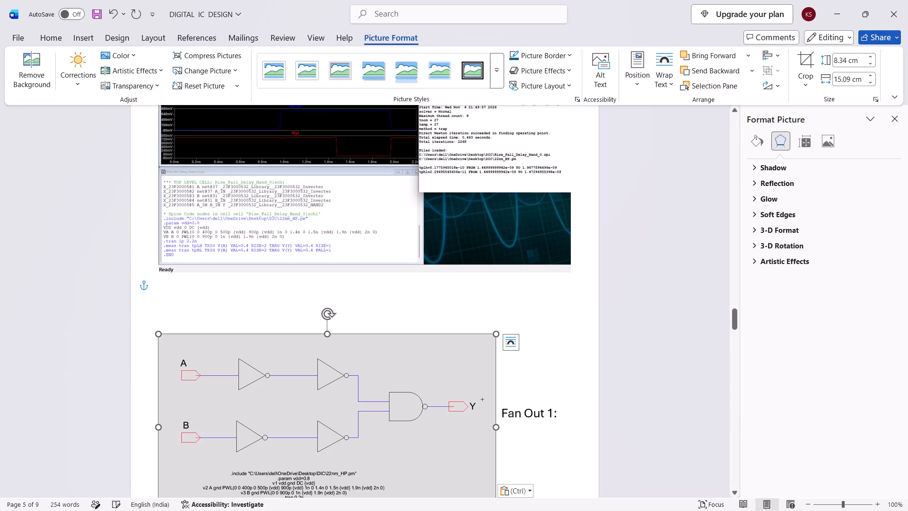
Insert seven line breaks before the "Fan Out 1:" heading so it sits below the pasted schematic.
click(499, 415)
key(shift+Return)
key(shift+Return)
key(shift+Return)
key(shift+Return)
key(shift+Return)
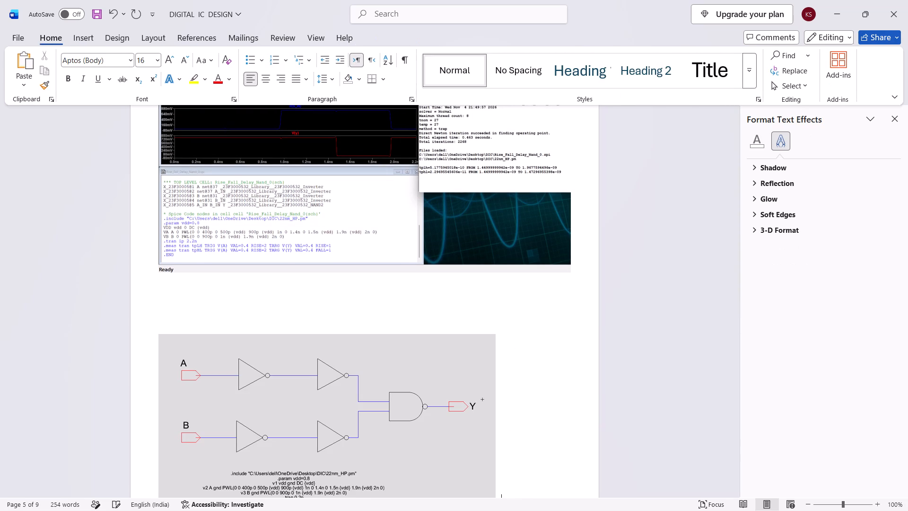
scroll(355, 361, down, 4)
key(shift+Return)
key(shift+Return)
scroll(388, 352, down, 1)
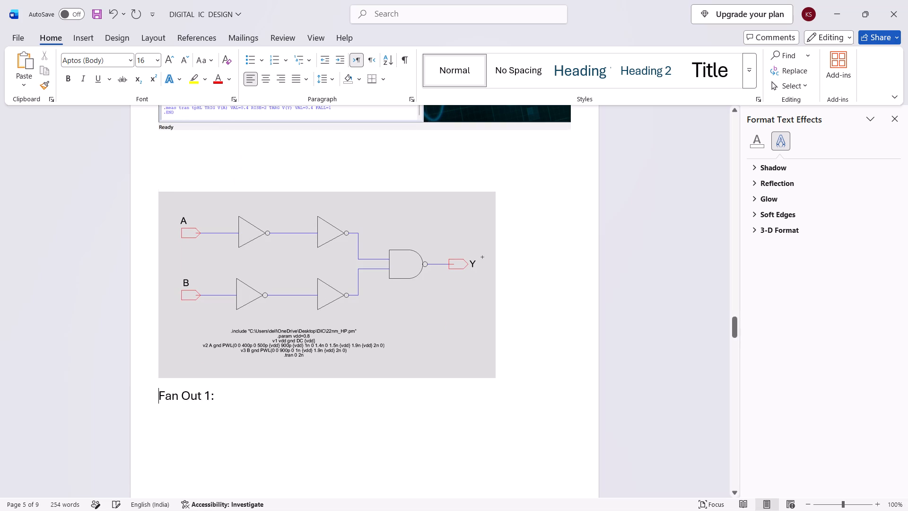
scroll(387, 352, down, 8)
Insert five more line breaks before the "Fan Out 1:" heading to push it onto the page with its LTspice screenshot.
click(173, 223)
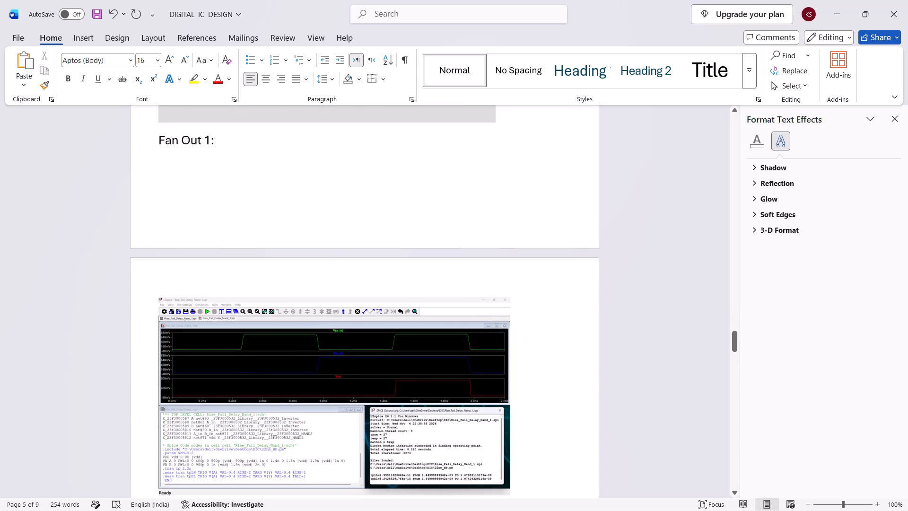
click(157, 141)
key(shift+Return)
key(shift+Return)
key(shift+Return)
key(shift+Return)
key(shift+Return)
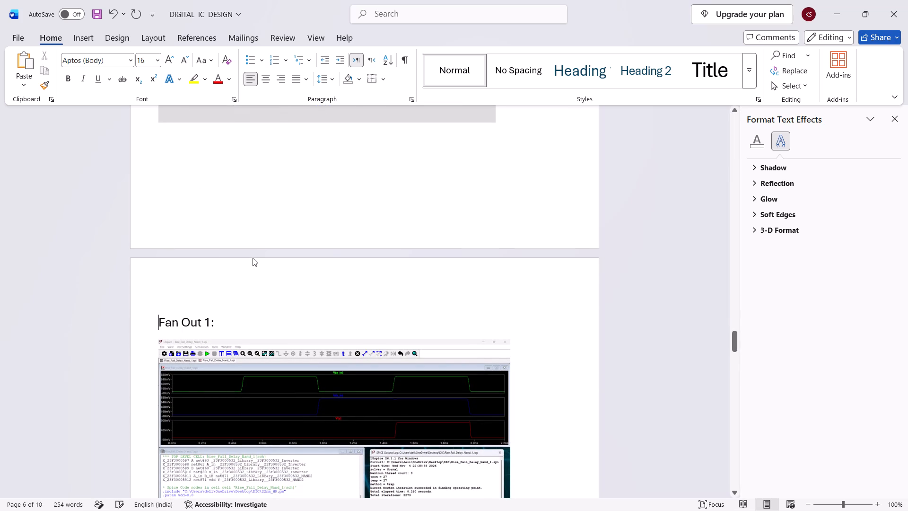
Enlarge the fan-out 0 schematic from its upper-right corner to about the width of the LTspice screenshot above it.
scroll(250, 269, up, 14)
click(349, 380)
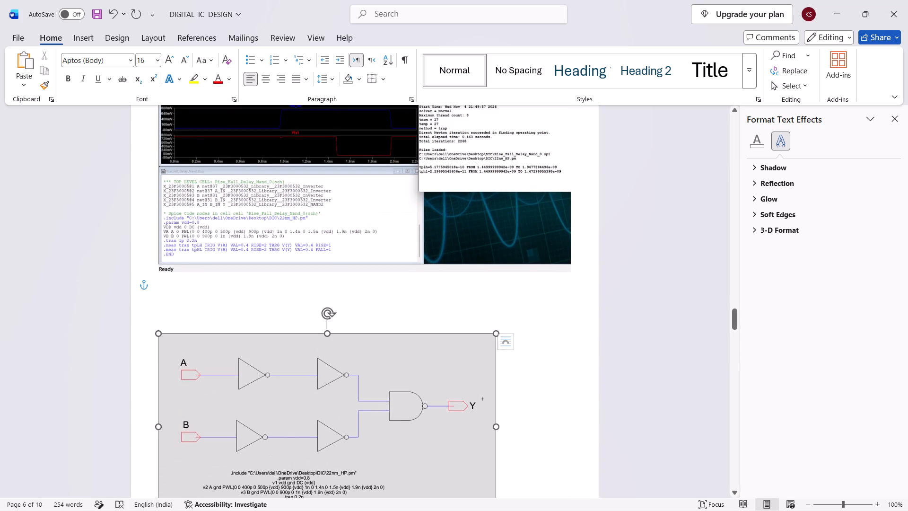
scroll(362, 283, up, 4)
scroll(369, 379, down, 6)
click(368, 377)
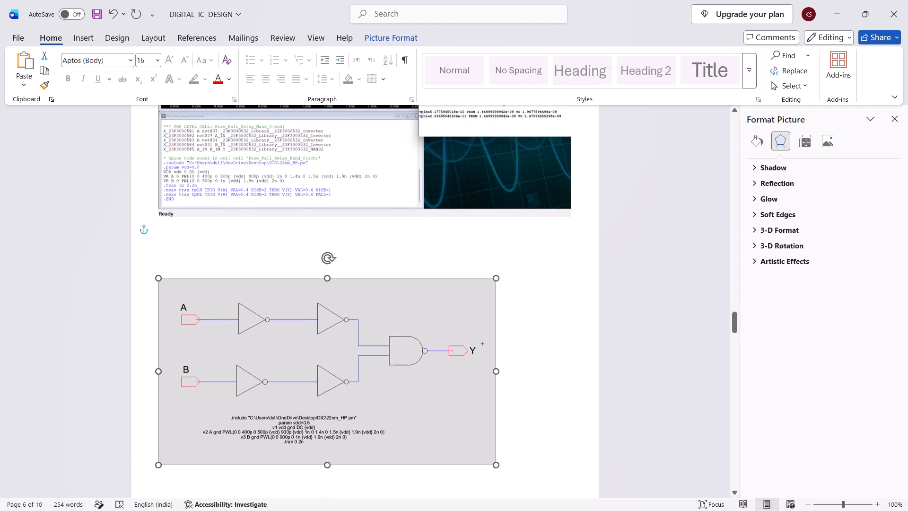
drag(496, 277, 535, 251)
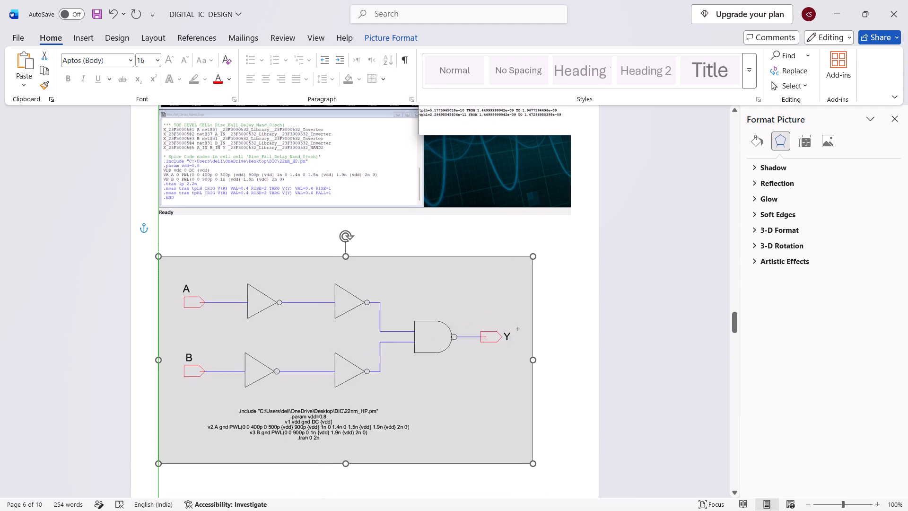
drag(535, 251, 552, 234)
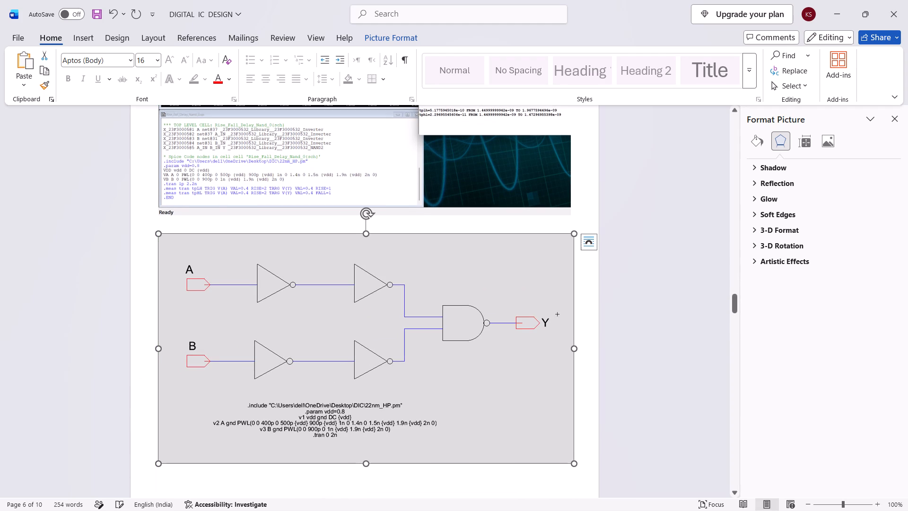
click(633, 300)
Insert six blank paragraphs before the heading "Rise and fall delay of the NAND2 gate as a function of Fan-out:".
scroll(430, 374, up, 11)
scroll(292, 334, up, 5)
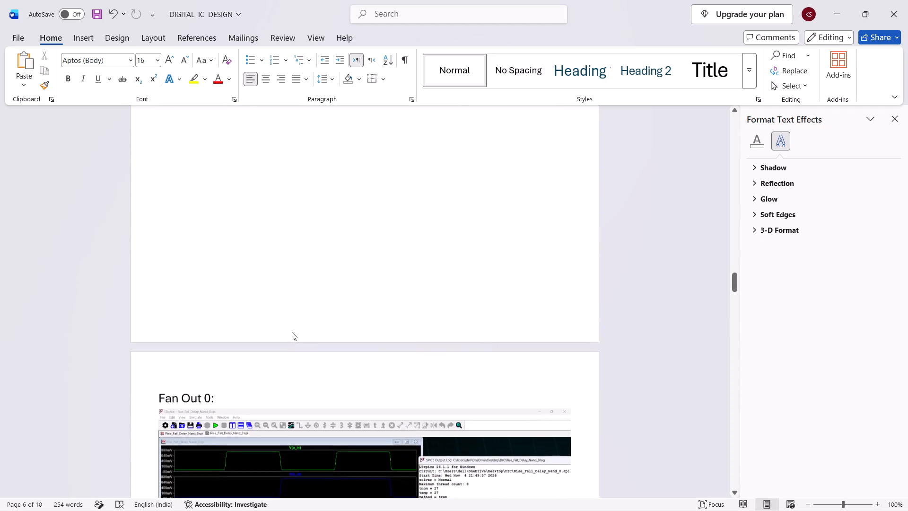
scroll(292, 332, up, 6)
click(188, 232)
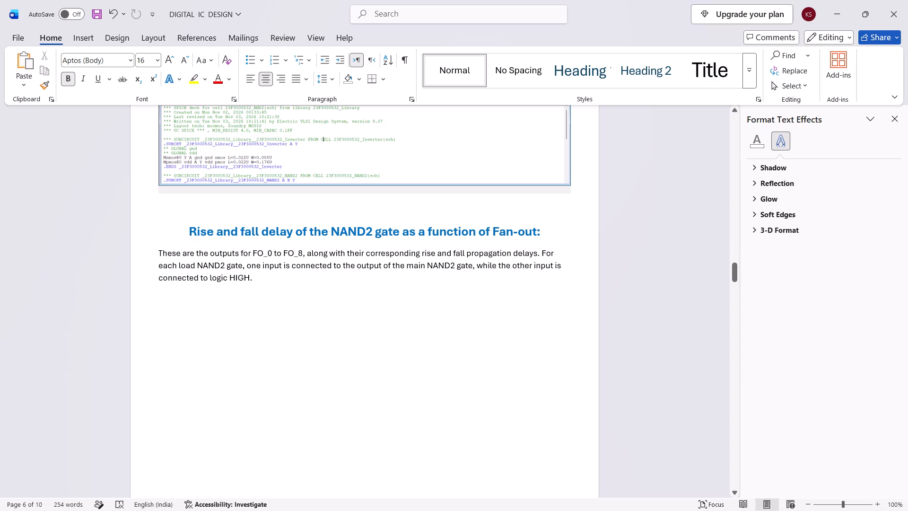
key(Return)
key(Return)
key(Return)
key(Return)
key(Return)
key(Return)
Delete the blank lines before the "Fan Out 0:" heading until it starts the page directly after the introductory fan-out paragraph.
scroll(209, 289, down, 7)
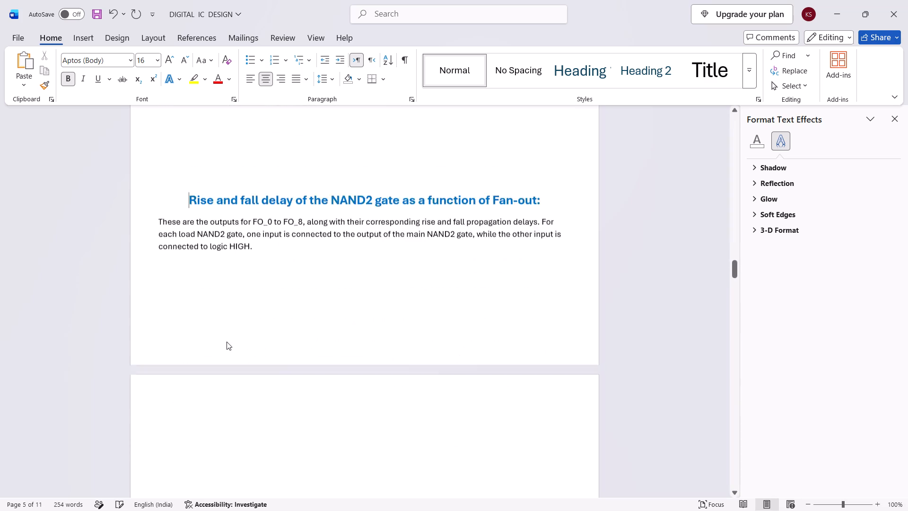
scroll(227, 342, down, 13)
scroll(213, 413, down, 8)
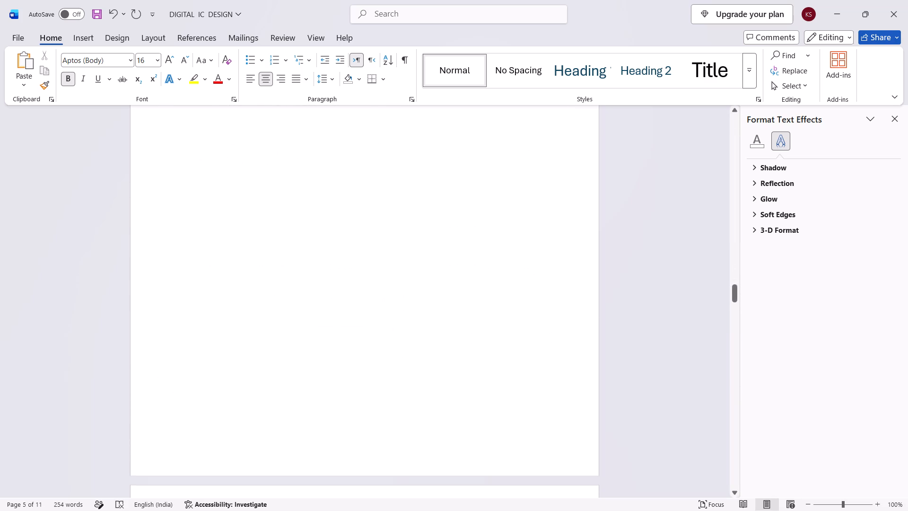
scroll(213, 414, down, 2)
drag(198, 336, 174, 167)
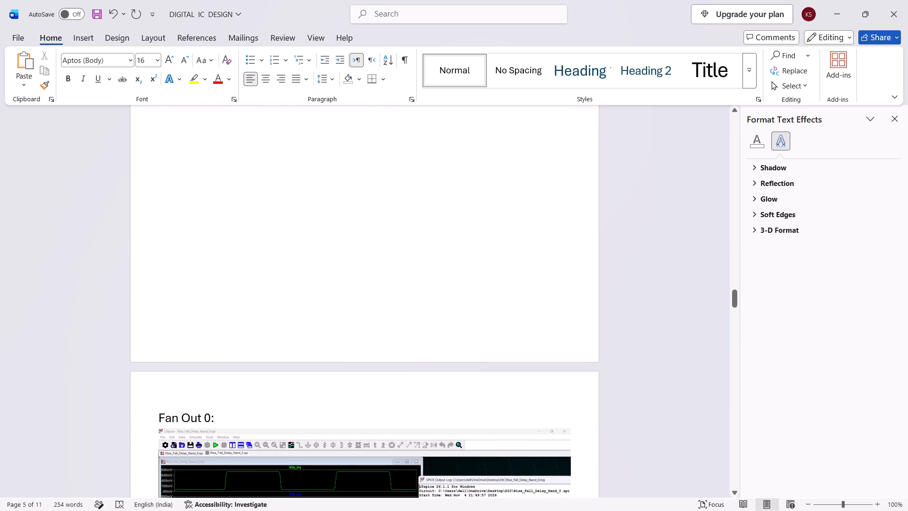
click(229, 308)
double_click(236, 308)
scroll(238, 307, up, 4)
key(BackSpace)
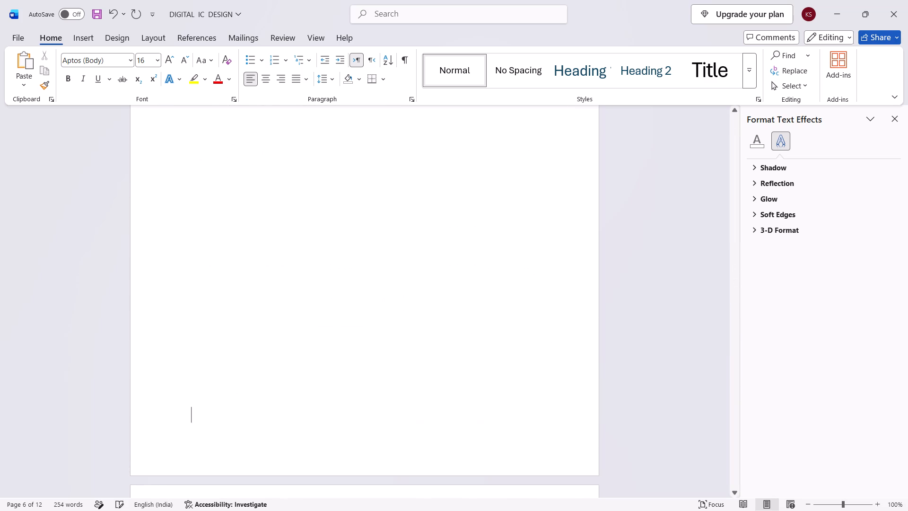
key(BackSpace)
key(BackSpace)
key(BackSpace)
key(BackSpace)
key(BackSpace)
key(BackSpace)
key(BackSpace)
key(BackSpace)
key(BackSpace)
scroll(275, 363, up, 4)
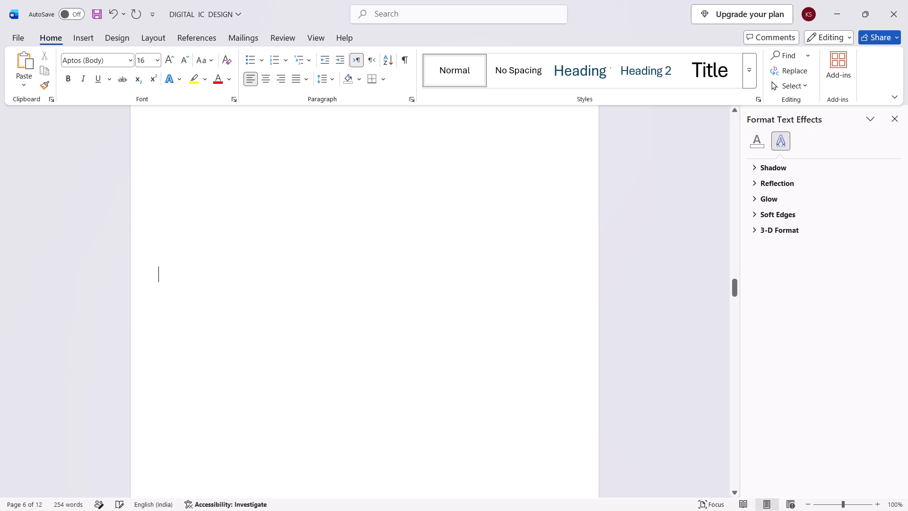
key(BackSpace)
scroll(275, 361, up, 1)
key(BackSpace)
key(BackSpace)
key(BackSpace)
key(BackSpace)
scroll(275, 361, up, 5)
key(BackSpace)
key(BackSpace)
key(BackSpace)
key(BackSpace)
key(BackSpace)
key(BackSpace)
key(BackSpace)
scroll(275, 361, up, 7)
key(BackSpace)
key(BackSpace)
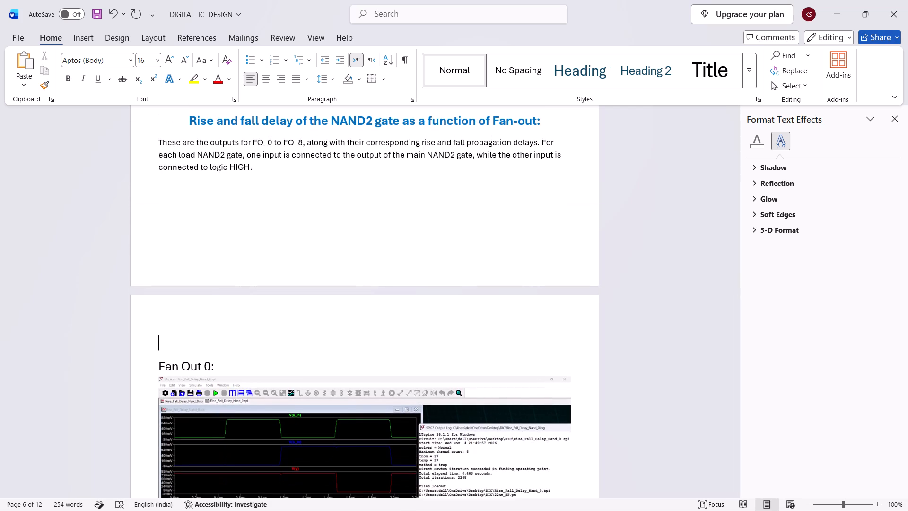
key(BackSpace)
key(BackSpace)
key(BackSpace)
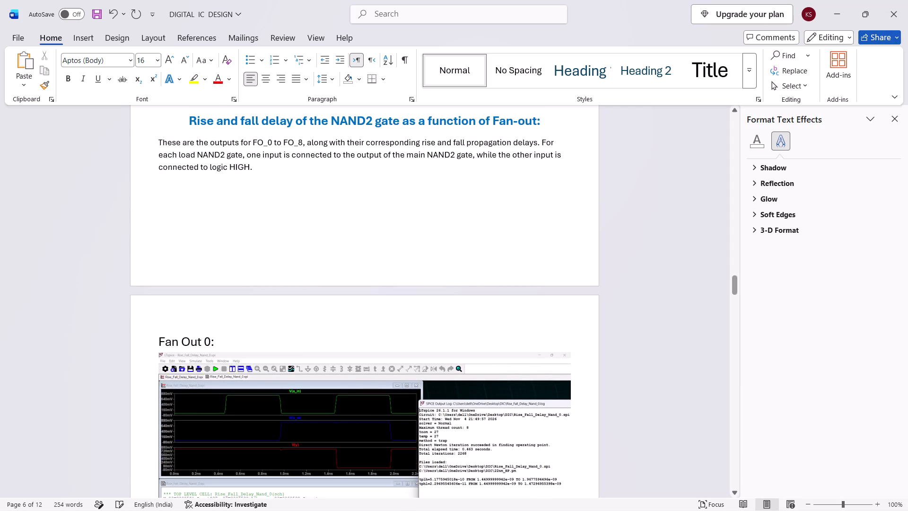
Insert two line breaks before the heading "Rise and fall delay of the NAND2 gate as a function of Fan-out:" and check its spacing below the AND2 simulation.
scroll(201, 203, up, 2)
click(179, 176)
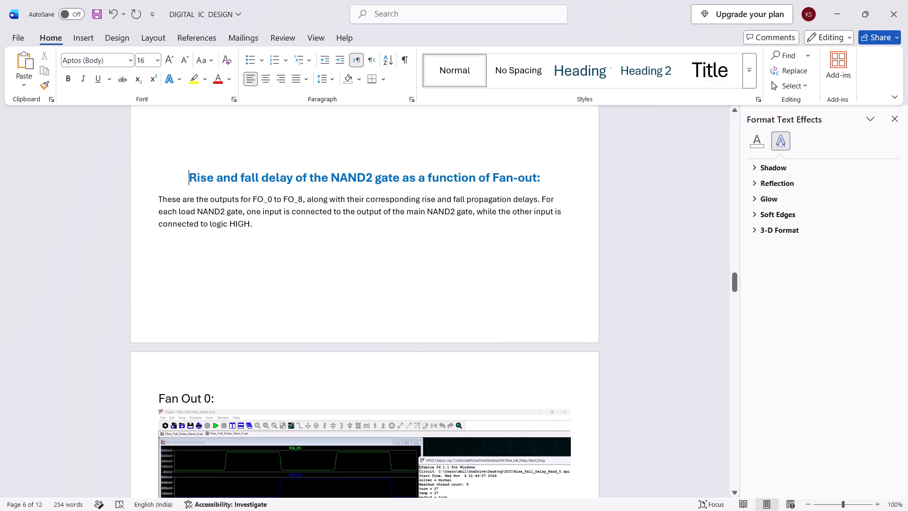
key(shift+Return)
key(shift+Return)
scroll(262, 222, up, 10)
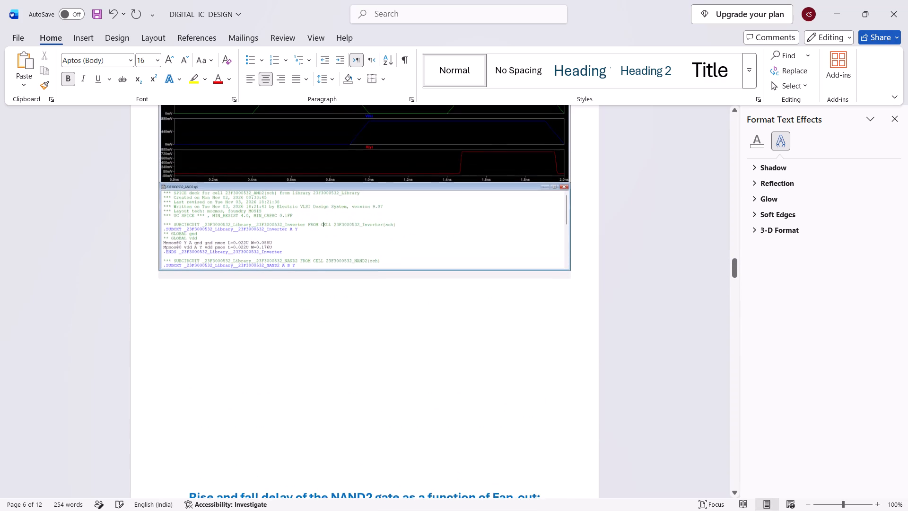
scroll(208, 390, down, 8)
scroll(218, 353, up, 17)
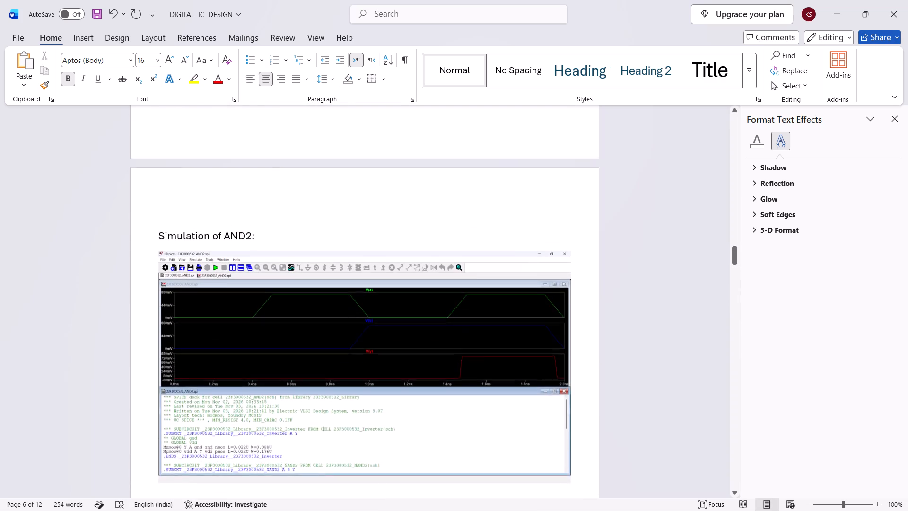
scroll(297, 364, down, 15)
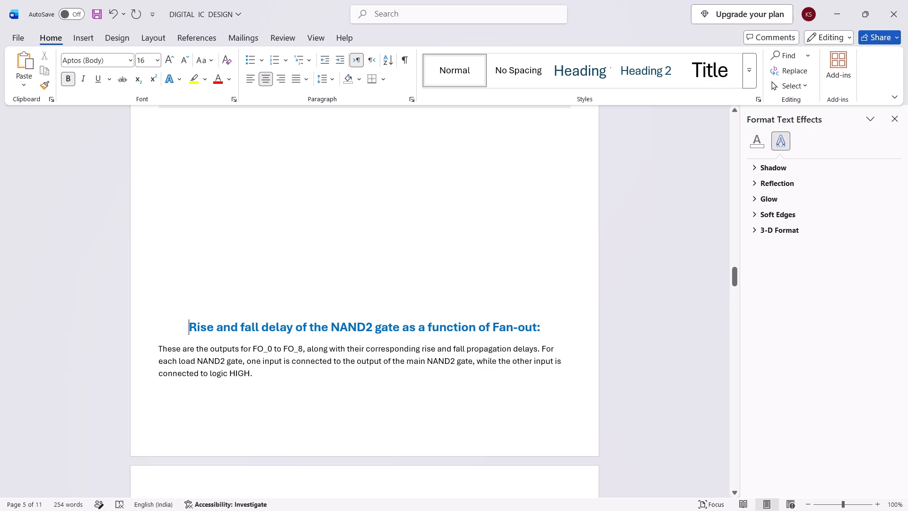
Delete blank lines just above the heading "Rise and fall delay of the NAND2 gate as a function of Fan-out:" to bring it closer to the AND2 screenshot.
key(BackSpace)
key(BackSpace)
key(BackSpace)
key(BackSpace)
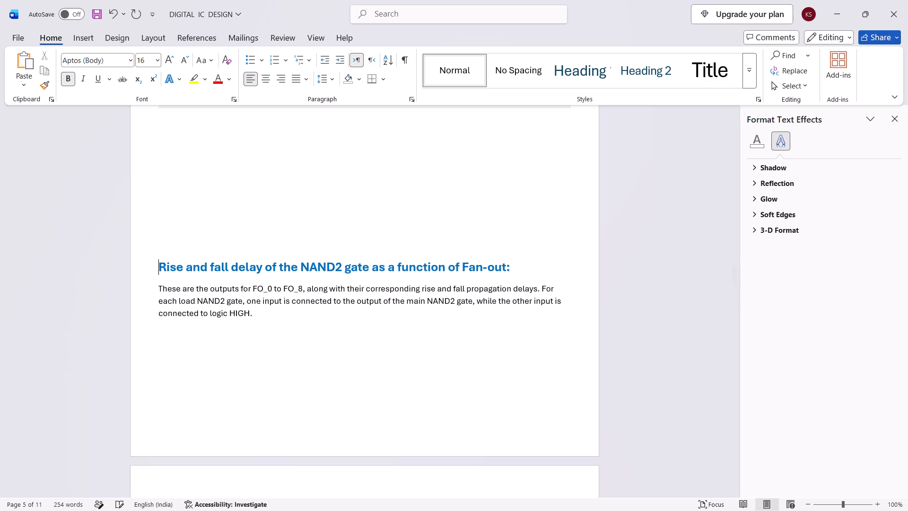
key(BackSpace)
Centre the heading "Rise and fall delay of the NAND2 gate as a function of Fan-out:".
click(218, 344)
drag(158, 242, 462, 246)
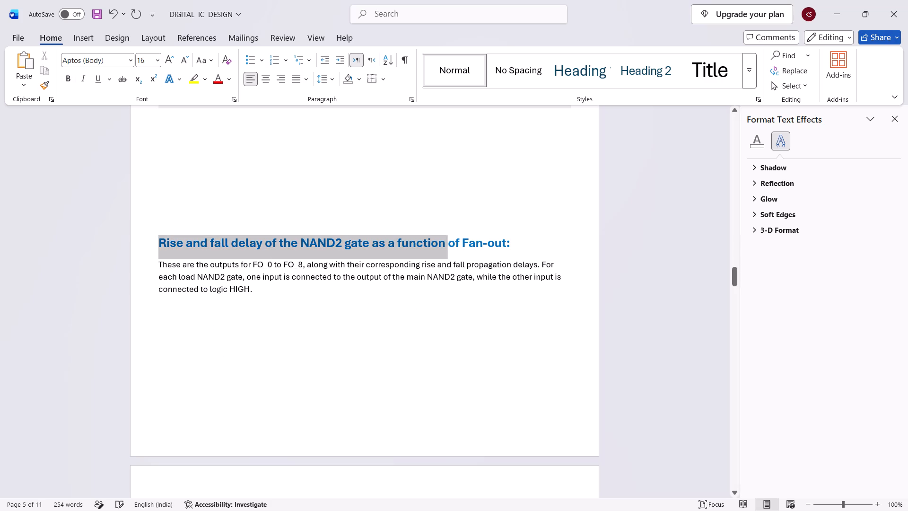
drag(462, 246, 516, 242)
click(267, 75)
click(348, 351)
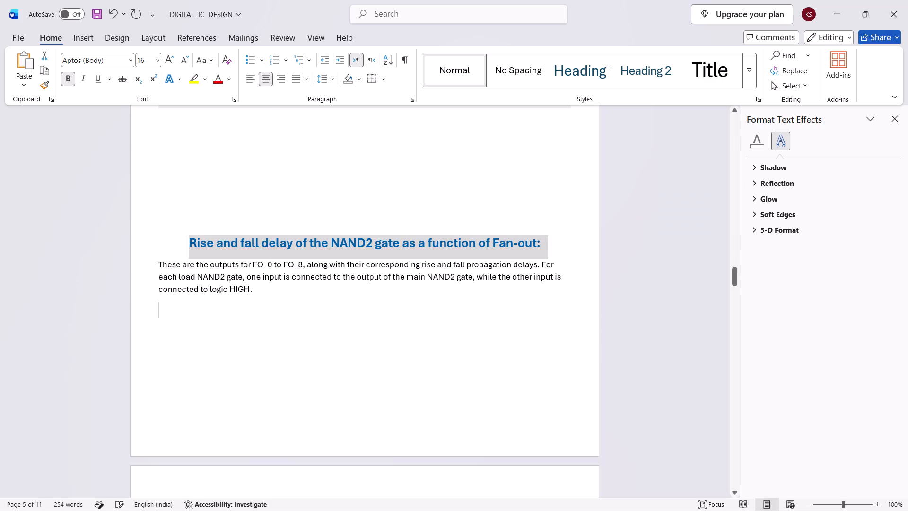
Review the layout of the Fan Out 0 page, including its LTspice screenshot and schematic.
scroll(338, 349, down, 4)
scroll(258, 336, down, 1)
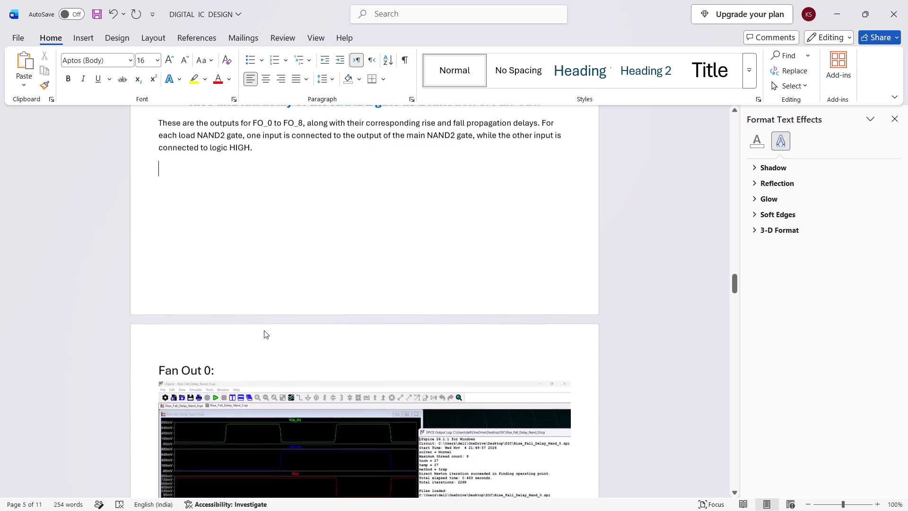
scroll(261, 306, down, 7)
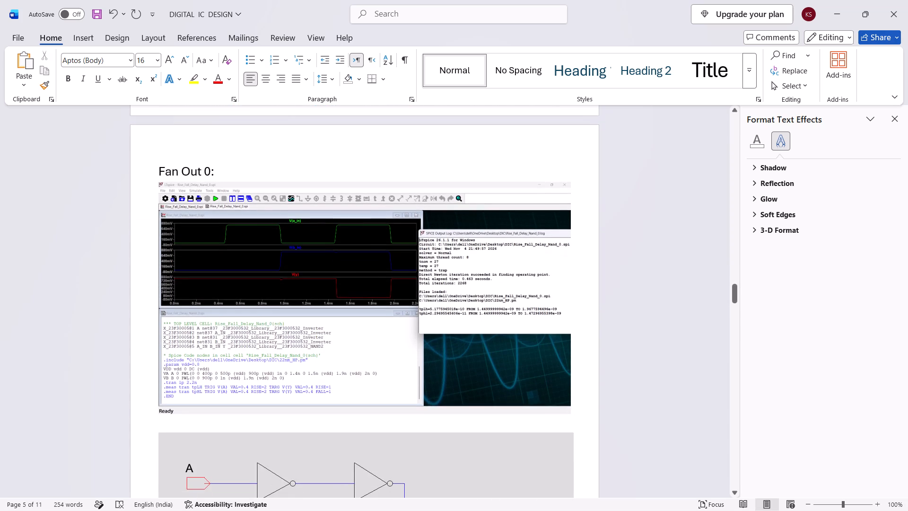
scroll(291, 326, down, 5)
scroll(285, 331, up, 7)
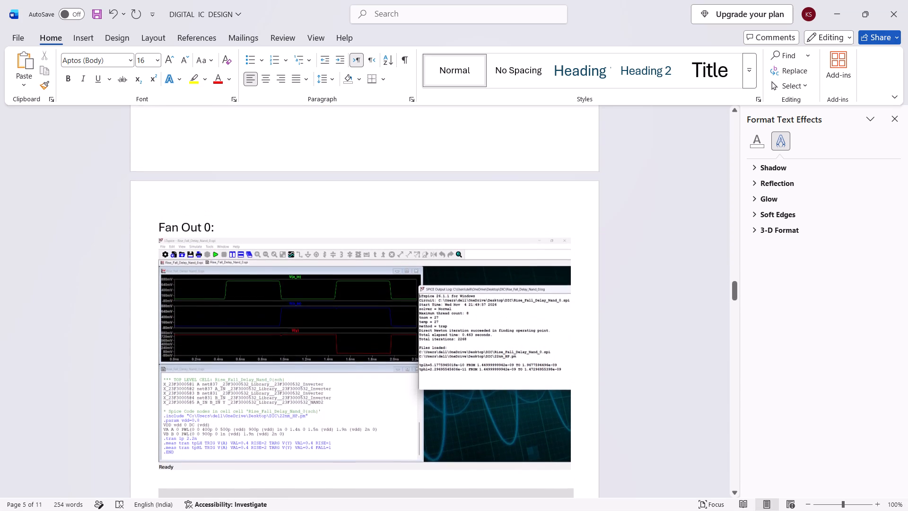
scroll(283, 329, down, 15)
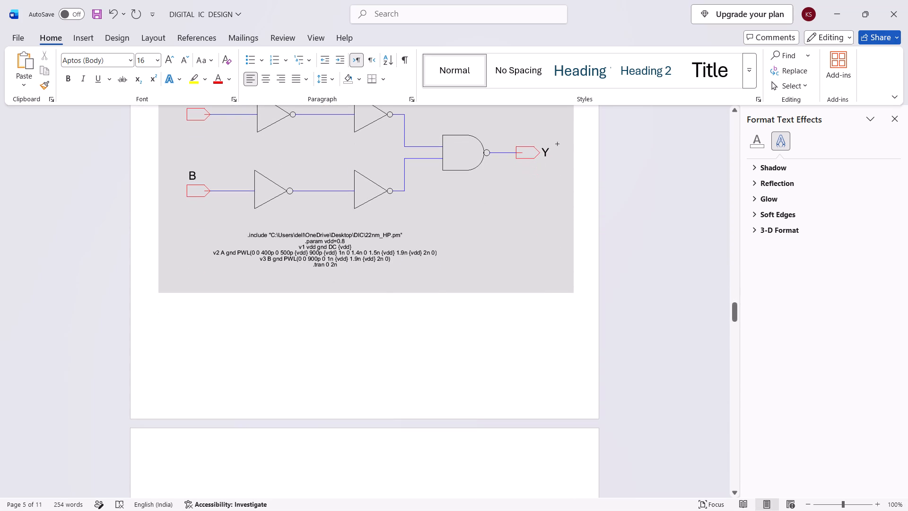
scroll(273, 348, up, 8)
scroll(330, 320, up, 3)
scroll(330, 319, down, 5)
scroll(330, 318, up, 4)
scroll(329, 314, down, 9)
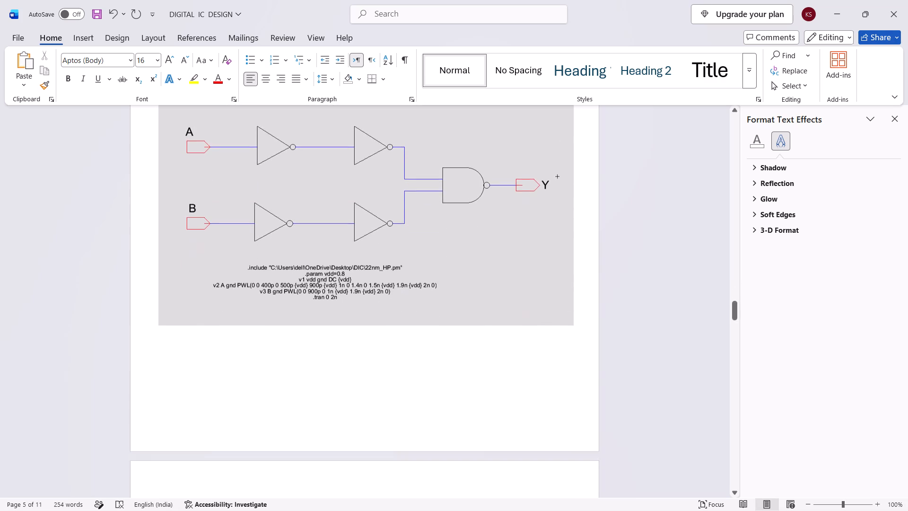
Remove the surplus blank lines above the "Fan Out 1:" heading so it starts near the top of the page with its LTspice screenshot.
scroll(329, 313, down, 13)
drag(177, 361, 162, 204)
scroll(177, 361, down, 1)
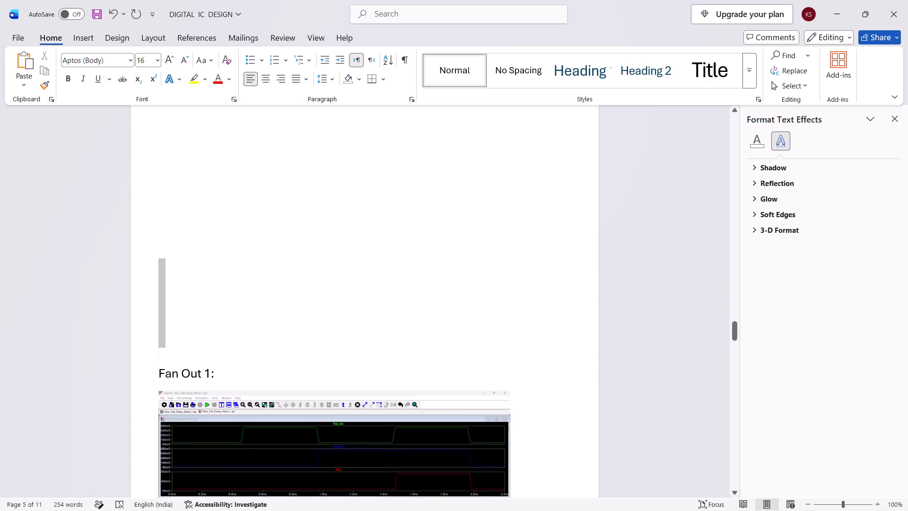
drag(162, 204, 157, 126)
key(BackSpace)
scroll(212, 296, up, 4)
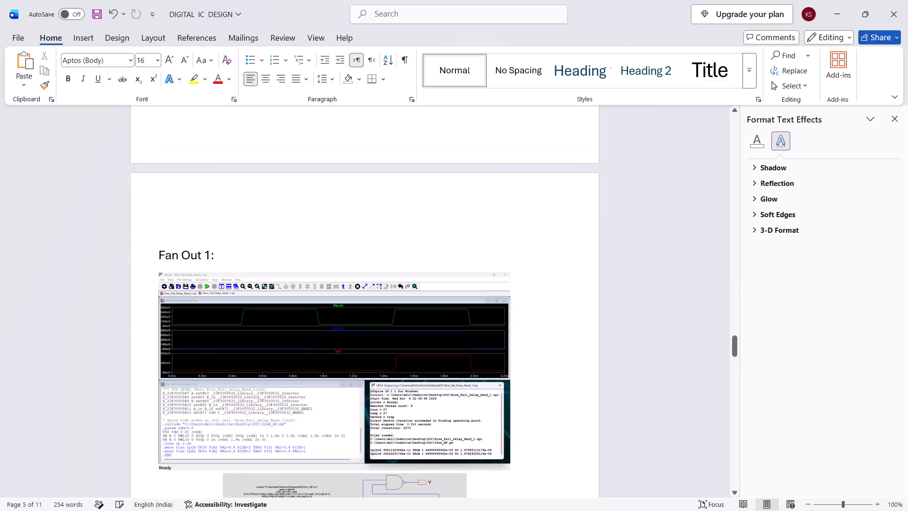
scroll(214, 298, up, 2)
key(BackSpace)
key(BackSpace)
scroll(214, 299, down, 1)
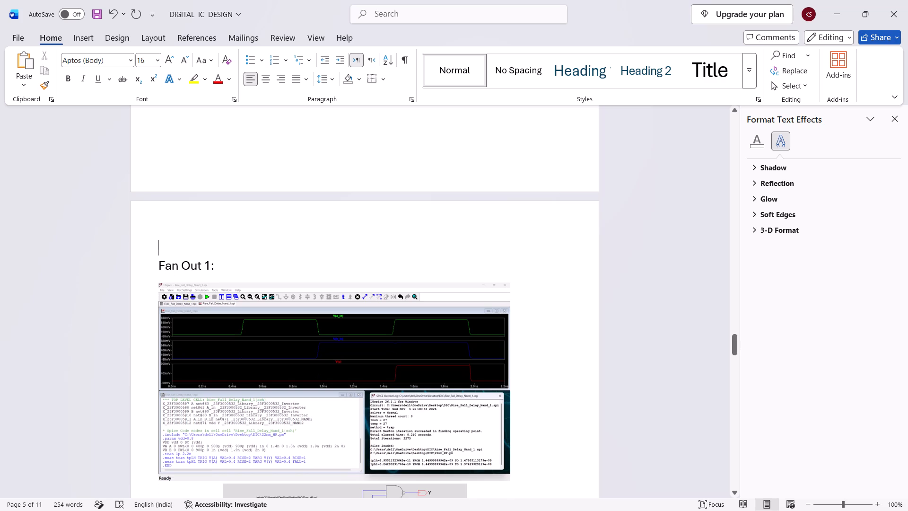
click(160, 262)
key(BackSpace)
scroll(200, 275, down, 1)
key(shift+Return)
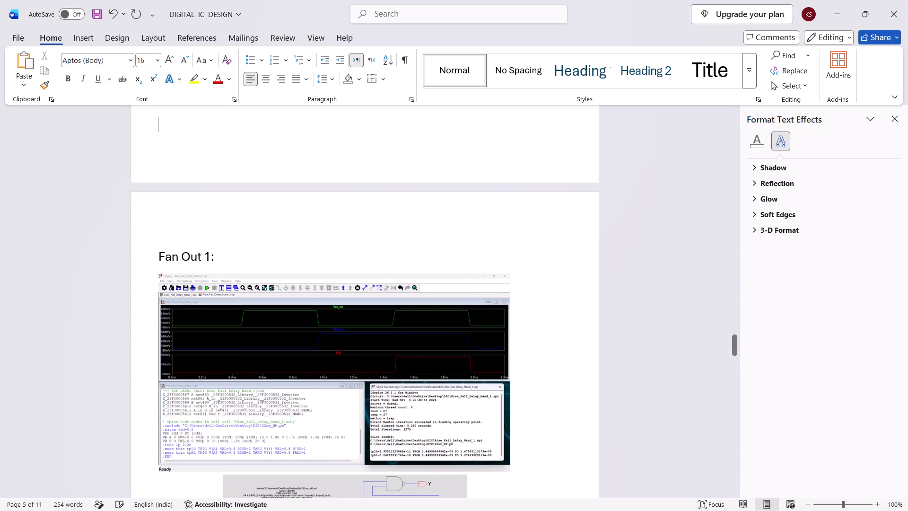
Insert eight line breaks before the "Fan Out 2:" heading so it sits below the fan-out 1 schematic.
scroll(210, 293, down, 9)
click(278, 300)
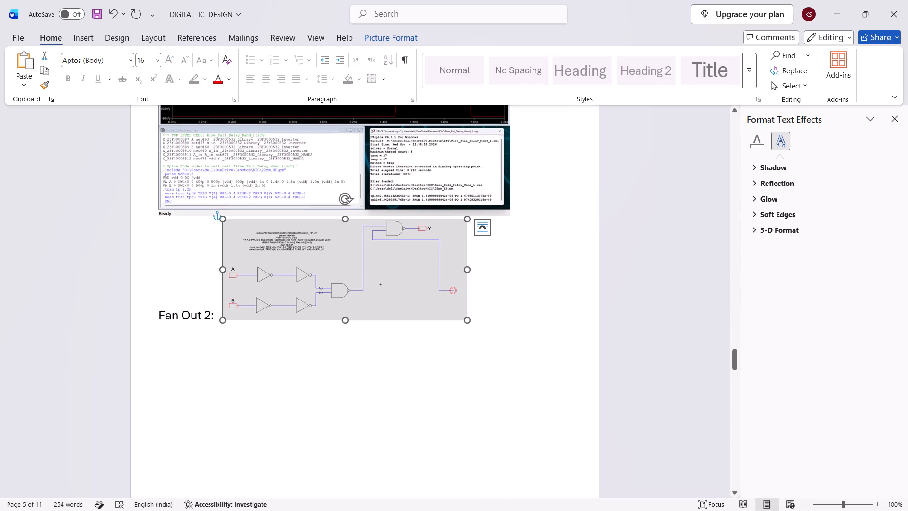
click(160, 316)
key(shift+Return)
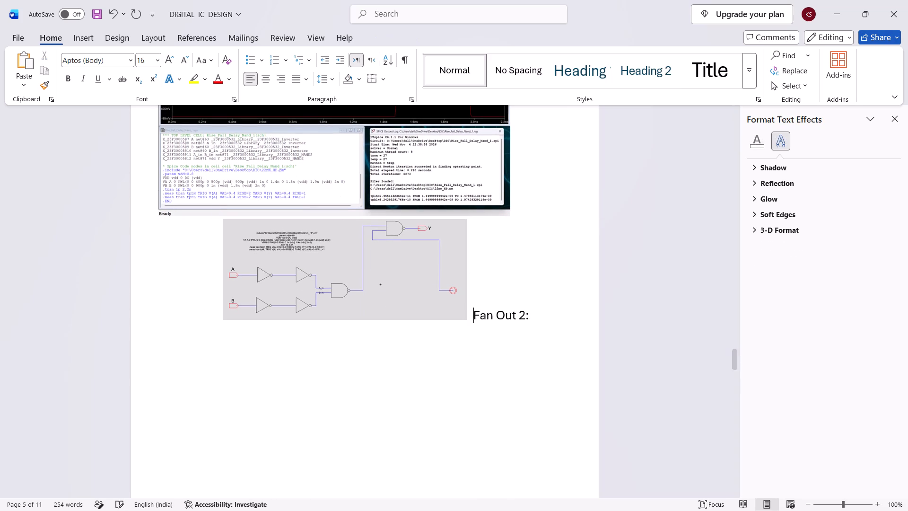
key(shift+Return)
key(shift+Return)
key(shift+Return)
scroll(253, 344, down, 10)
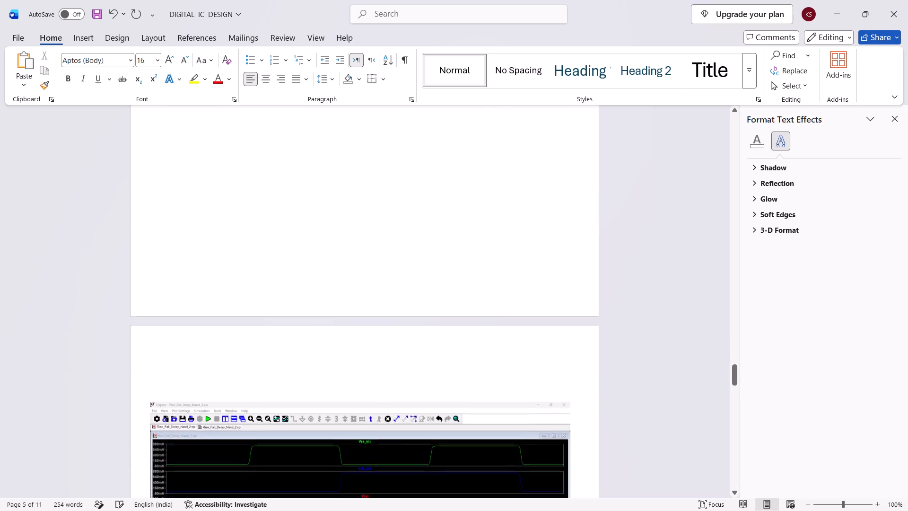
scroll(251, 366, up, 13)
key(shift+Return)
key(shift+Return)
key(shift+Return)
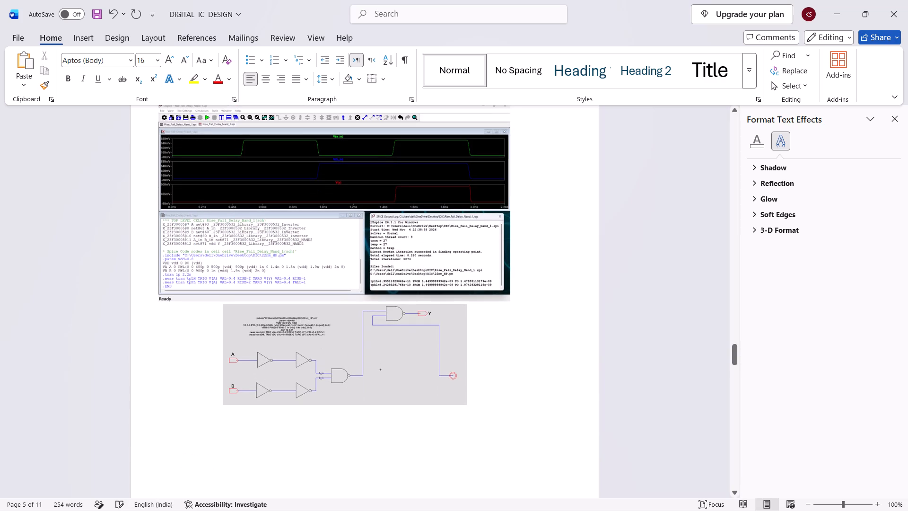
key(shift+Return)
Enlarge the fan-out 1 schematic to nearly the width of its LTspice screenshot and position it below with a small gap.
shift+scroll(243, 377, down, 5)
click(306, 261)
drag(222, 270, 193, 294)
drag(367, 264, 400, 296)
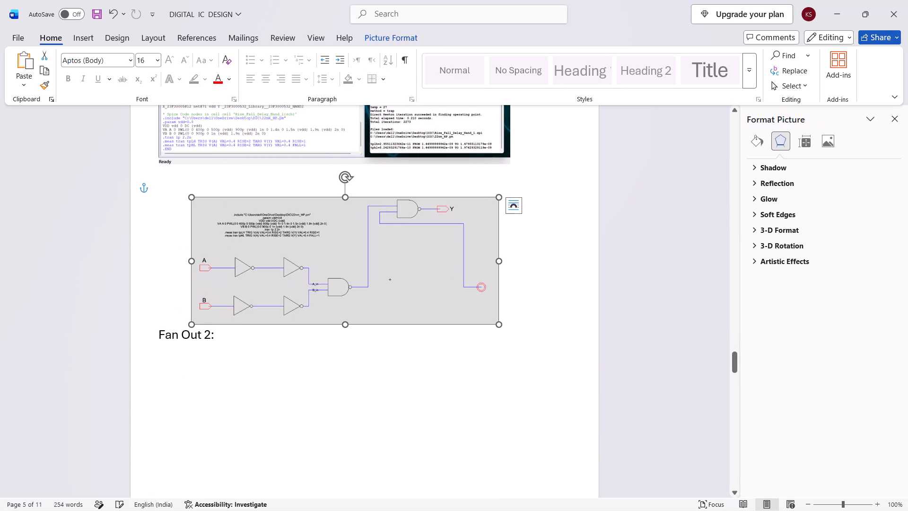
drag(499, 194, 525, 171)
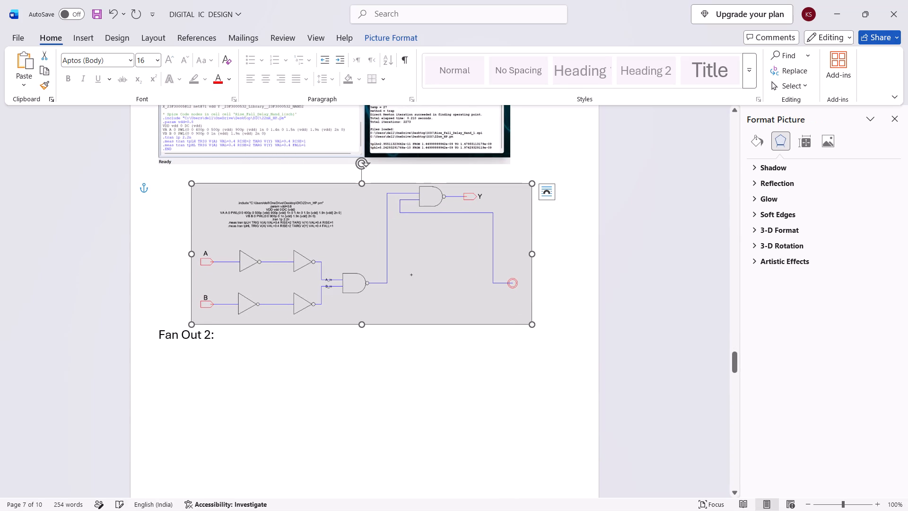
Insert three more line breaks before the "Fan Out 2:" heading to separate it from the enlarged fan-out 1 schematic.
click(157, 335)
key(shift+Return)
key(shift+Return)
key(shift+Return)
Insert four line breaks on the blank line below the "Fan Out 2:" heading.
shift+scroll(253, 369, down, 4)
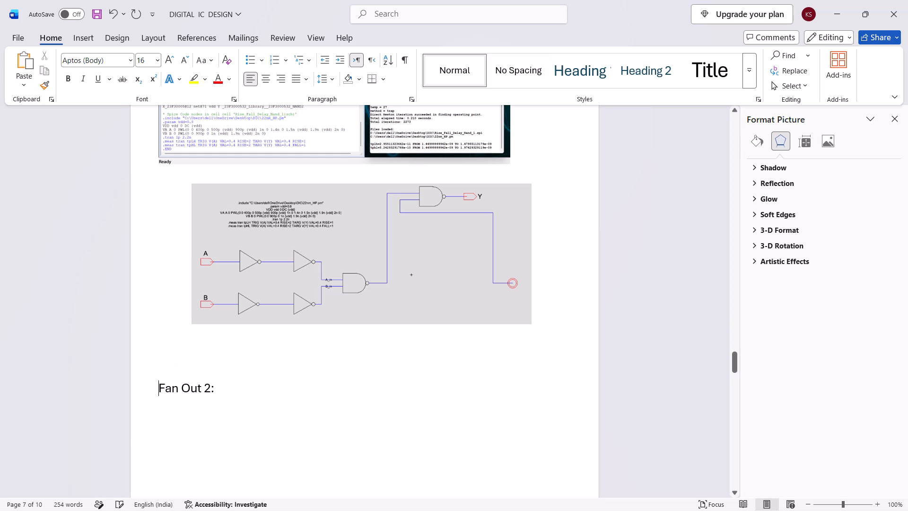
shift+scroll(254, 379, down, 8)
drag(185, 287, 156, 206)
click(187, 244)
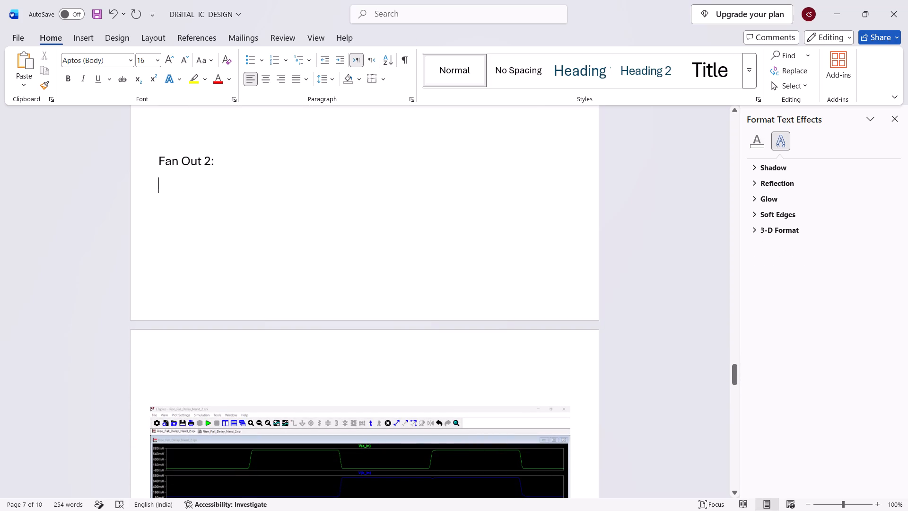
drag(210, 253, 157, 211)
key(shift+Return)
key(shift+Return)
key(shift+Return)
key(shift+Return)
Delete three blank lines at the fan-out 2 LTspice screenshot on the page after the "Fan Out 2:" heading.
click(181, 384)
key(BackSpace)
key(BackSpace)
key(BackSpace)
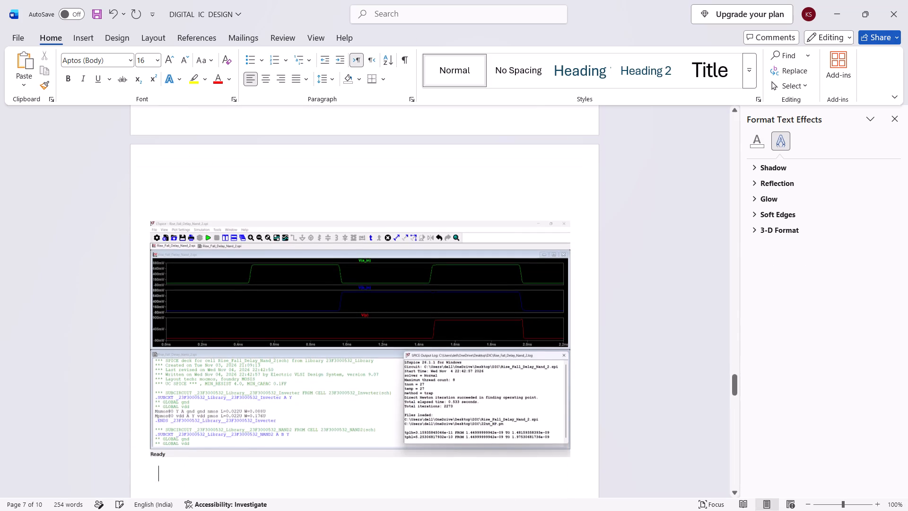
scroll(197, 329, up, 10)
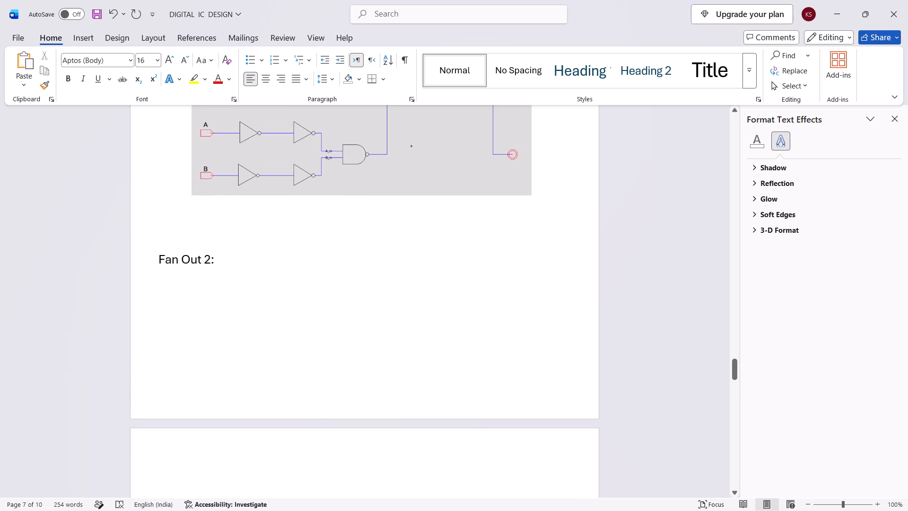
Cut the "Fan Out 2:" heading from the page with the fan-out 1 schematic.
drag(157, 256, 224, 257)
key(ctrl+x)
scroll(190, 328, down, 4)
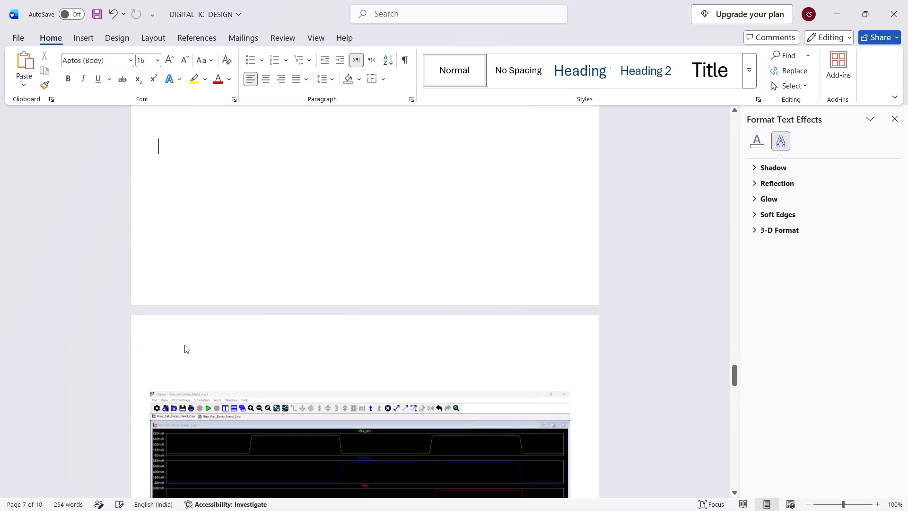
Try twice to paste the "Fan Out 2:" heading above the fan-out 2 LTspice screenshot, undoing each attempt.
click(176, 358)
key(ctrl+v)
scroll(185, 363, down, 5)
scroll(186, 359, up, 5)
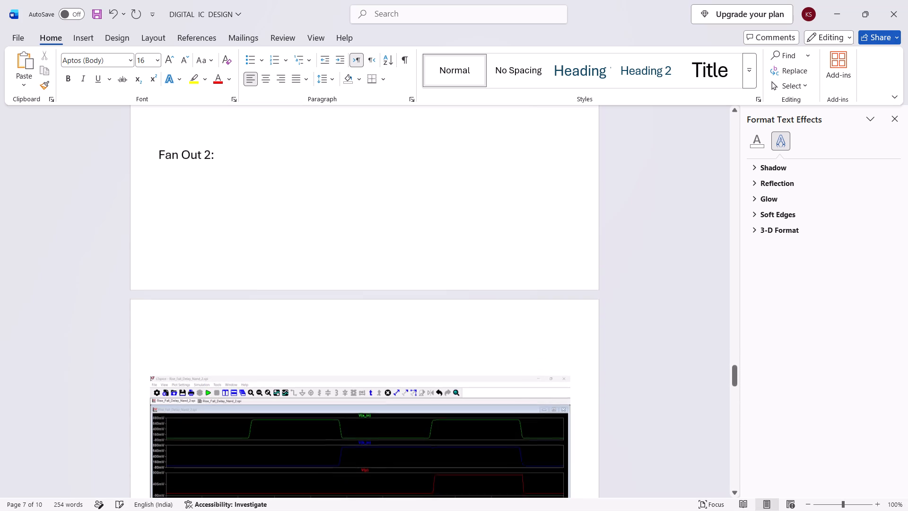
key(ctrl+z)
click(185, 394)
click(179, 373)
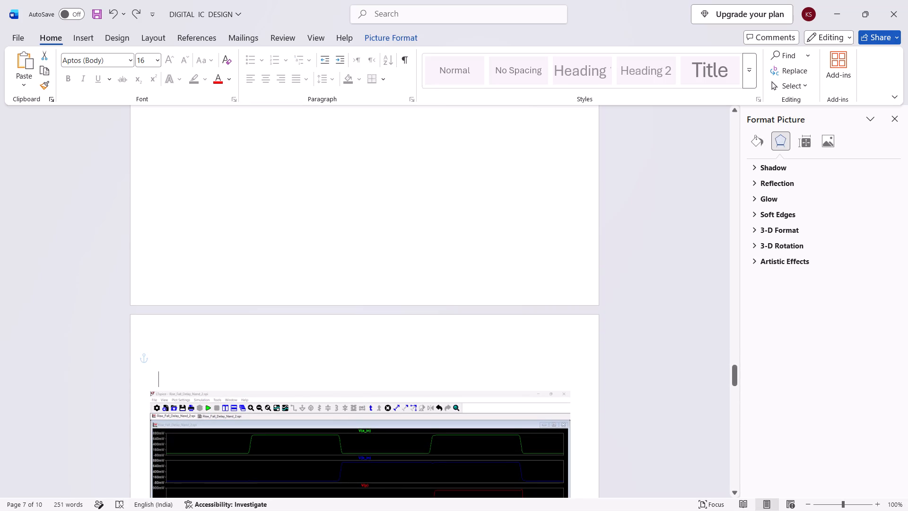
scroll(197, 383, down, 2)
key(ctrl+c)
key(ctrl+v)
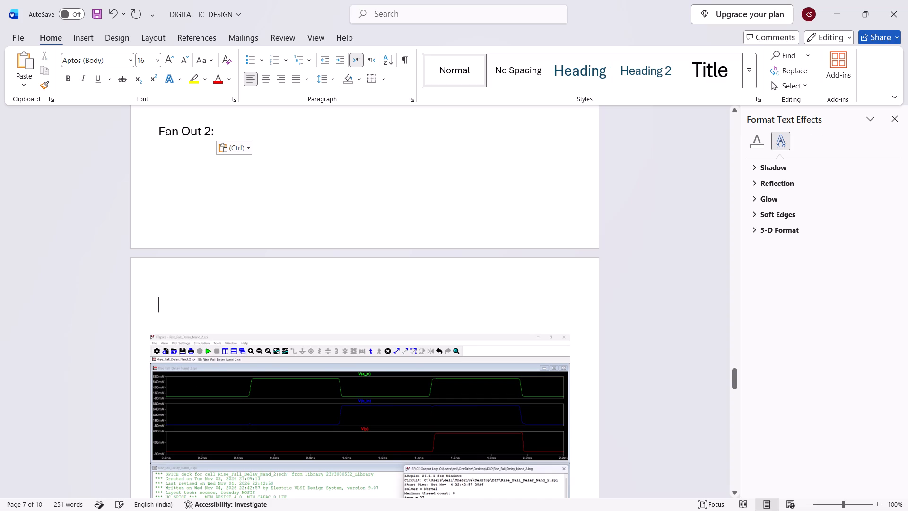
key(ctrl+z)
Apply tight text wrapping to the fan-out 2 LTspice screenshot.
click(259, 381)
click(586, 344)
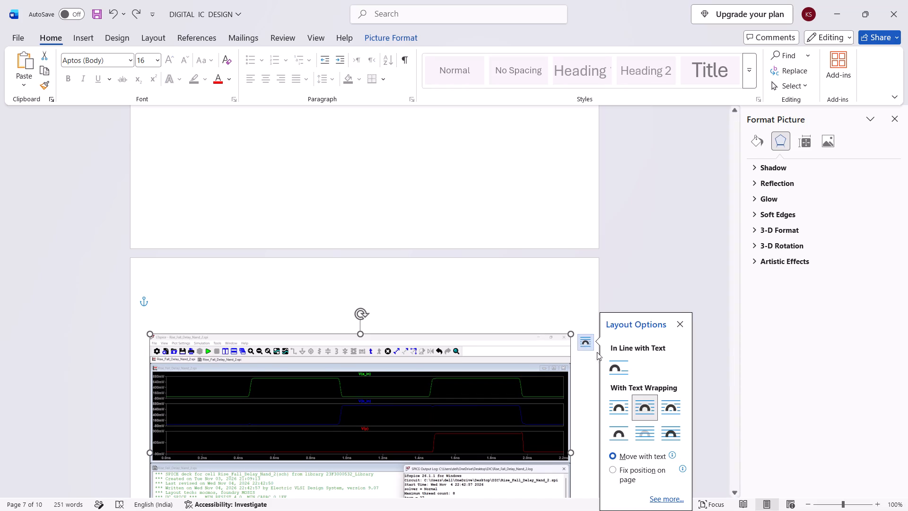
click(647, 406)
Insert seven blank lines above the fan-out 2 LTspice screenshot and paste the "Fan Out 2:" heading directly above it.
click(166, 307)
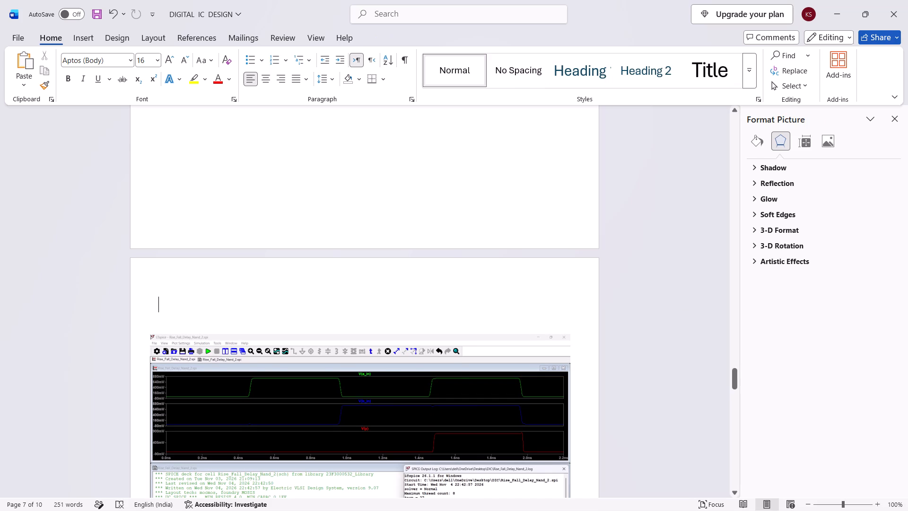
key(Return)
key(Return)
key(Return)
scroll(188, 309, up, 7)
key(Return)
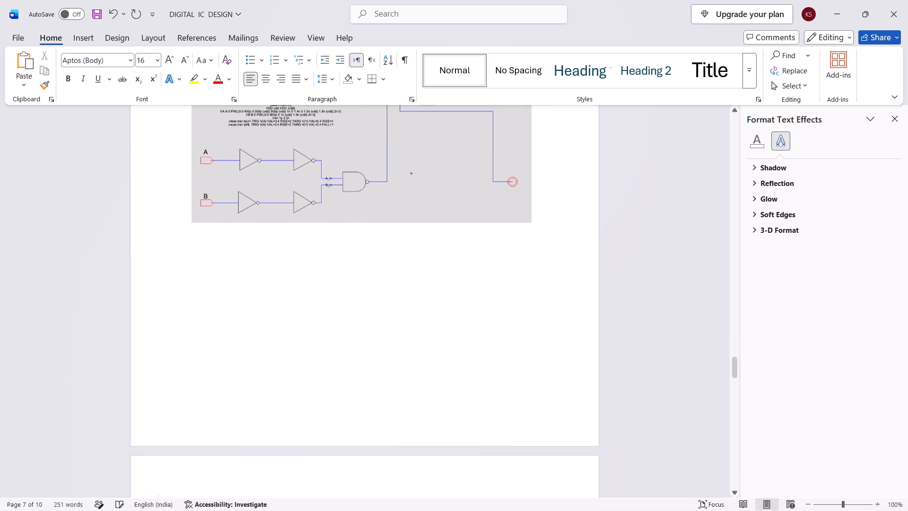
key(Return)
key(Return)
scroll(186, 324, down, 5)
key(Return)
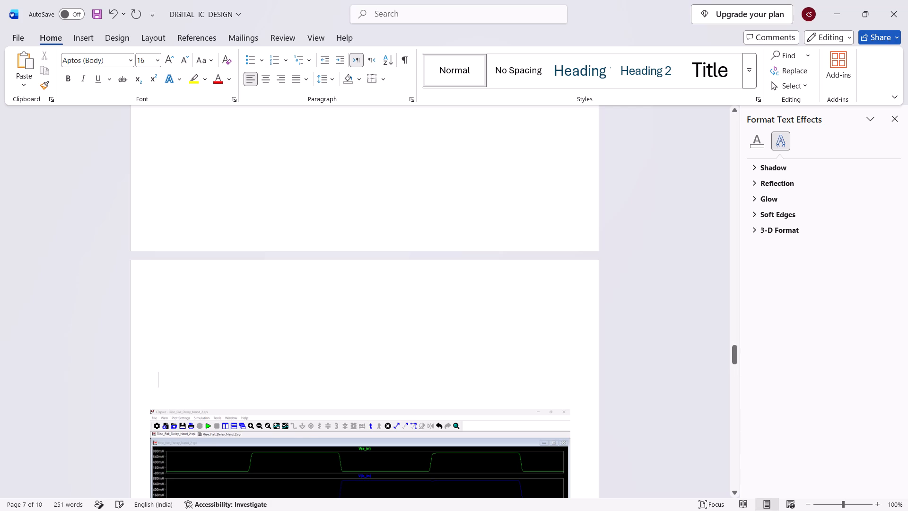
key(ctrl+v)
key(BackSpace)
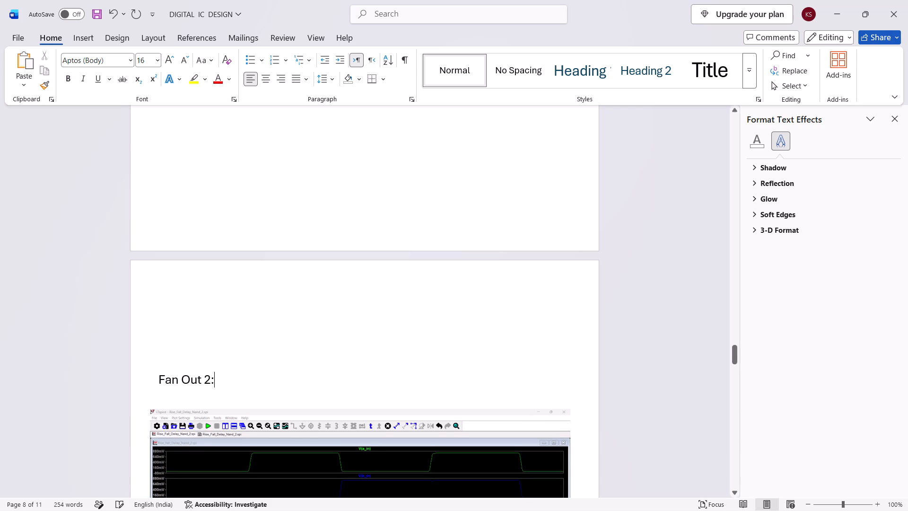
Delete the surplus blank lines between the fan-out 1 schematic and the "Fan Out 2:" heading.
click(159, 368)
key(BackSpace)
key(BackSpace)
key(BackSpace)
scroll(182, 250, up, 3)
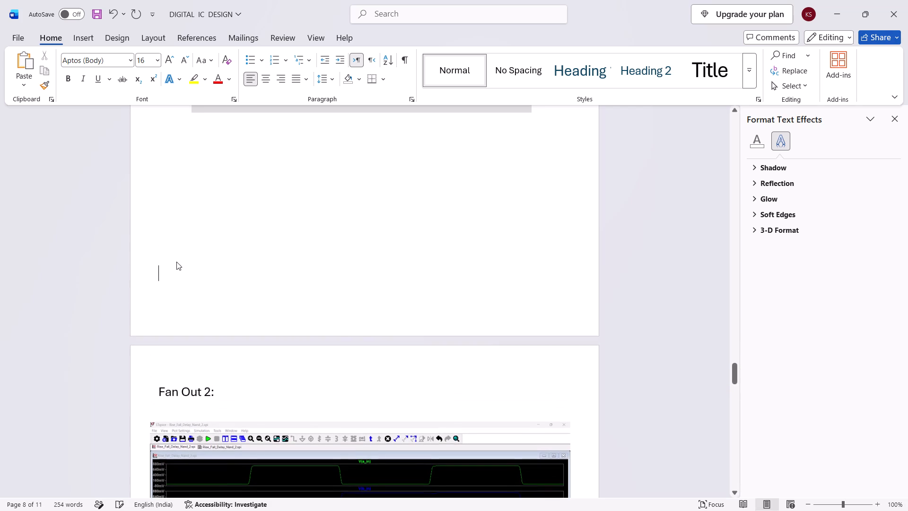
drag(175, 269, 156, 152)
key(BackSpace)
scroll(214, 299, up, 3)
scroll(212, 340, up, 2)
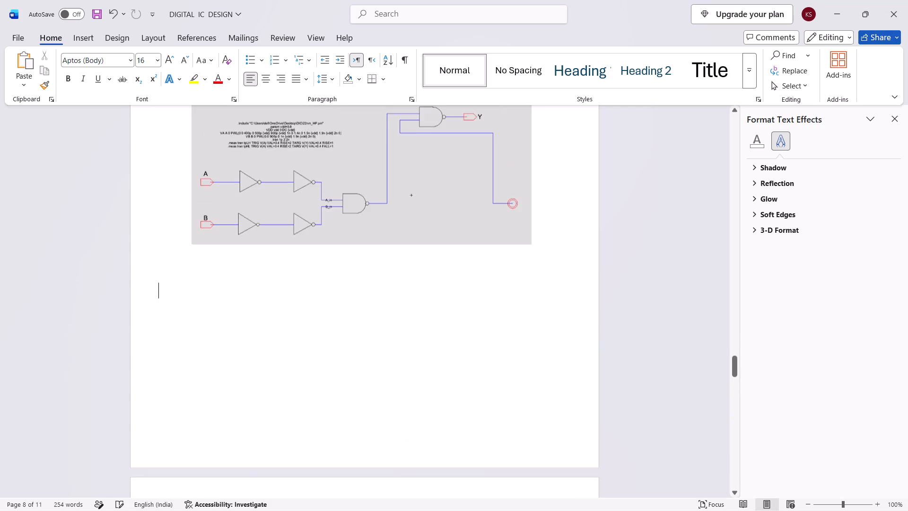
Move the fan-out 1 schematic lower, leaving more room beneath its LTspice screenshot.
scroll(212, 340, up, 3)
click(289, 273)
drag(338, 289, 306, 396)
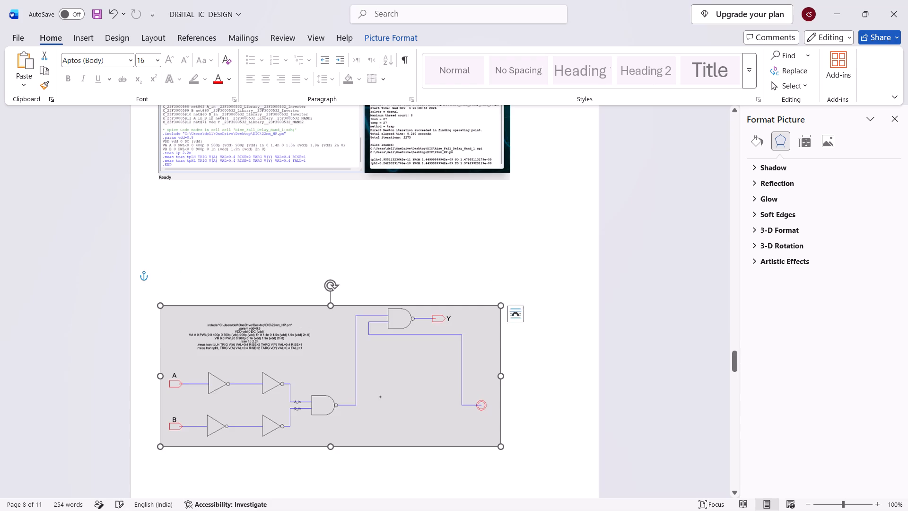
Enlarge the fan-out 1 LTspice screenshot to nearly the page width and centre it below the "Fan Out 1:" heading.
scroll(324, 380, up, 7)
drag(312, 304, 316, 332)
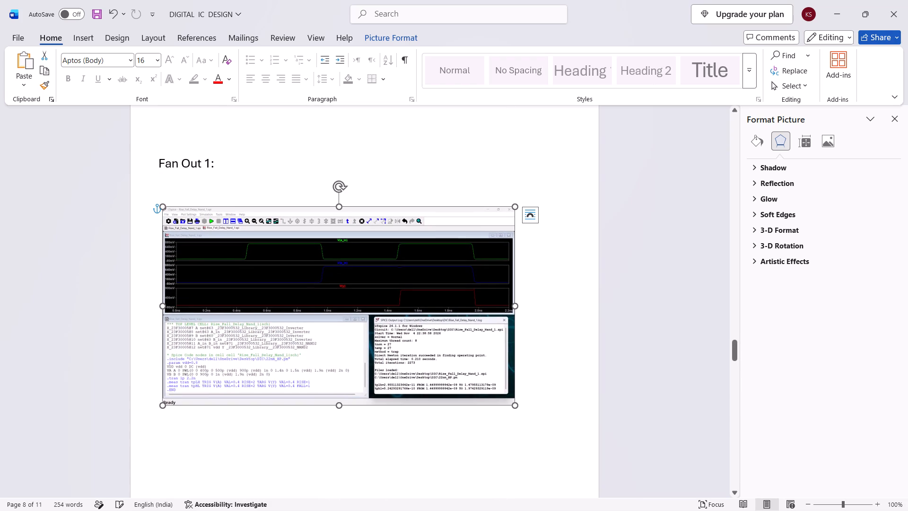
drag(519, 409, 581, 459)
click(487, 366)
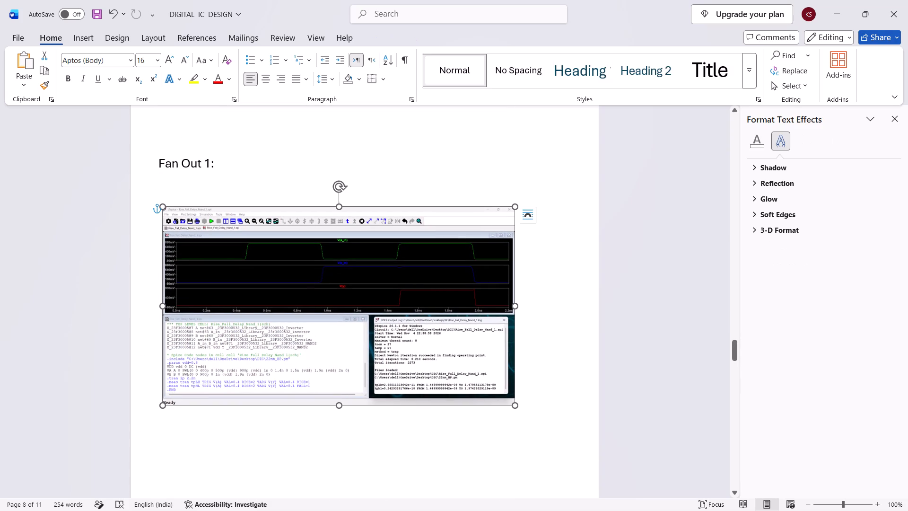
drag(515, 405, 564, 442)
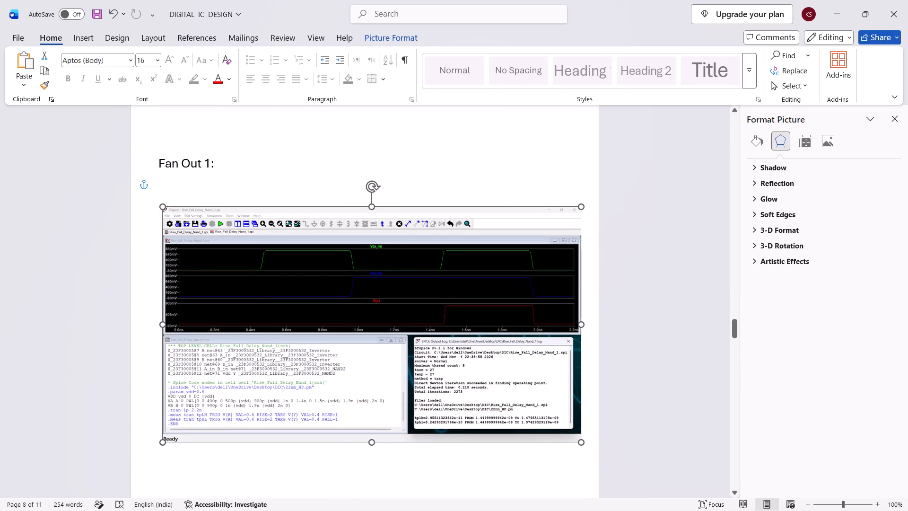
drag(564, 442, 563, 442)
drag(427, 354, 416, 328)
Delete the blank lines between the enlarged fan-out 1 LTspice screenshot and the fan-out 1 schematic.
scroll(413, 329, down, 4)
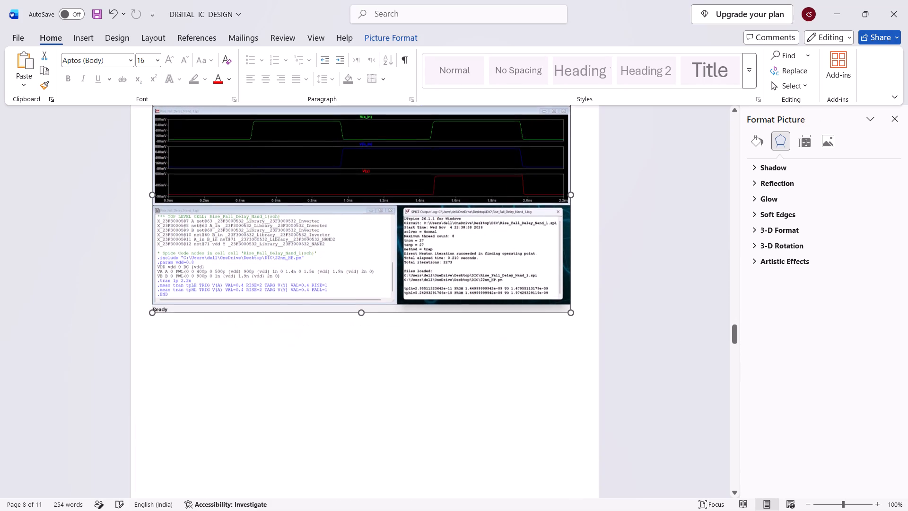
scroll(405, 333, down, 2)
scroll(284, 390, down, 3)
click(451, 332)
scroll(277, 356, down, 2)
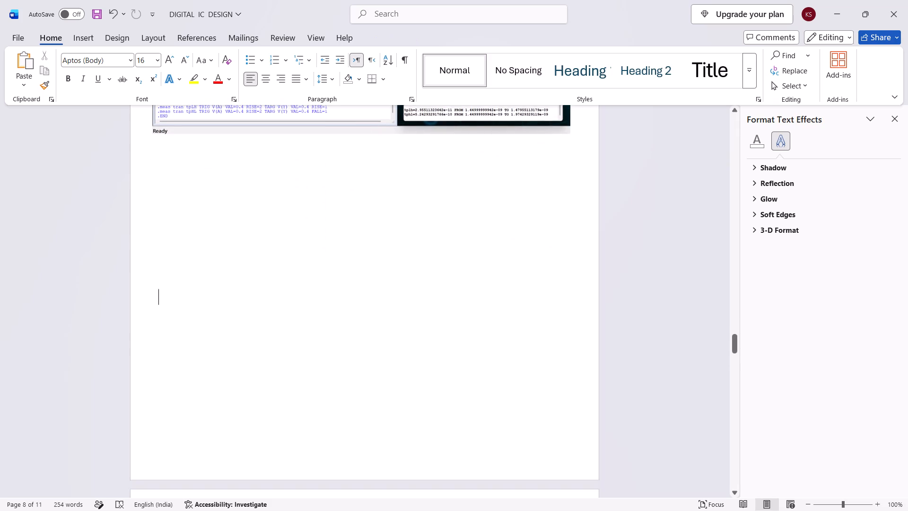
scroll(277, 357, down, 6)
key(BackSpace)
scroll(205, 232, up, 3)
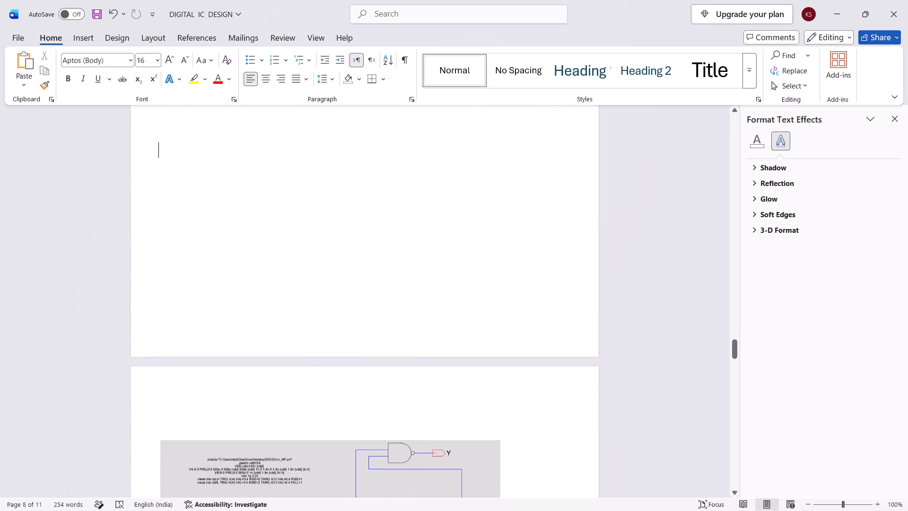
scroll(208, 290, up, 3)
drag(189, 373, 161, 191)
key(BackSpace)
scroll(267, 318, up, 3)
key(BackSpace)
click(169, 269)
drag(173, 273, 148, 213)
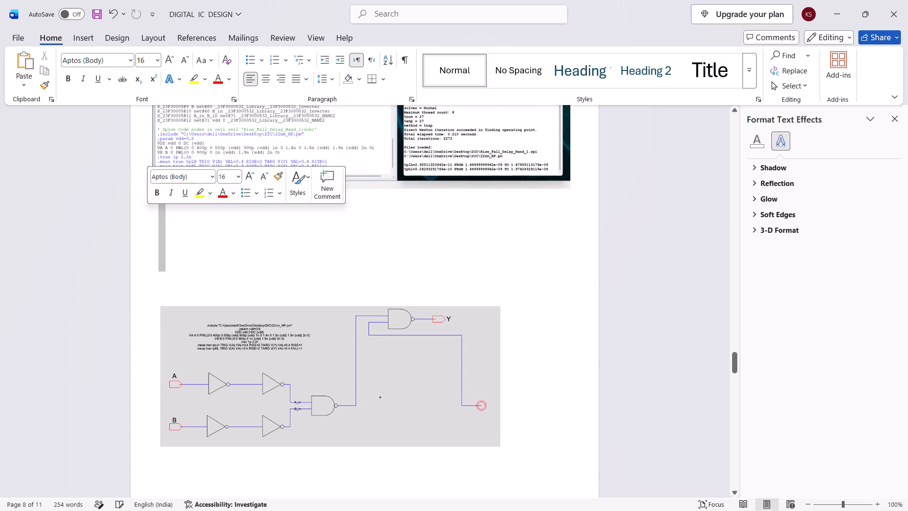
key(BackSpace)
Move the fan-out 1 schematic off its LTspice screenshot to just below it, leaving a small gap and roughly centring it.
scroll(270, 308, up, 3)
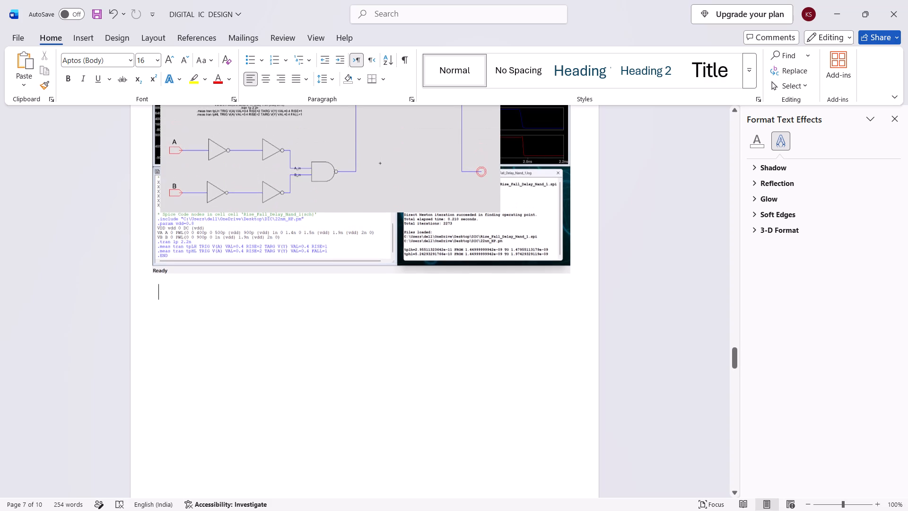
click(302, 166)
drag(304, 163, 314, 384)
scroll(312, 385, down, 3)
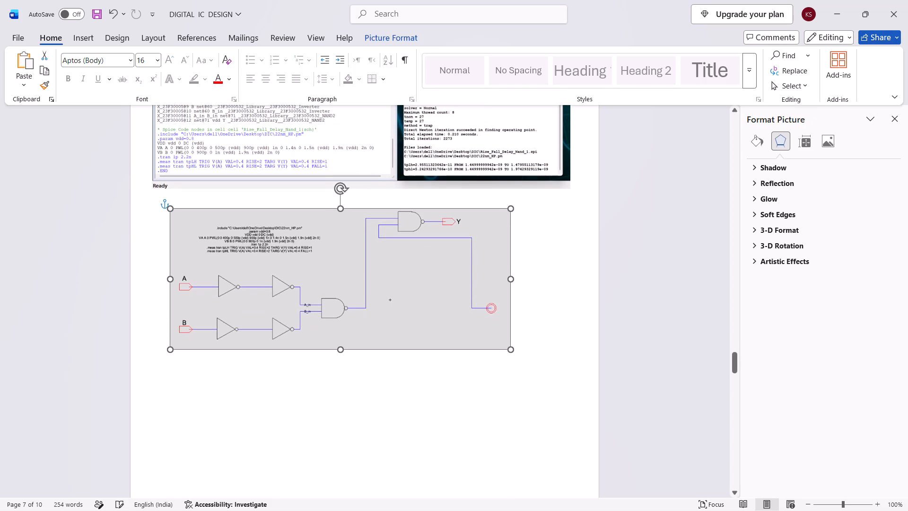
drag(363, 294, 369, 303)
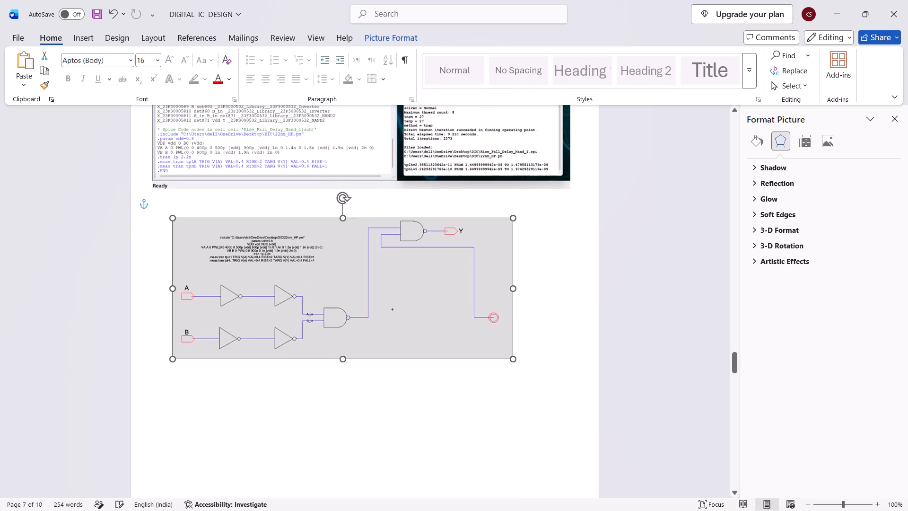
drag(369, 303, 373, 304)
Insert four line breaks and two paragraph breaks before "Fan Out 2:" to push the heading to the next page's start.
click(529, 343)
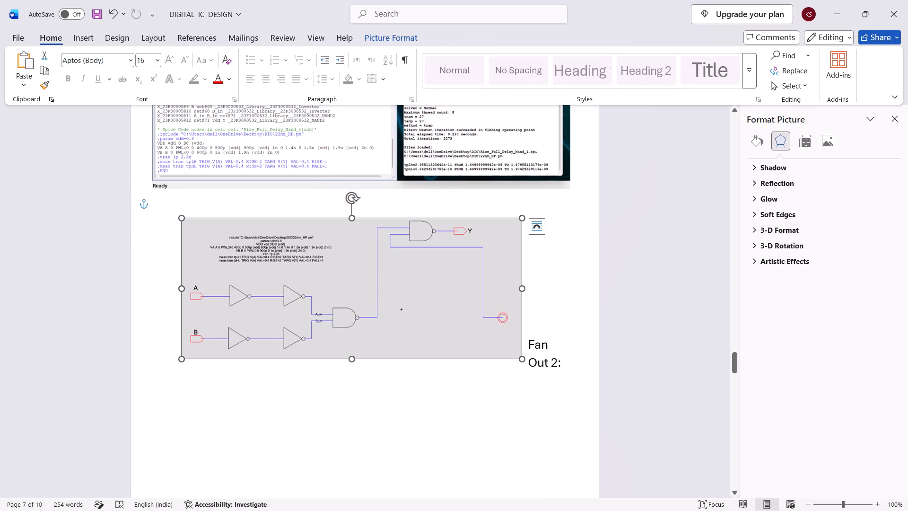
key(shift+Return)
key(shift+Return)
key(shift+Return)
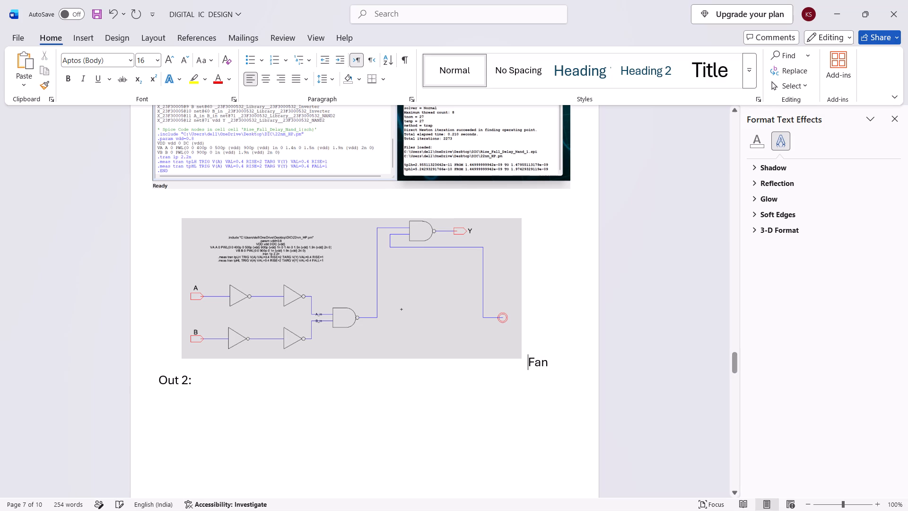
key(shift+Return)
key(Return)
key(Return)
scroll(323, 371, down, 8)
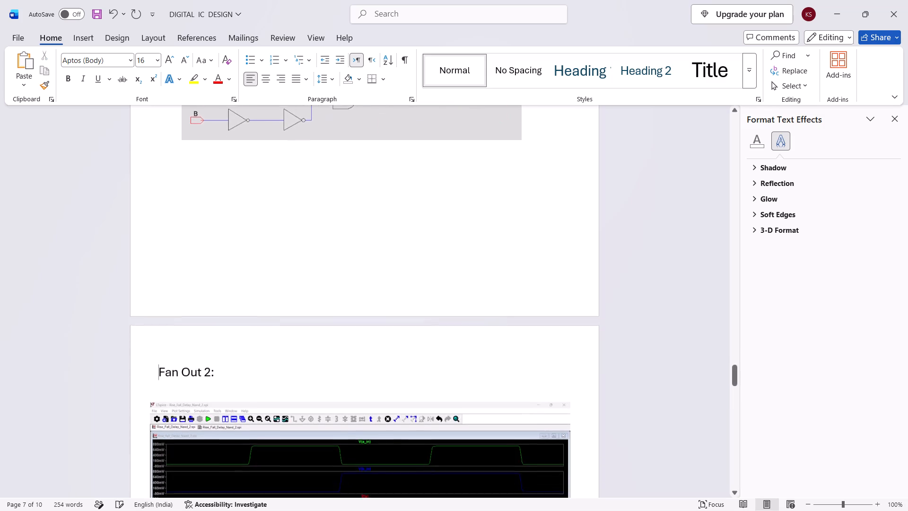
Move the fan-out 2 schematic off the delay table to just below the fan-out 2 LTspice screenshot, with a small gap.
scroll(254, 386, down, 16)
click(329, 385)
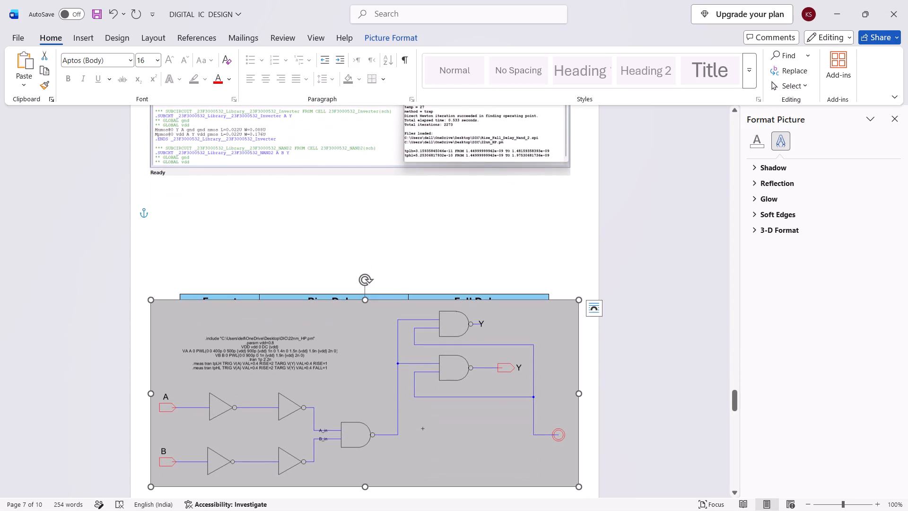
drag(325, 391, 312, 245)
drag(324, 254, 486, 233)
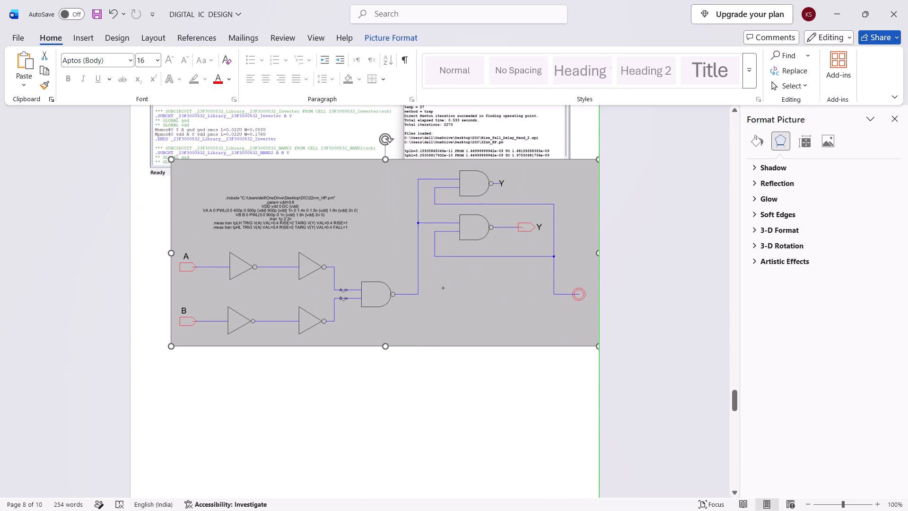
drag(486, 233, 364, 99)
drag(323, 288, 320, 366)
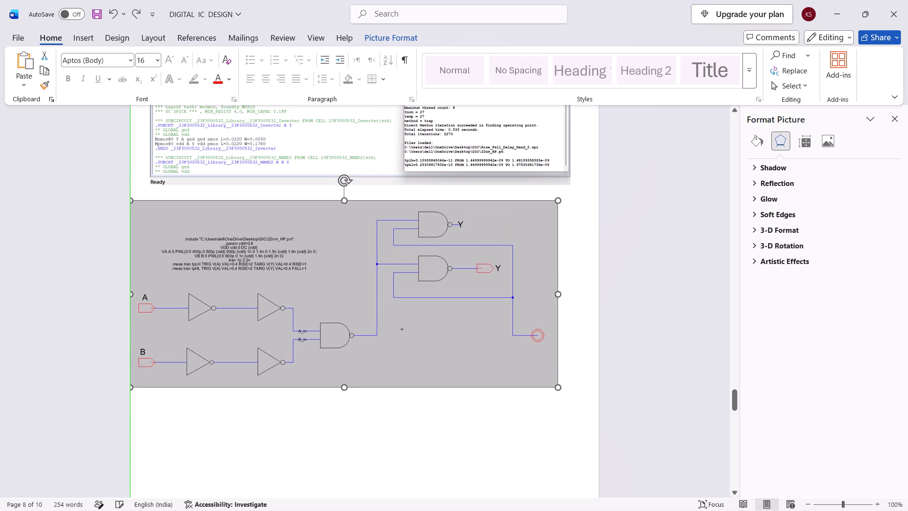
drag(320, 366, 371, 388)
Insert fourteen blank lines above the delay table to move it further below the fan-out 2 schematic.
scroll(364, 402, down, 10)
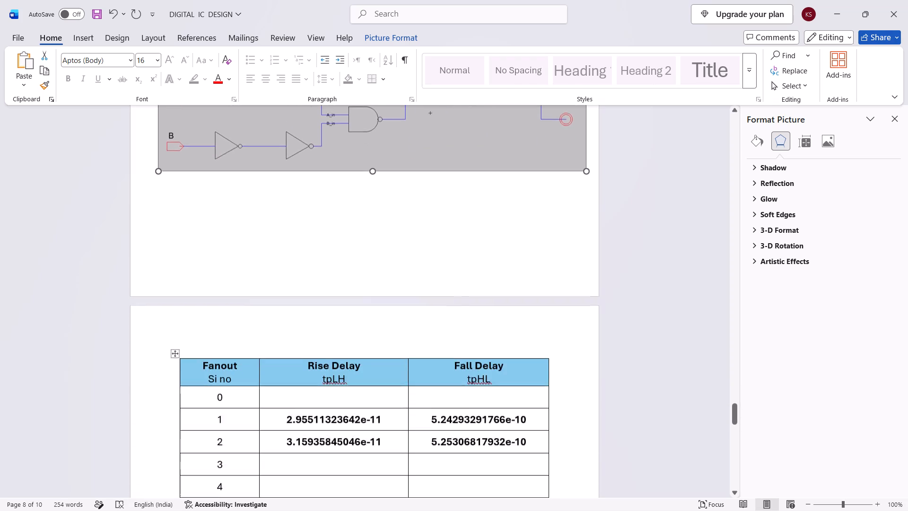
scroll(239, 411, down, 2)
click(212, 162)
key(Return)
key(Return)
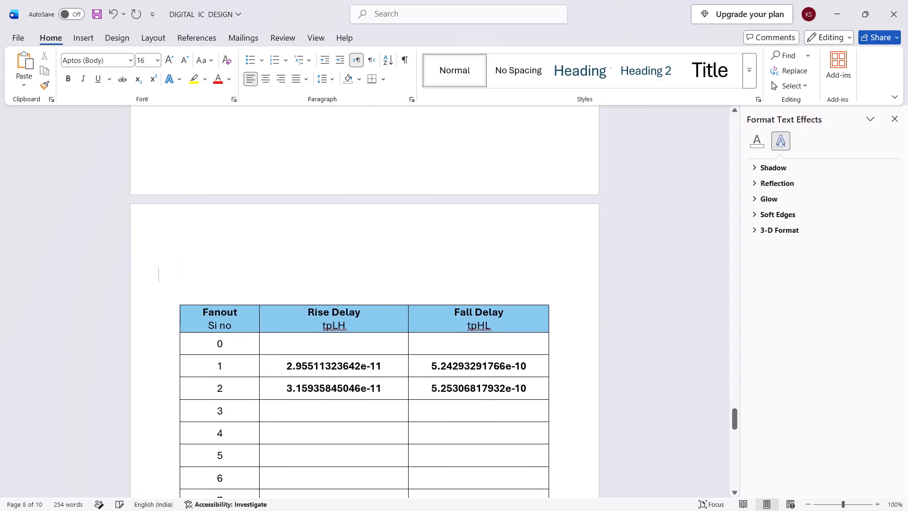
key(Return)
key(Return)
key(Return)
key(Return)
key(Return)
key(Return)
key(Return)
key(Return)
key(Return)
key(Return)
scroll(221, 262, down, 14)
key(Return)
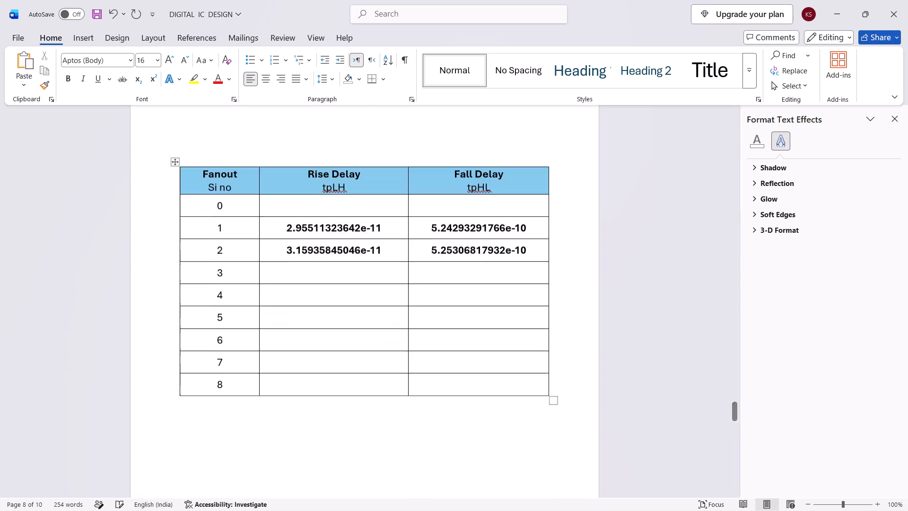
key(Return)
Check the page layout around the delay table, the numbered paragraph 2 and the fan-out 2 section.
scroll(249, 303, up, 9)
scroll(254, 279, down, 15)
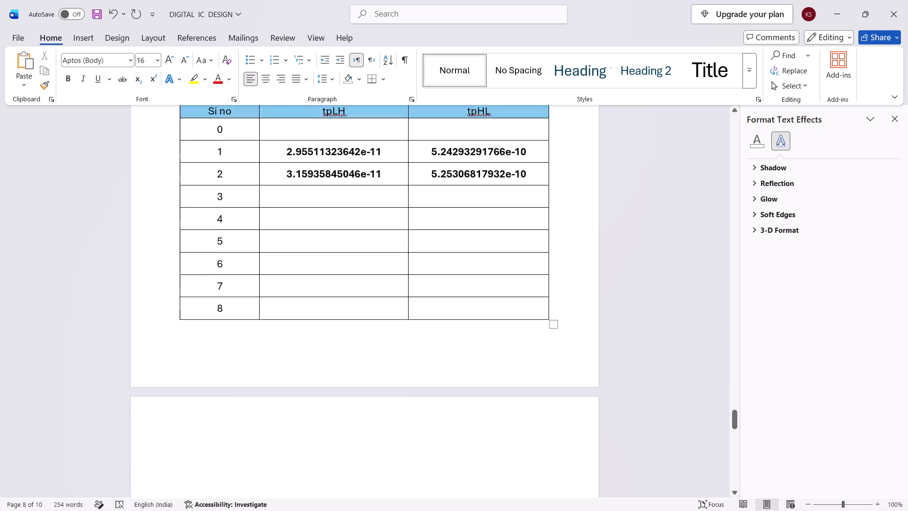
scroll(265, 290, down, 16)
scroll(269, 287, up, 11)
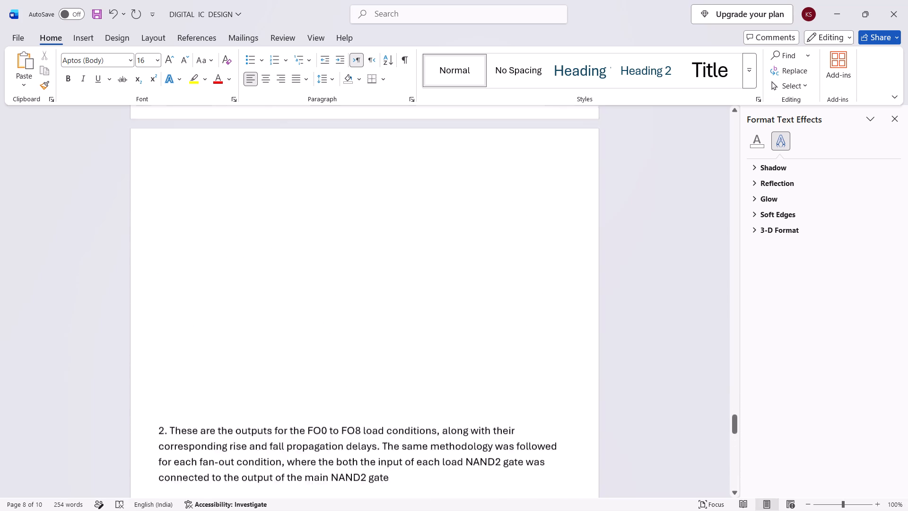
scroll(269, 285, up, 20)
scroll(269, 285, up, 8)
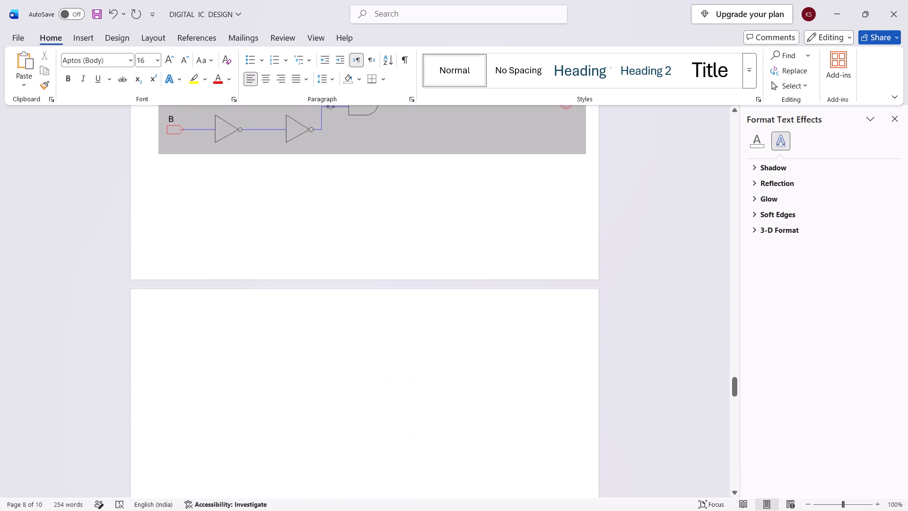
scroll(263, 280, up, 8)
scroll(355, 359, up, 10)
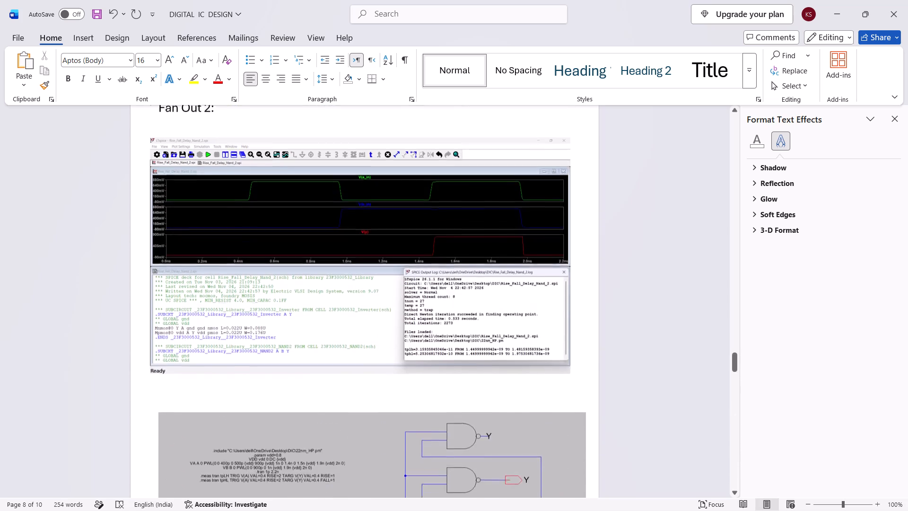
Shrink the fan-out 2 schematic slightly and move it up to sit just below the fan-out 2 LTspice screenshot.
scroll(353, 318, up, 8)
scroll(352, 318, down, 10)
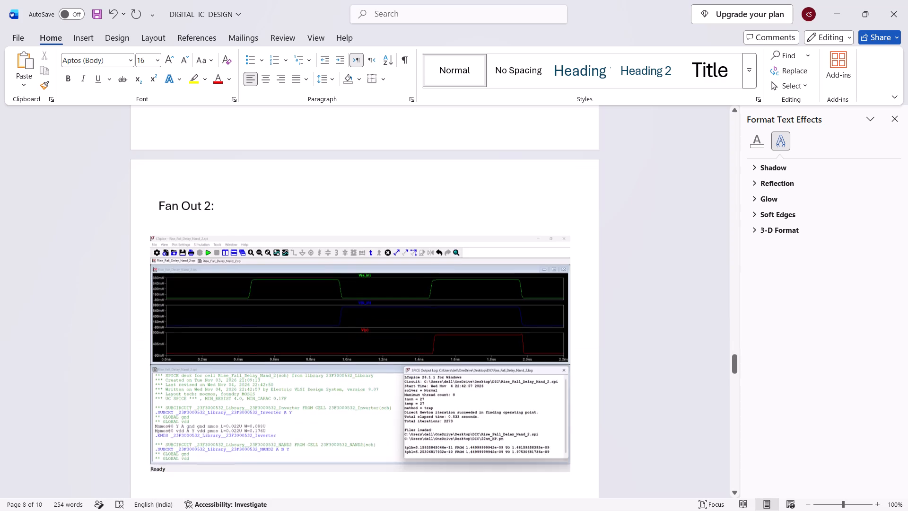
scroll(352, 318, down, 4)
click(428, 371)
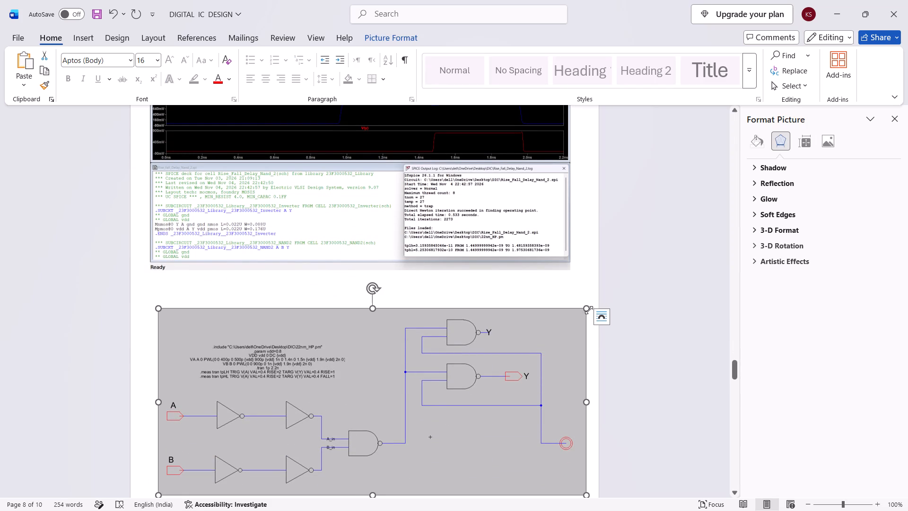
drag(587, 309, 564, 317)
drag(367, 369, 371, 338)
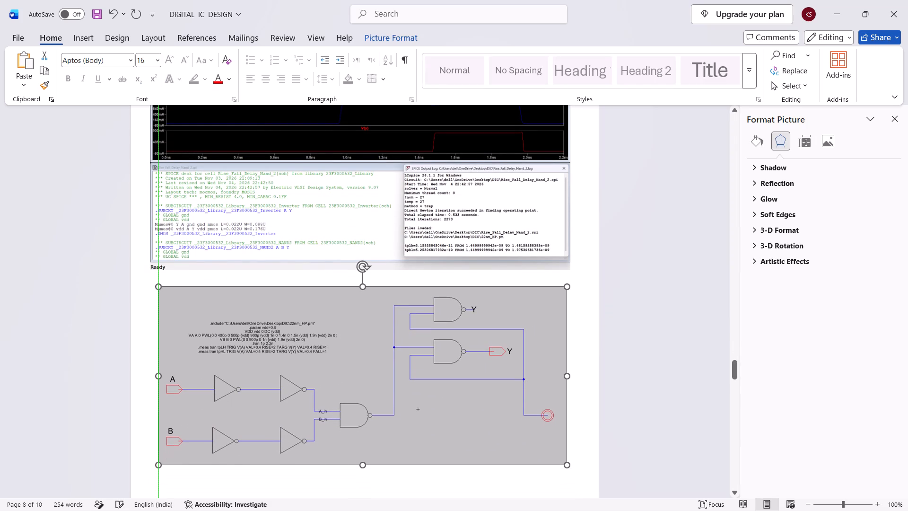
drag(371, 338, 371, 333)
drag(565, 279, 558, 285)
drag(428, 355, 429, 351)
Enlarge the fan-out 1 schematic to nearly the LTspice screenshot's width and center it just below that screenshot.
scroll(425, 355, up, 17)
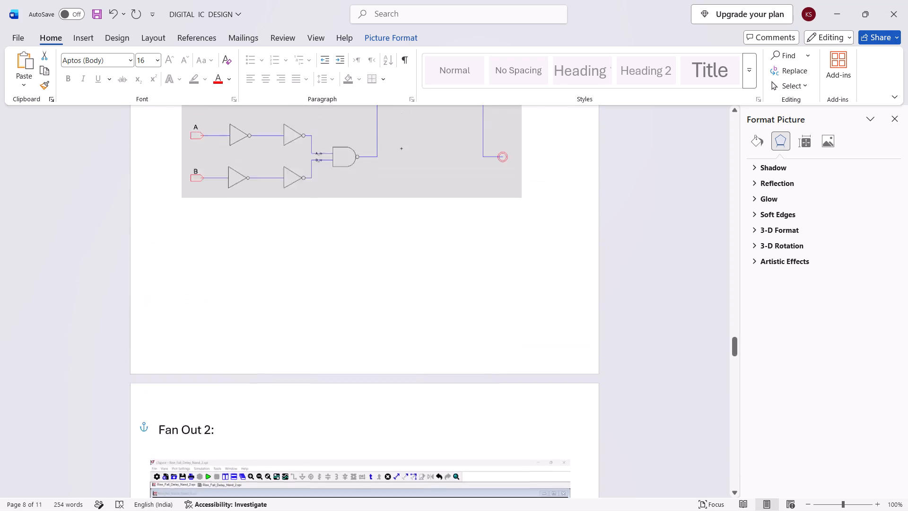
scroll(301, 290, up, 5)
click(313, 324)
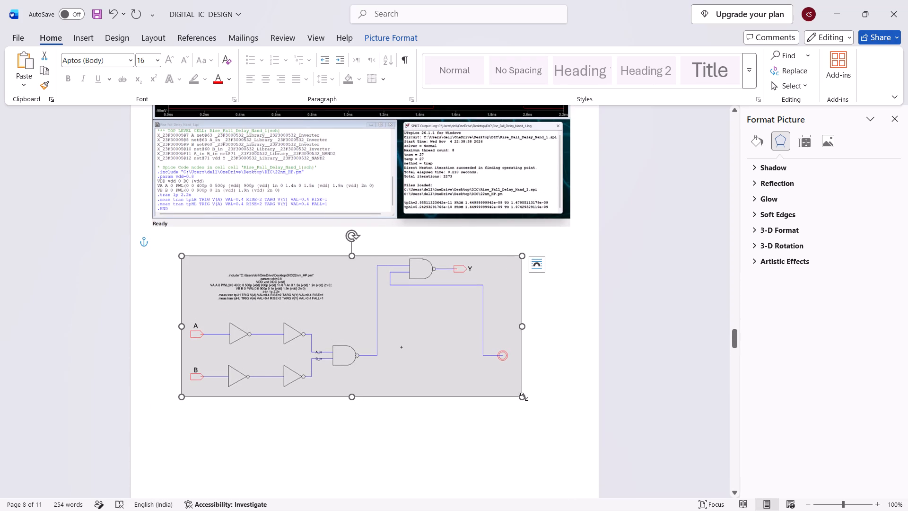
drag(524, 396, 553, 413)
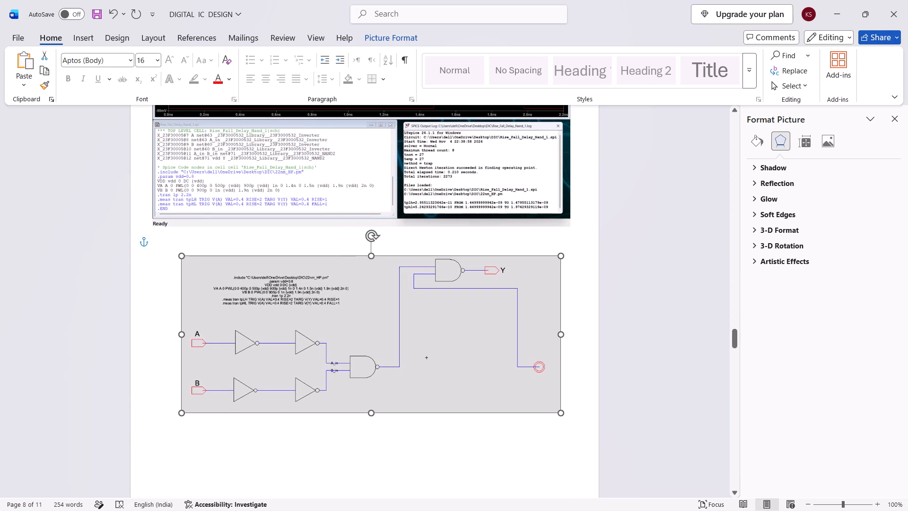
drag(553, 413, 554, 413)
drag(414, 362, 407, 344)
click(554, 395)
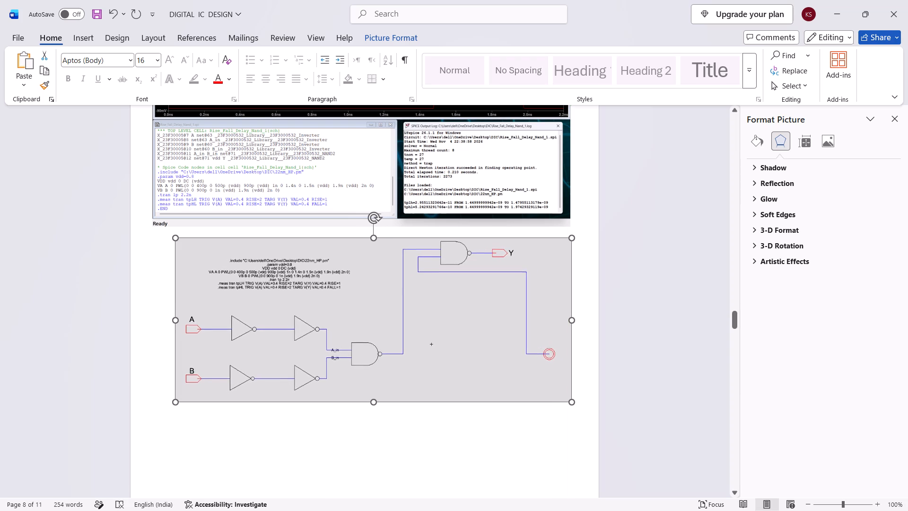
drag(460, 339, 452, 339)
Check the fan-out 1 page layout and the blank space before the "Fan Out 2:" heading.
scroll(441, 343, up, 2)
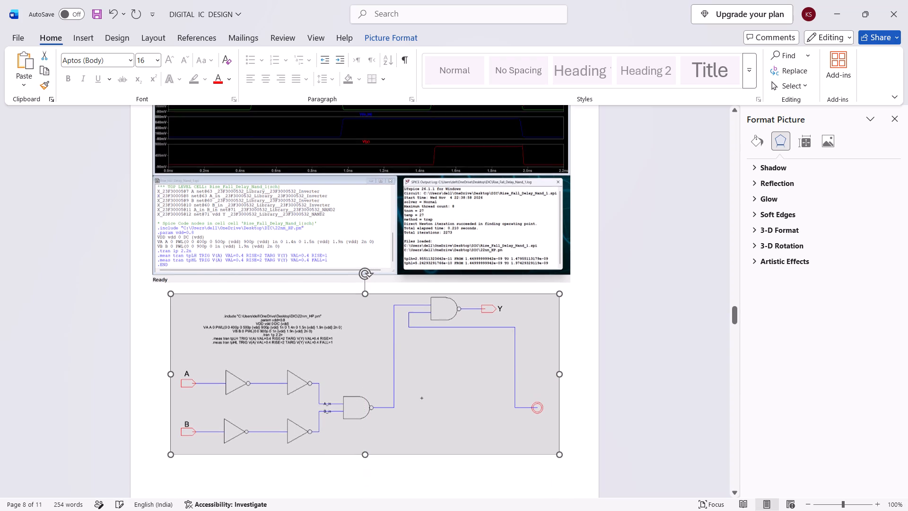
scroll(441, 341, up, 9)
scroll(325, 344, up, 5)
scroll(322, 334, down, 16)
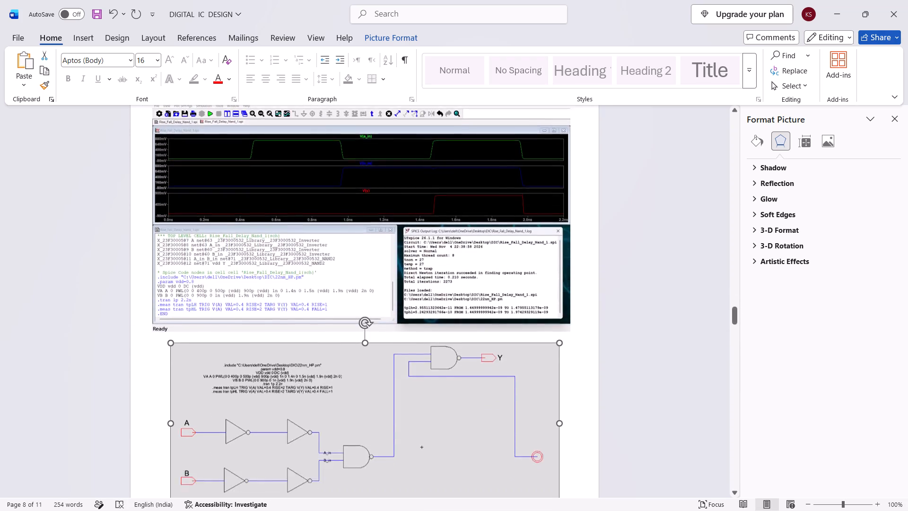
scroll(319, 336, down, 1)
scroll(319, 336, up, 1)
scroll(317, 332, down, 14)
scroll(302, 341, down, 11)
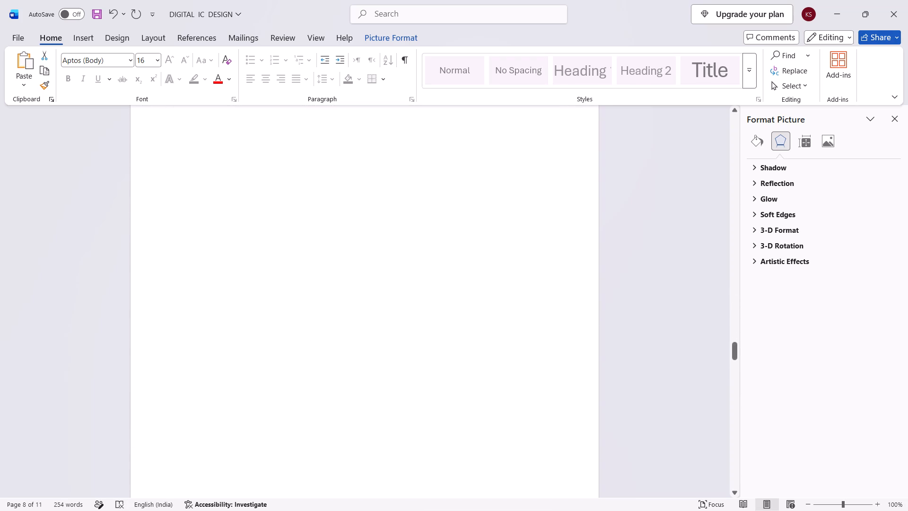
scroll(271, 363, down, 9)
Delete the surplus blank lines before "Fan Out 2:" so the heading starts the page right after the fan-out 1 schematic.
click(193, 248)
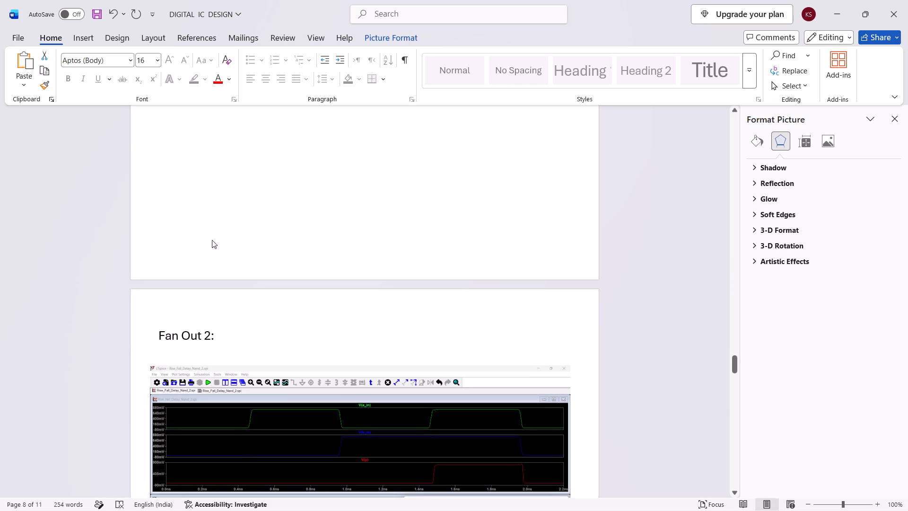
click(245, 211)
scroll(241, 211, up, 3)
drag(211, 302, 202, 278)
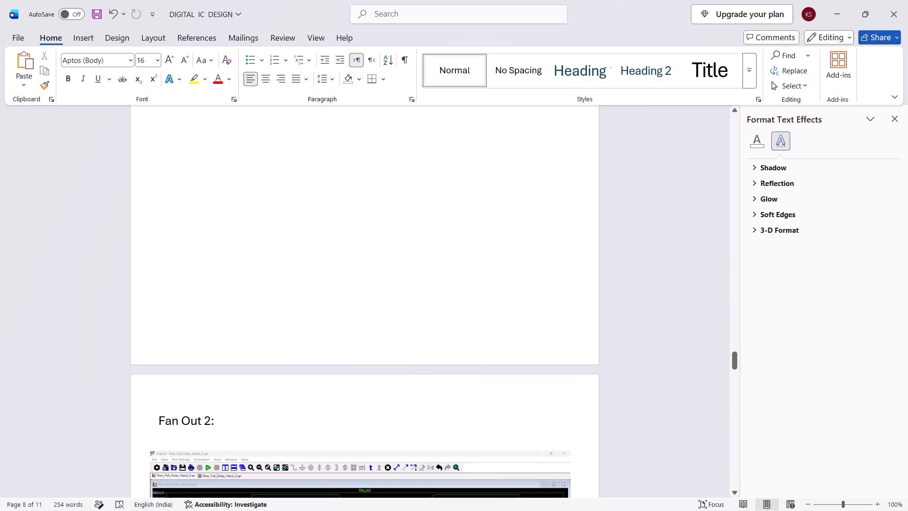
drag(202, 278, 183, 120)
scroll(238, 249, up, 4)
drag(237, 383, 200, 220)
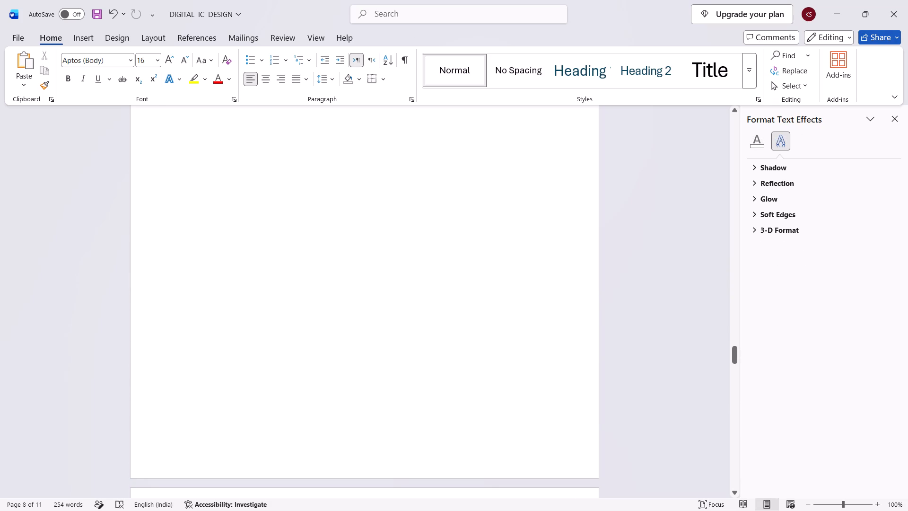
scroll(212, 275, up, 8)
key(BackSpace)
key(BackSpace)
key(BackSpace)
key(BackSpace)
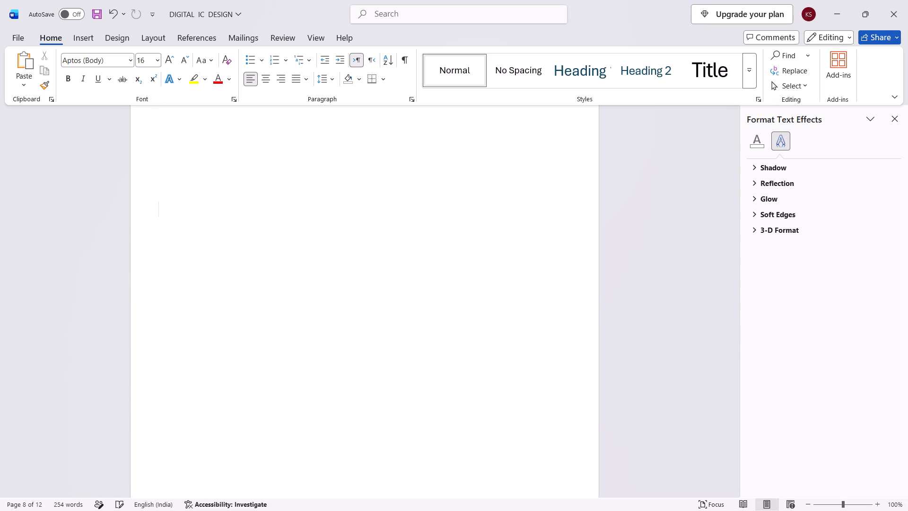
key(BackSpace)
key(BackSpace)
scroll(235, 314, up, 3)
key(BackSpace)
key(BackSpace)
key(BackSpace)
key(BackSpace)
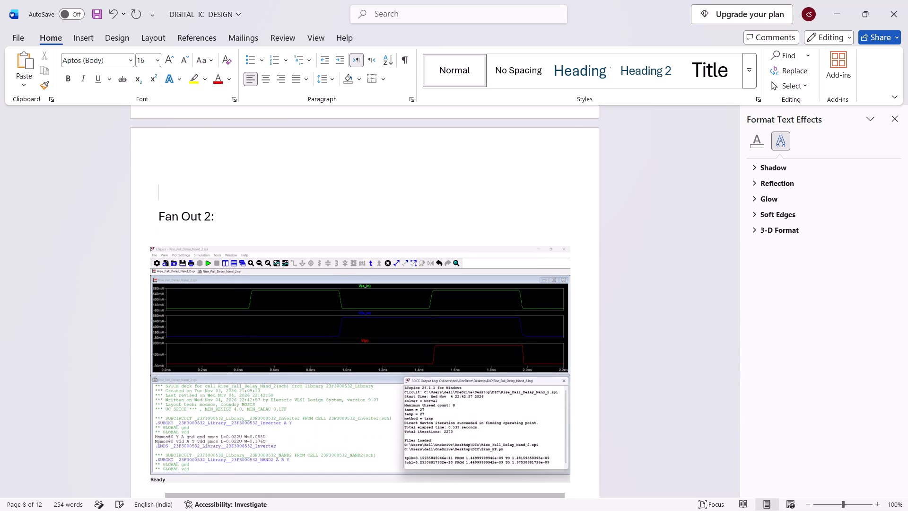
key(BackSpace)
Review the page layout from the AND2 simulation through the fan-out 0, 1 and 2 sections.
scroll(221, 259, up, 8)
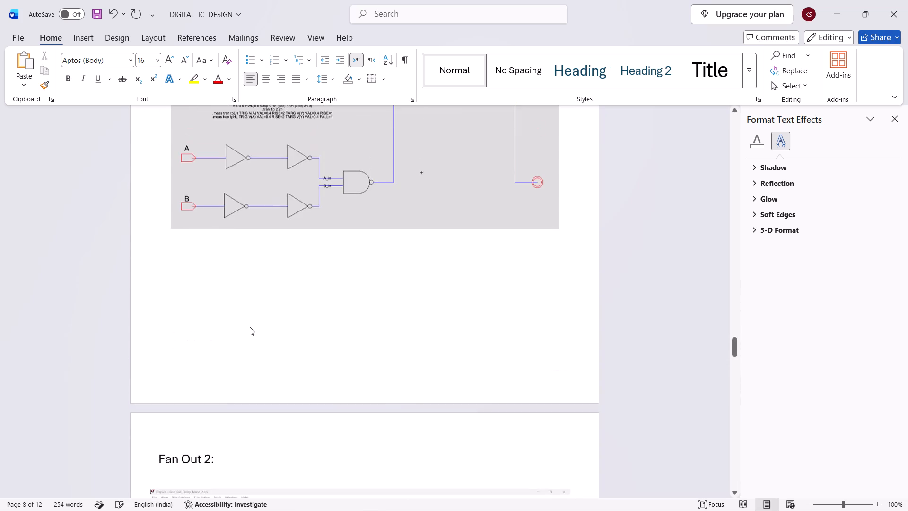
scroll(250, 327, up, 15)
scroll(254, 331, up, 9)
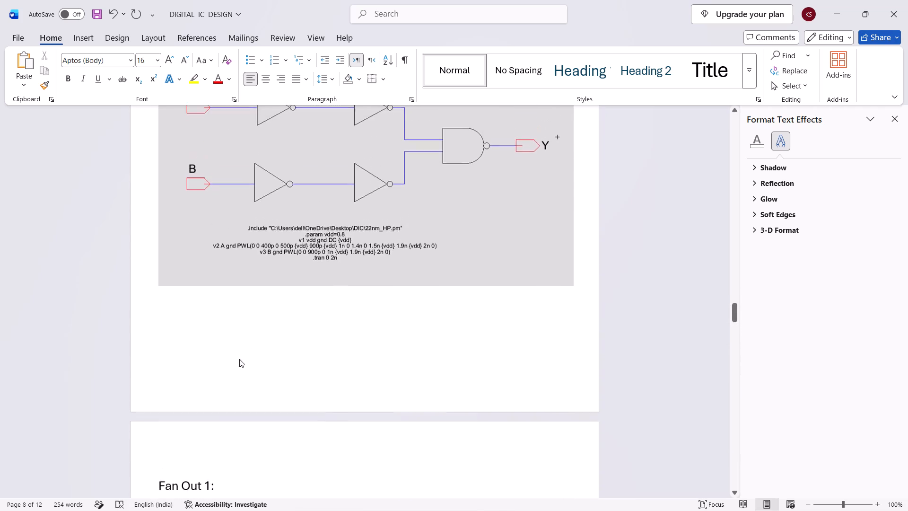
scroll(239, 358, up, 9)
scroll(240, 352, up, 16)
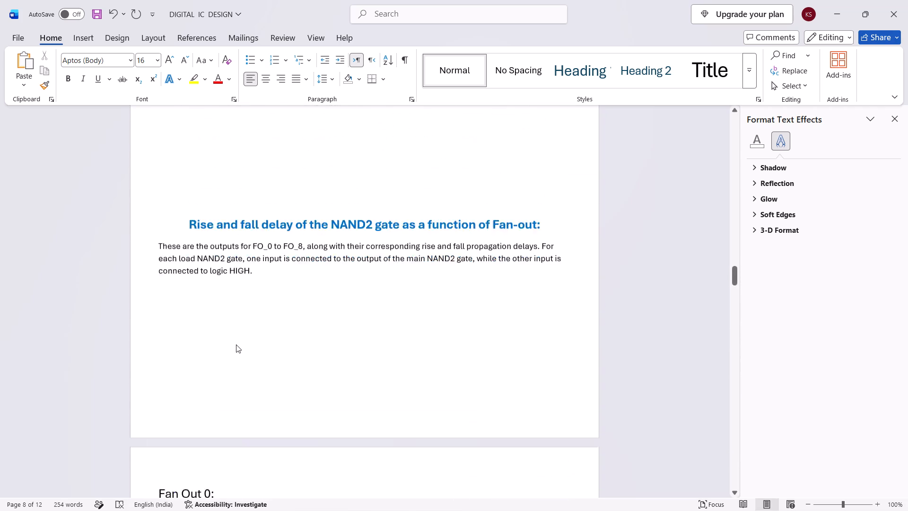
scroll(236, 344, up, 4)
scroll(236, 345, down, 1)
scroll(236, 345, up, 9)
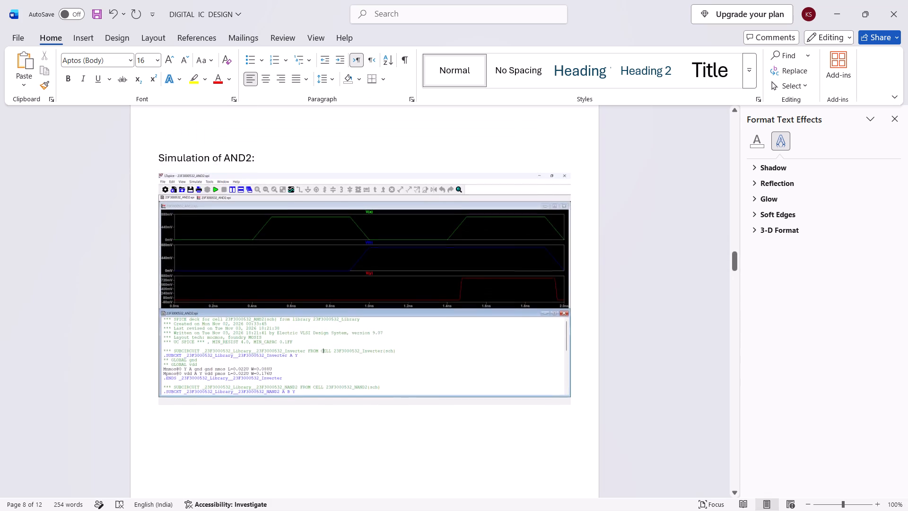
scroll(239, 344, up, 3)
scroll(240, 344, down, 20)
scroll(240, 344, down, 11)
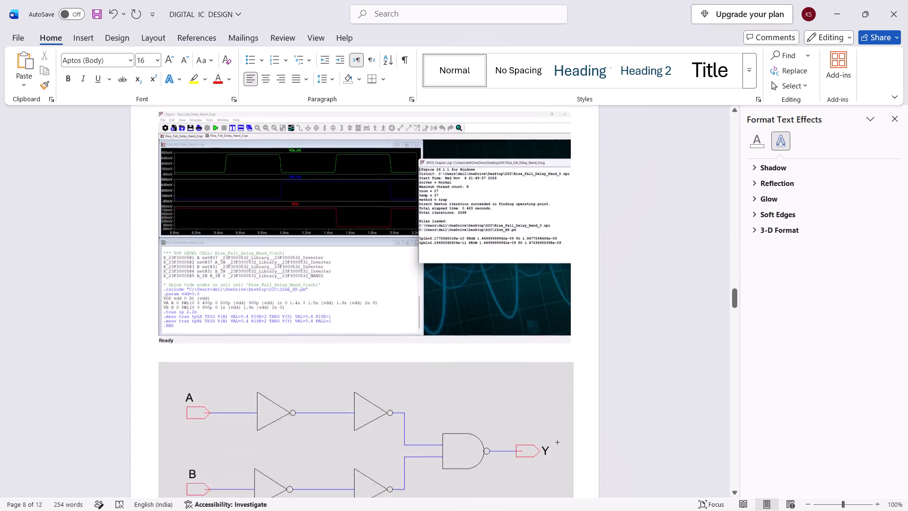
scroll(293, 385, down, 5)
scroll(302, 398, up, 4)
scroll(302, 397, down, 16)
scroll(352, 453, down, 2)
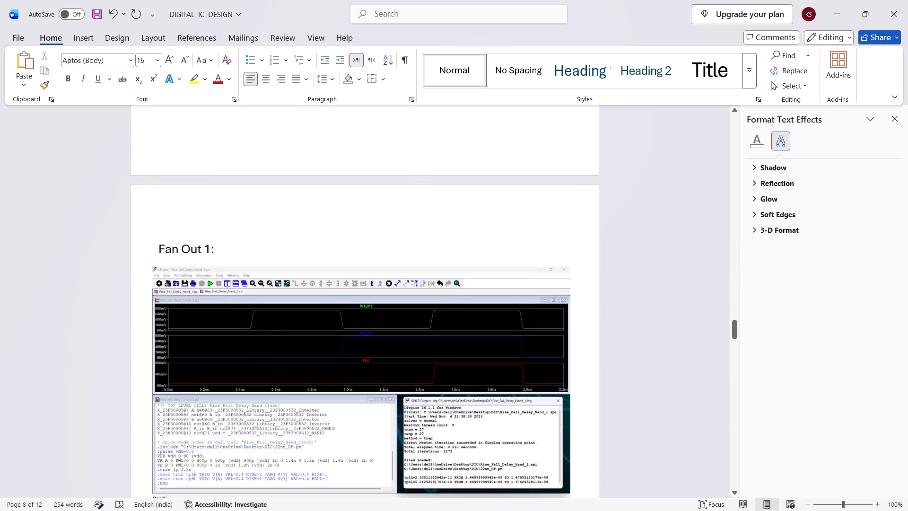
scroll(352, 453, down, 20)
scroll(352, 453, down, 19)
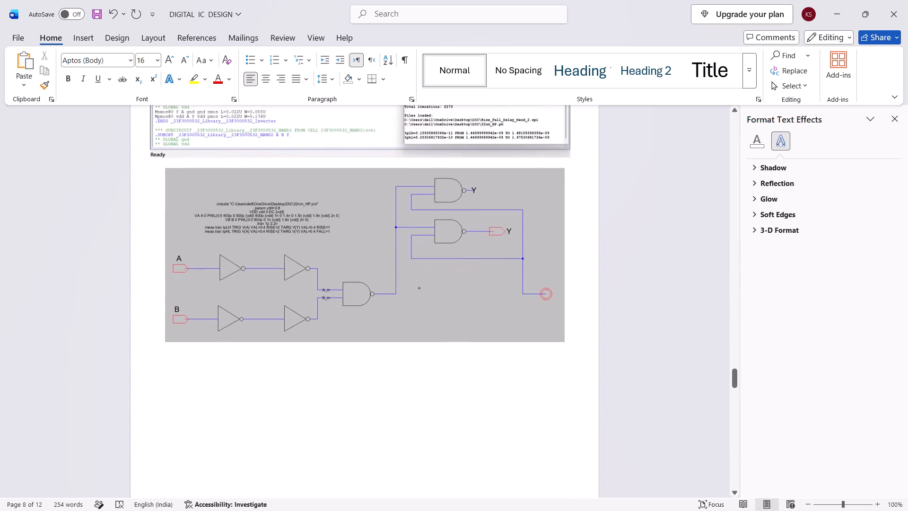
Add the heading "Fan Out 3:" at the start of the blank page after the fan-out 2 schematic, followed by a new line.
scroll(340, 359, down, 13)
scroll(294, 341, up, 8)
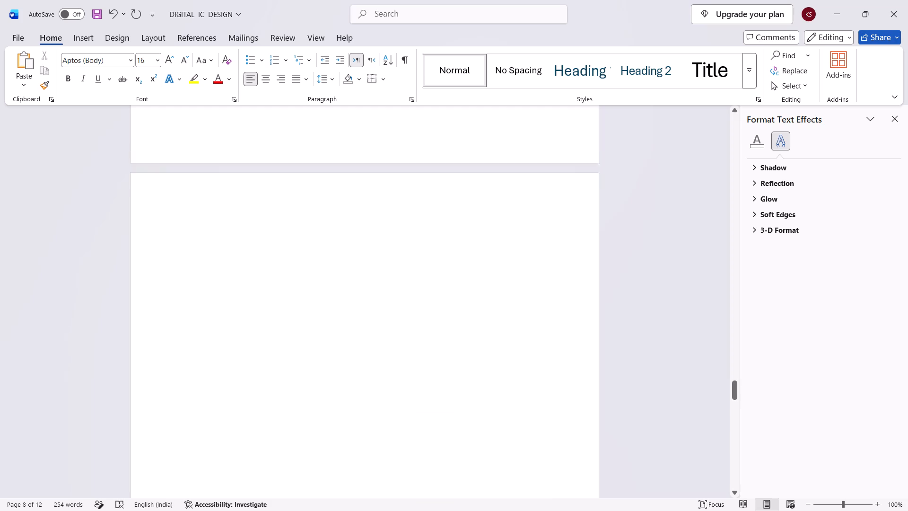
click(201, 270)
text(Fan)
key(space)
text(Out 3:)
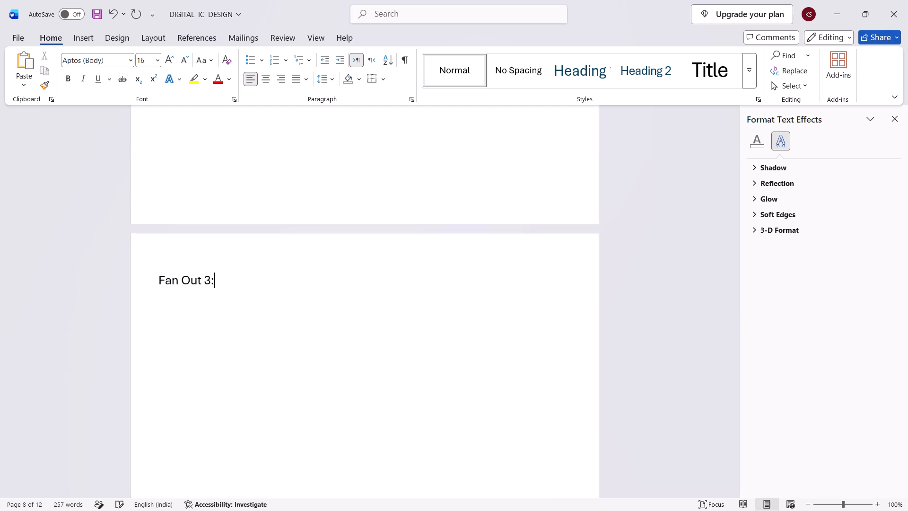
key(Return)
Switch to Electric and open the Rise_Fall_Delay_Nand_3 schematic.
click(170, 495)
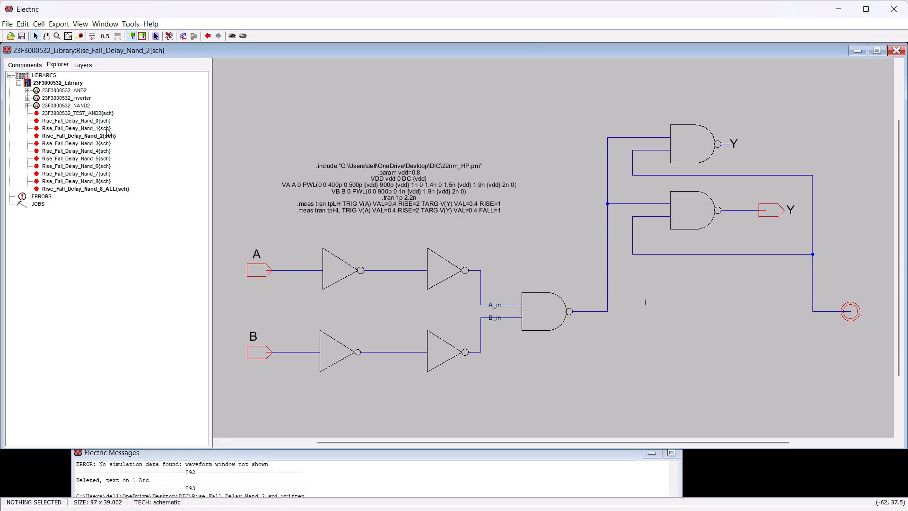
double_click(105, 142)
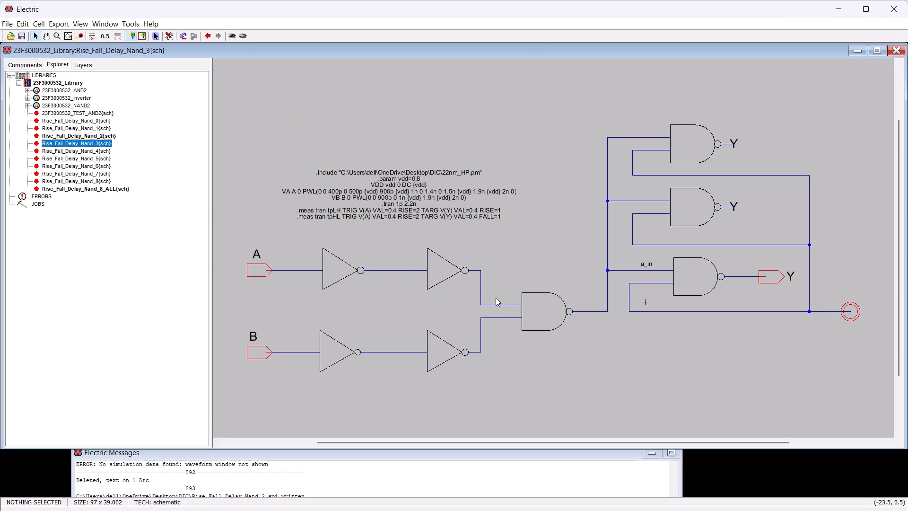
Name the wire at the driving NAND gate's upper input A_in.
click(497, 300)
click(497, 304)
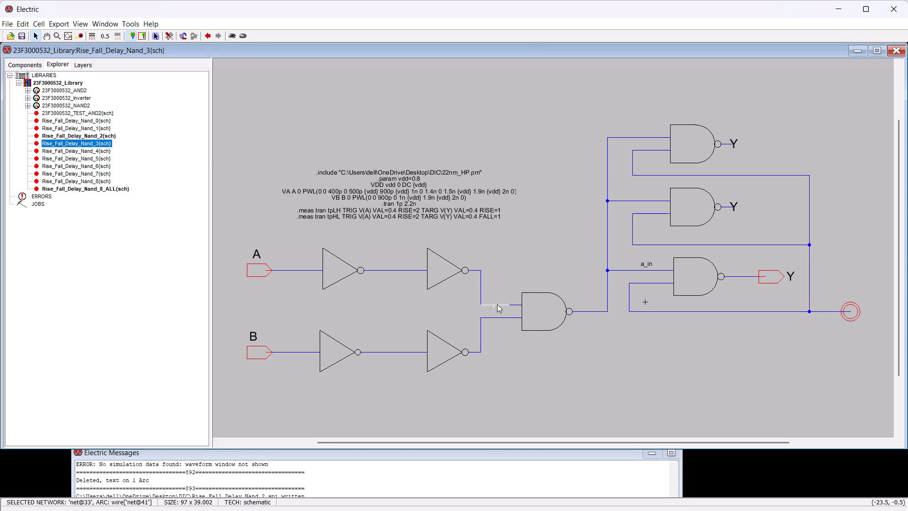
key(ctrl+i)
drag(143, 71, 67, 72)
key(BackSpace)
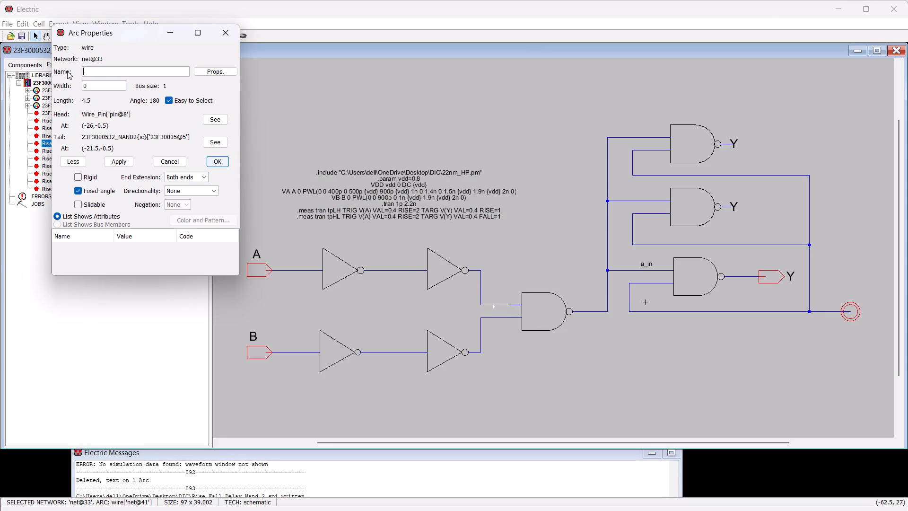
key(shift+a)
text(_in)
click(117, 170)
click(120, 164)
click(210, 159)
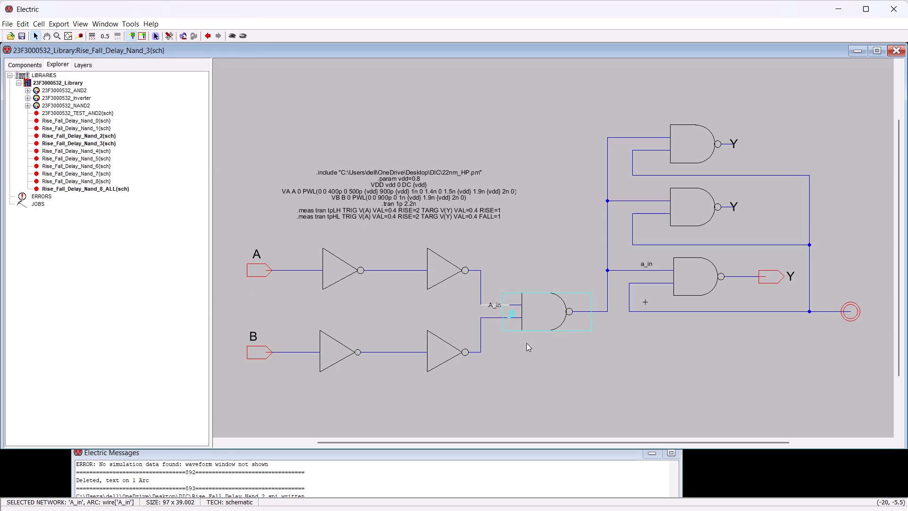
click(549, 363)
Name the wire at the driving NAND gate's lower input B_in.
click(497, 322)
click(497, 318)
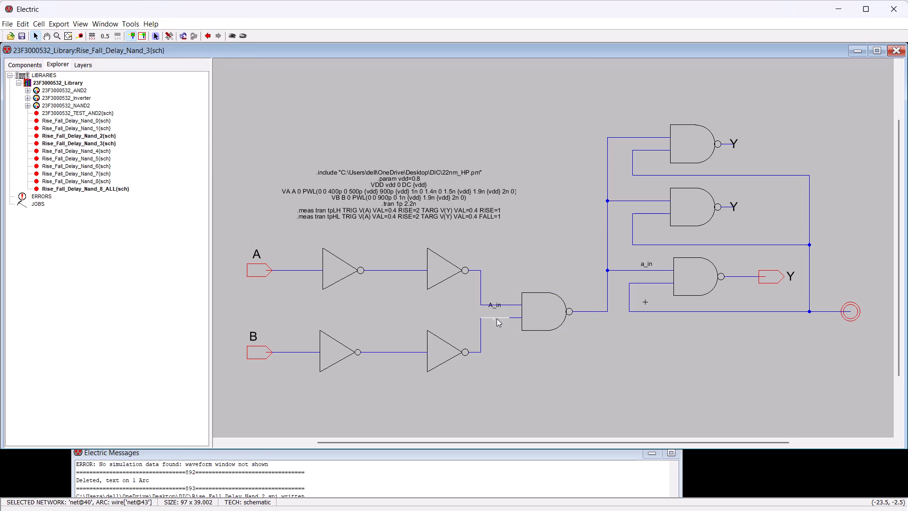
key(ctrl+i)
drag(148, 72, 97, 70)
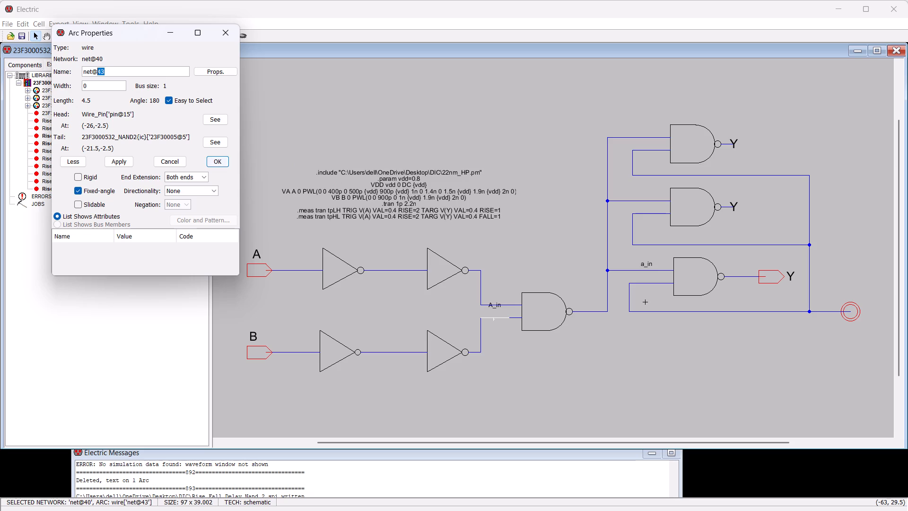
drag(97, 70, 81, 70)
key(backslash)
key(BackSpace)
key(shift+b)
text(_in)
click(120, 160)
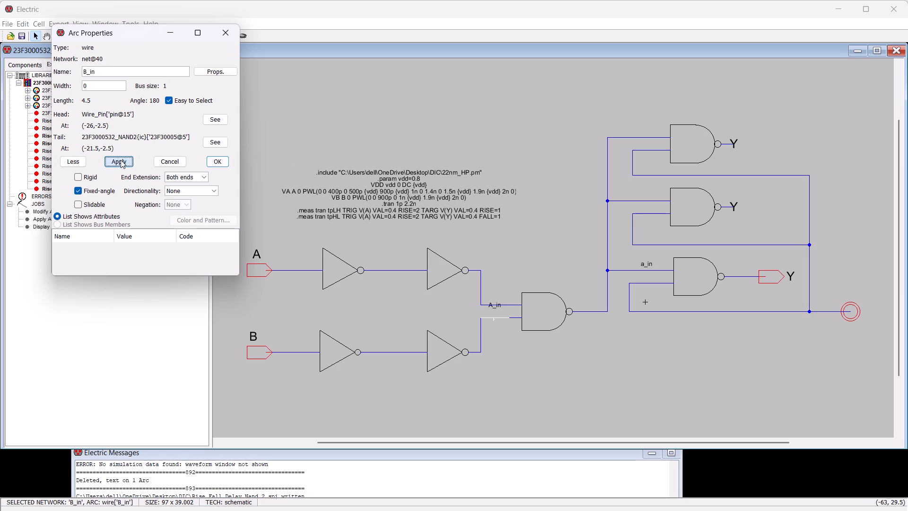
click(209, 163)
click(450, 142)
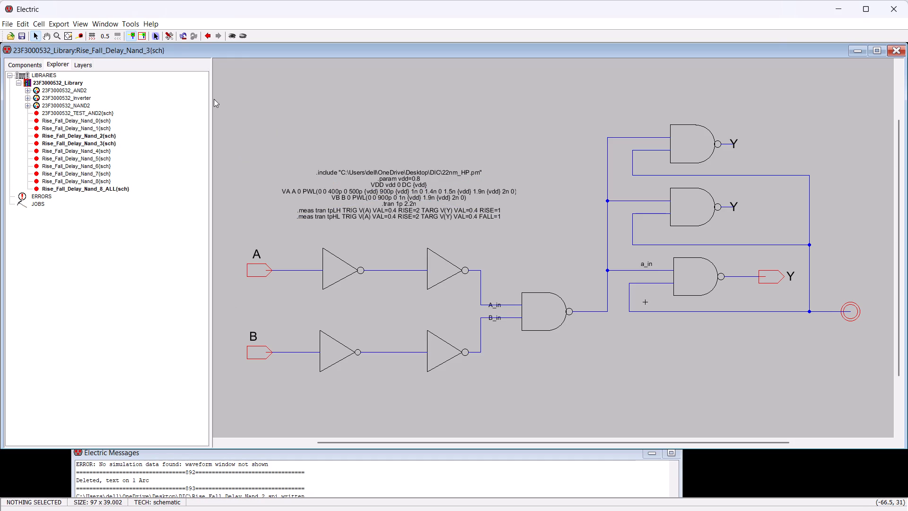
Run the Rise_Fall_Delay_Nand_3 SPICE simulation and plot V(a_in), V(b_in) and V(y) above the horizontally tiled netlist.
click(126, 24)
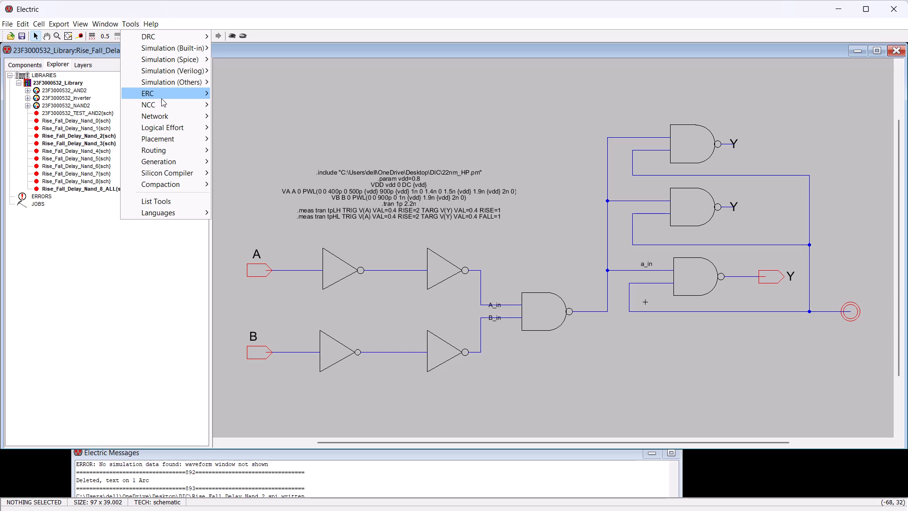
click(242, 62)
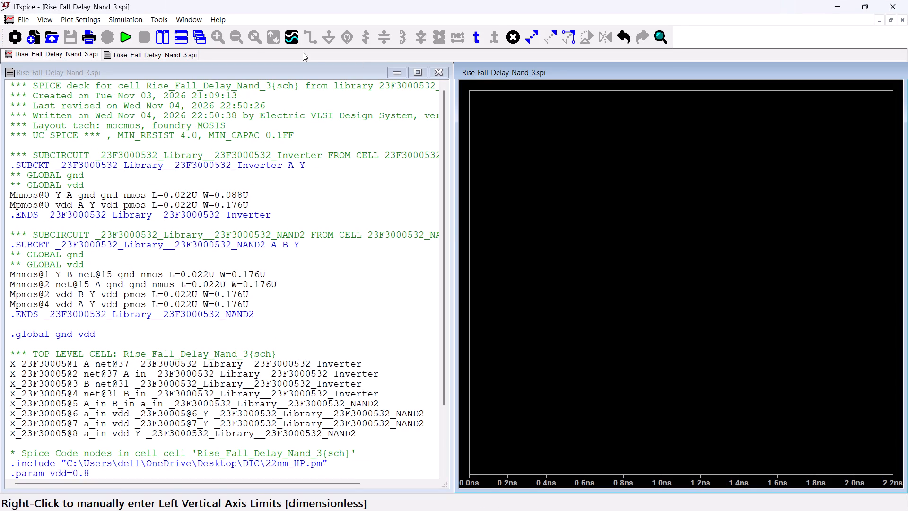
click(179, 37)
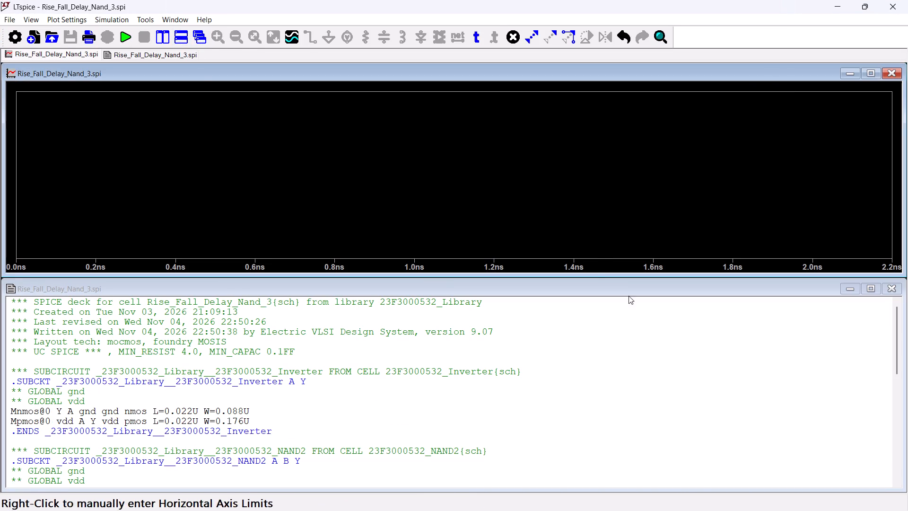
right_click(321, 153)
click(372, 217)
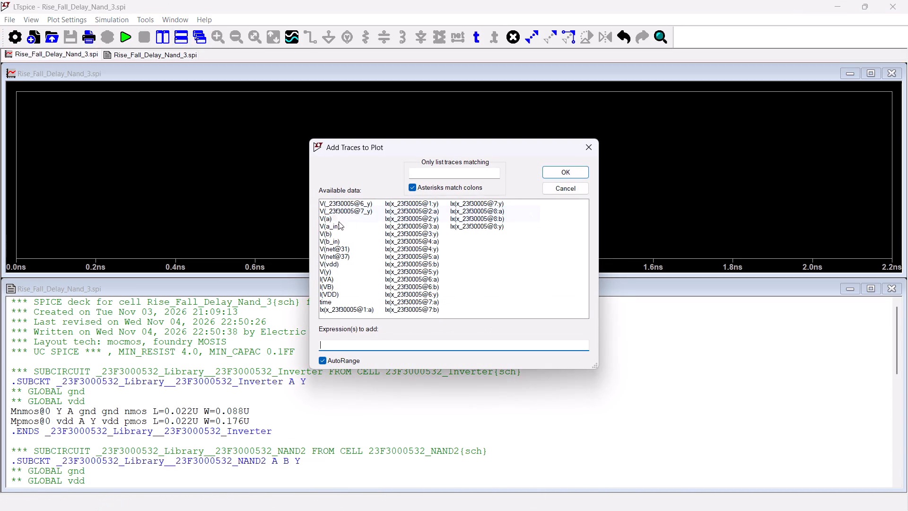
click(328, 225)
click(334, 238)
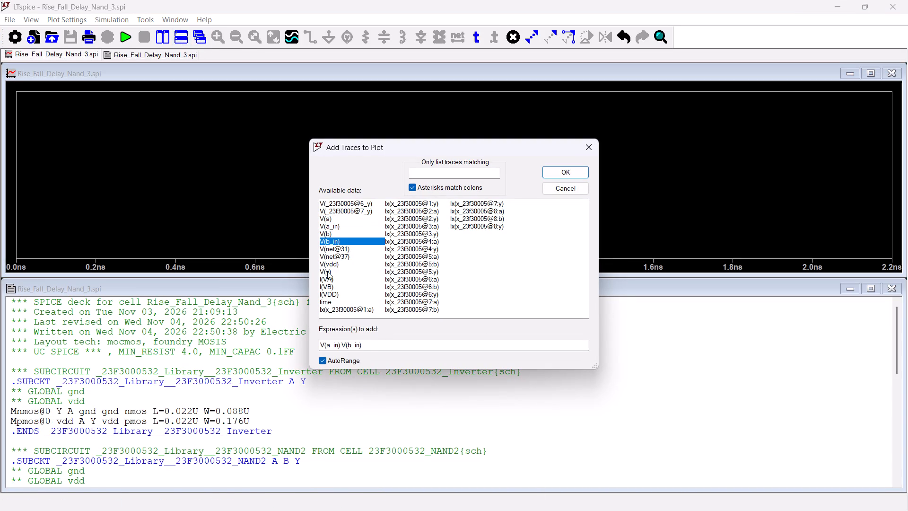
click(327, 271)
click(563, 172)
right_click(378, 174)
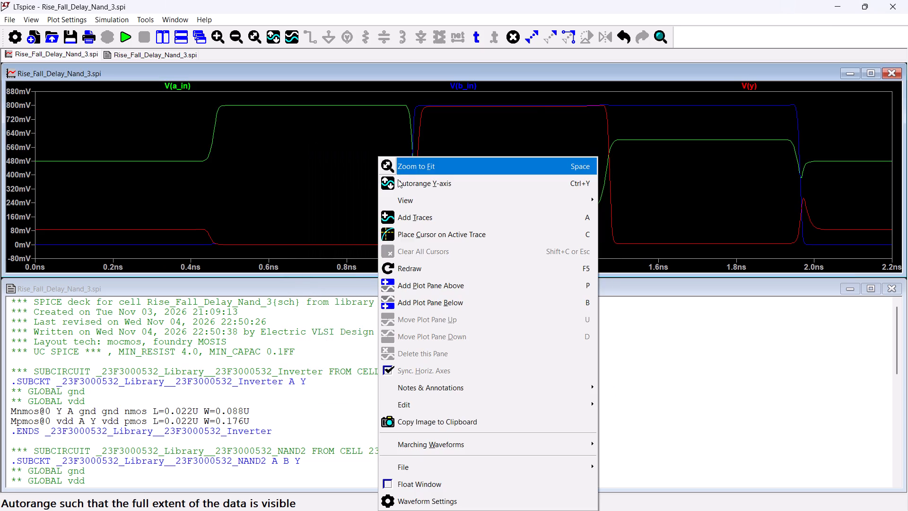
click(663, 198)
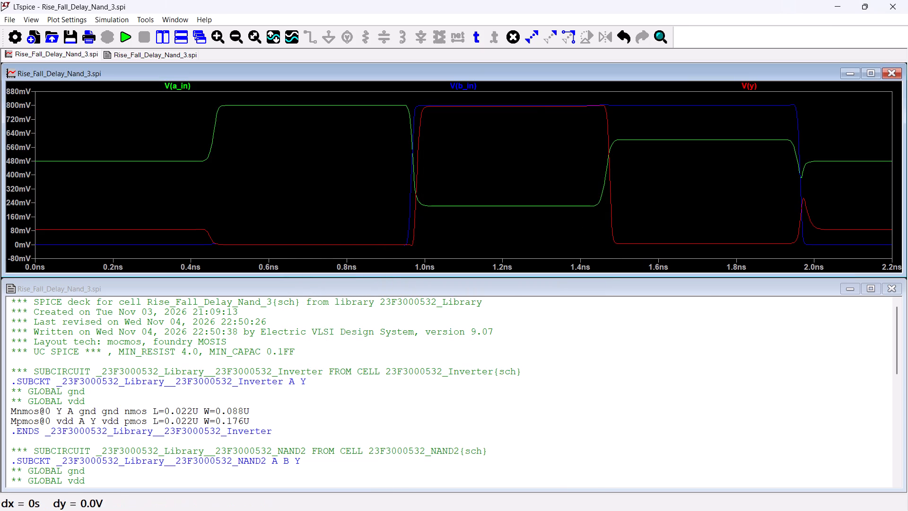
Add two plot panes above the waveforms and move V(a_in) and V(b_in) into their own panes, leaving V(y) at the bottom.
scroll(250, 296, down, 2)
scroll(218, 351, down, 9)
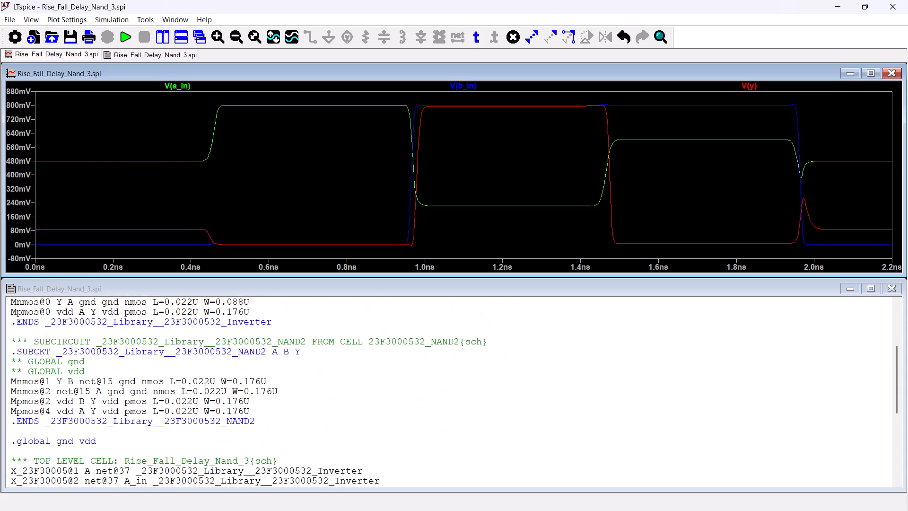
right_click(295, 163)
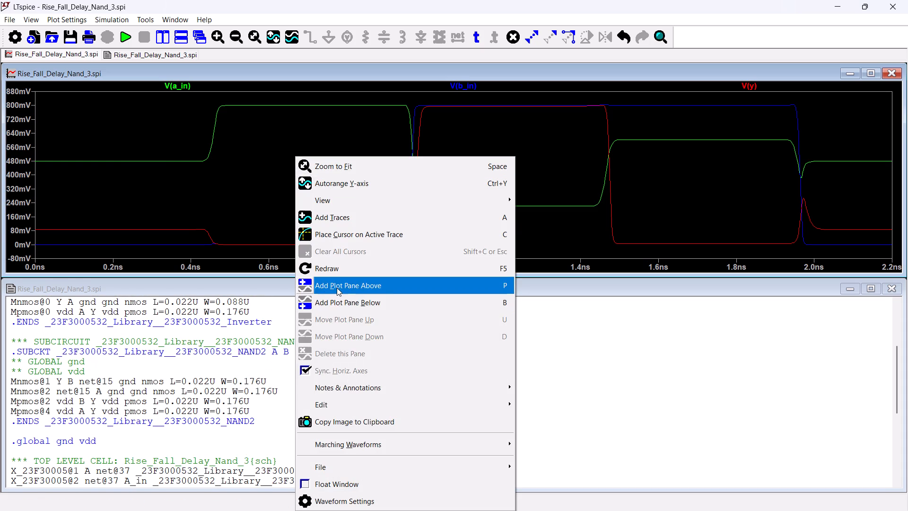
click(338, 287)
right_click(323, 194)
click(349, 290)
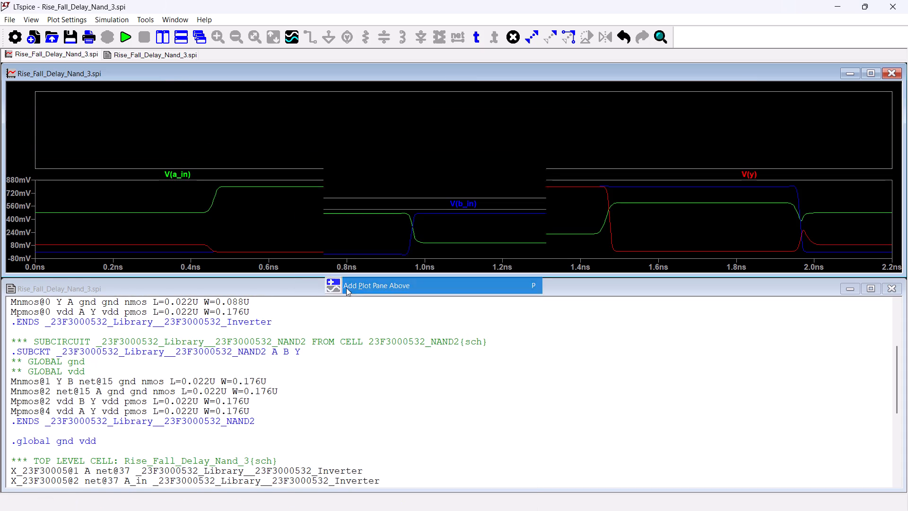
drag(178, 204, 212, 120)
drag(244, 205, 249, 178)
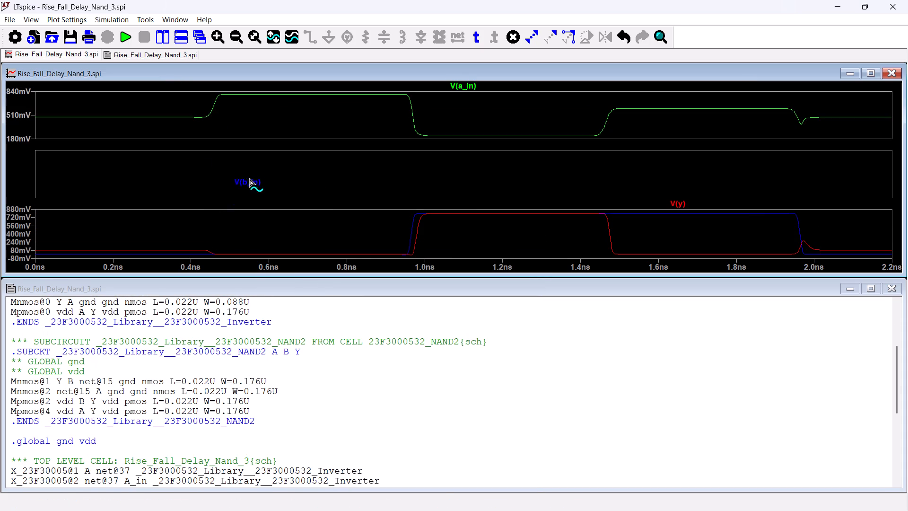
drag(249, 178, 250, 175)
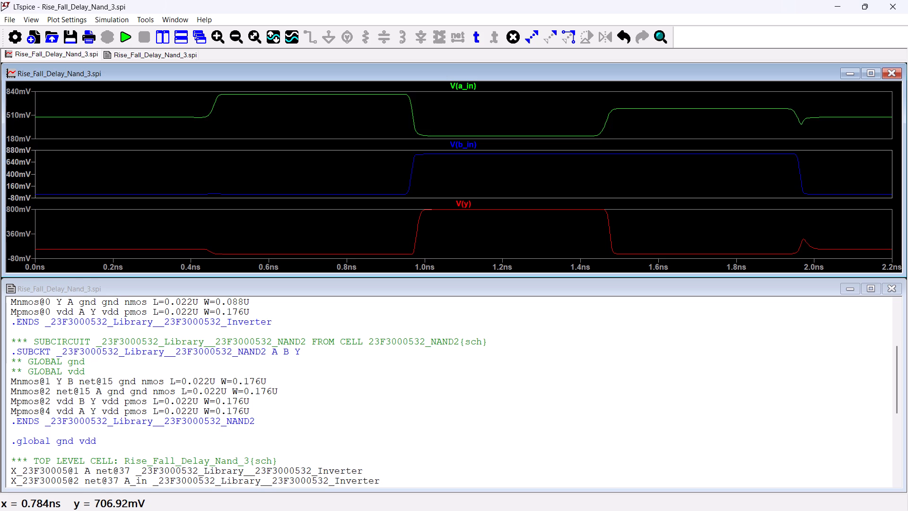
Check the netlist's gate connections and measurement statements, and close LTspice.
scroll(221, 396, down, 10)
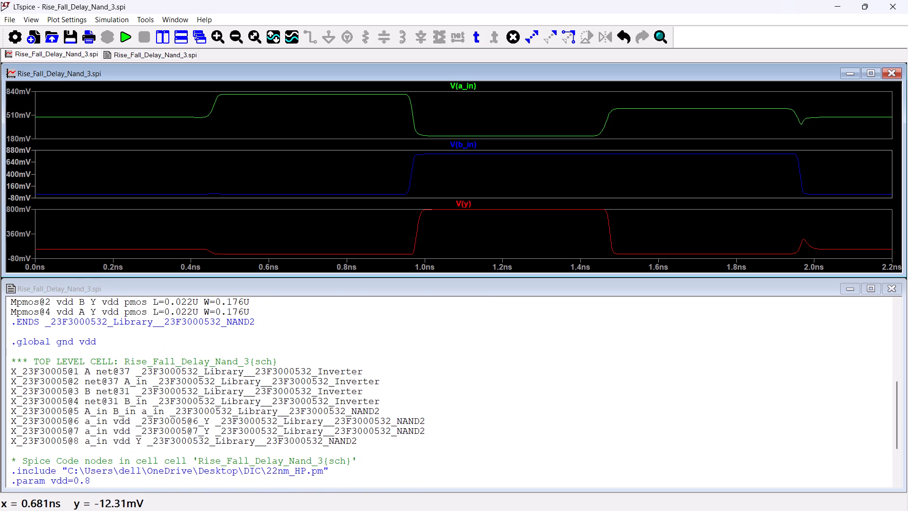
scroll(289, 419, down, 18)
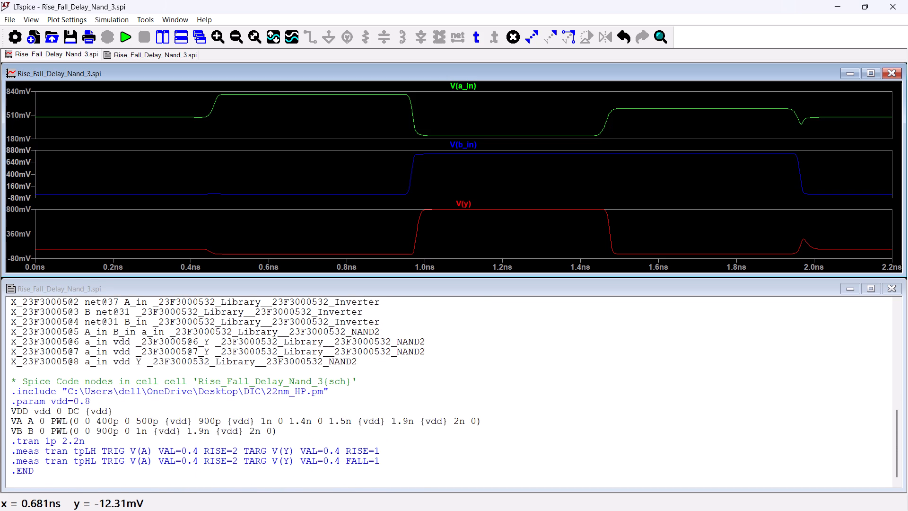
click(907, 0)
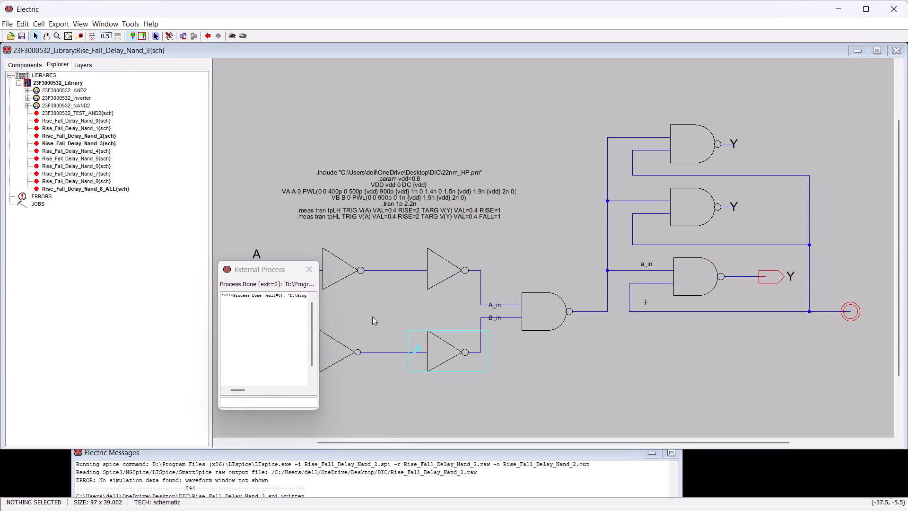
In Electric, dismiss the External Process window and delete the a_in name from the wire feeding the lowest load NAND gate.
click(315, 267)
click(563, 357)
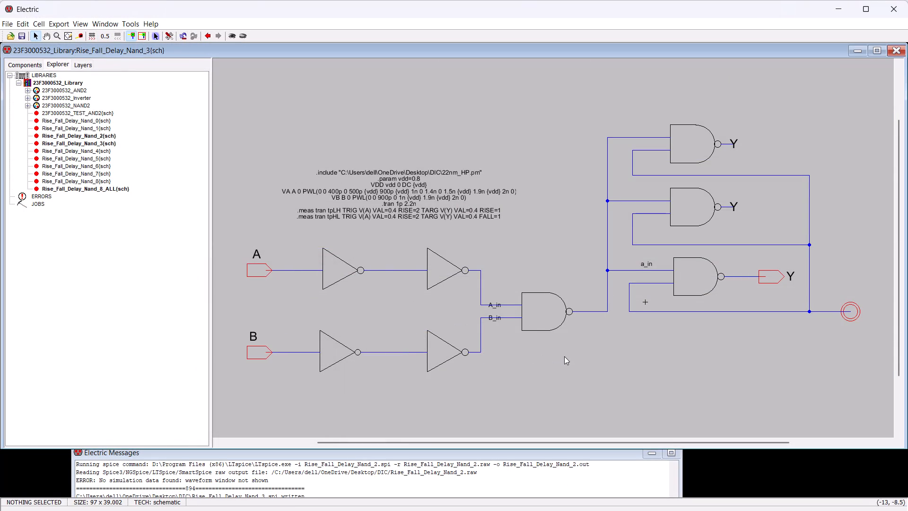
click(646, 261)
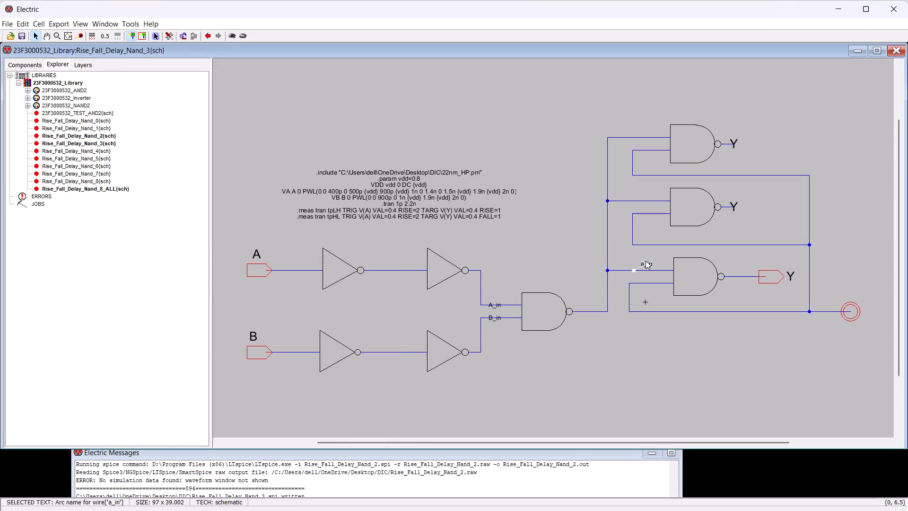
key(Delete)
click(675, 340)
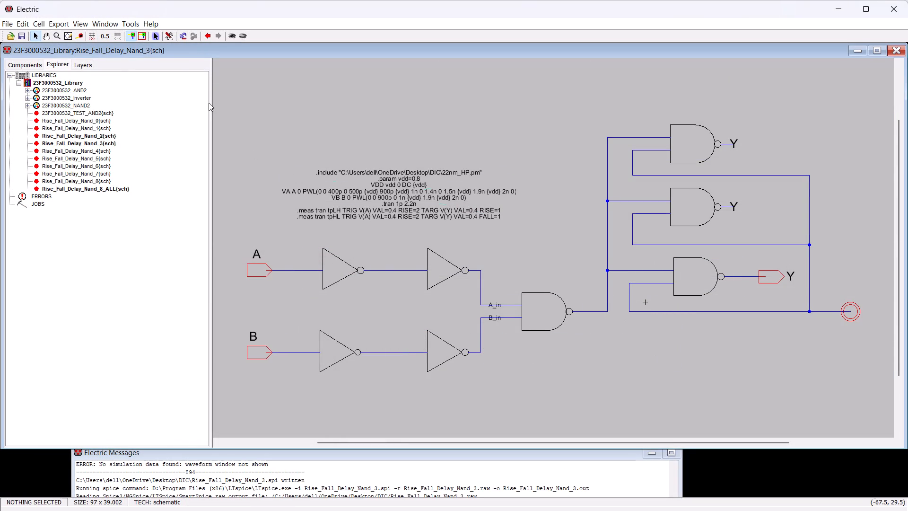
Rerun the Rise_Fall_Delay_Nand_3 SPICE simulation and plot V(a_in), V(b_in) and V(y) above the horizontally tiled netlist.
click(137, 23)
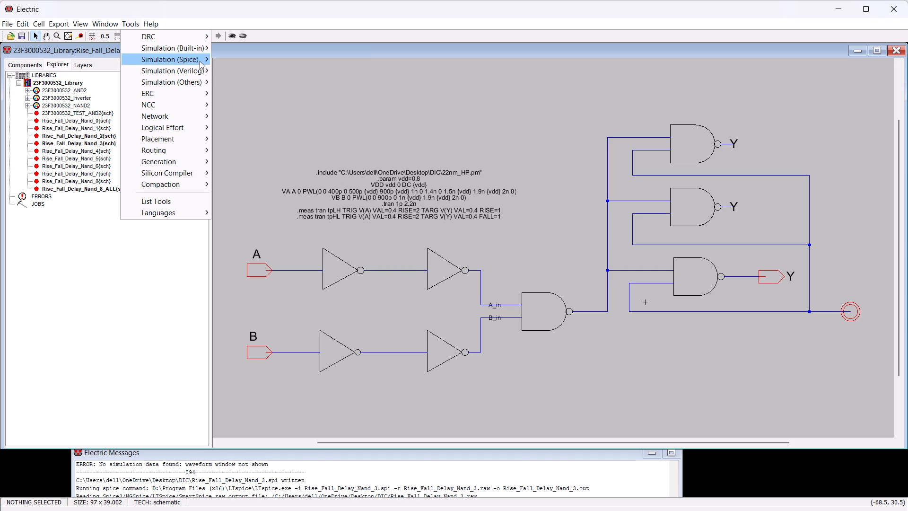
click(244, 58)
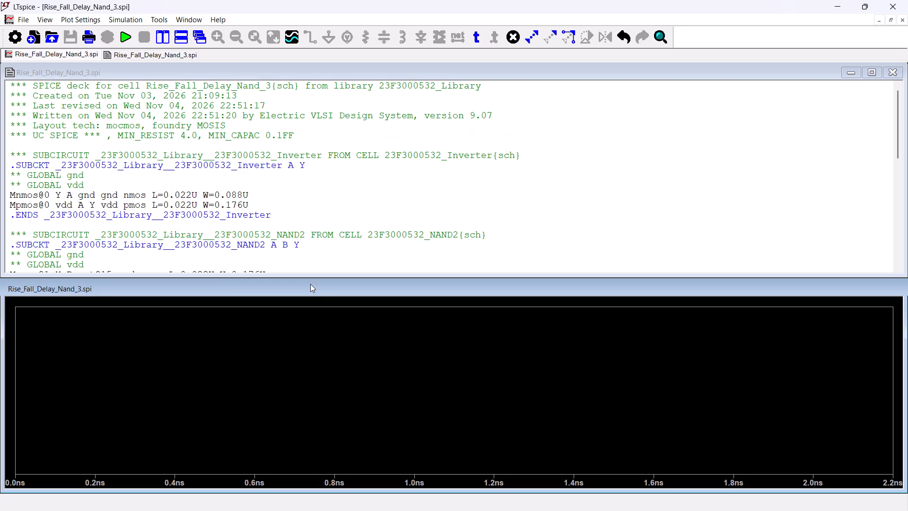
click(178, 36)
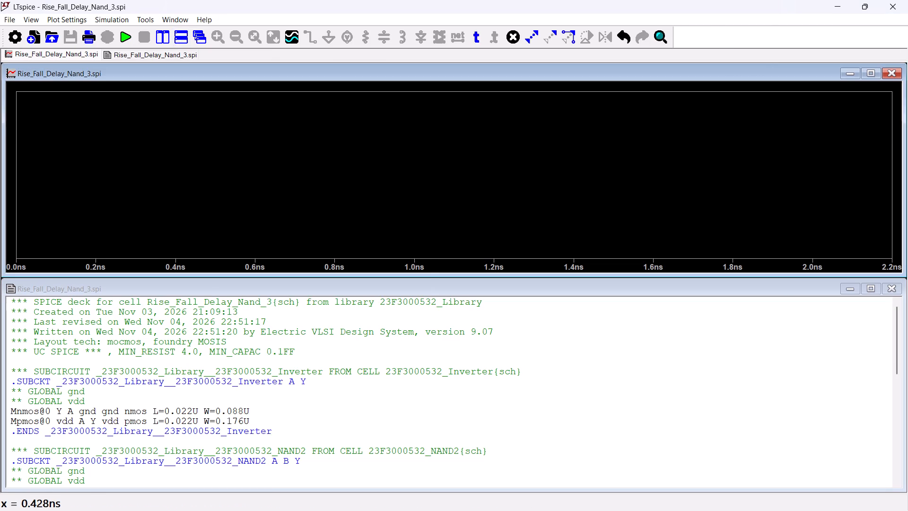
right_click(210, 172)
click(262, 210)
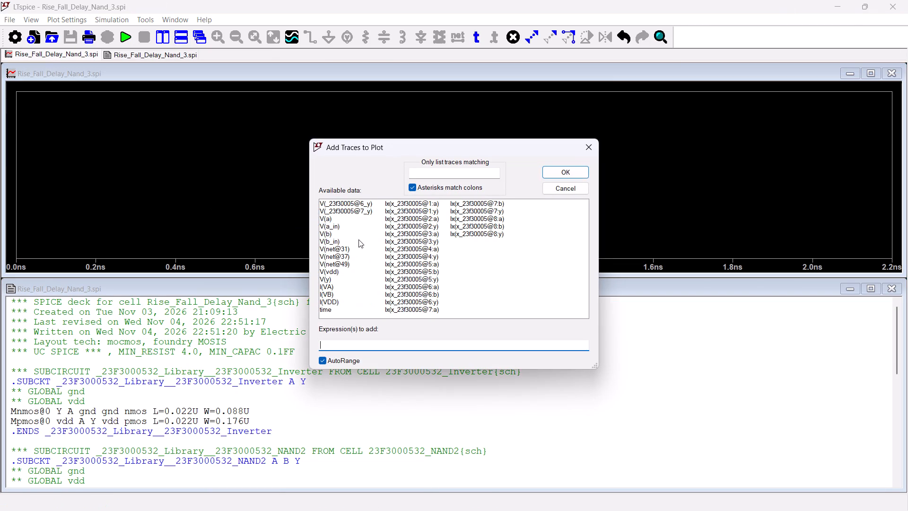
click(328, 226)
click(332, 241)
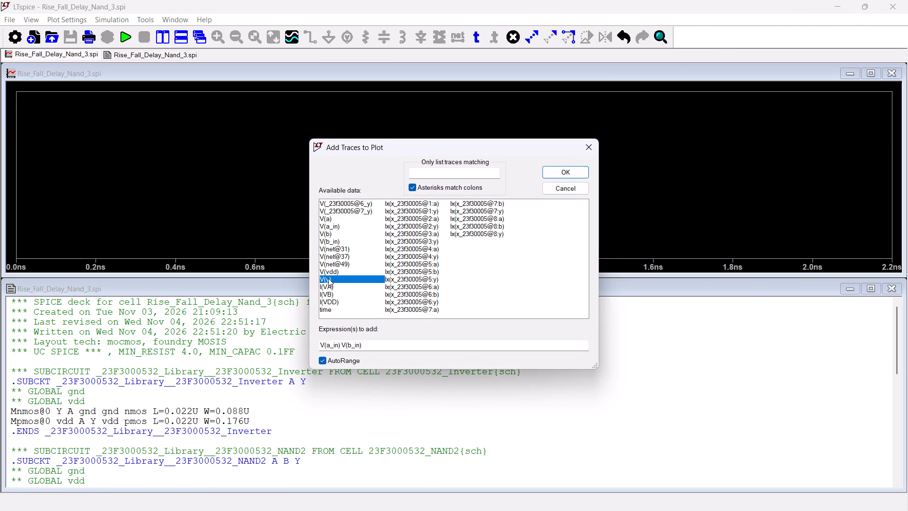
click(328, 278)
click(558, 173)
Split the waveforms into three stacked plot panes, with V(a_in) on top, V(b_in) in the middle and V(y) at the bottom.
right_click(368, 161)
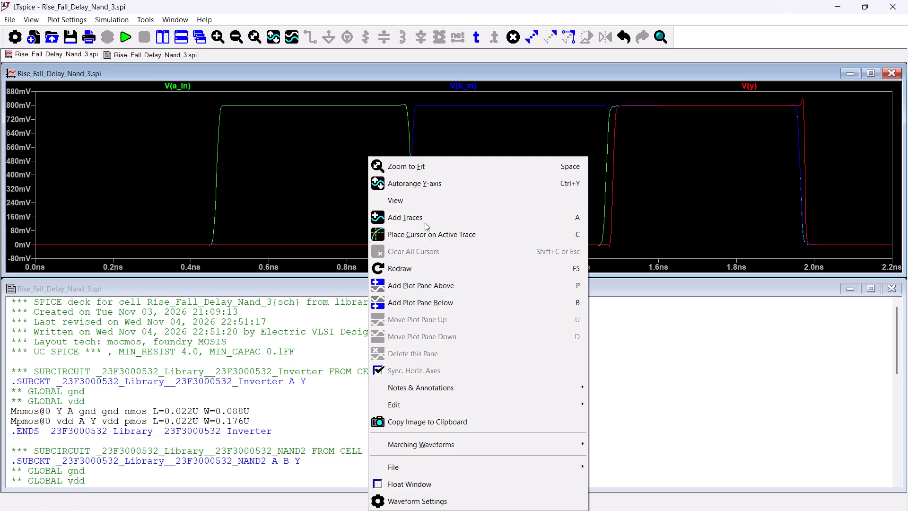
click(422, 291)
right_click(364, 211)
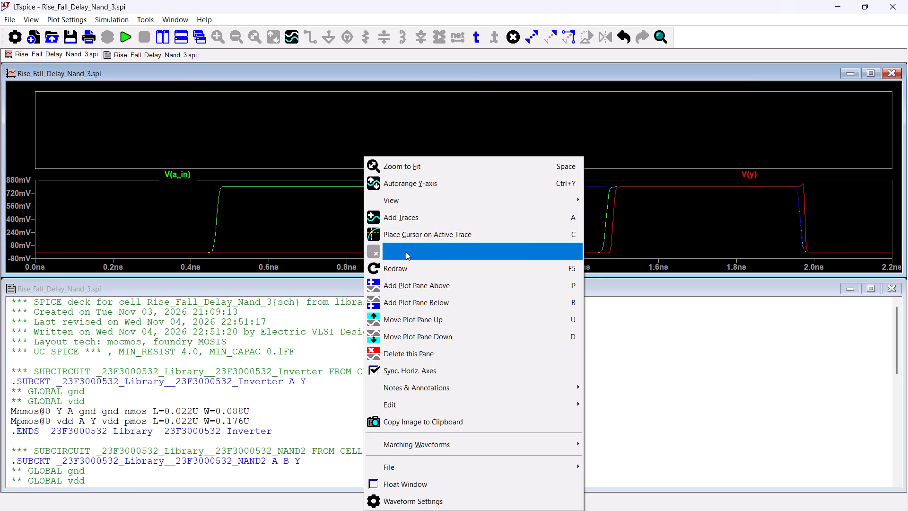
click(404, 288)
drag(180, 201, 216, 121)
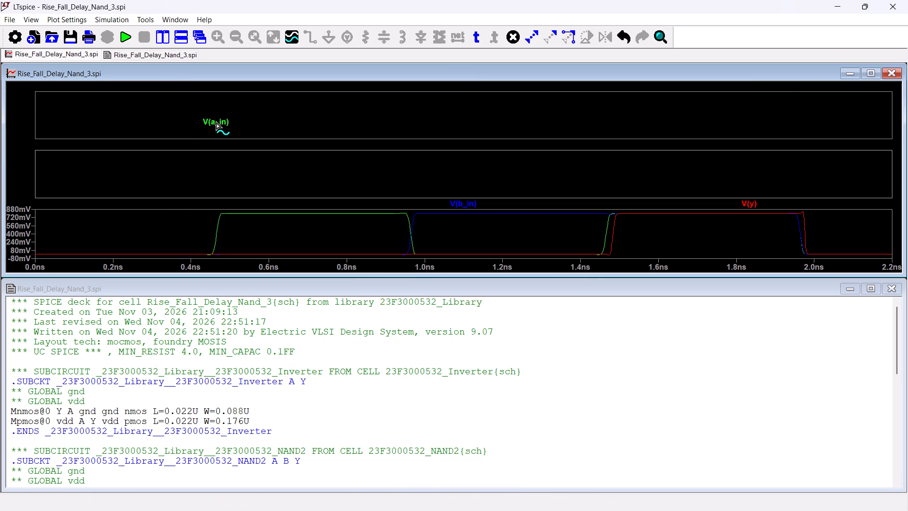
drag(216, 121, 216, 121)
drag(255, 206, 261, 176)
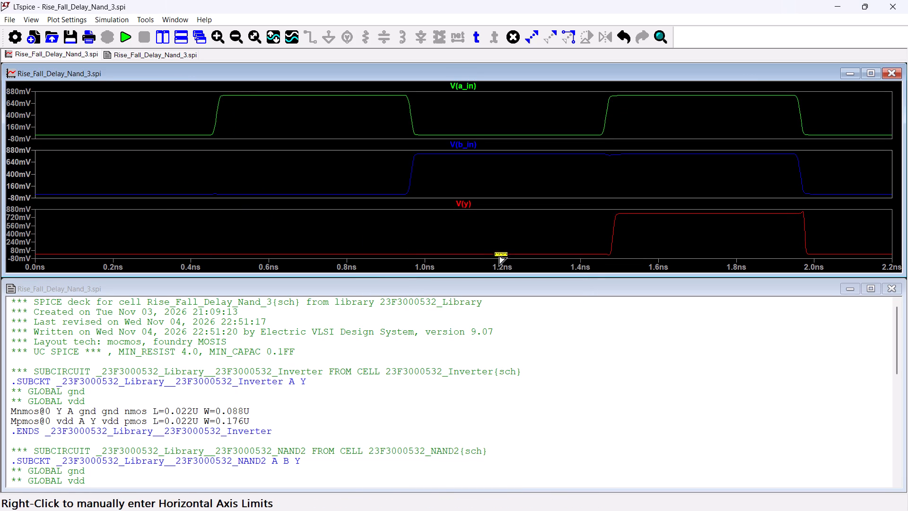
Open the SPICE output log to read the fan-out 3 tpLH and tpHL delay measurements.
click(38, 19)
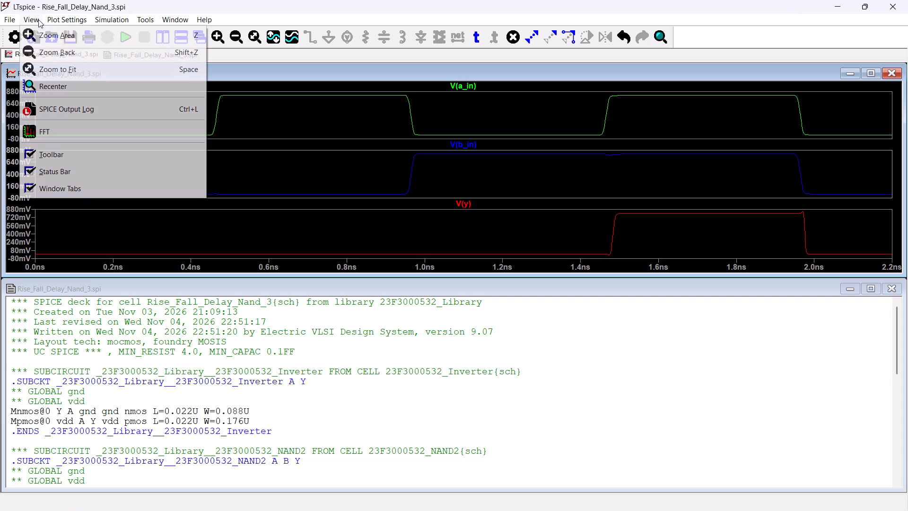
click(57, 111)
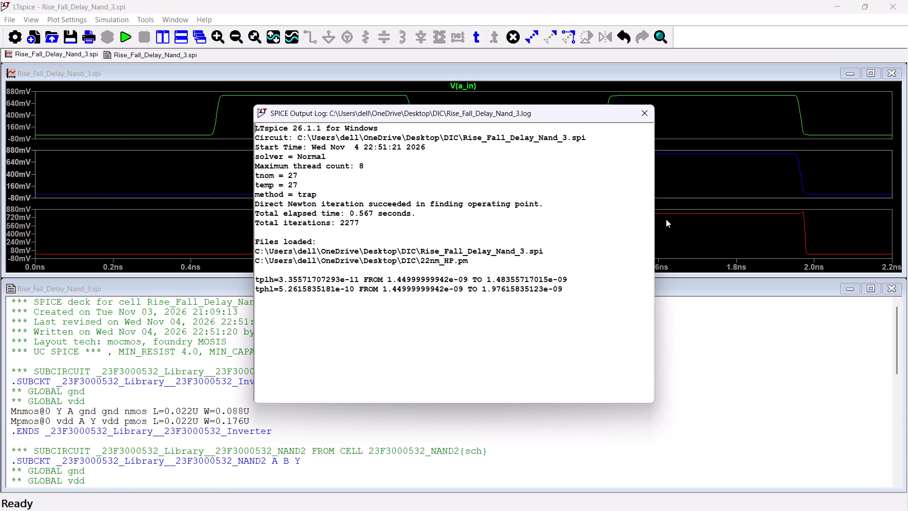
Shrink the SPICE output log window around its text and move it over the netlist, clear of all three waveform panes.
drag(656, 220, 602, 219)
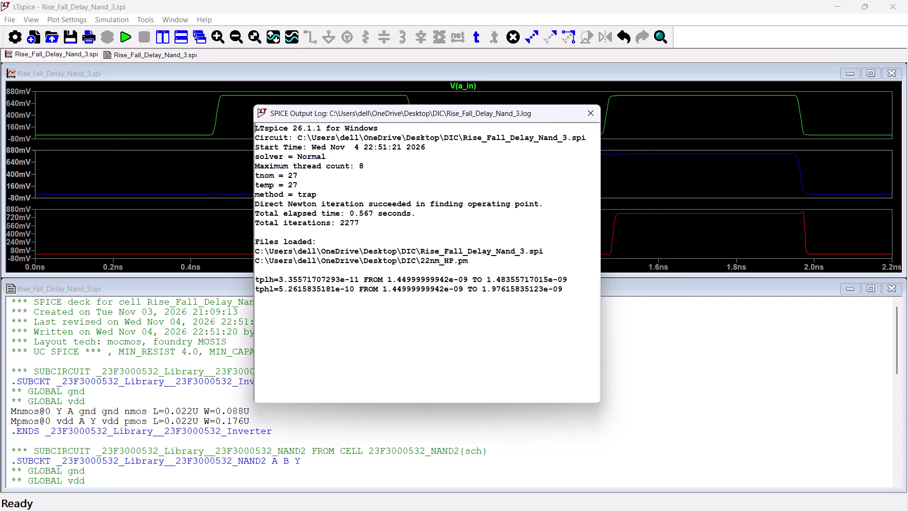
drag(391, 405, 383, 305)
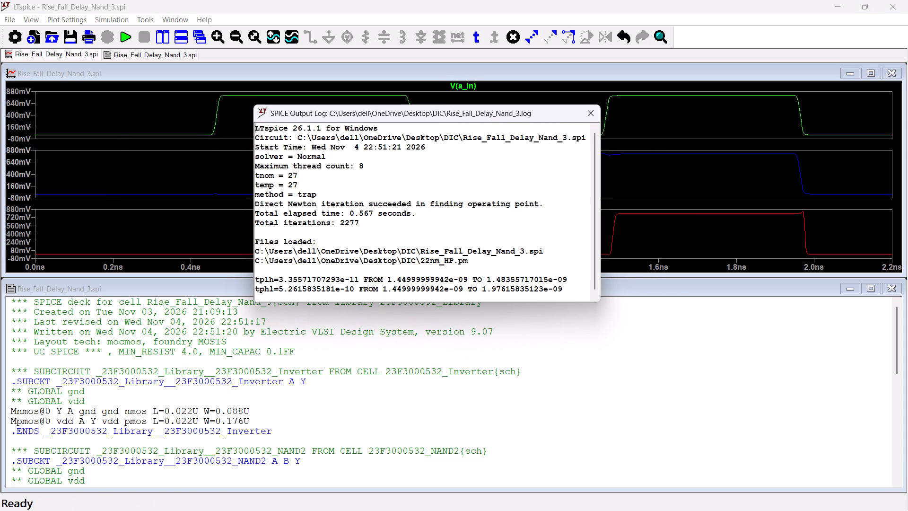
drag(355, 114, 657, 301)
Capture the full LTspice screen with waveforms, netlist and log, and paste it under the Fan Out 3 heading in Word.
key(shift+super+s)
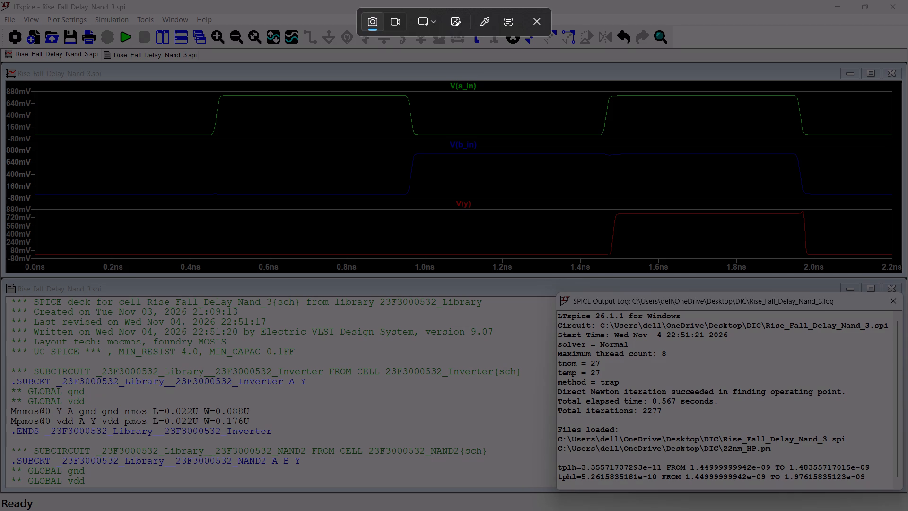
drag(0, 0, 907, 510)
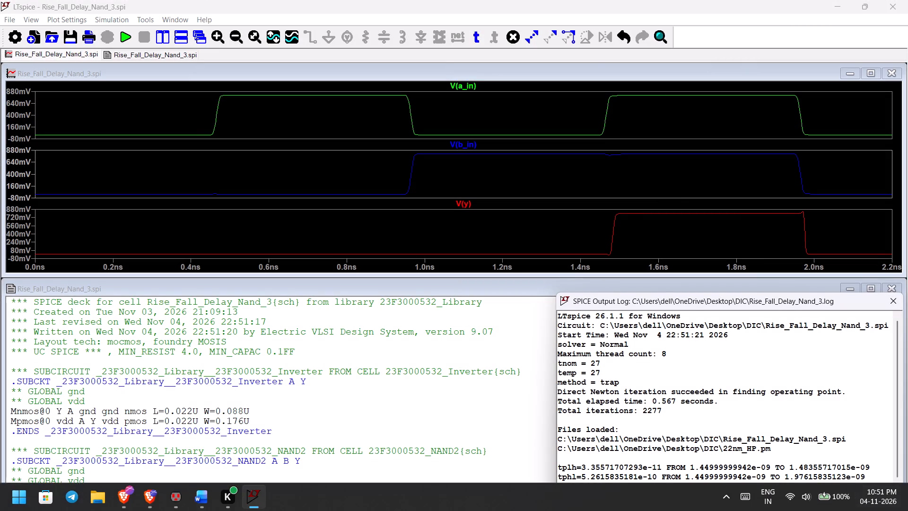
click(206, 501)
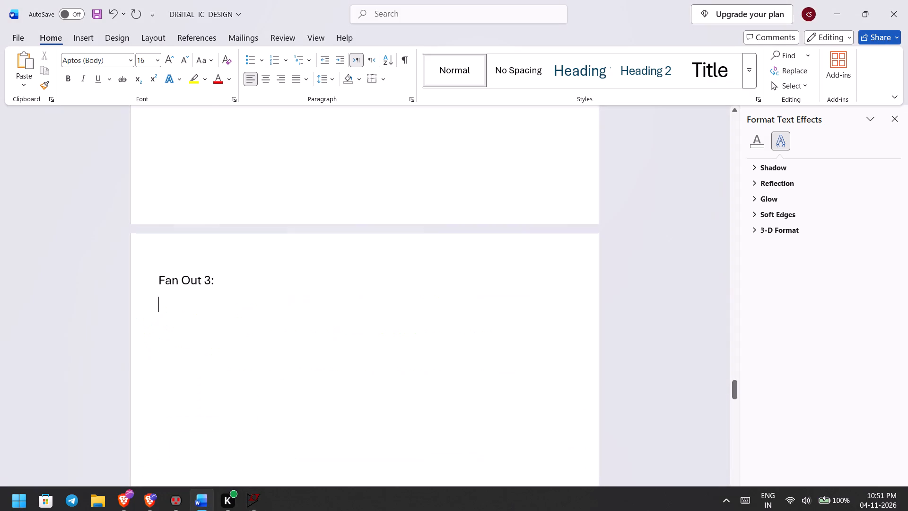
key(ctrl+v)
scroll(274, 334, down, 3)
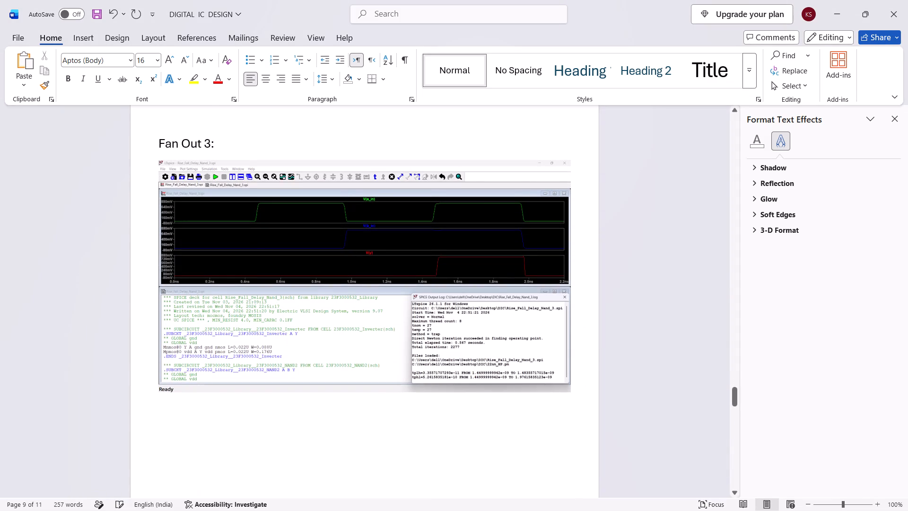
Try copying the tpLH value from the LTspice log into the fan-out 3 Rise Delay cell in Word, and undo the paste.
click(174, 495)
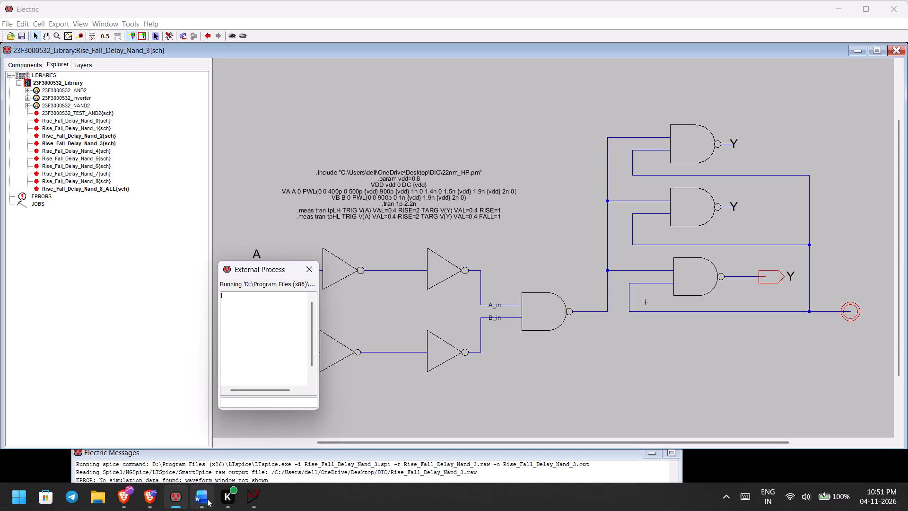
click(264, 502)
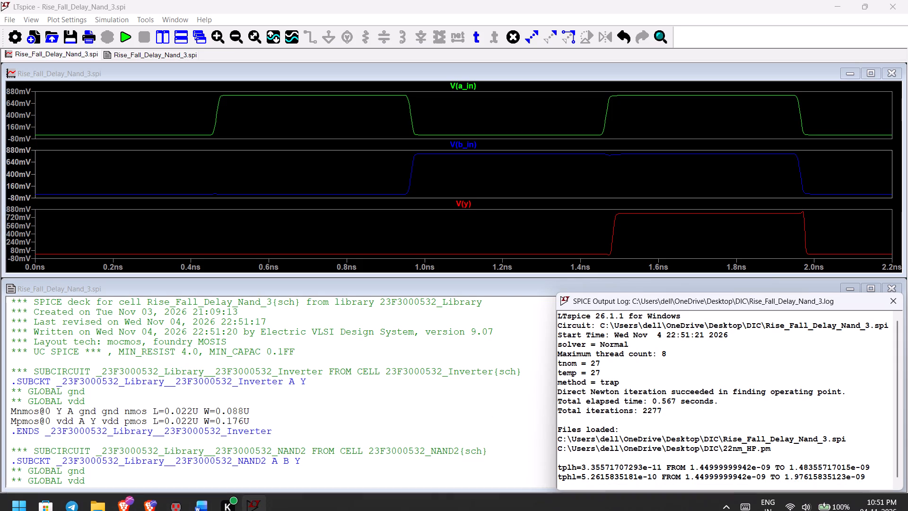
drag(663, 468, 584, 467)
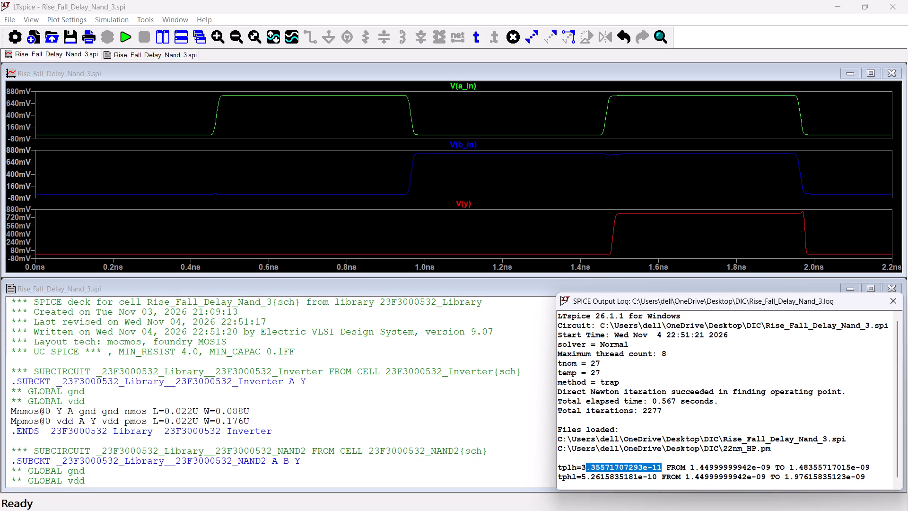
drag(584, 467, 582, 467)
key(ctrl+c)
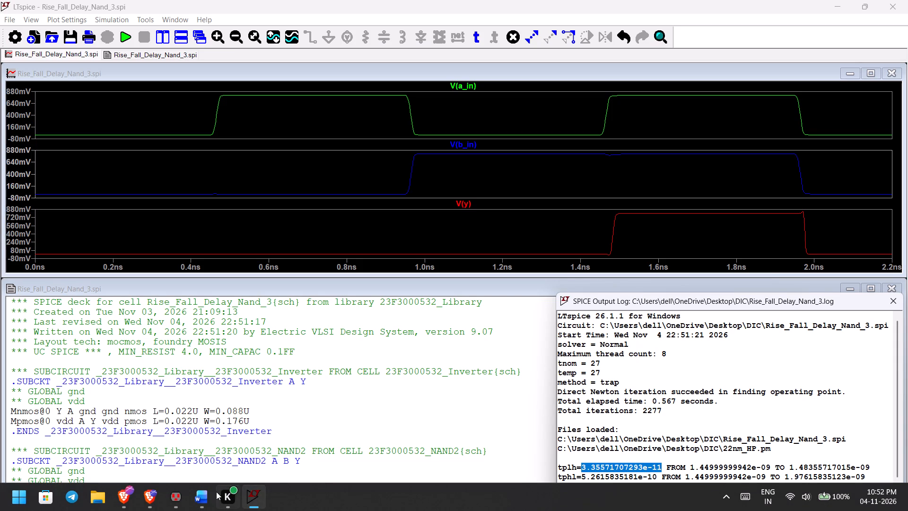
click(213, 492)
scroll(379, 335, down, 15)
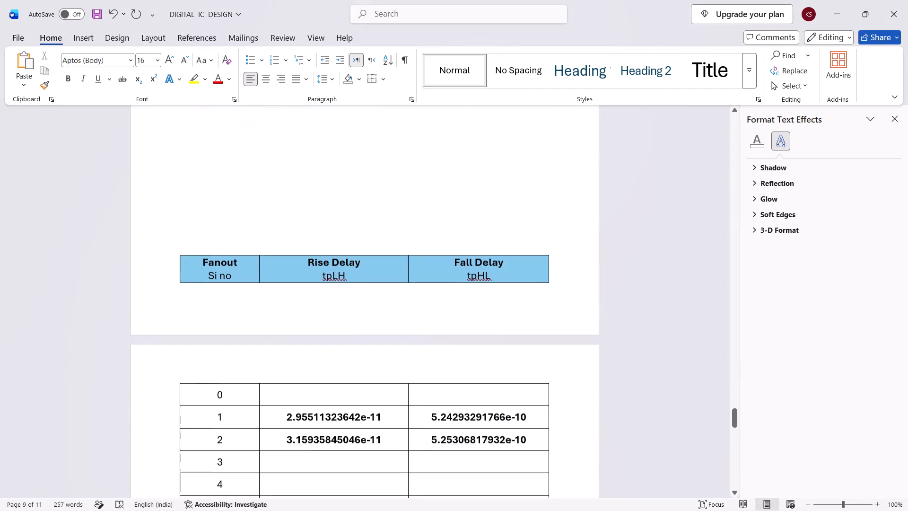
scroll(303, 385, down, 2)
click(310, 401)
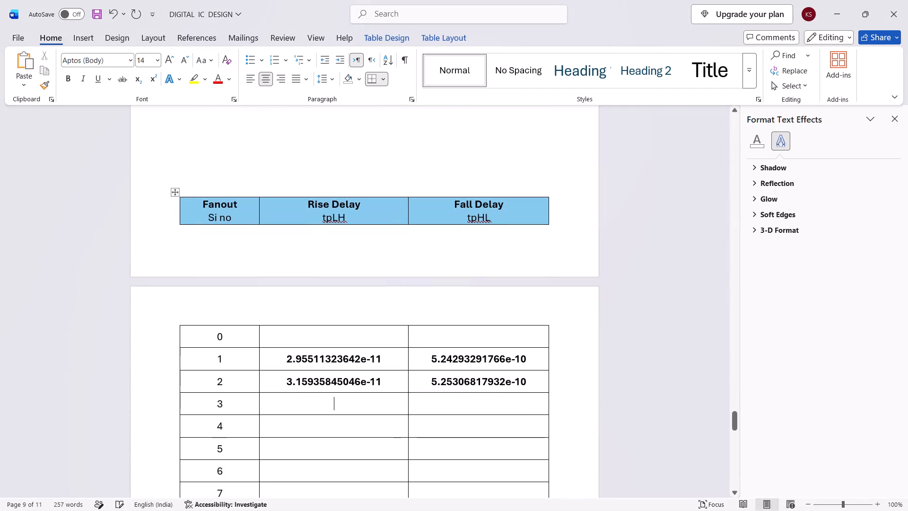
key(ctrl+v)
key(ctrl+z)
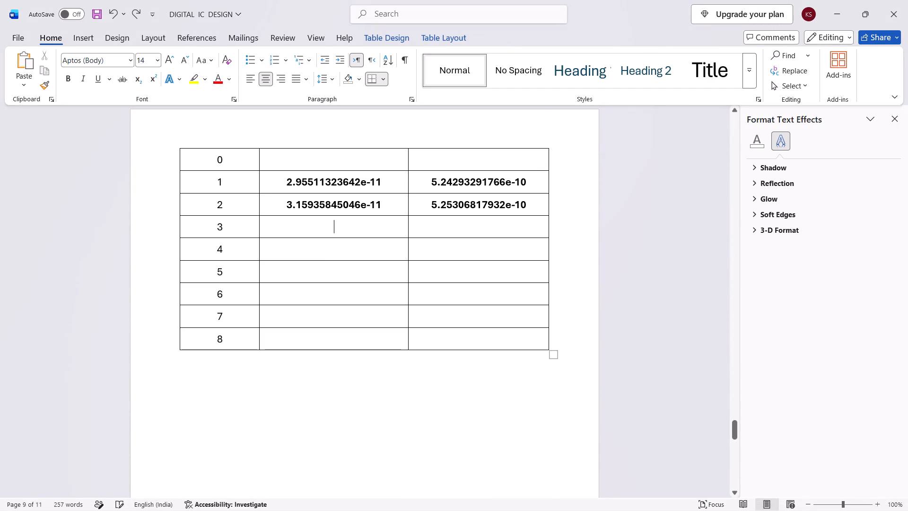
Copy the tpLH value 3.35571707293e-11 from the LTspice log into the fan-out 3 Rise Delay cell of the Word table.
click(250, 493)
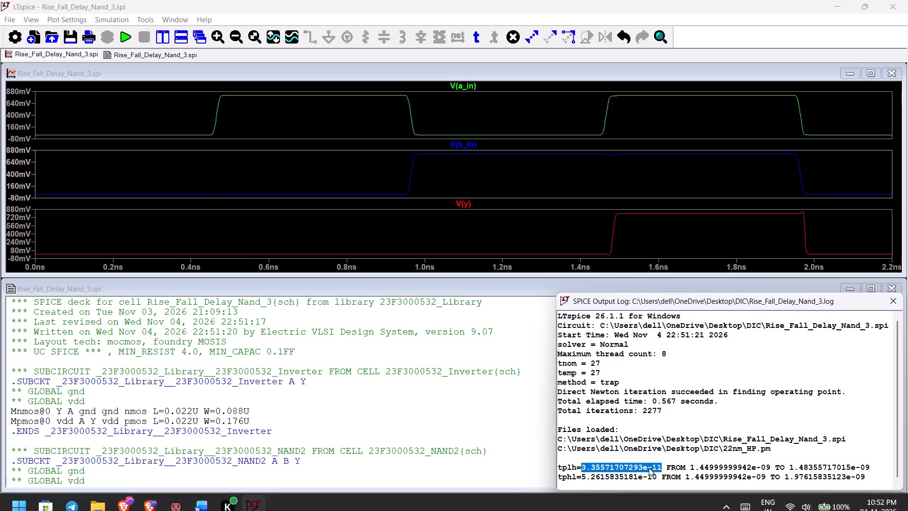
click(672, 468)
drag(661, 466, 581, 471)
key(ctrl+c)
click(209, 493)
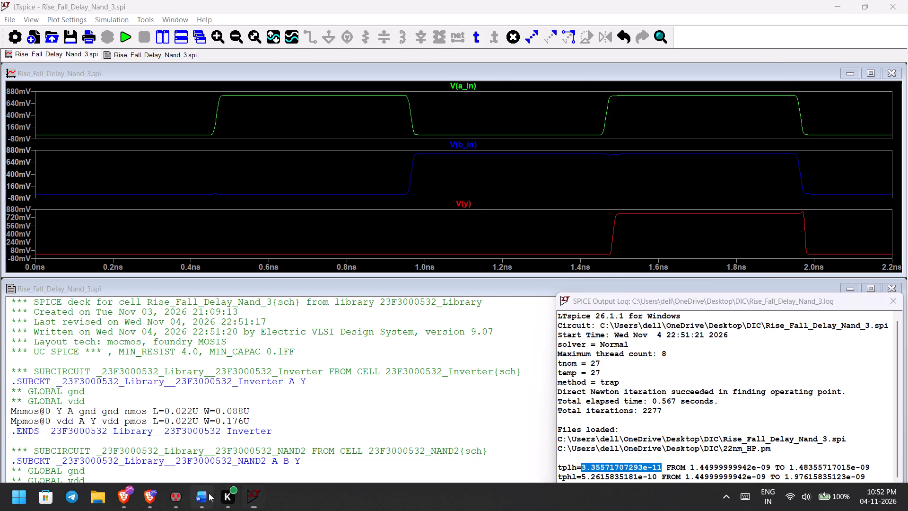
key(ctrl+v)
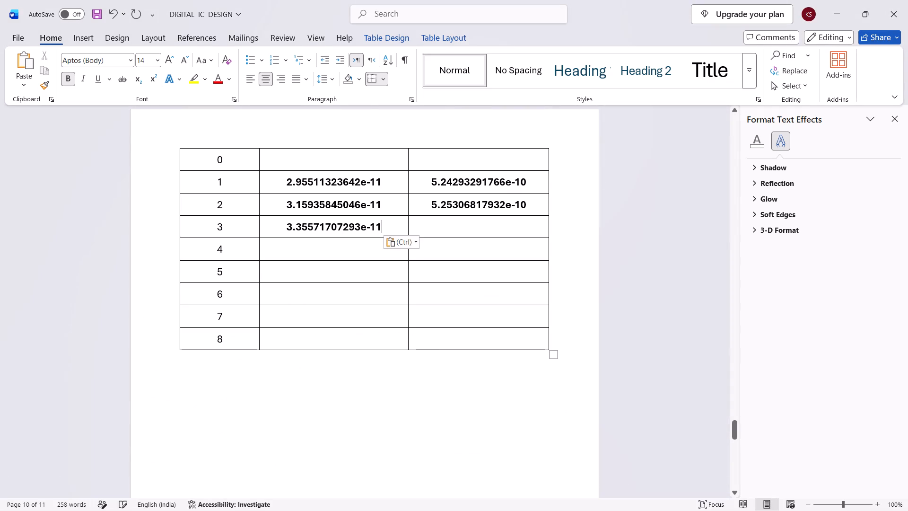
Copy the tpHL value 5.2615835181e-10 from the LTspice log into the fan-out 3 Fall Delay cell of the Word table.
click(253, 496)
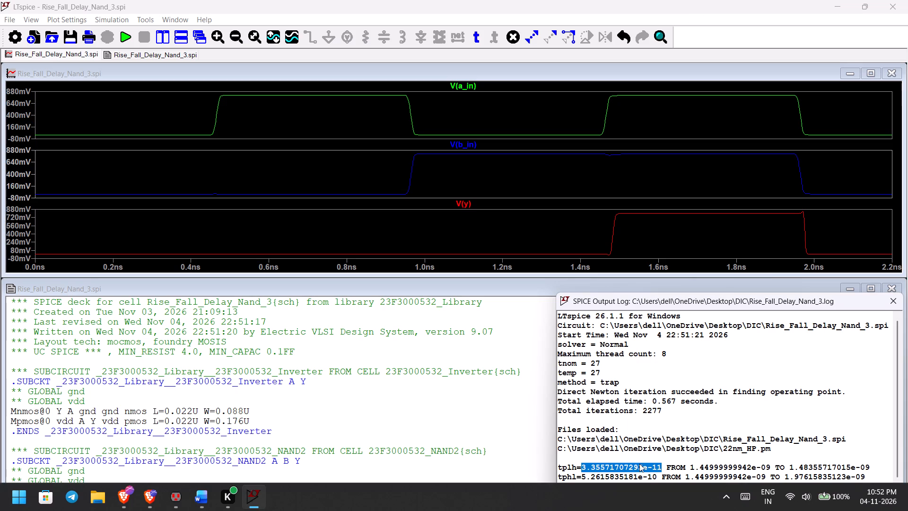
drag(656, 476, 582, 478)
key(ctrl+c)
click(204, 493)
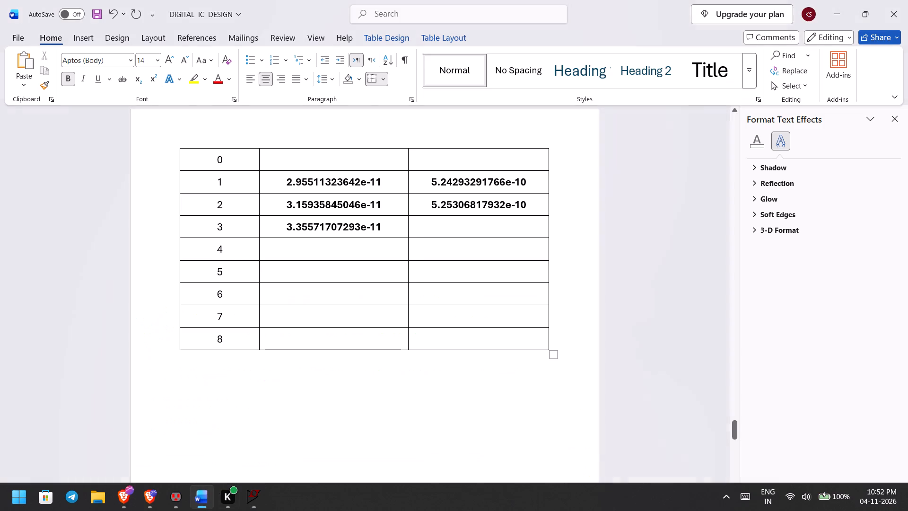
click(493, 231)
key(ctrl+v)
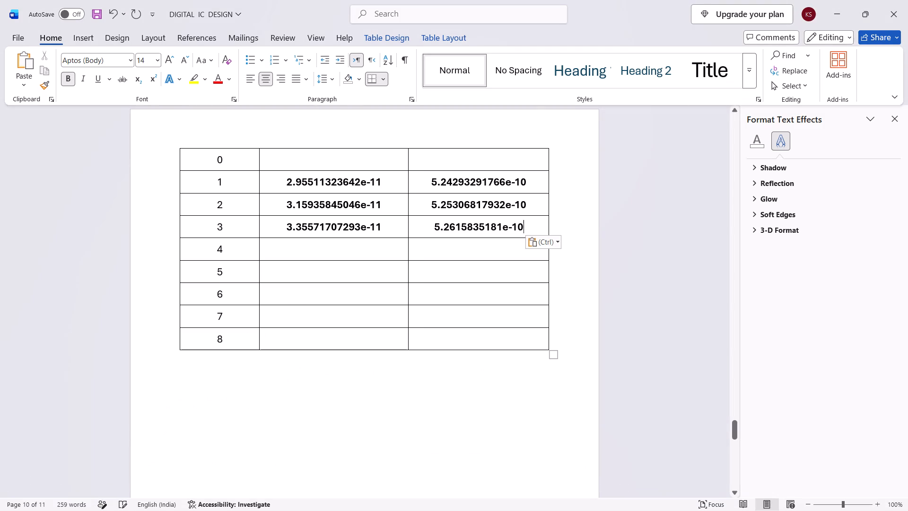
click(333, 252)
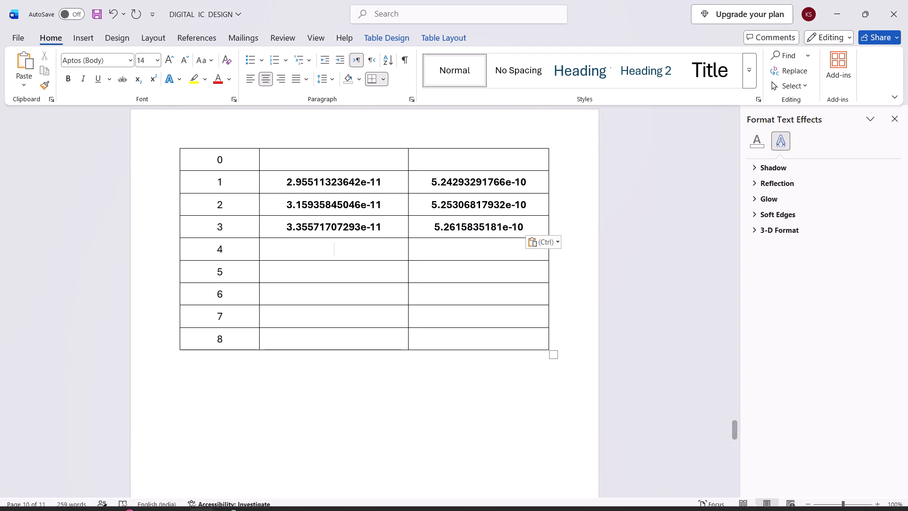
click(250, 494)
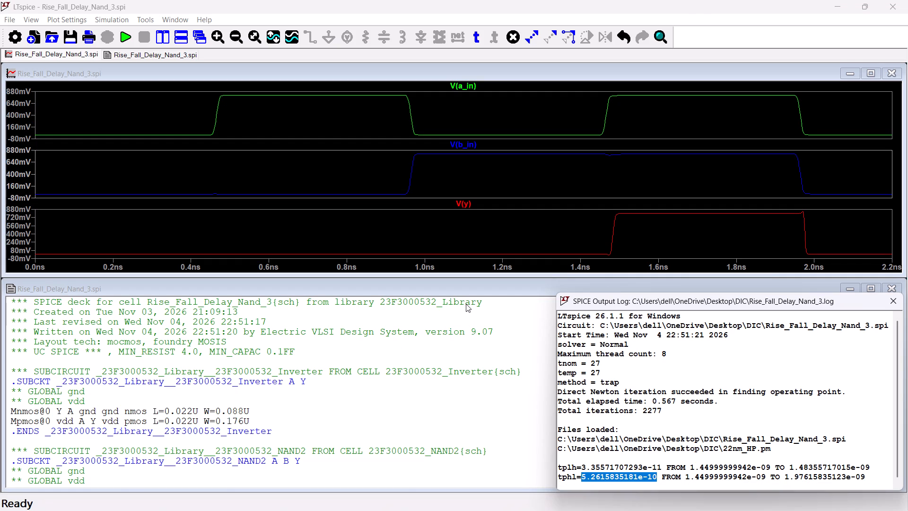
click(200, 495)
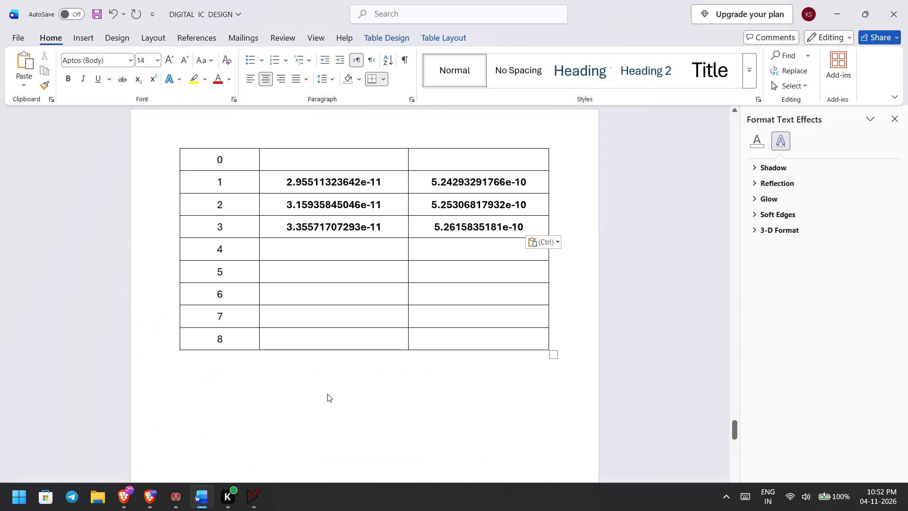
Move the whole delay table down so its header row sits with the other rows at the top of the following page.
scroll(328, 383, up, 6)
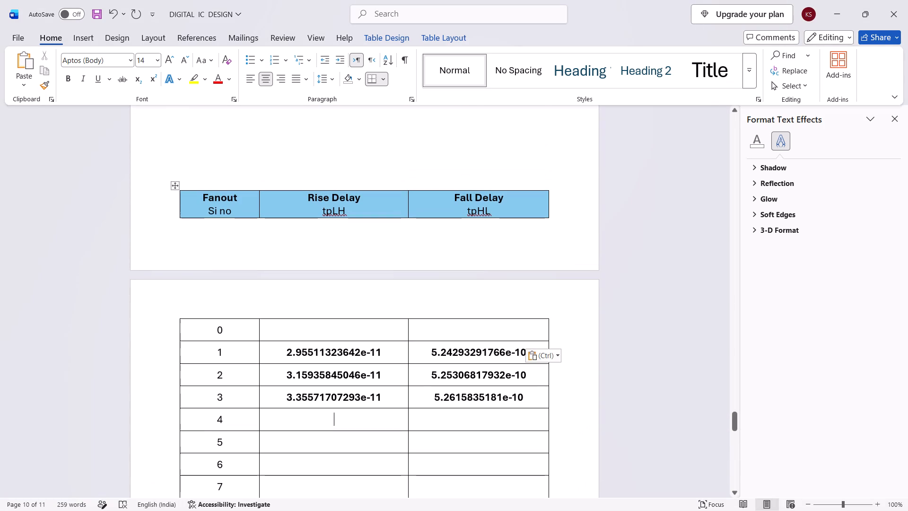
click(173, 185)
drag(176, 185, 175, 219)
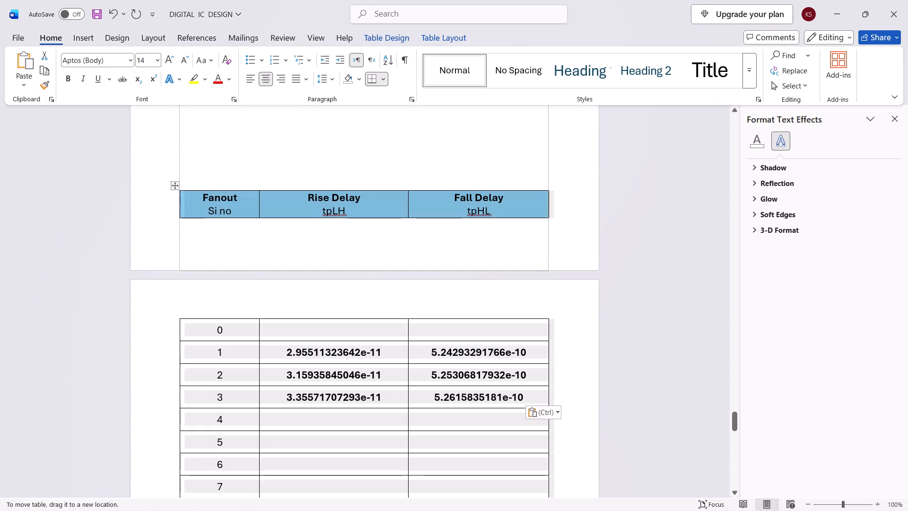
drag(175, 219, 178, 304)
scroll(375, 317, down, 2)
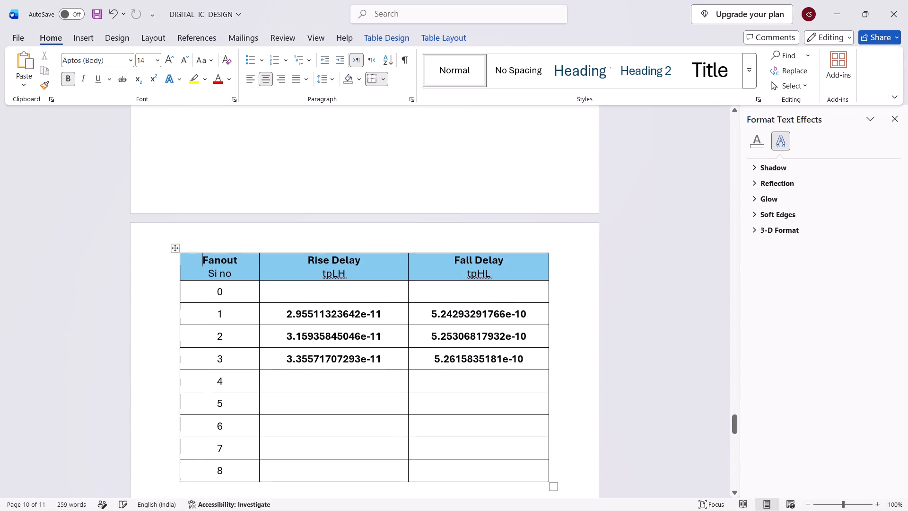
scroll(526, 329, down, 3)
Close the Format Text Effects pane.
click(358, 303)
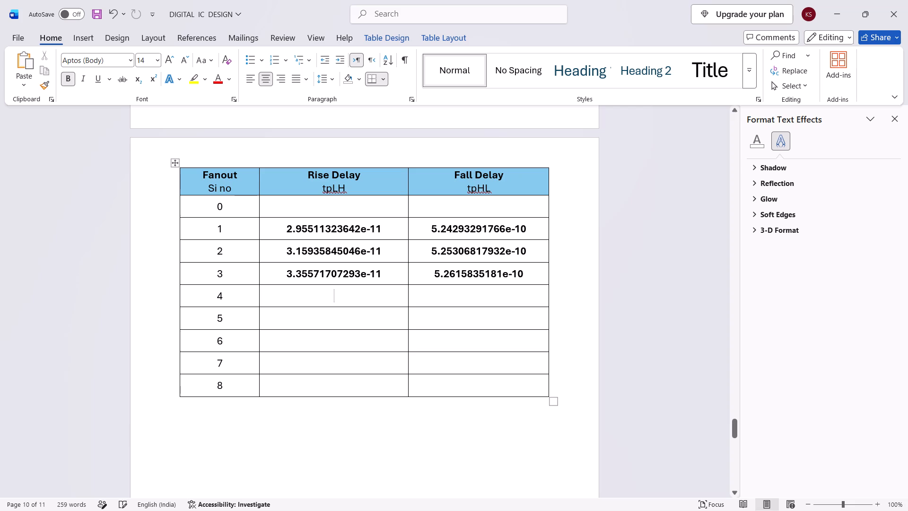
click(901, 122)
Capture the fan-out 3 schematic with its SPICE code in Electric and paste it below the Fan Out 3 simulation screenshot in Word.
scroll(408, 282, up, 17)
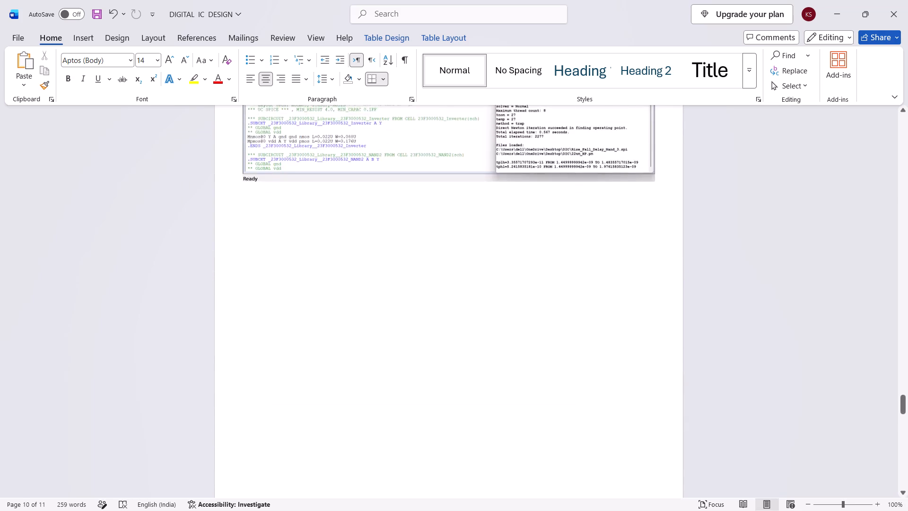
scroll(434, 261, up, 5)
scroll(401, 289, down, 4)
click(174, 495)
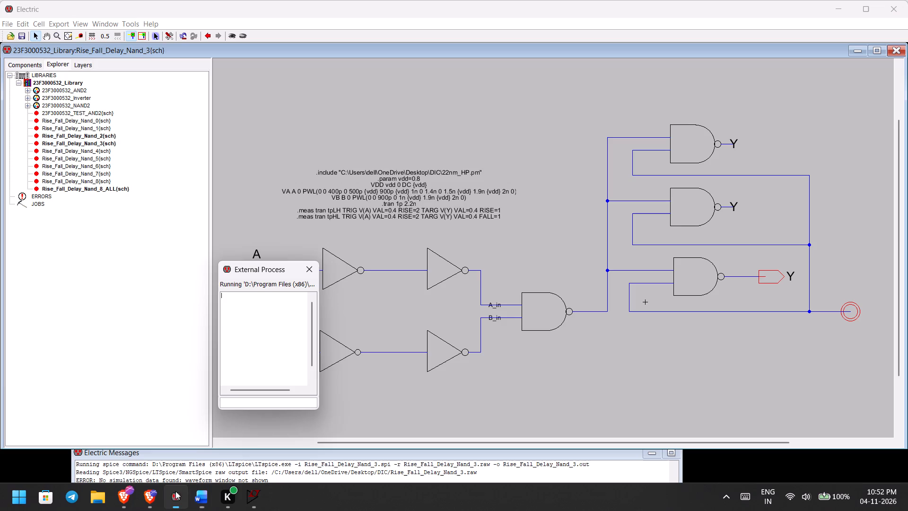
click(305, 274)
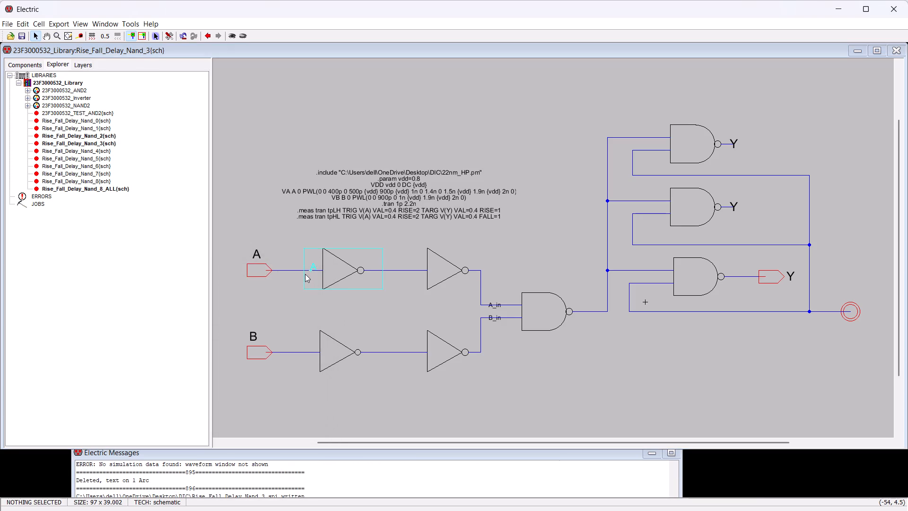
key(shift+super+s)
key(Escape)
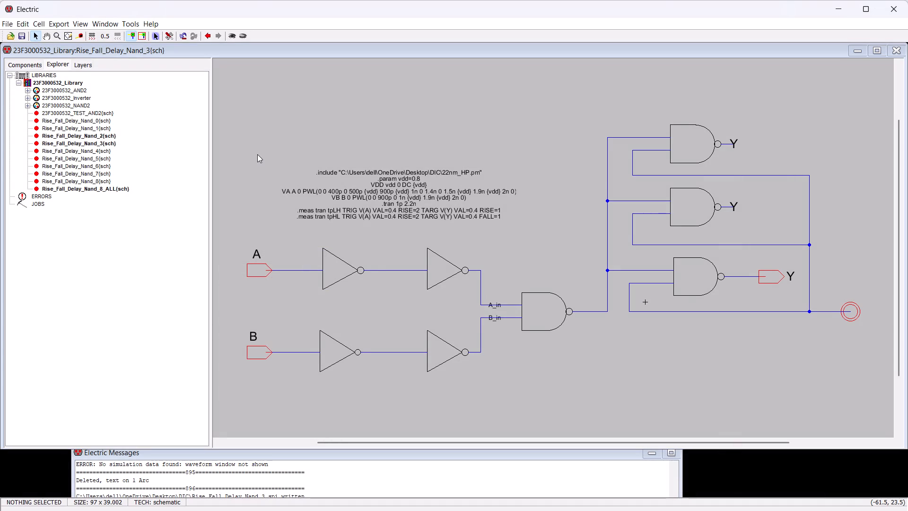
key(shift+super+s)
drag(229, 107, 561, 279)
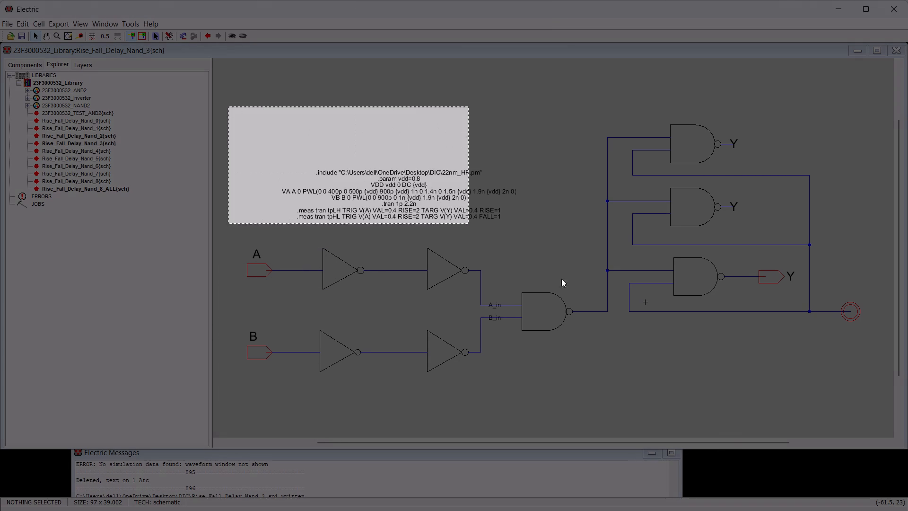
drag(561, 279, 886, 403)
click(206, 499)
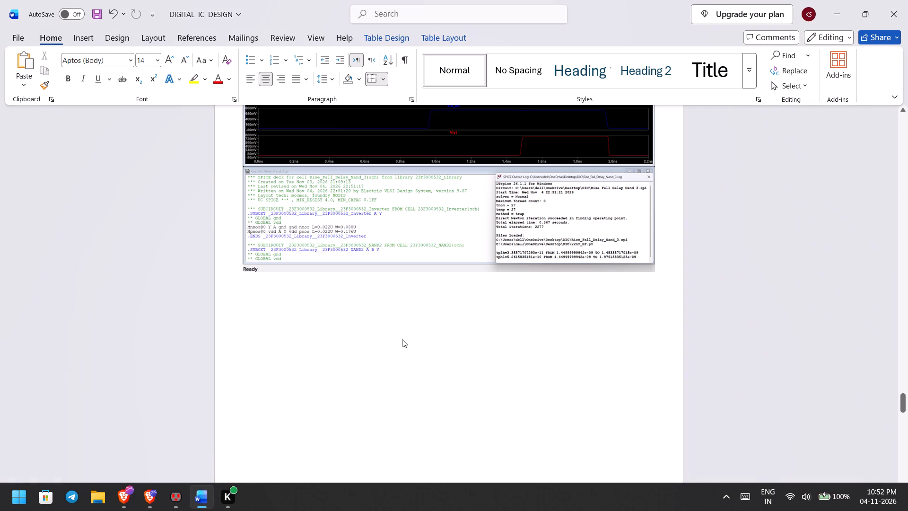
click(405, 330)
key(ctrl+v)
Apply a text-wrapping layout option to the pasted fan-out 3 schematic picture.
click(417, 363)
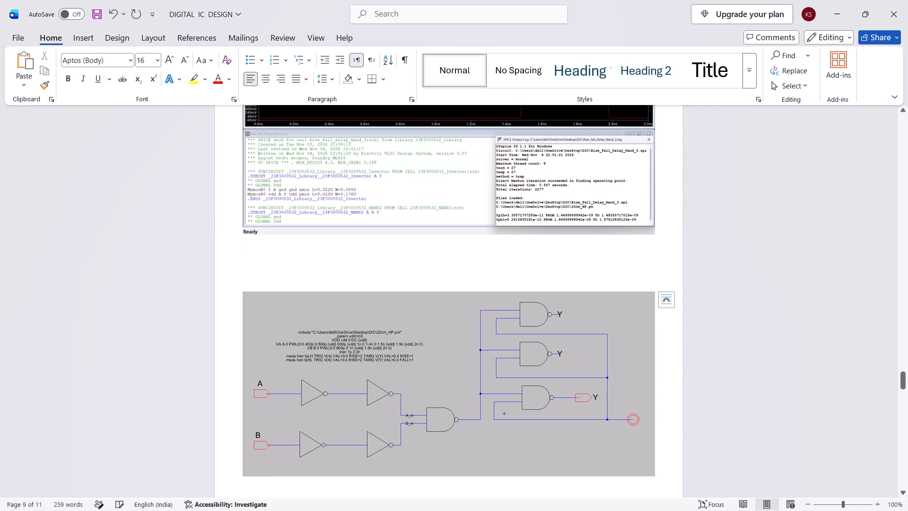
drag(458, 370, 456, 324)
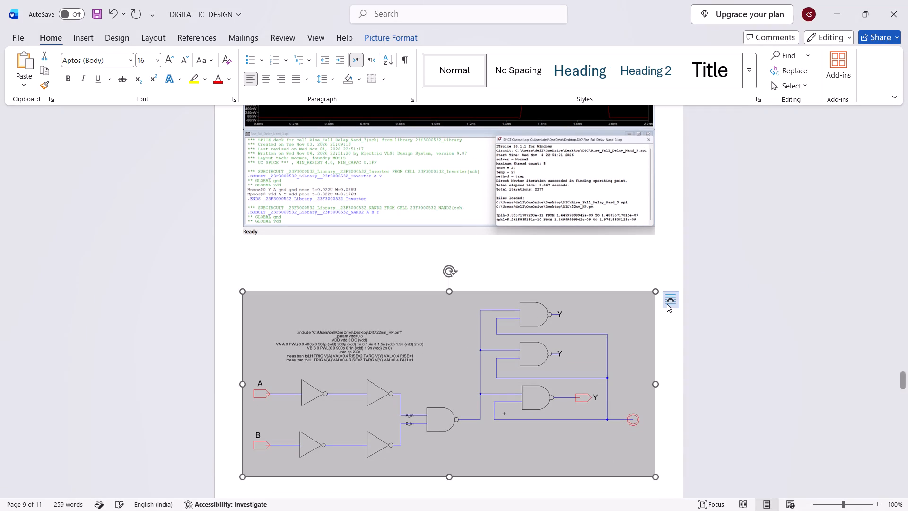
click(667, 304)
click(725, 381)
click(739, 255)
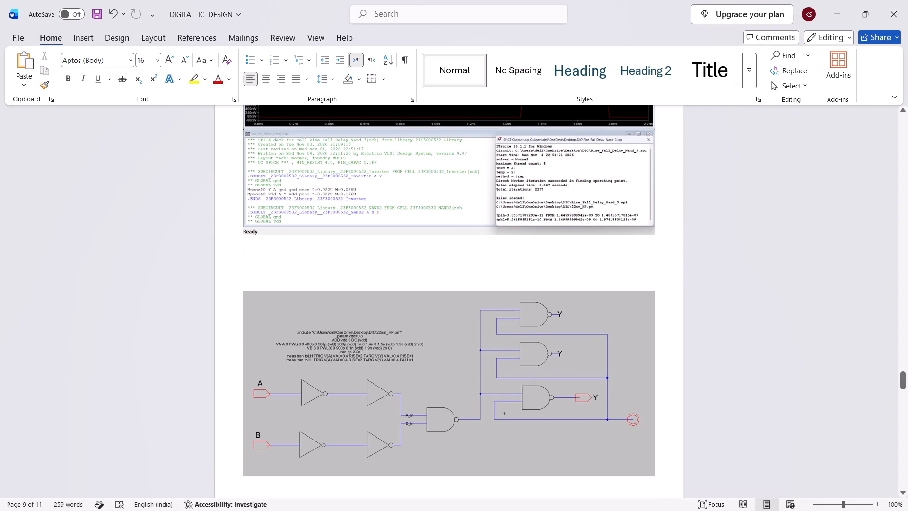
Move the fan-out 3 schematic picture up so it sits directly below the Fan Out 3 simulation screenshot.
drag(430, 394, 426, 352)
Add the heading "Fan Out 4:" at the top of the page that follows the fan-out 3 schematic.
scroll(657, 326, down, 6)
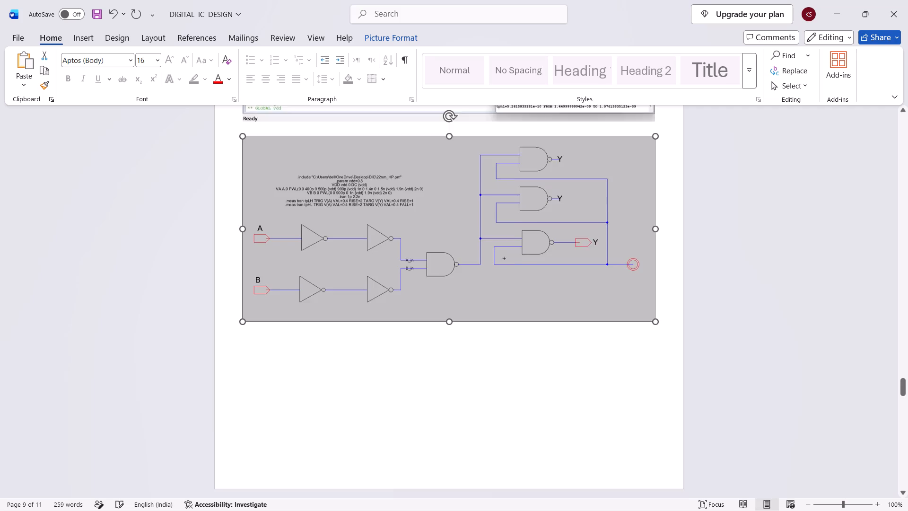
scroll(656, 326, down, 7)
click(265, 299)
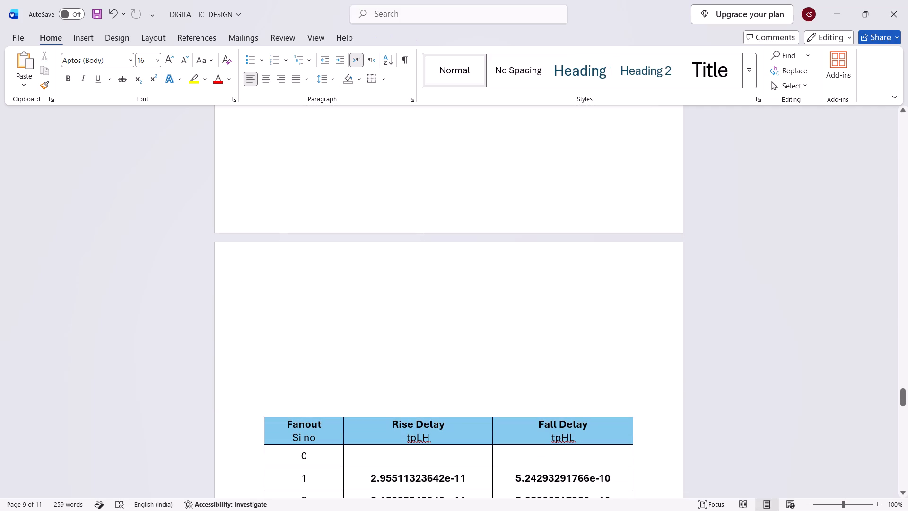
text(Fan Out)
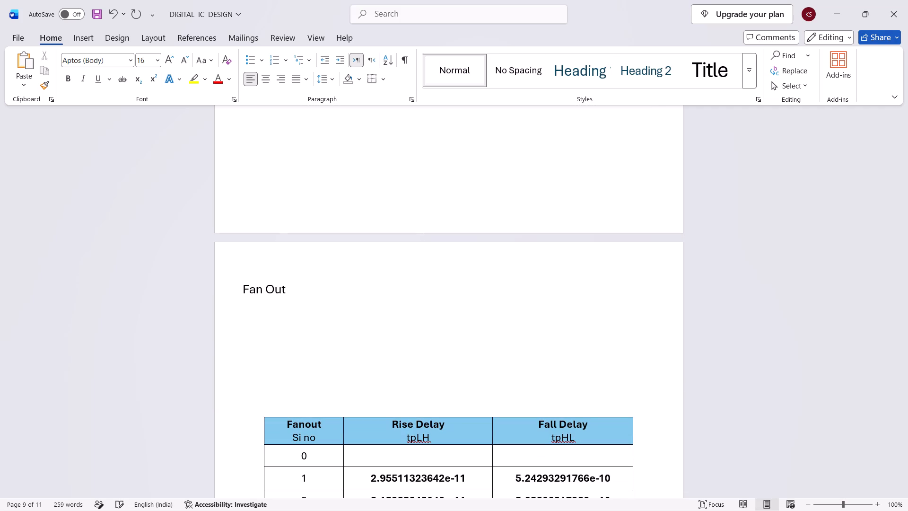
key(space)
key(4)
key(shift+colon)
key(Return)
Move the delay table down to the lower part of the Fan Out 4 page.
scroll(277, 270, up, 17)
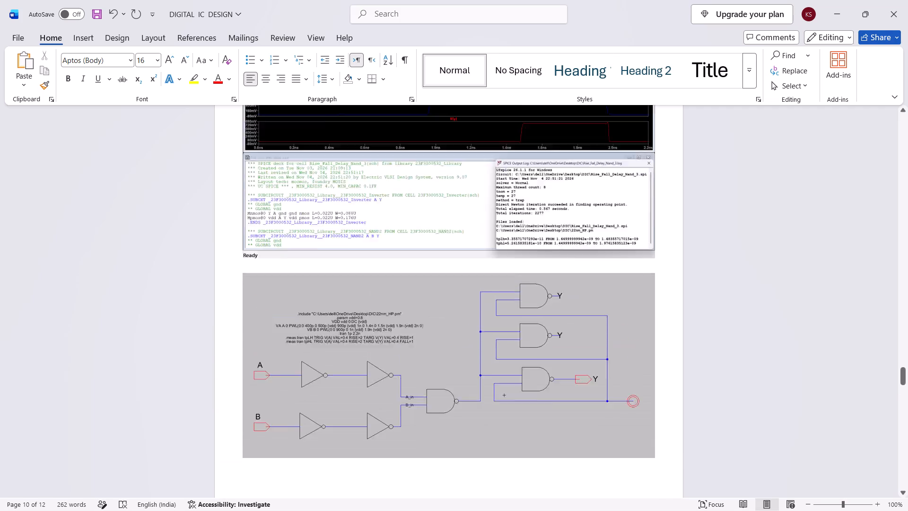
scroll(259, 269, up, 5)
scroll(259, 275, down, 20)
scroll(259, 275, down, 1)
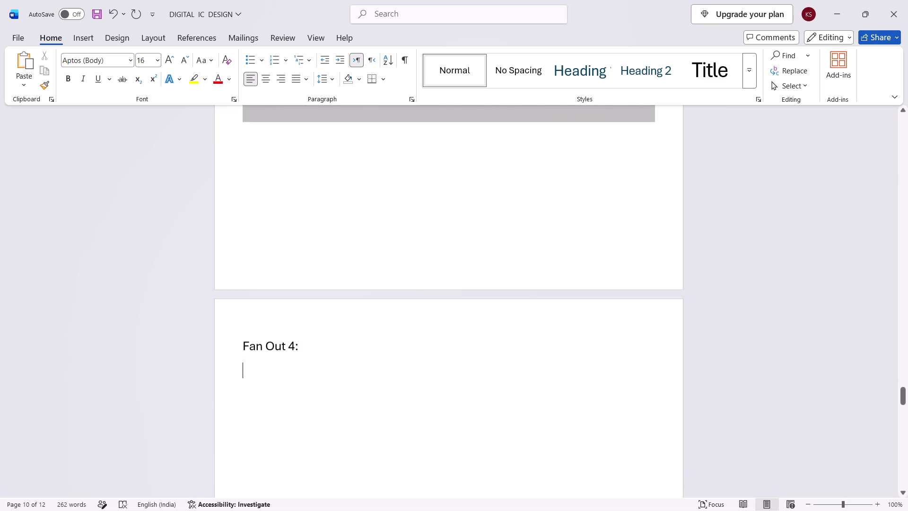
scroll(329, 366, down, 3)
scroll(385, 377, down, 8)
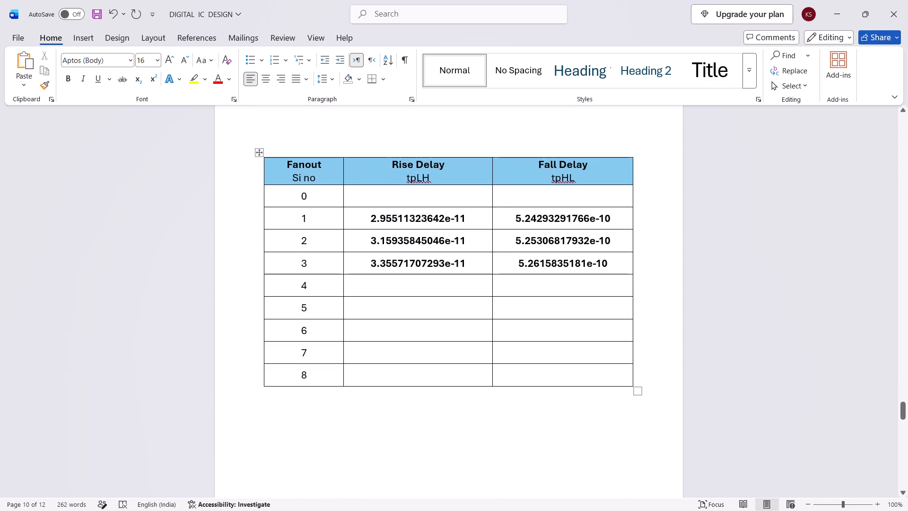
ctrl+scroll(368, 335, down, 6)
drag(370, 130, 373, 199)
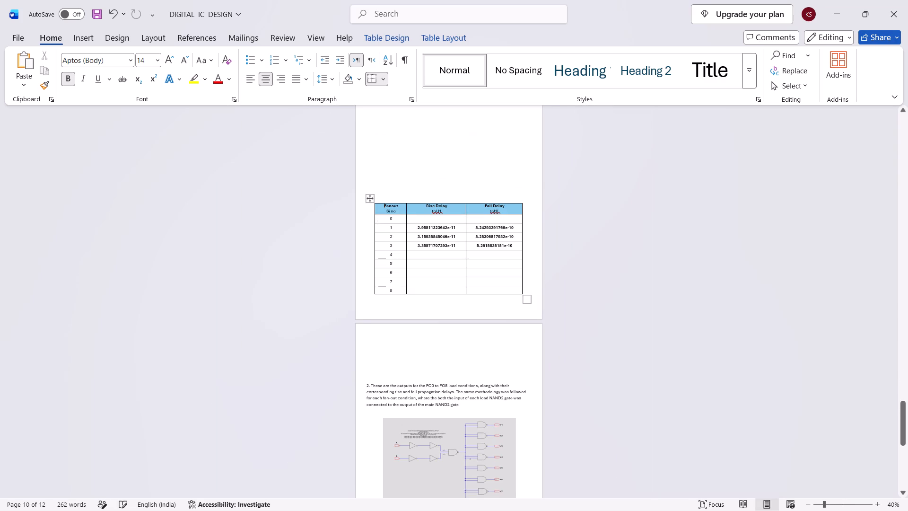
Insert blank lines above the paragraph starting "2. These are the outputs" to push it off its page, leaving that page empty.
click(395, 374)
key(Return)
key(Return)
key(Return)
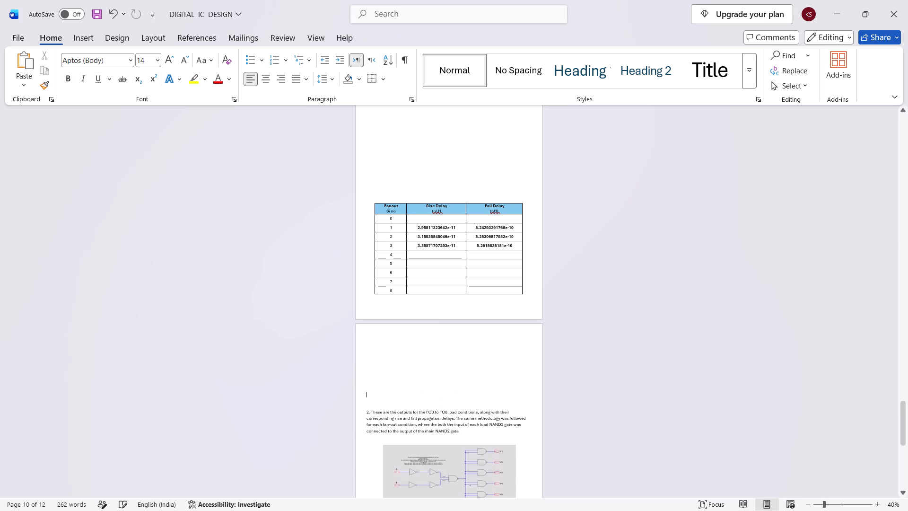
key(Return)
scroll(394, 372, down, 14)
key(Return)
key(Return)
key(Return)
key(Return)
key(Return)
key(Return)
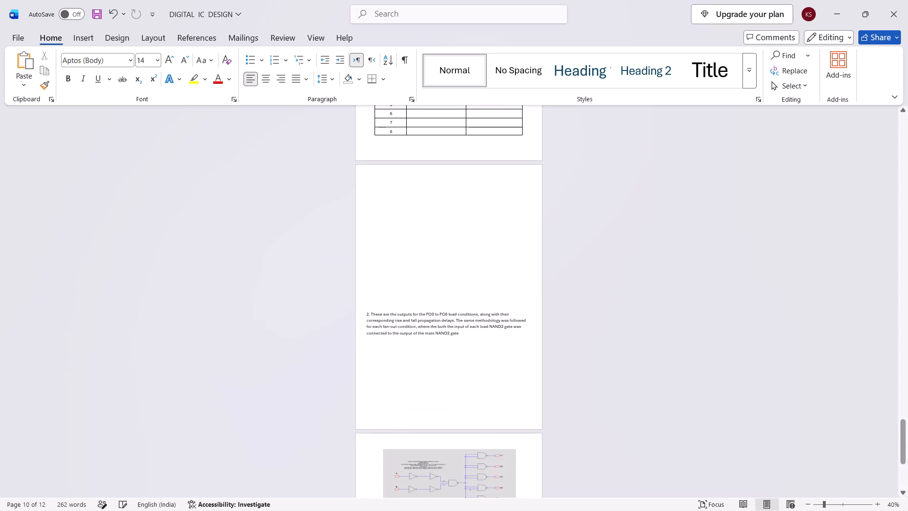
key(Return)
key(Return)
key(Return)
key(Return)
key(Return)
key(Return)
key(Return)
key(Return)
key(Return)
key(Return)
key(Return)
key(Return)
key(Return)
key(Return)
key(Return)
key(Return)
key(Return)
key(Return)
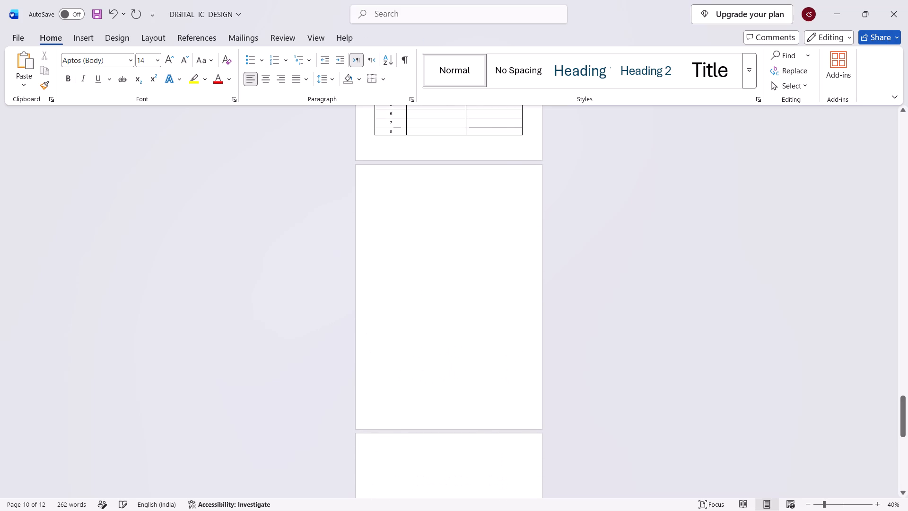
key(BackSpace)
key(BackSpace)
key(BackSpace)
Move the delay table from the Fan Out 4 page to the middle of the empty page that follows.
scroll(421, 319, up, 8)
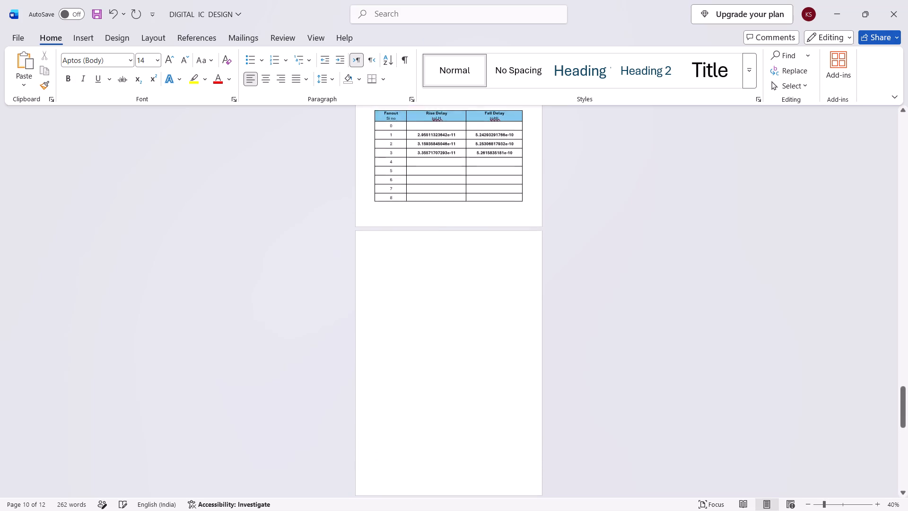
scroll(421, 308, up, 3)
scroll(388, 260, up, 8)
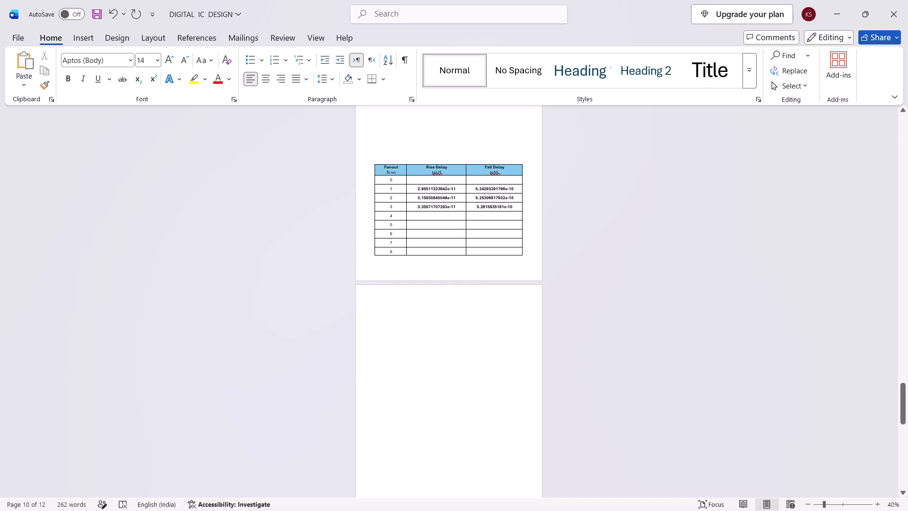
click(411, 172)
drag(369, 160, 378, 375)
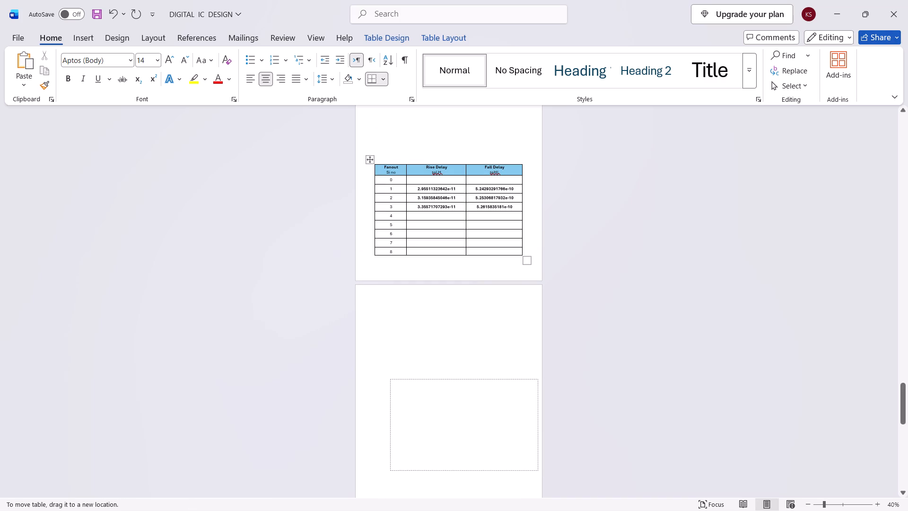
drag(378, 375, 374, 376)
Place the insertion point on the empty line below the "Fan Out 4:" heading.
scroll(439, 361, up, 17)
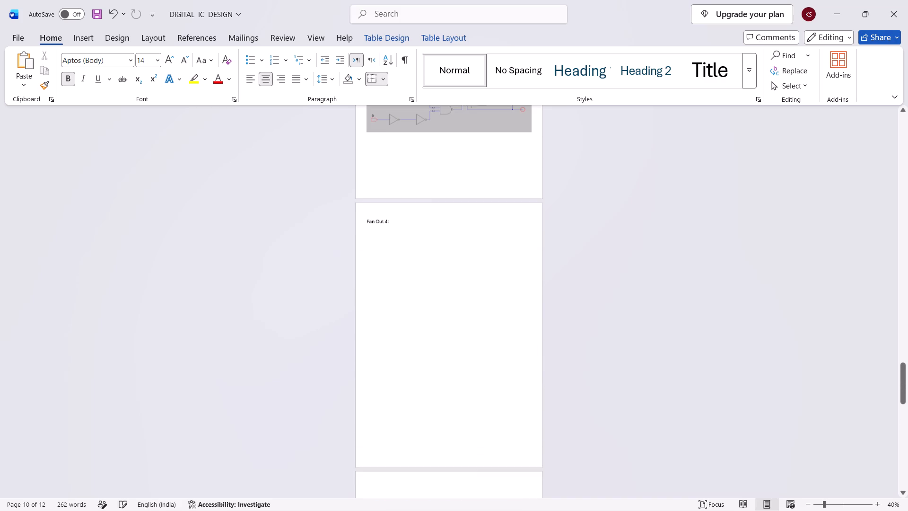
click(396, 263)
click(381, 248)
click(385, 242)
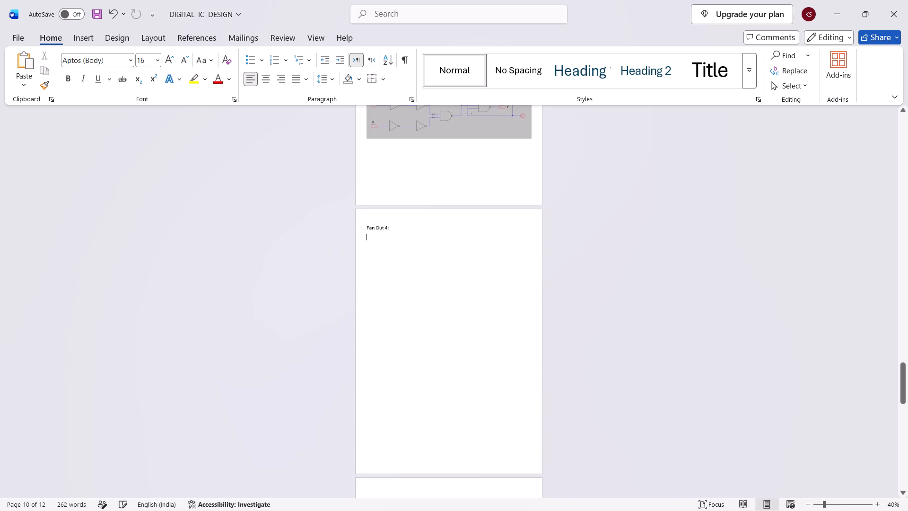
Switch to Electric and open the Rise_Fall_Delay_Nand_4 schematic.
click(171, 501)
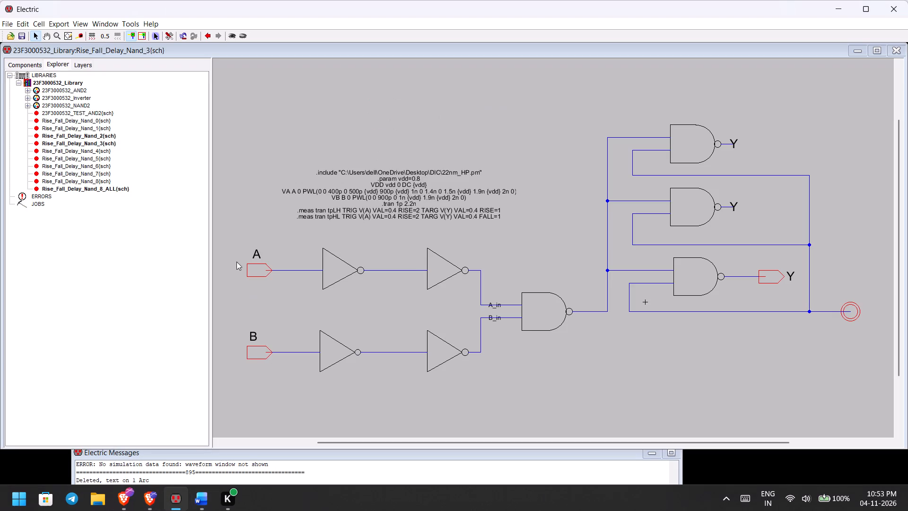
double_click(104, 153)
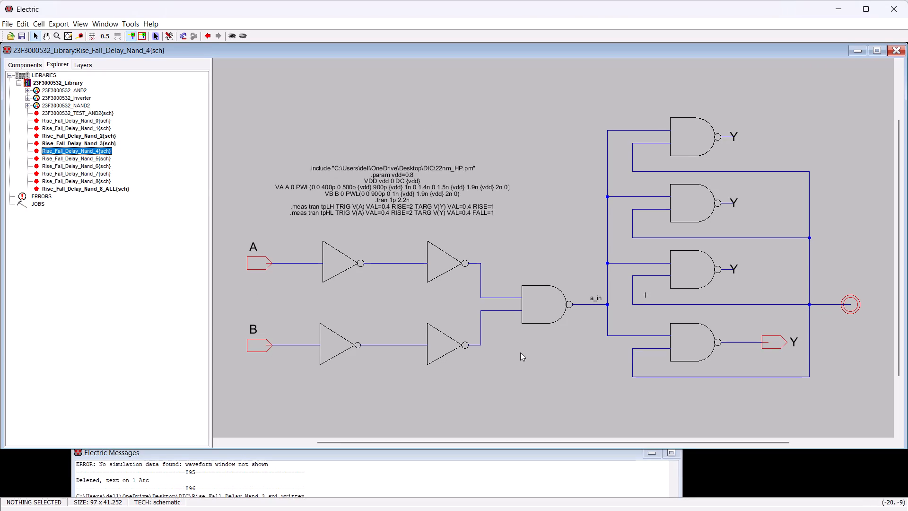
Save the library and name the main NAND gate's upper input wire A_in.
click(500, 296)
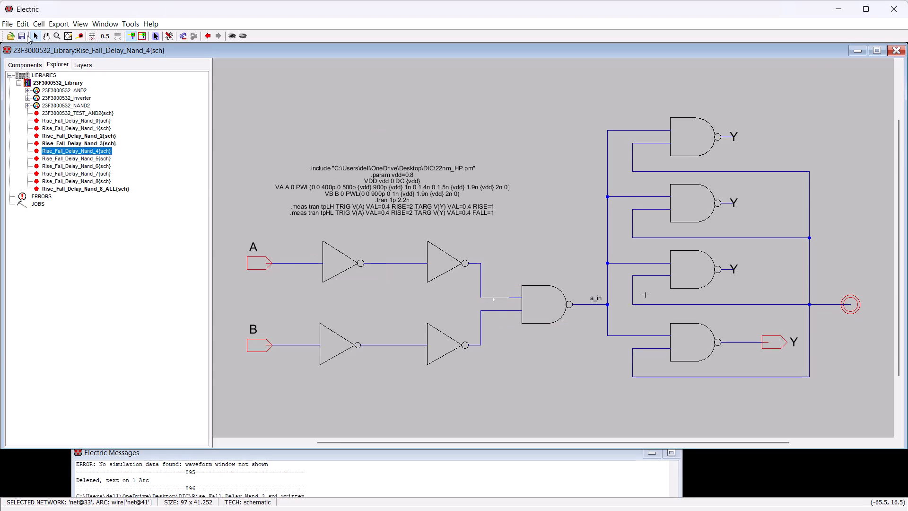
click(24, 35)
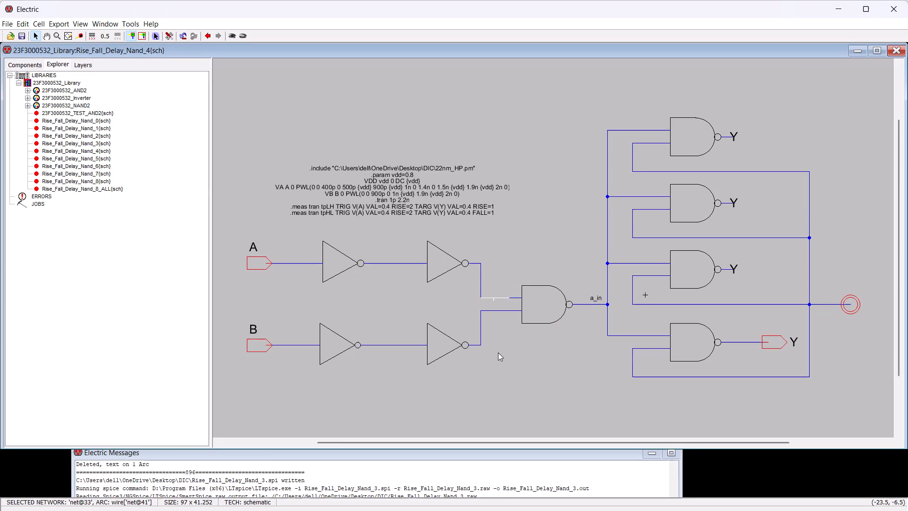
key(ctrl+i)
drag(129, 69, 82, 71)
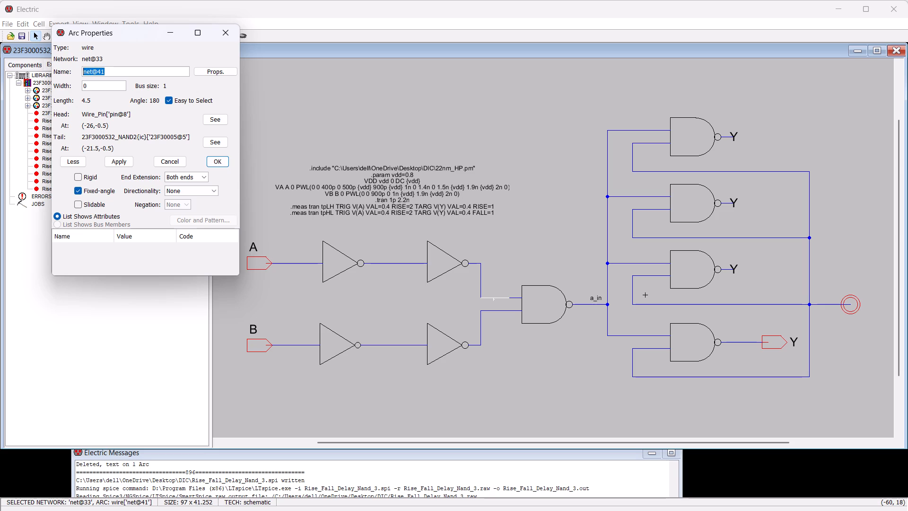
drag(82, 71, 76, 71)
key(BackSpace)
key(shift+a)
text(_in)
click(118, 164)
click(207, 163)
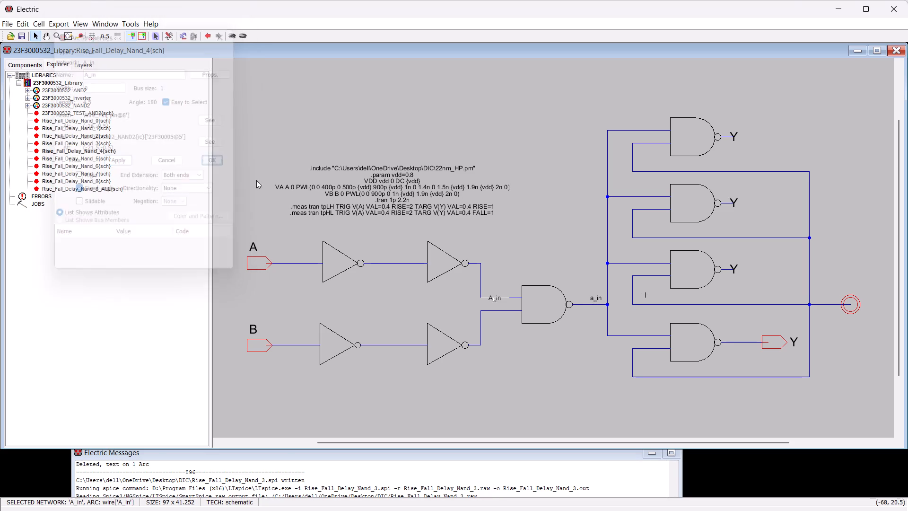
Delete the a_in name label from the main NAND gate's output wire.
click(599, 294)
key(Delete)
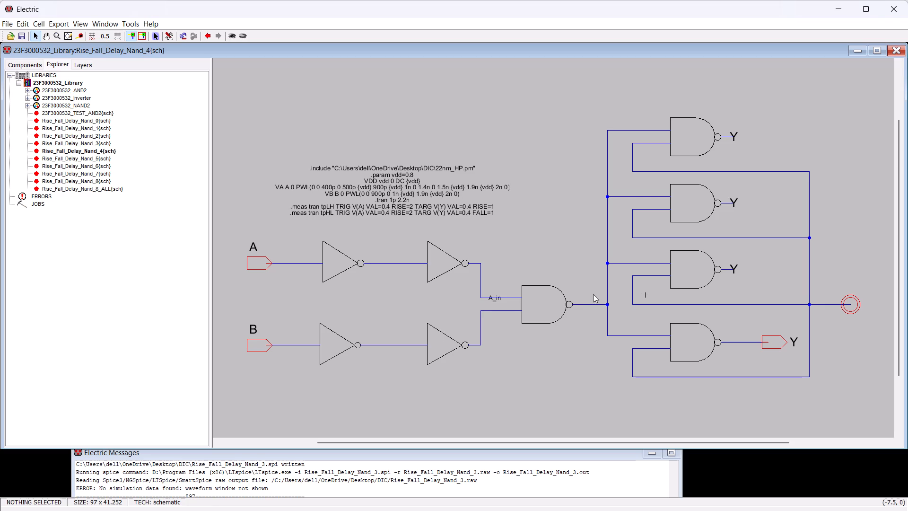
Name the main NAND gate's lower input wire B_in.
click(498, 309)
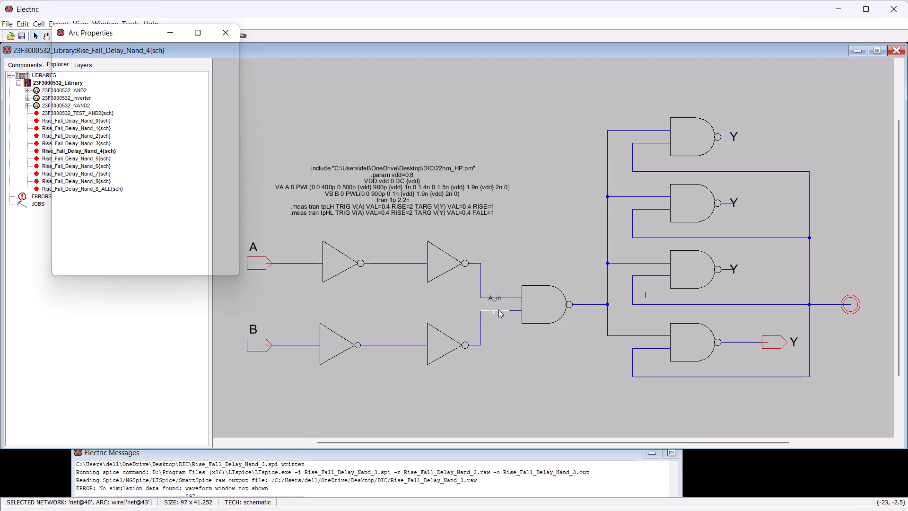
key(ctrl+i)
drag(126, 71, 59, 69)
key(BackSpace)
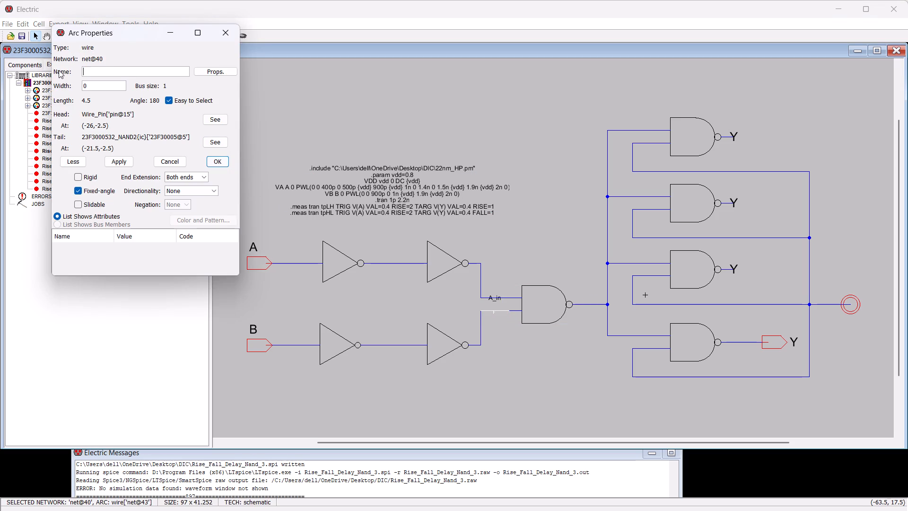
text(B_n)
key(BackSpace)
text(in)
click(118, 163)
click(221, 161)
click(572, 235)
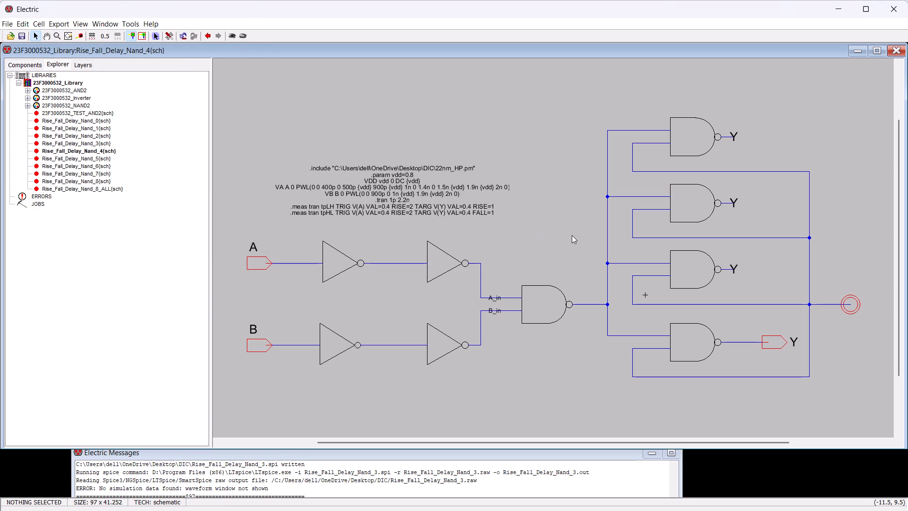
Run the SPICE simulation of Rise_Fall_Delay_Nand_4 and tile the LTspice windows with the plot above the netlist.
click(135, 25)
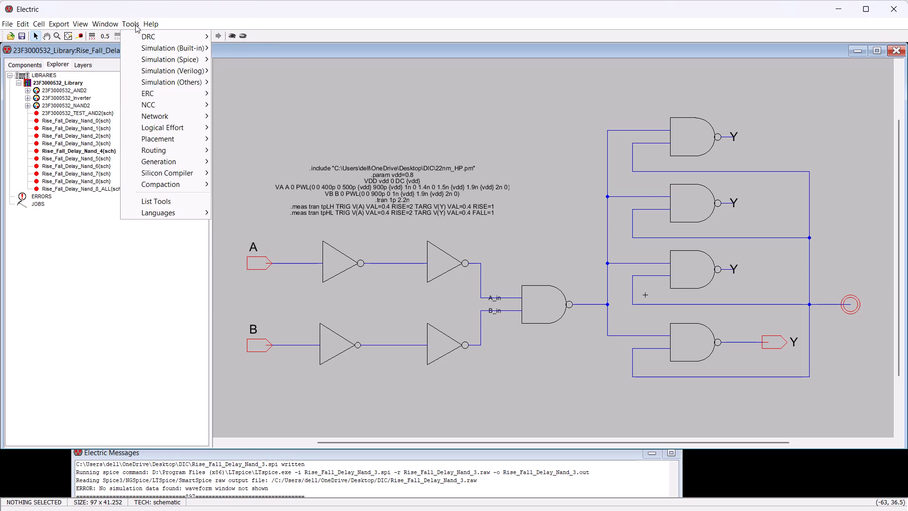
click(227, 59)
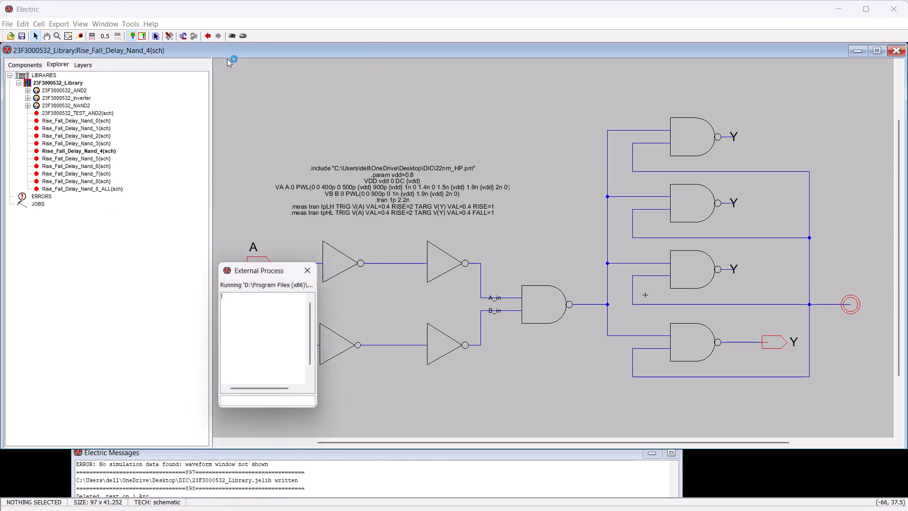
scroll(262, 315, down, 1)
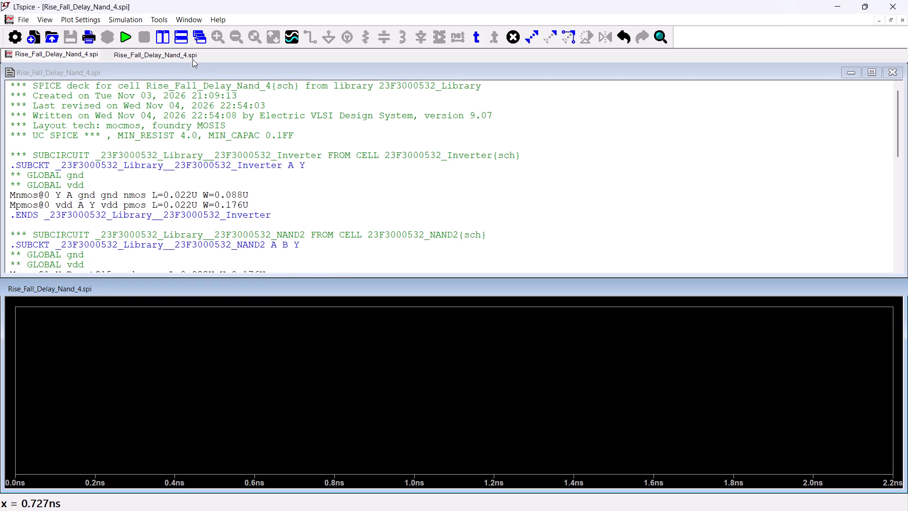
click(175, 30)
Add the traces V(a_in), V(b_in) and V(y) to the fan-out 4 waveform plot.
right_click(195, 133)
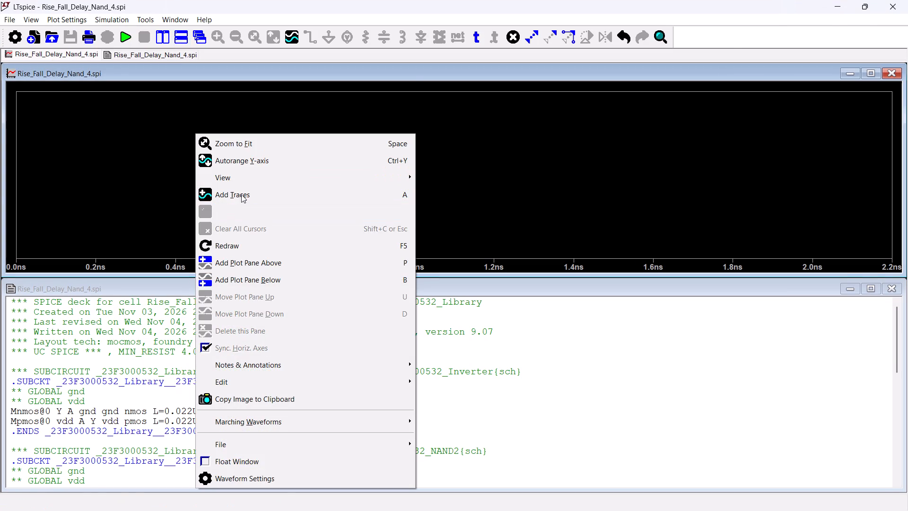
click(241, 194)
click(327, 234)
click(332, 250)
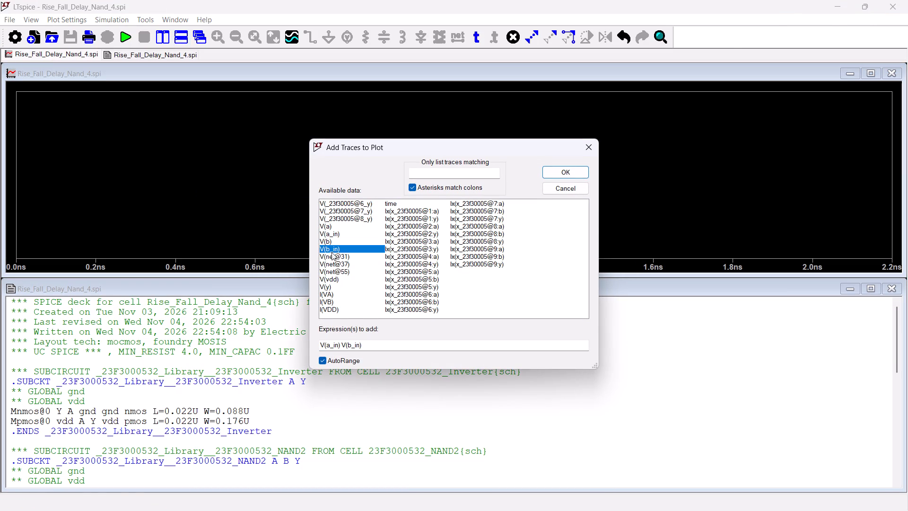
click(326, 287)
click(571, 168)
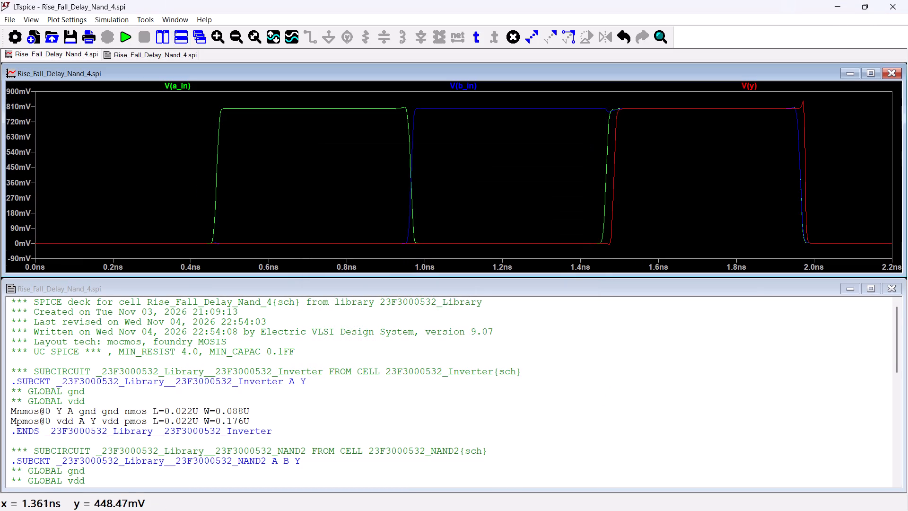
Add two plot panes and separate the traces, with V(a_in) in the top pane, V(b_in) in the middle and V(y) at the bottom.
right_click(434, 159)
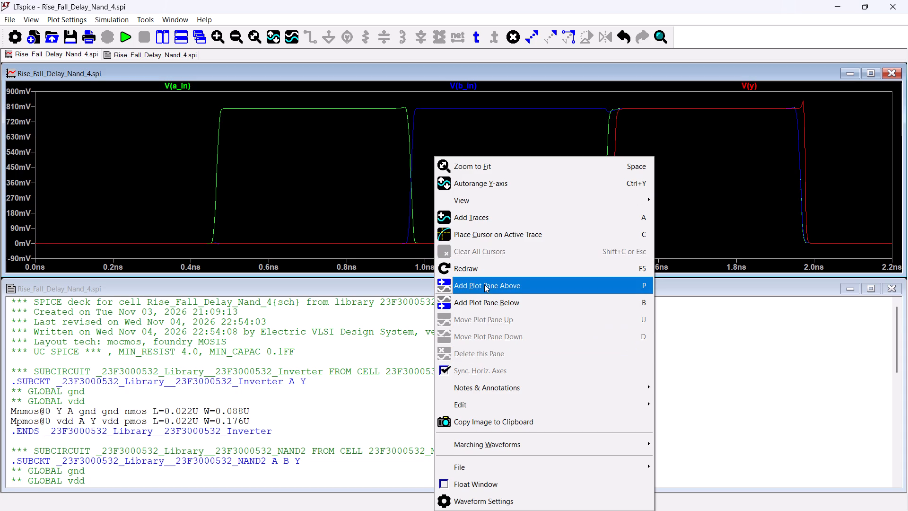
click(484, 284)
right_click(346, 227)
click(415, 288)
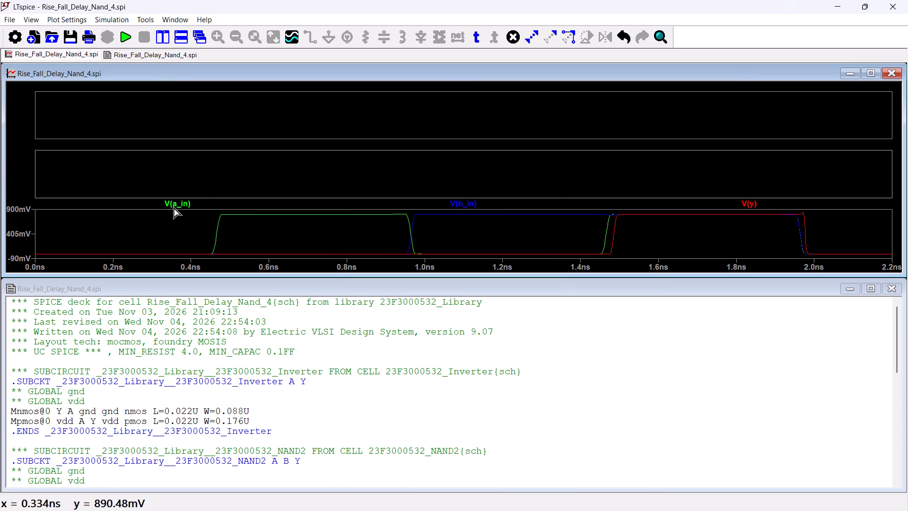
drag(174, 205, 220, 122)
click(244, 210)
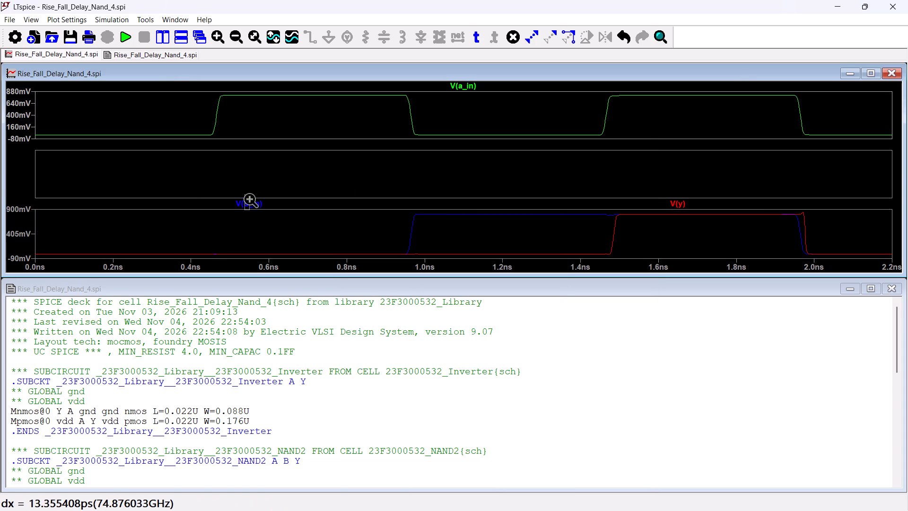
drag(248, 203, 256, 182)
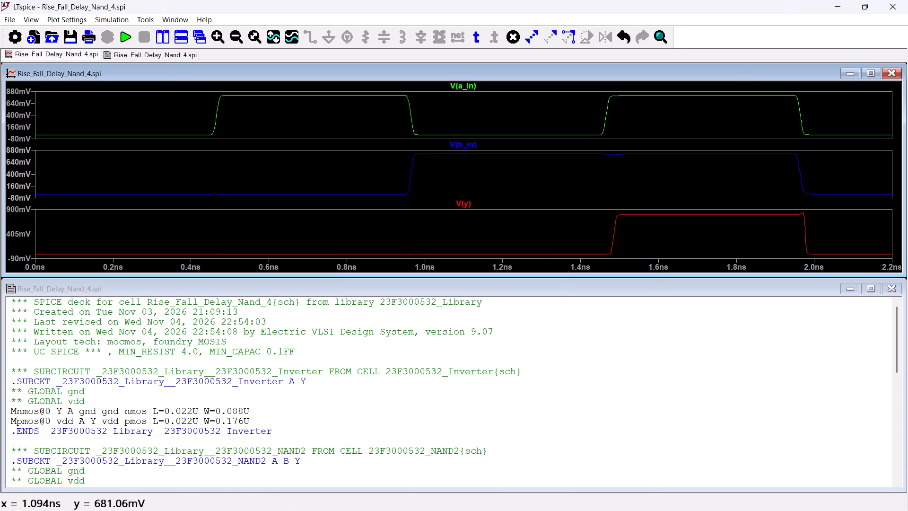
Open the SPICE output log, shrink its window to fit the text and place it over the netlist's lower right area.
click(40, 20)
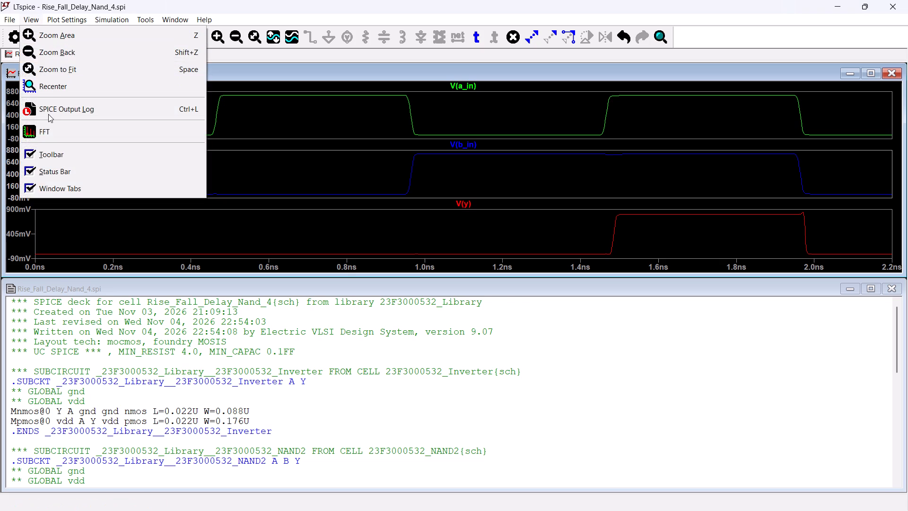
click(48, 114)
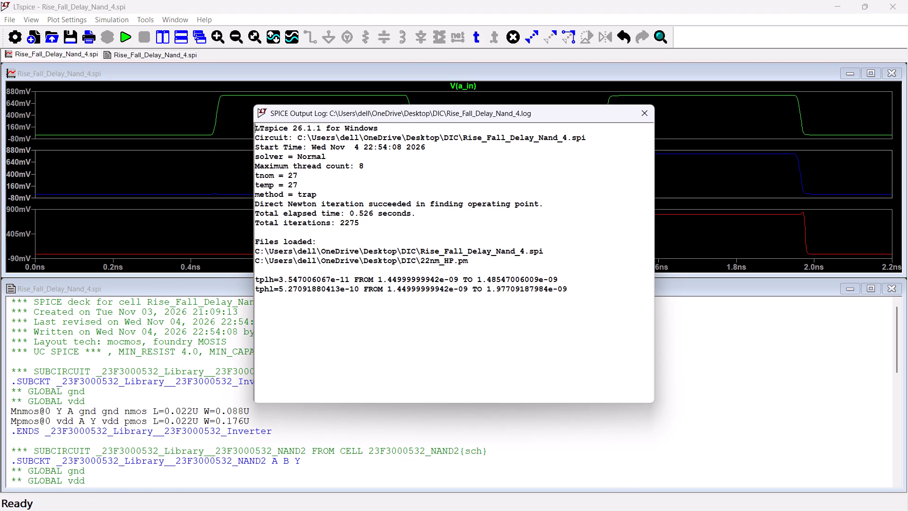
drag(455, 405, 451, 305)
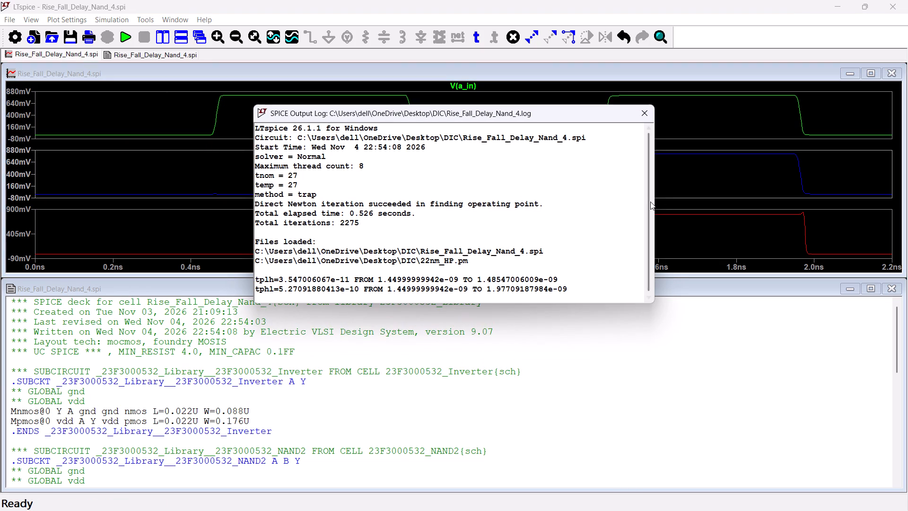
drag(655, 200, 594, 190)
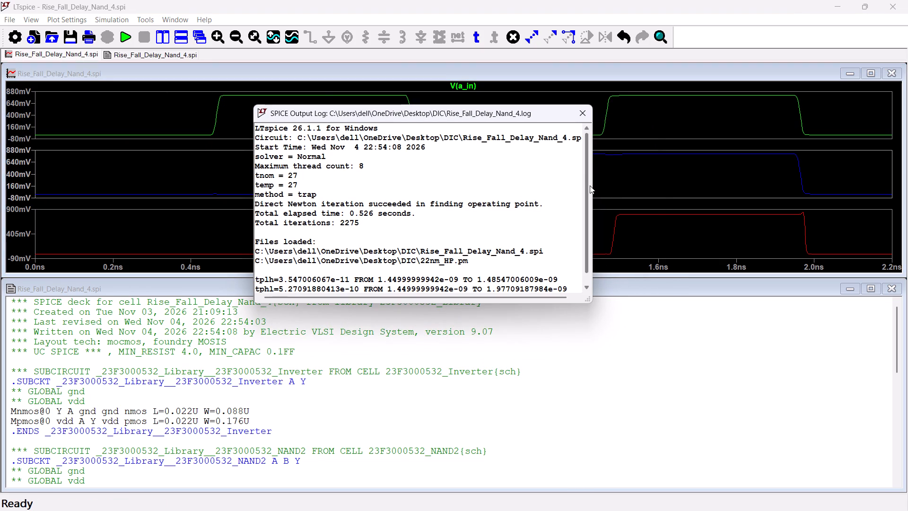
drag(593, 187, 606, 187)
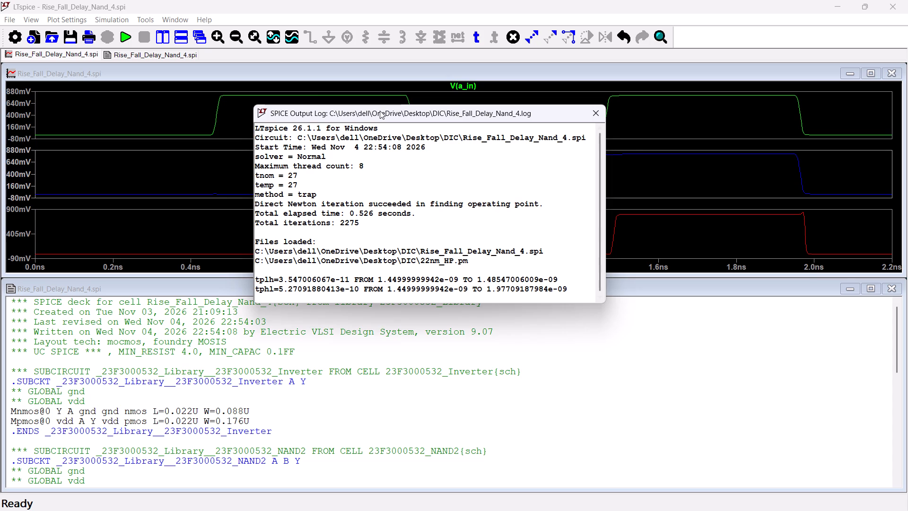
drag(380, 111, 680, 288)
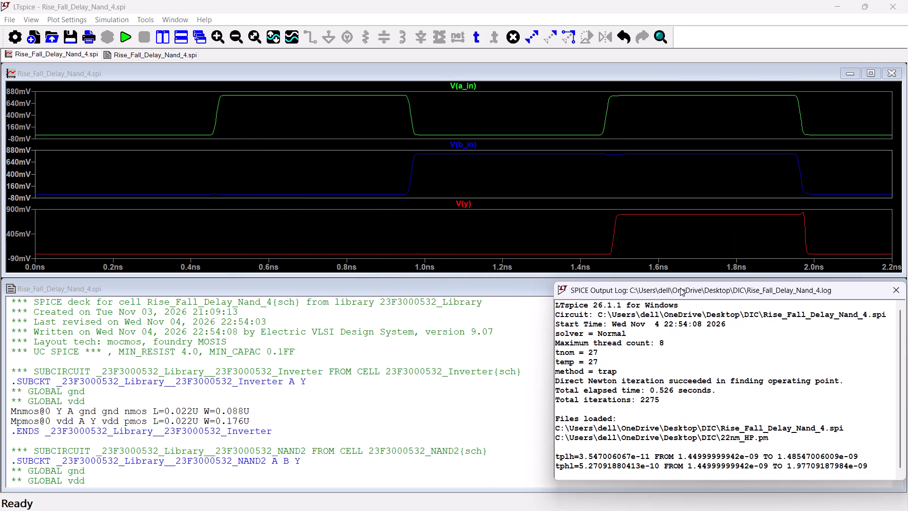
drag(680, 288, 680, 287)
Copy the tplh value 3.547006067e-11 from the log into the fan-out 4 Rise Delay cell of the Word table.
click(650, 454)
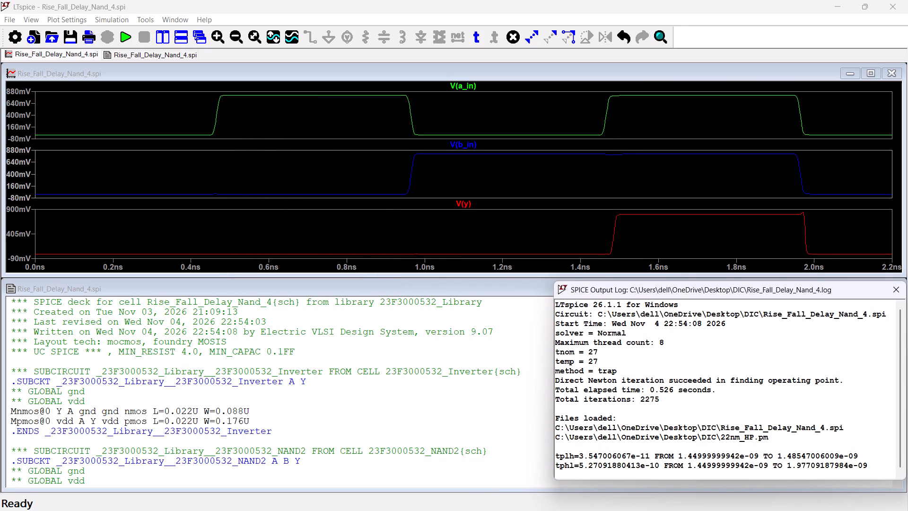
drag(649, 454, 580, 455)
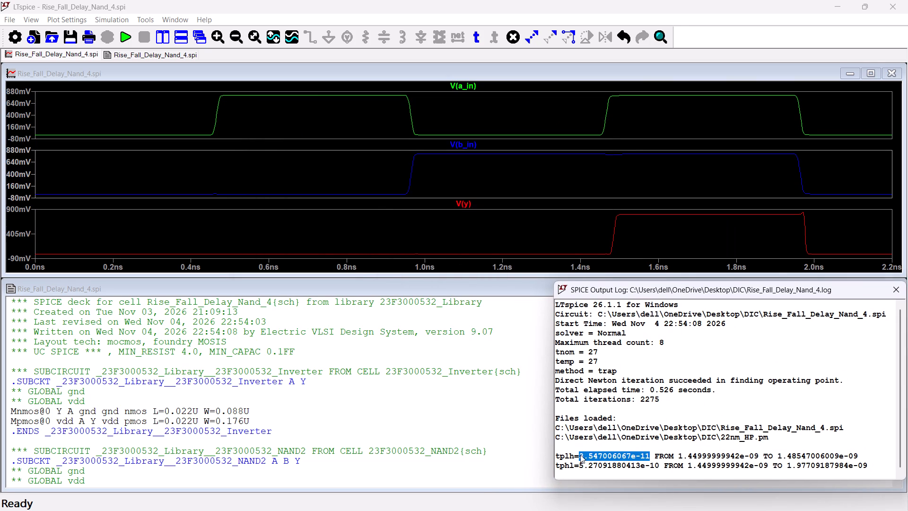
key(ctrl+c)
click(174, 496)
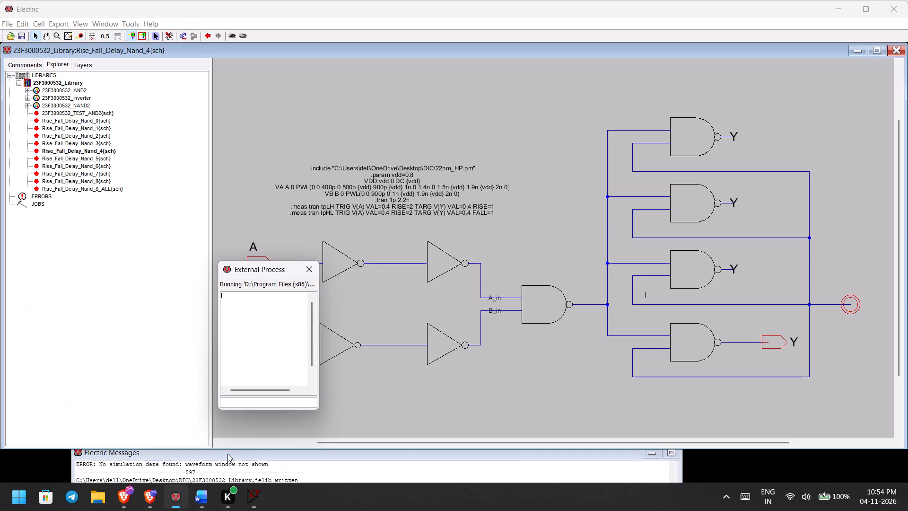
click(207, 503)
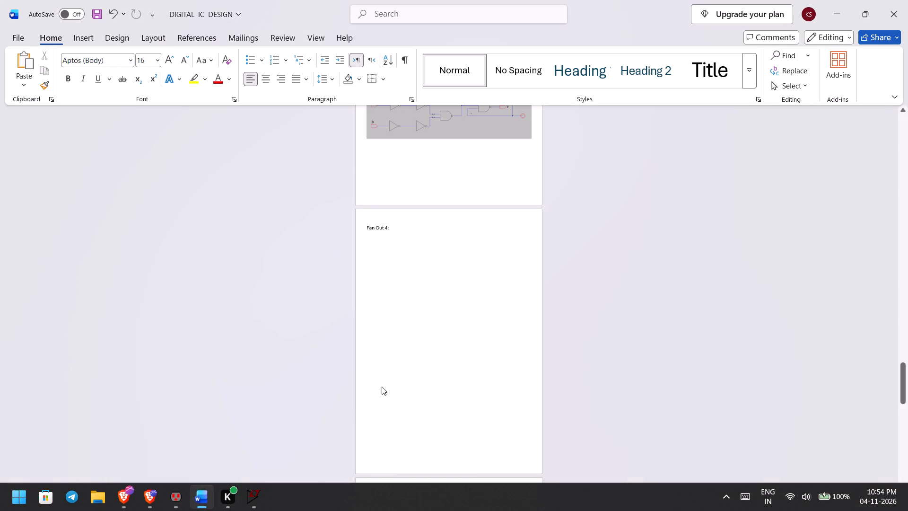
scroll(382, 384, down, 20)
scroll(382, 384, down, 1)
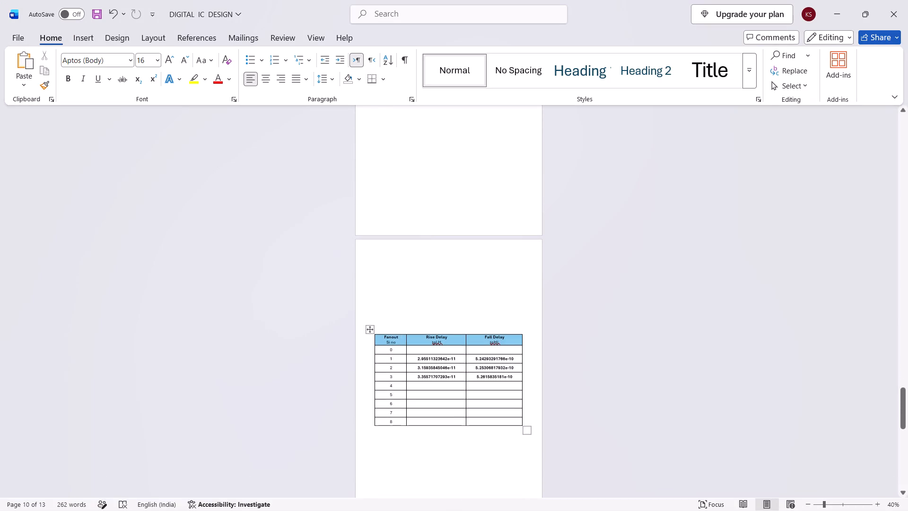
click(420, 382)
scroll(468, 380, down, 10)
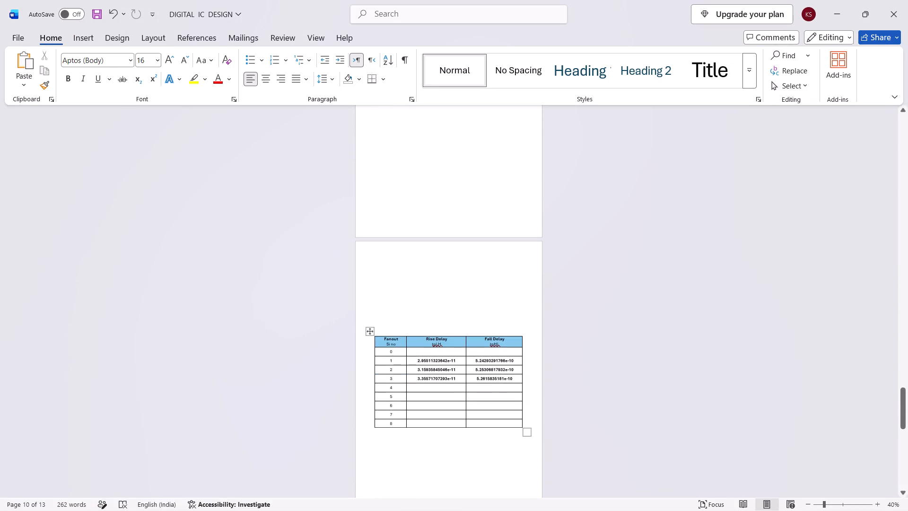
click(730, 366)
click(450, 389)
key(ctrl+v)
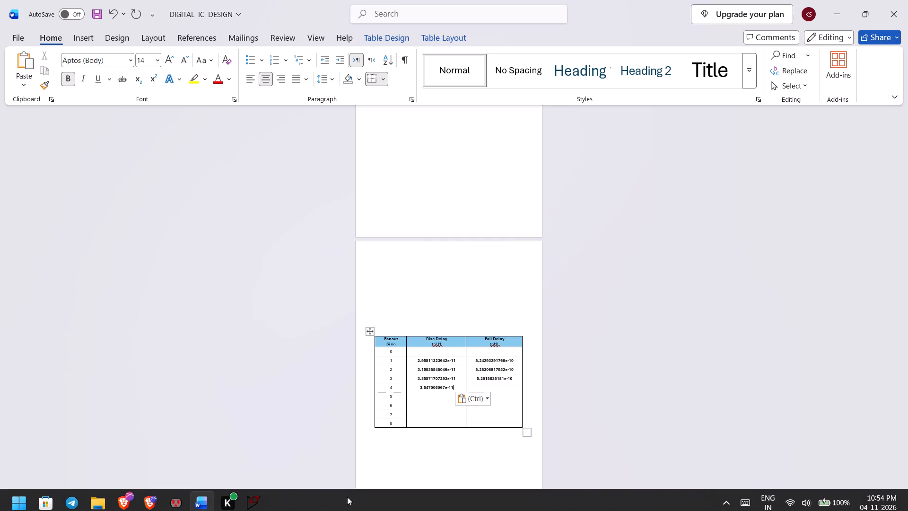
Copy the tphl value 5.27091880413e-10 from the LTspice log into the fan-out 4 Fall Delay cell of the Word table.
click(252, 500)
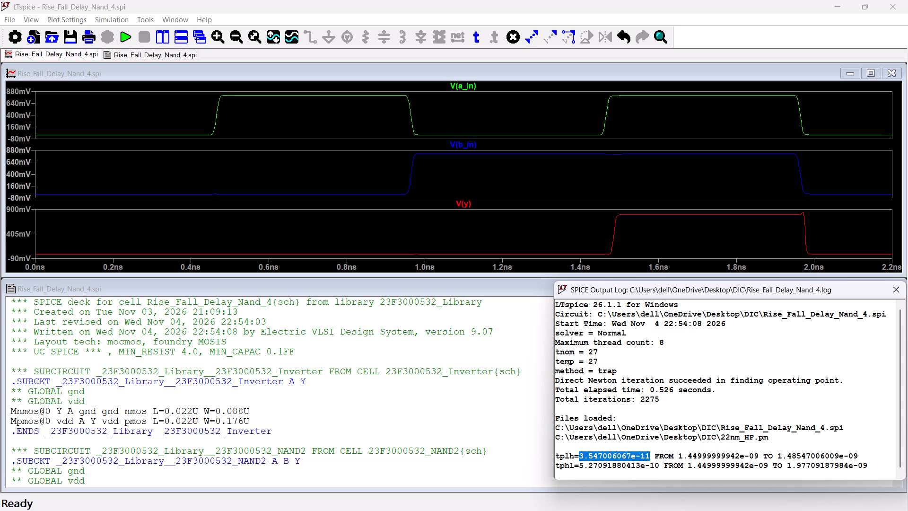
drag(659, 465, 579, 467)
key(ctrl+c)
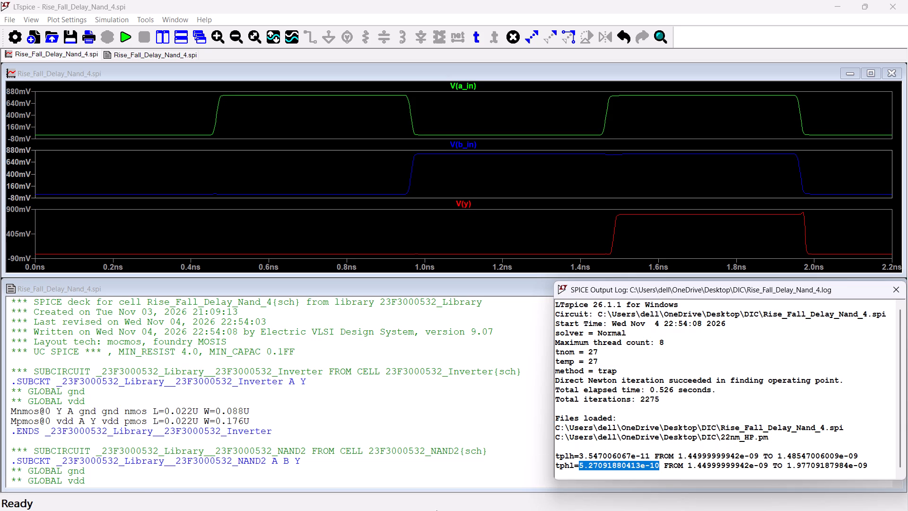
click(199, 498)
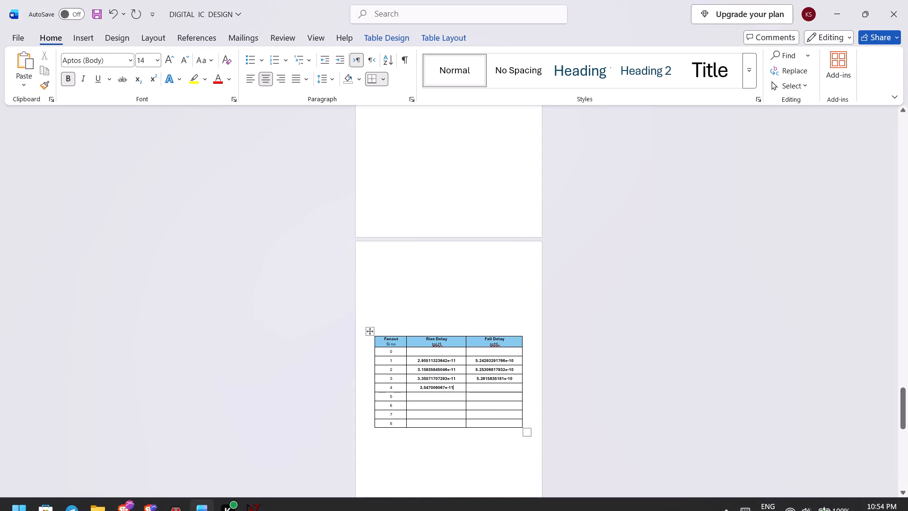
click(480, 392)
click(486, 388)
key(ctrl+v)
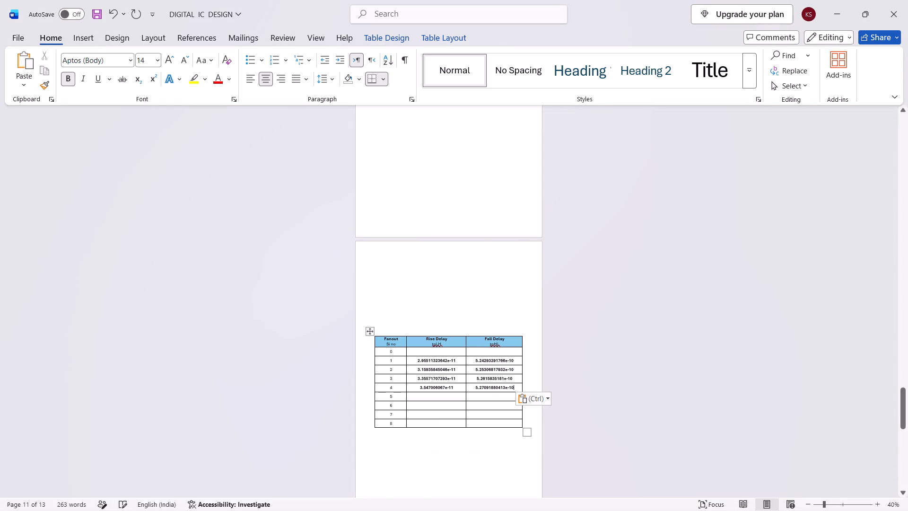
Clear the text selection in the LTspice output log and capture a full-screen screenshot of the fan-out 4 plot, netlist and log.
click(437, 398)
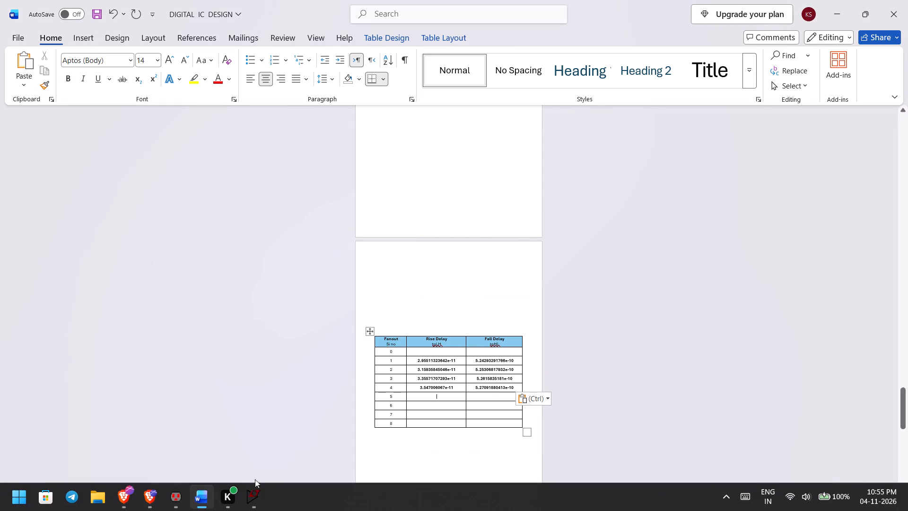
click(182, 489)
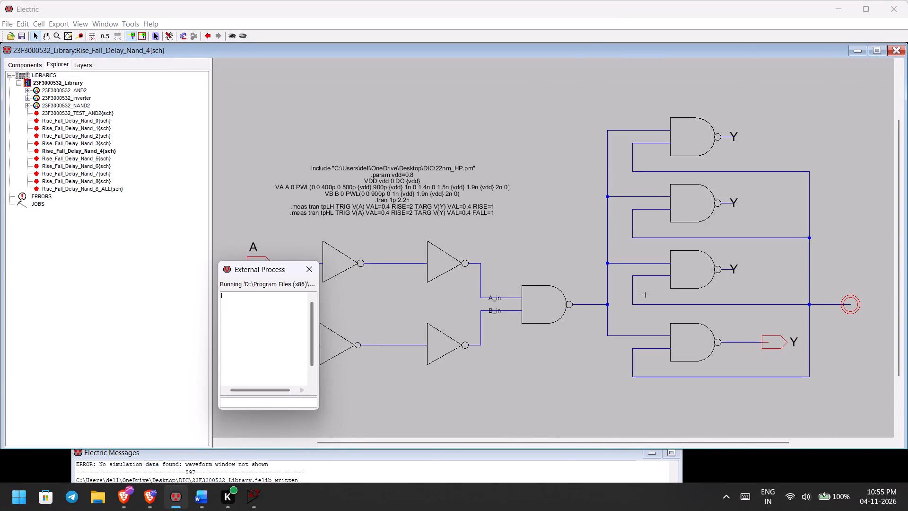
click(250, 490)
key(shift+super+s)
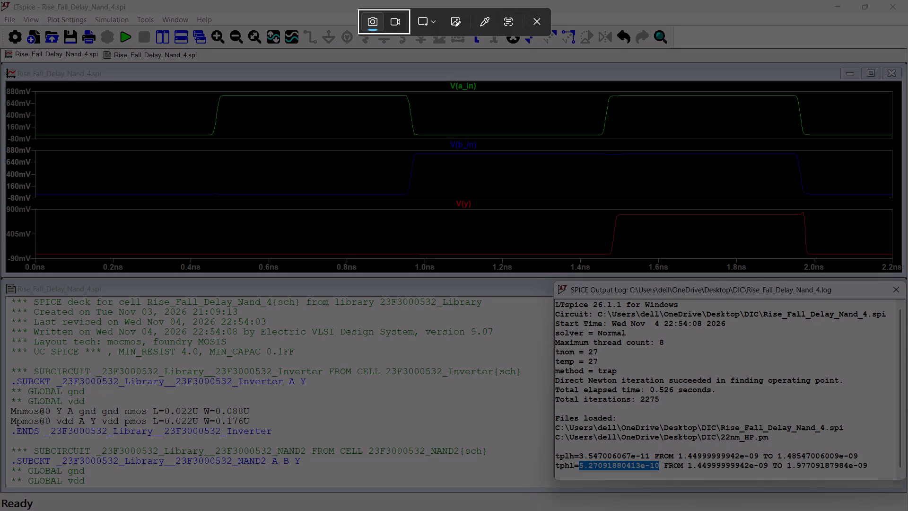
key(Escape)
click(821, 384)
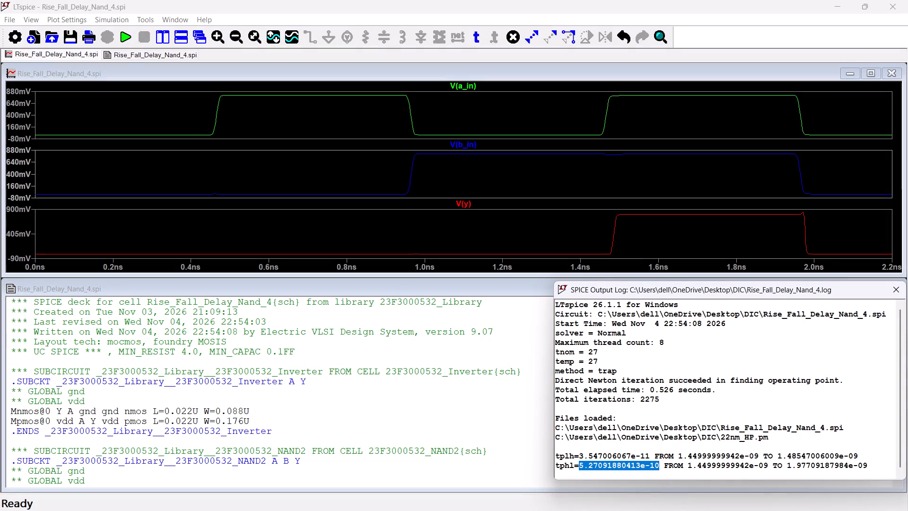
click(447, 332)
click(695, 285)
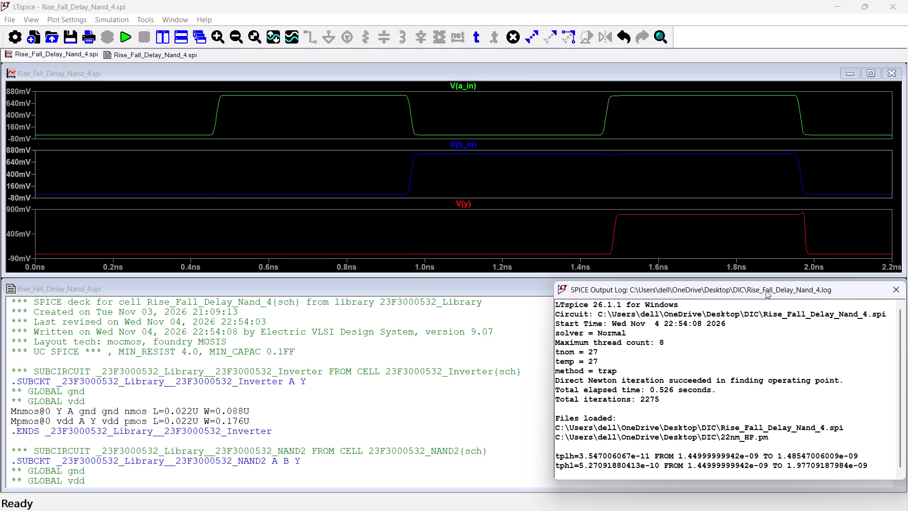
click(785, 292)
click(834, 308)
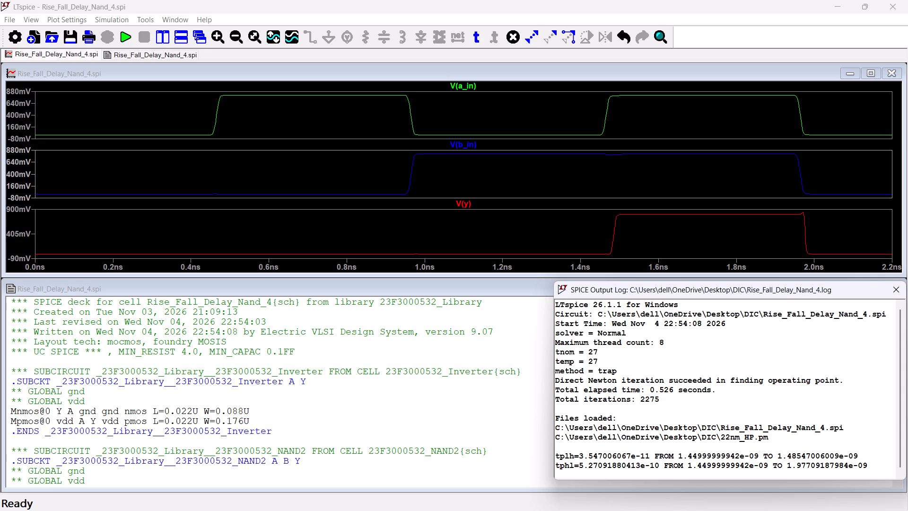
key(shift+super+s)
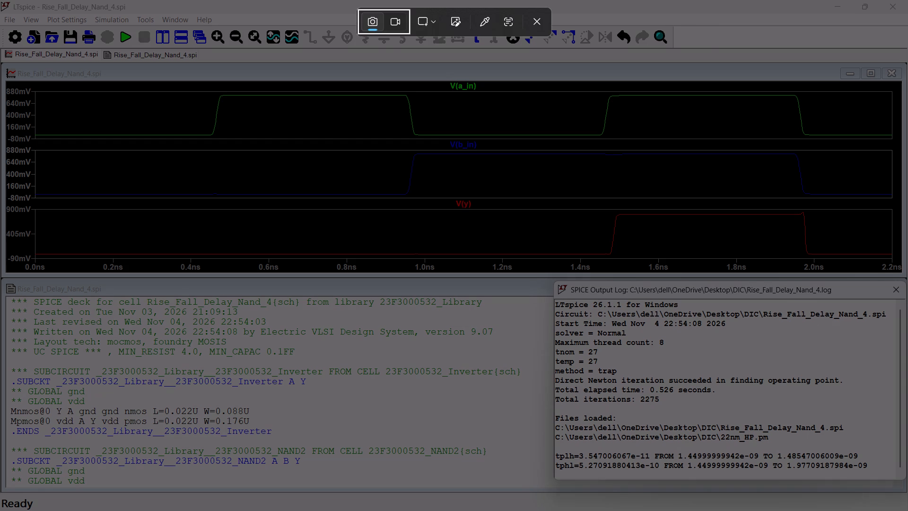
drag(0, 0, 907, 510)
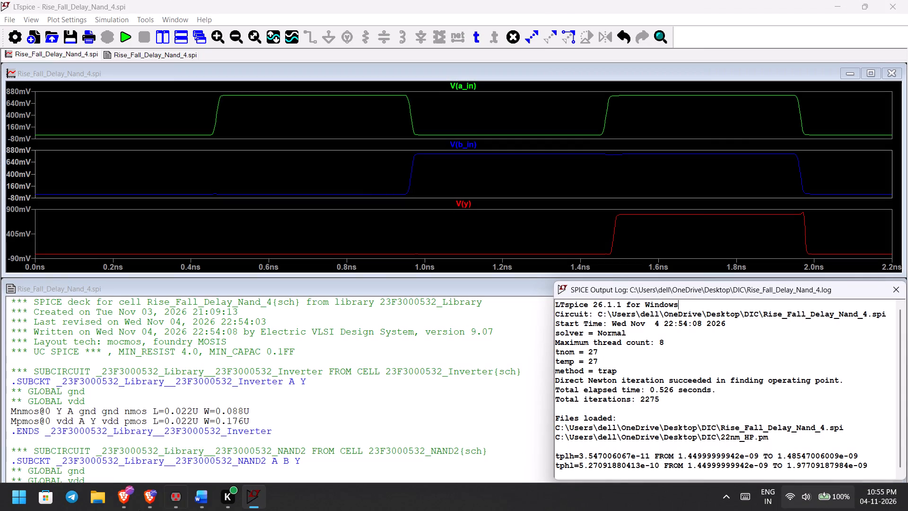
Paste the LTspice screenshot below the Fan Out 4 heading in Word and place the insertion point beneath it.
click(207, 492)
scroll(425, 244, up, 4)
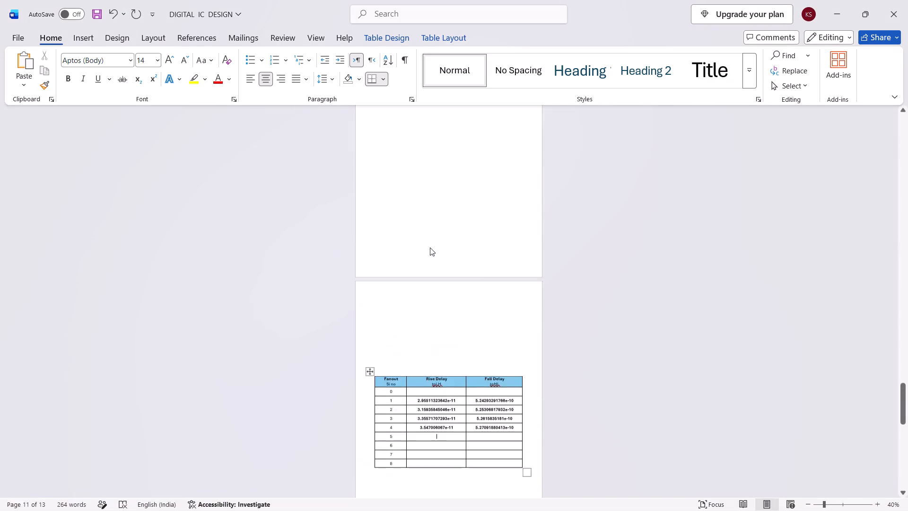
scroll(430, 247, up, 11)
click(400, 173)
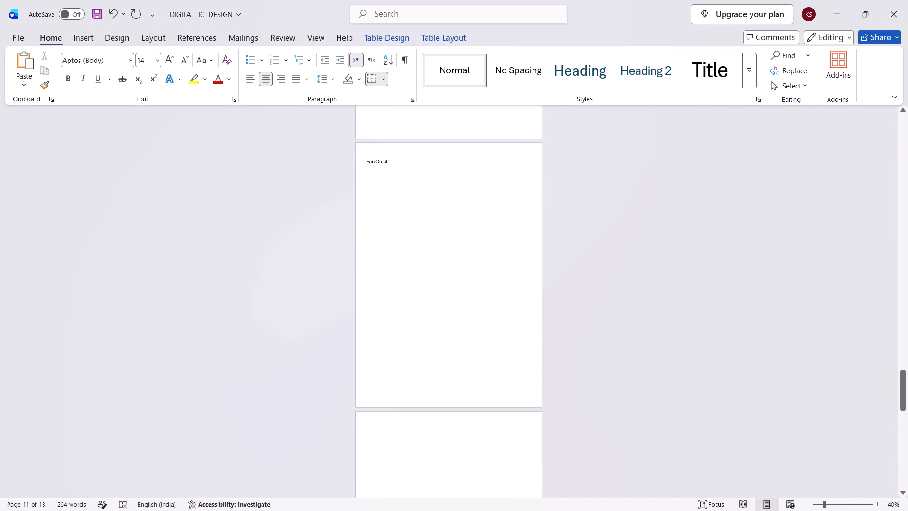
key(ctrl+v)
click(421, 300)
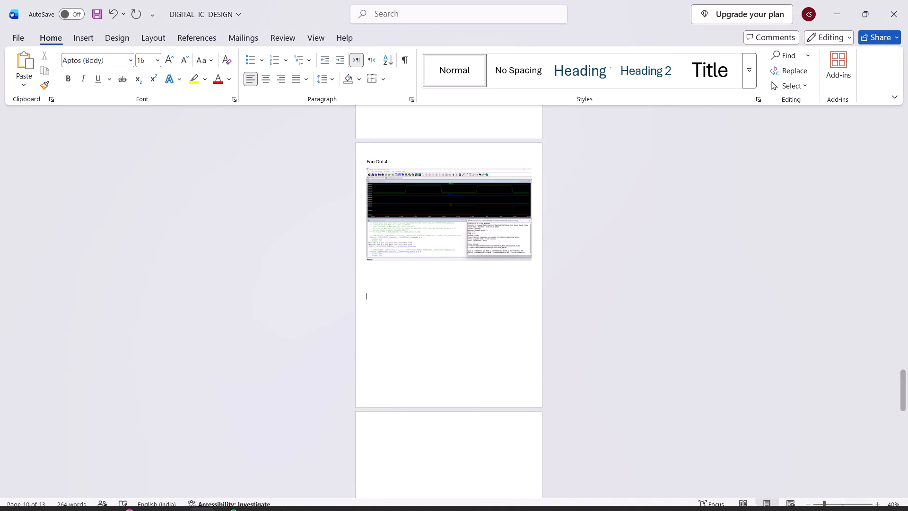
Switch to Electric, close the External Process window and capture a screenshot of the whole Rise_Fall_Delay_Nand_4 schematic with its SPICE code.
click(266, 499)
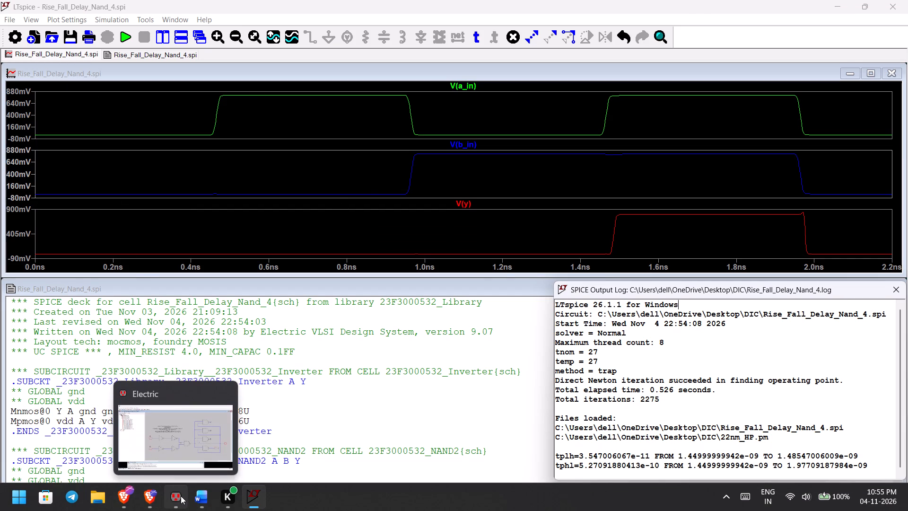
click(181, 496)
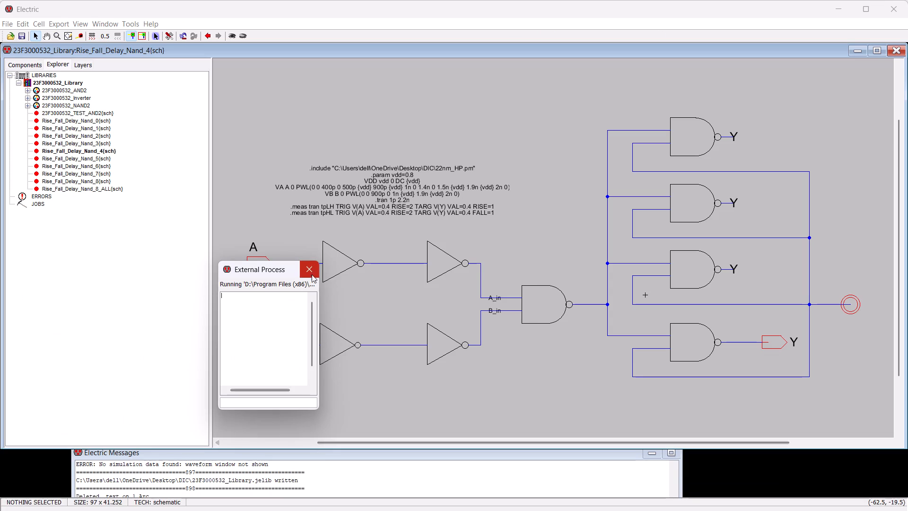
click(312, 268)
click(288, 398)
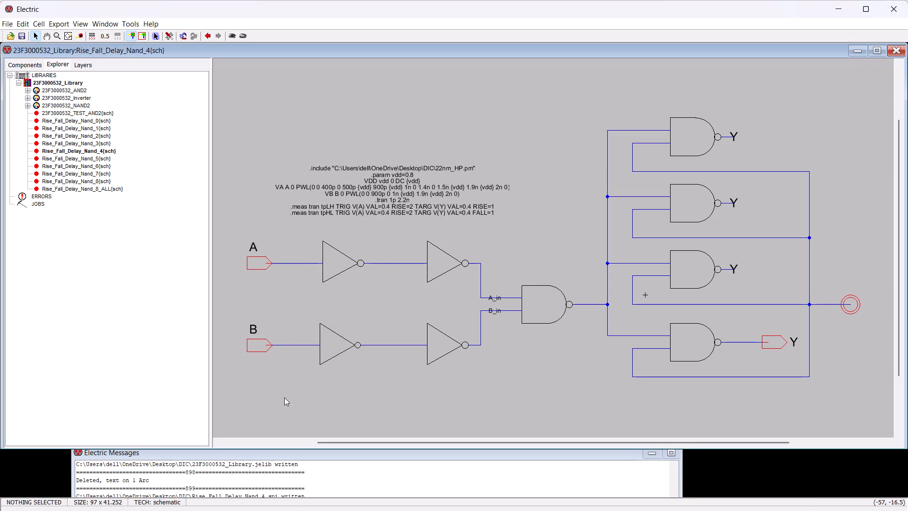
key(shift+super+s)
drag(230, 93, 293, 134)
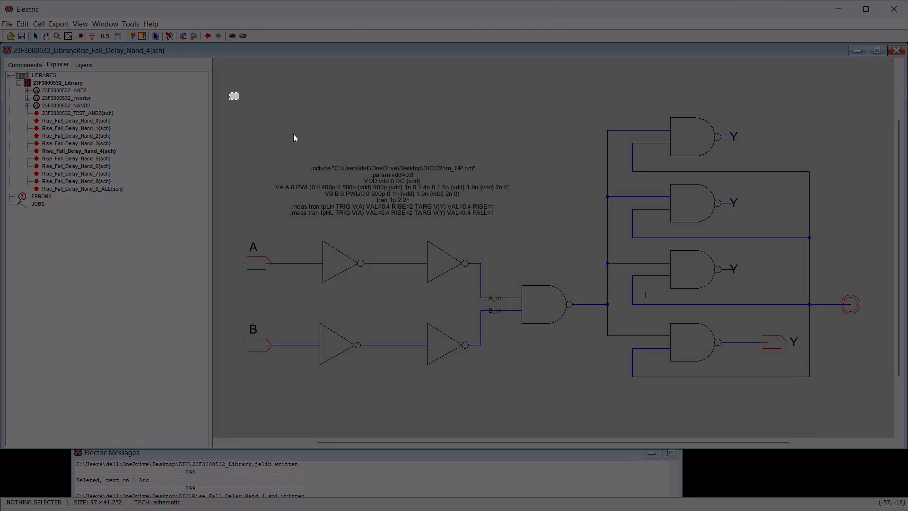
drag(293, 134, 872, 408)
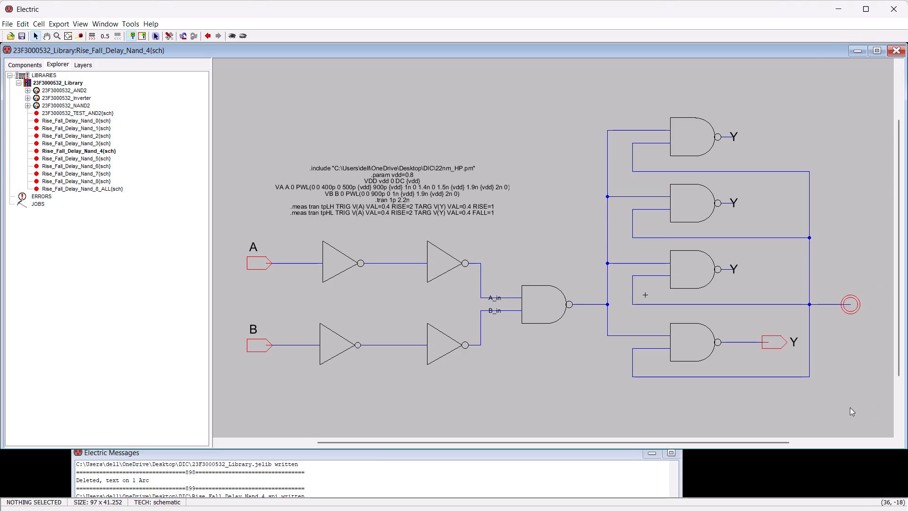
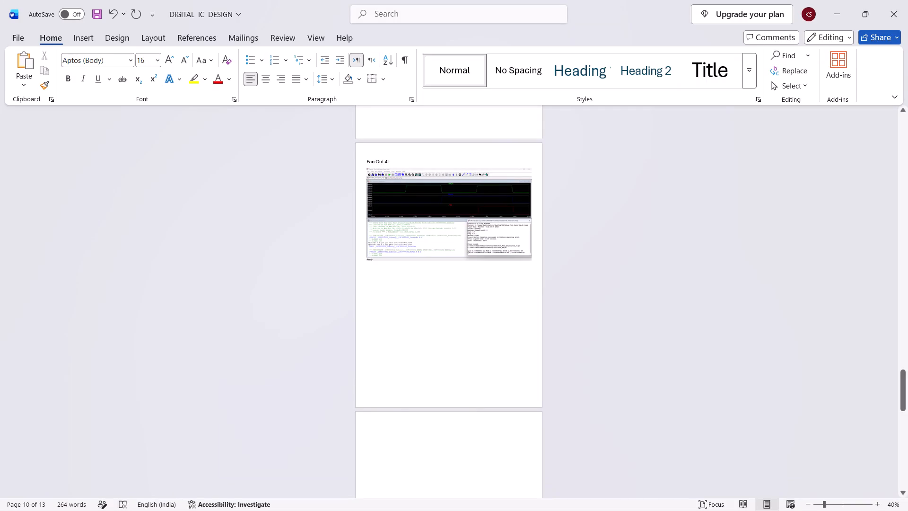
In Word, paste the fan-out 4 schematic capture below the LTspice screenshot and change its text wrapping so it can be positioned freely.
key(ctrl+v)
click(441, 315)
drag(452, 334, 450, 329)
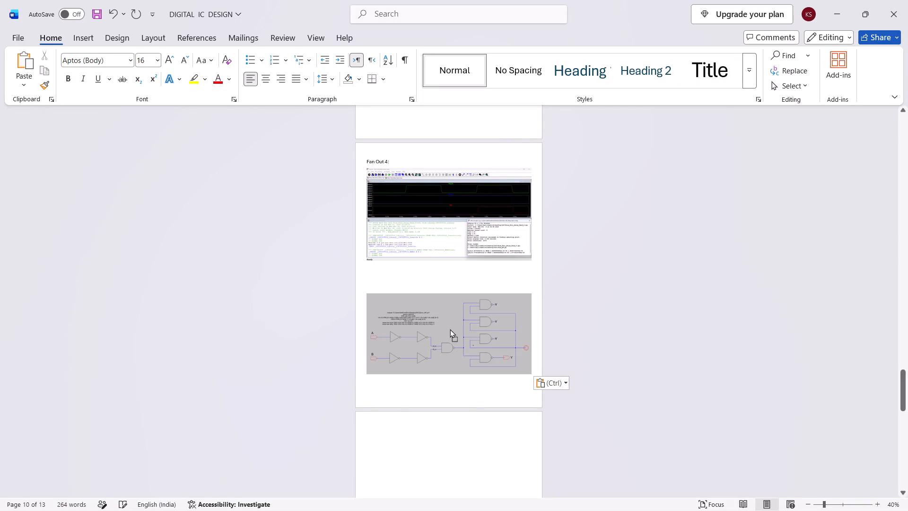
drag(450, 329, 450, 305)
click(595, 296)
click(435, 328)
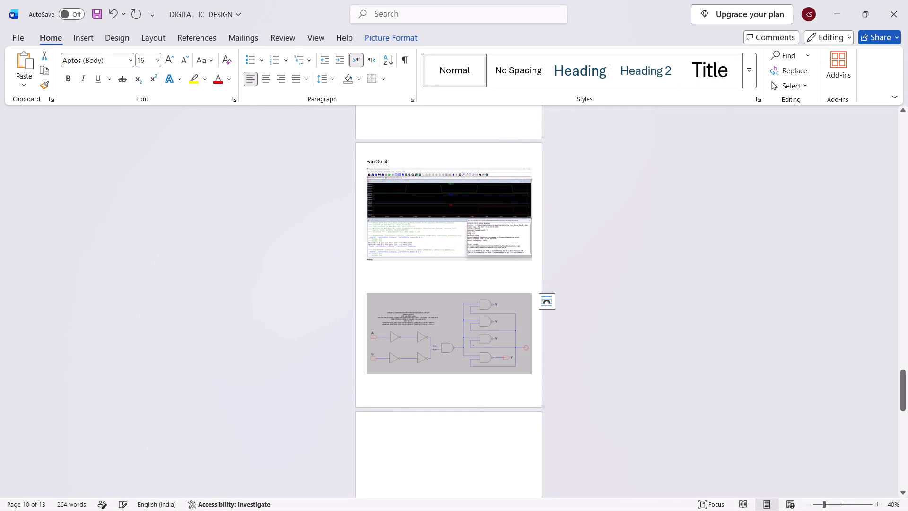
drag(448, 326, 448, 305)
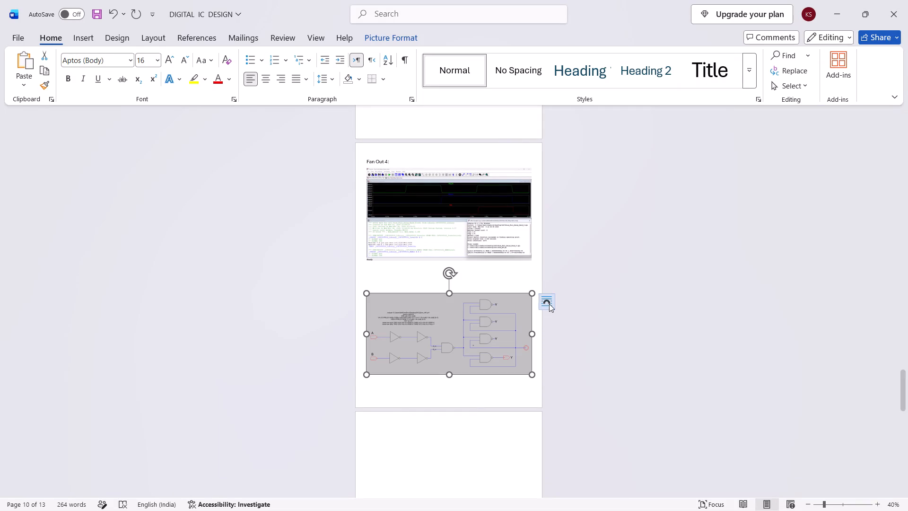
click(549, 304)
click(602, 388)
click(713, 317)
Move the schematic picture up directly beneath the Fan Out 4 LTspice screenshot, shrink it slightly and centre it between the page margins.
click(456, 331)
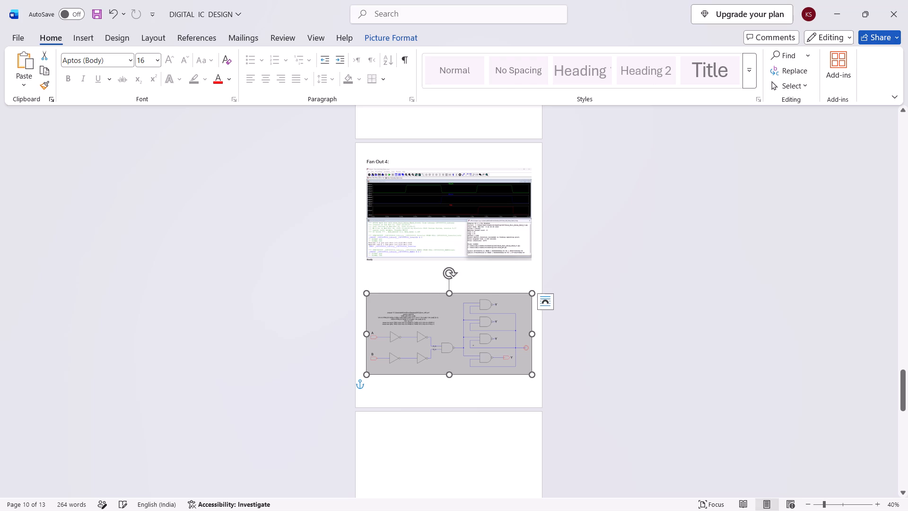
drag(449, 331, 447, 304)
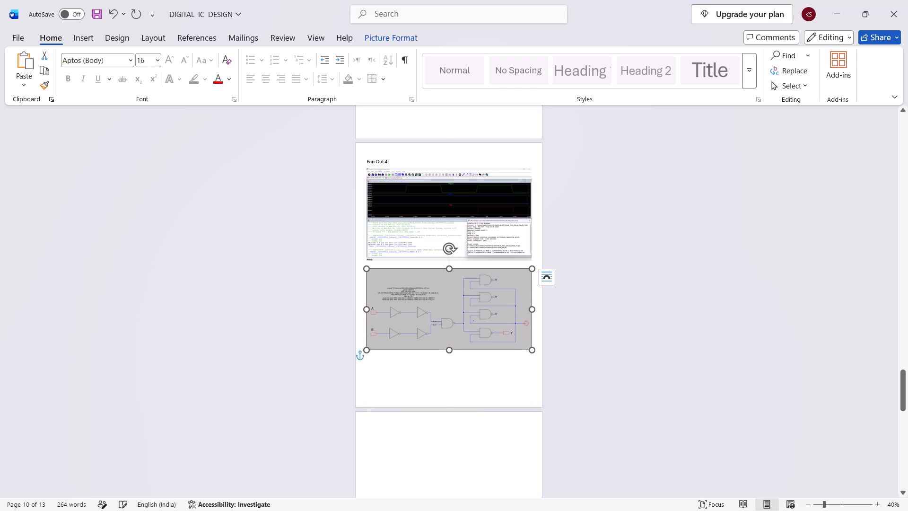
drag(530, 270, 523, 274)
drag(436, 310, 445, 310)
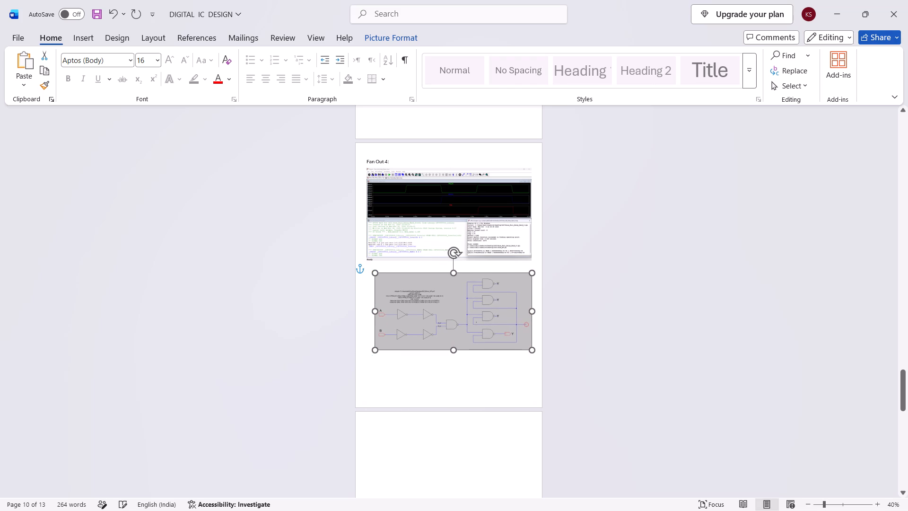
drag(445, 310, 441, 310)
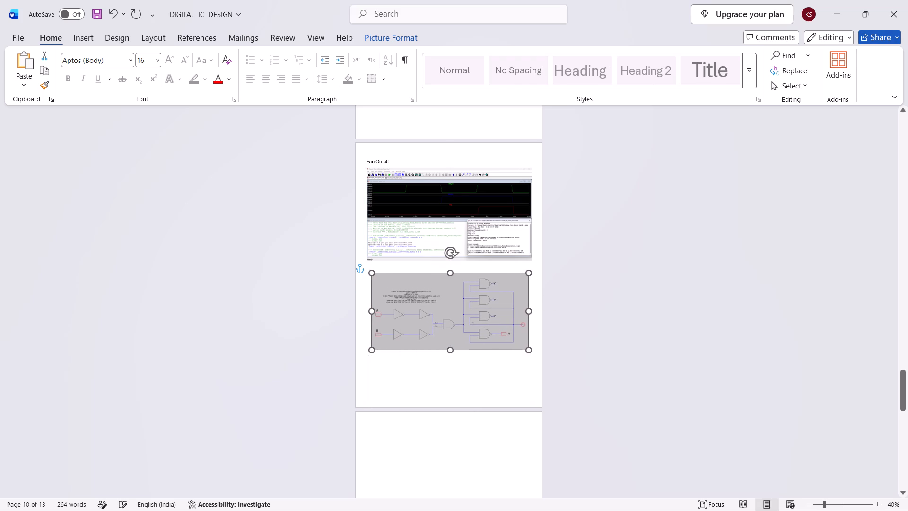
drag(441, 310, 442, 306)
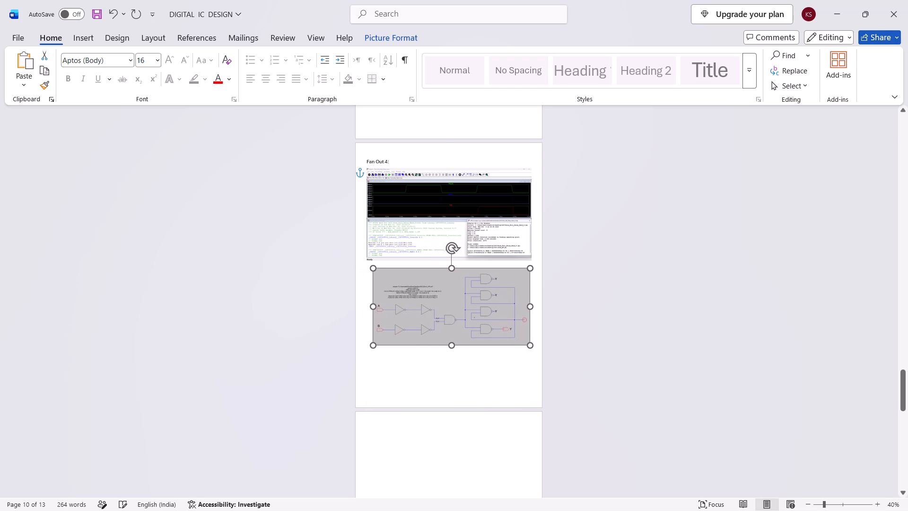
drag(442, 306, 440, 306)
click(611, 298)
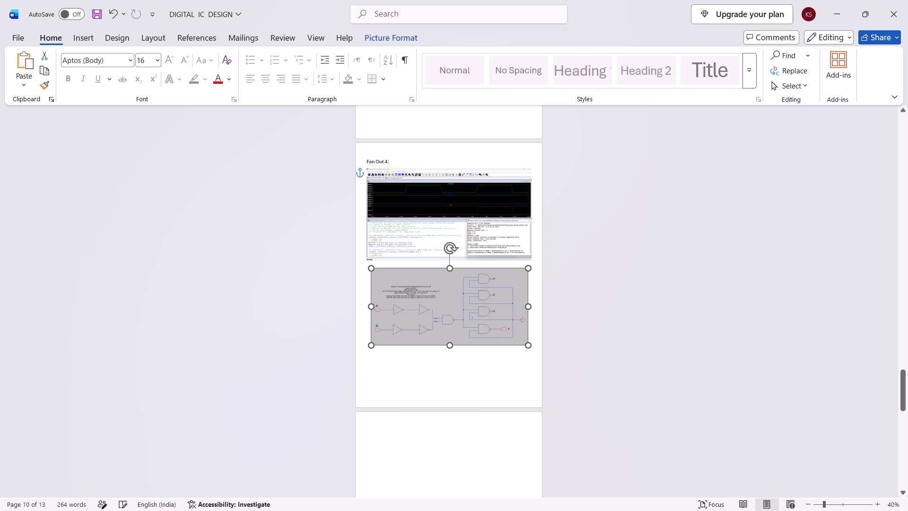
click(487, 300)
click(495, 298)
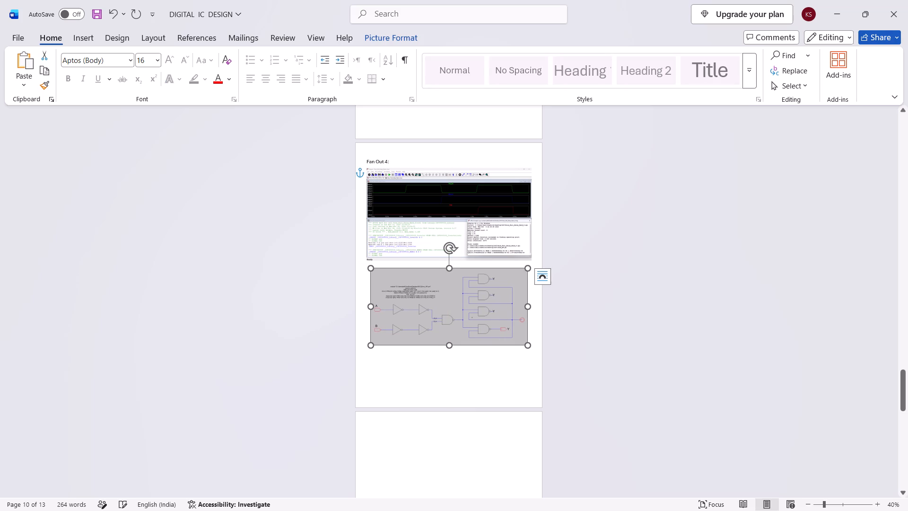
click(510, 287)
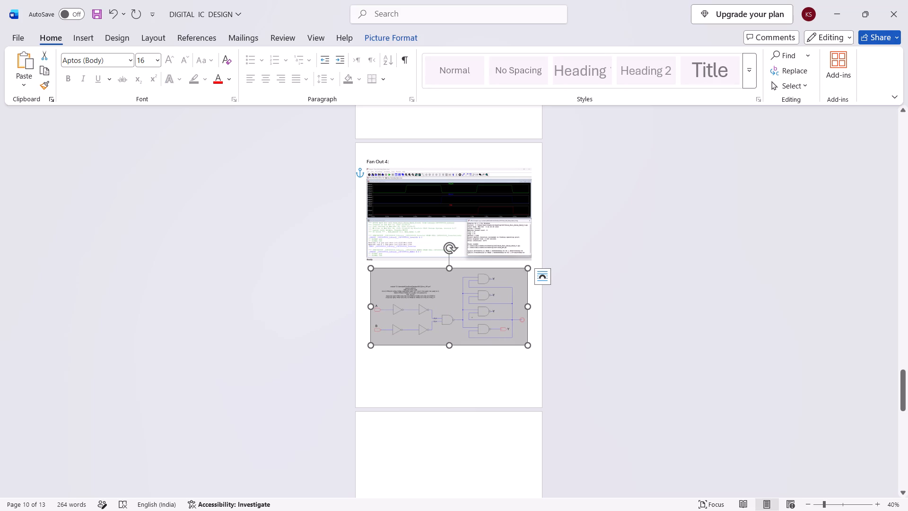
Apply the brightness 0%, contrast 40% correction preset to the Fan Out 4 schematic picture.
right_click(506, 287)
scroll(549, 450, down, 2)
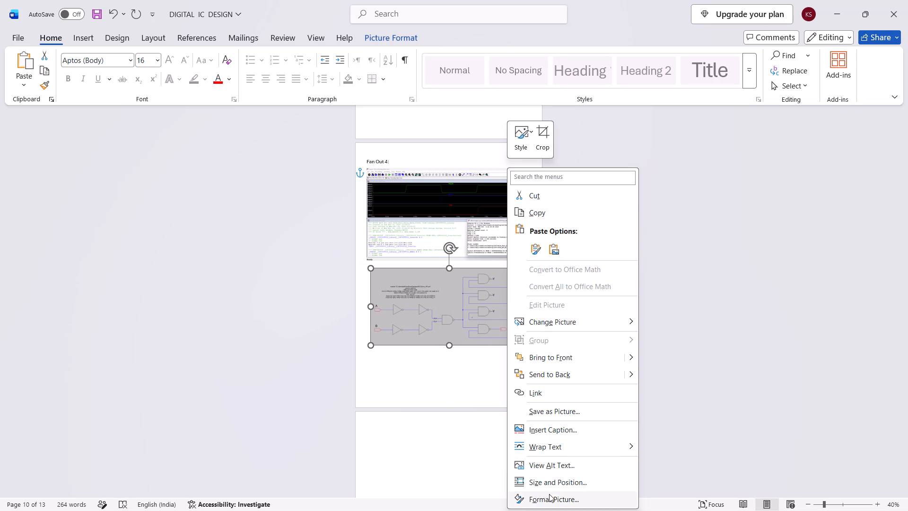
click(532, 502)
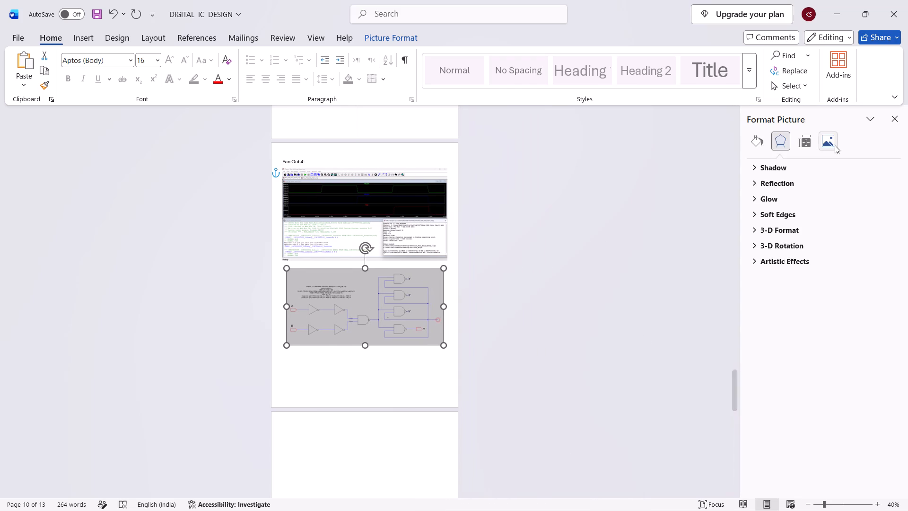
click(828, 145)
click(879, 240)
click(800, 357)
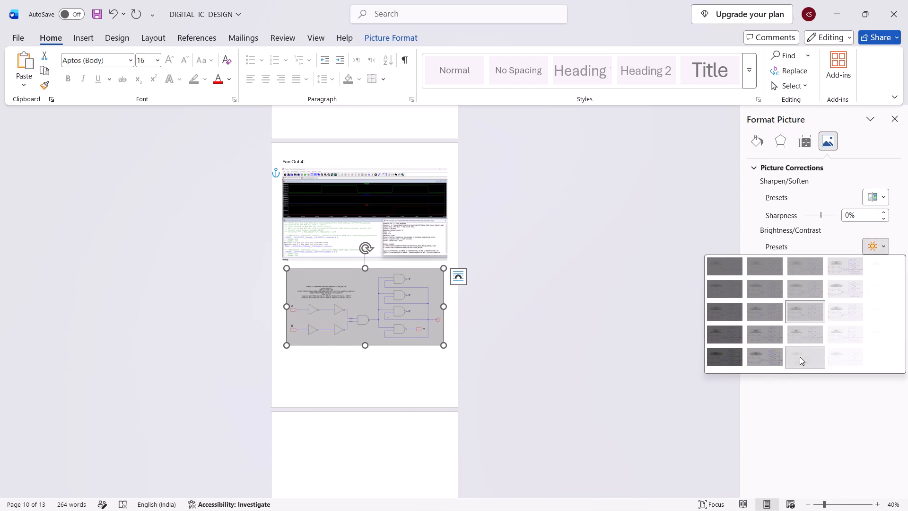
click(471, 312)
Apply the brightness 0%, contrast 40% correction preset to the Fan Out 3 schematic picture.
scroll(469, 312, up, 11)
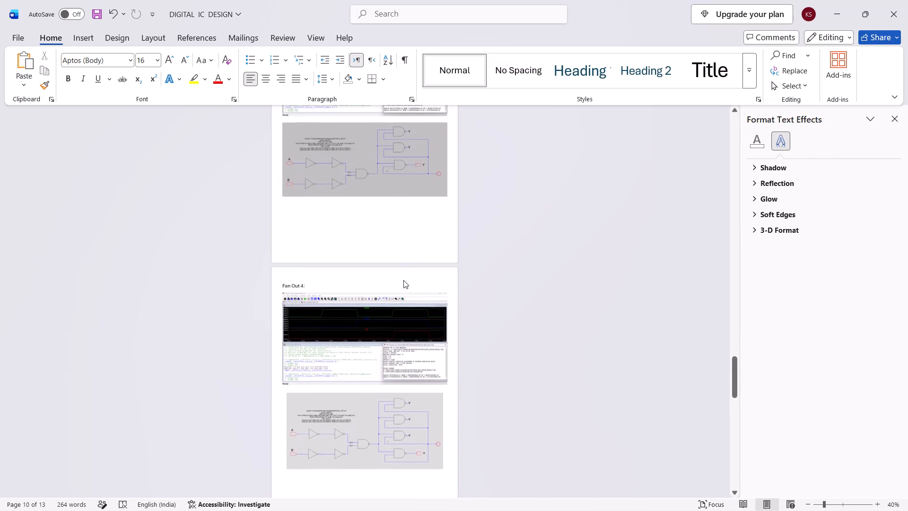
click(400, 174)
click(830, 142)
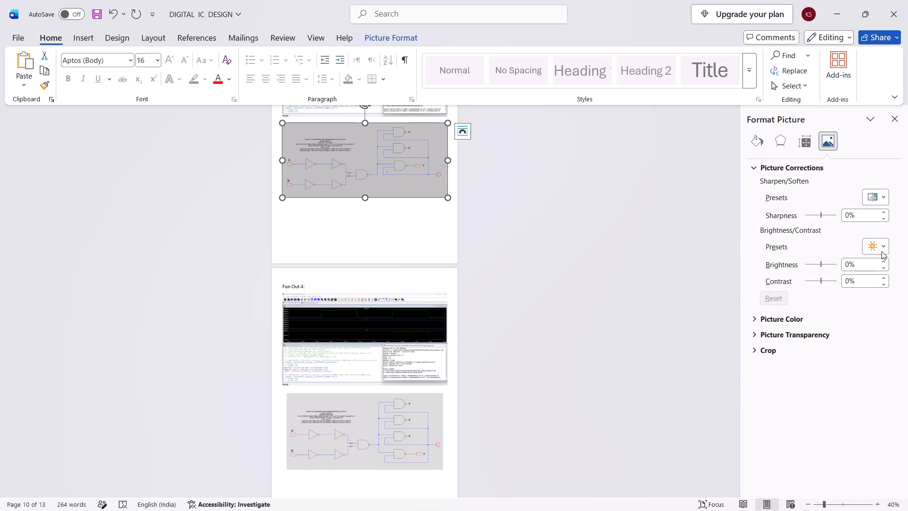
click(882, 250)
click(812, 355)
click(473, 311)
Apply the brightness 0%, contrast 40% correction preset to the Fan Out 2 schematic picture.
scroll(471, 311, up, 4)
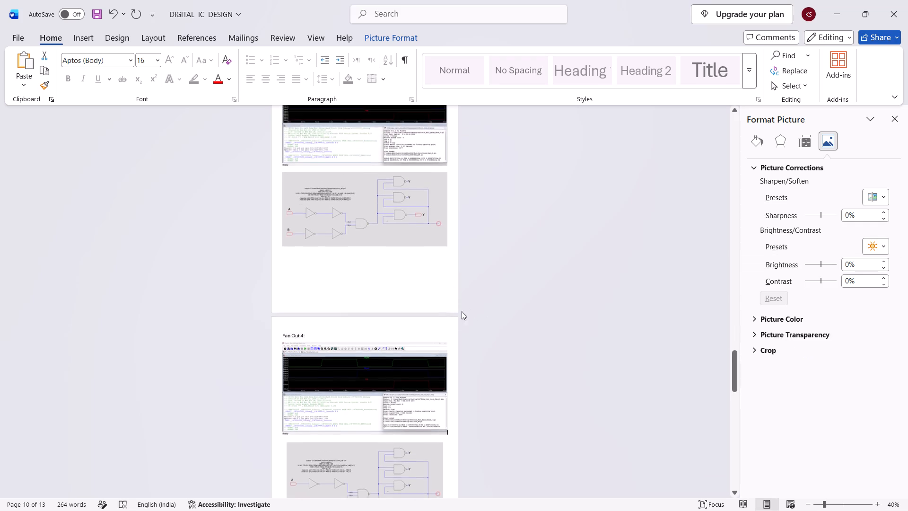
scroll(462, 311, up, 20)
scroll(462, 311, up, 3)
click(389, 212)
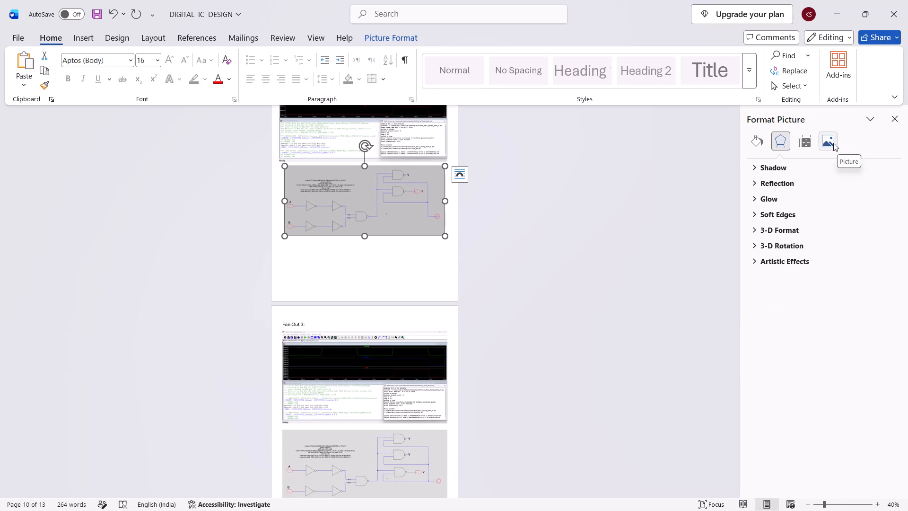
click(833, 143)
click(883, 246)
click(794, 355)
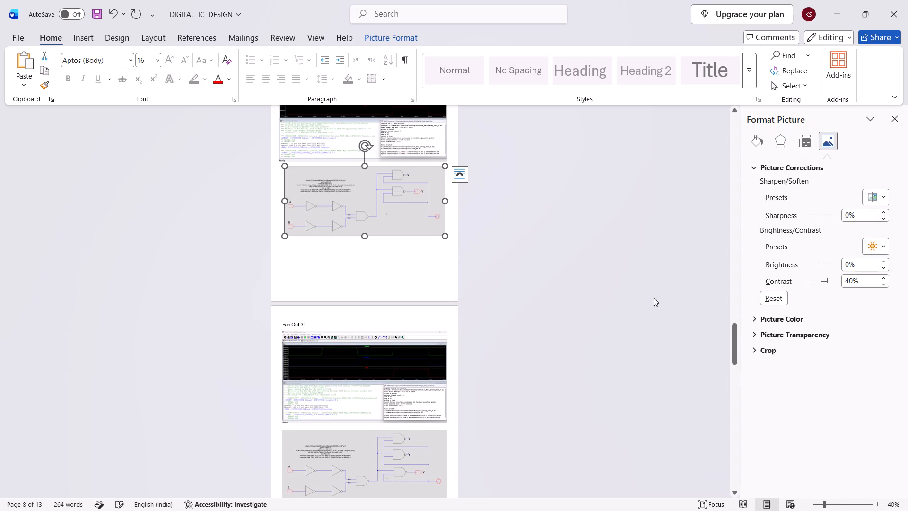
Add the heading "Fan Out 5:" on the blank page after the Fan Out 4 section and start a new line below it.
scroll(531, 277, up, 20)
scroll(531, 277, up, 7)
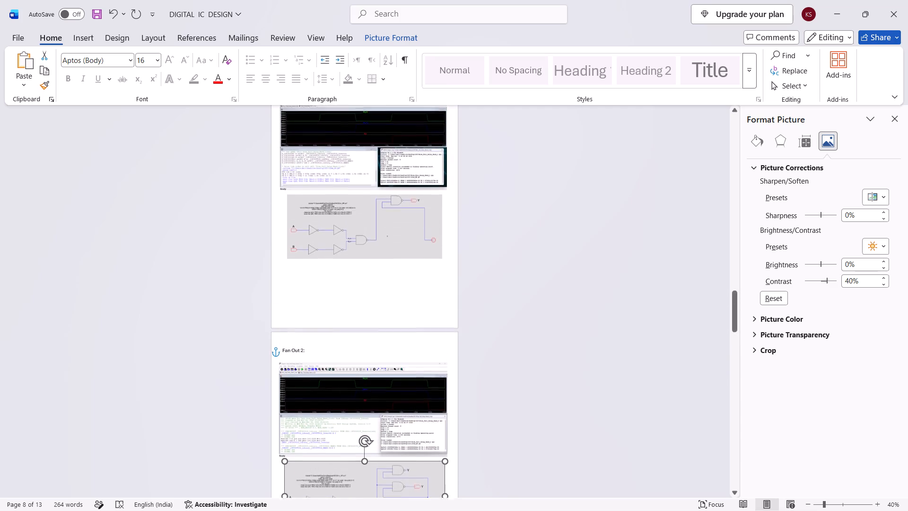
scroll(439, 277, down, 20)
scroll(439, 277, down, 17)
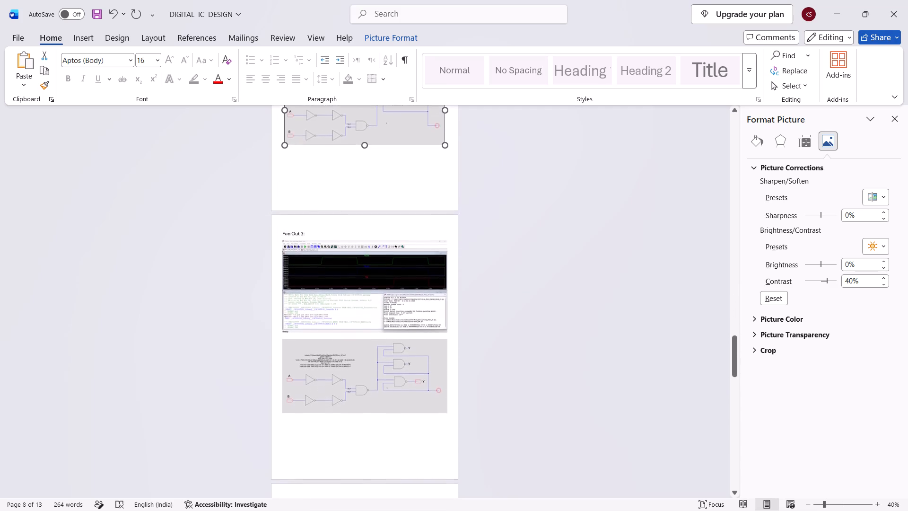
scroll(433, 260, down, 2)
scroll(432, 264, up, 13)
scroll(432, 248, down, 10)
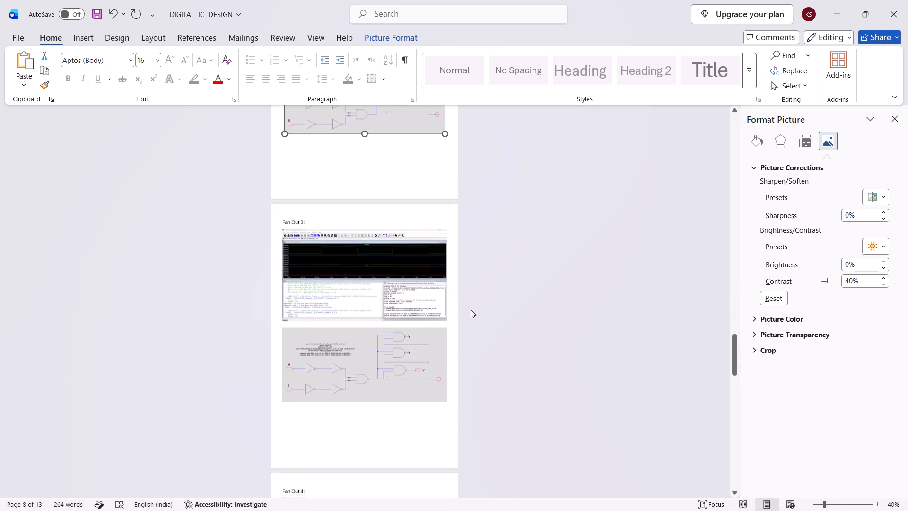
scroll(466, 321, down, 15)
scroll(322, 337, down, 2)
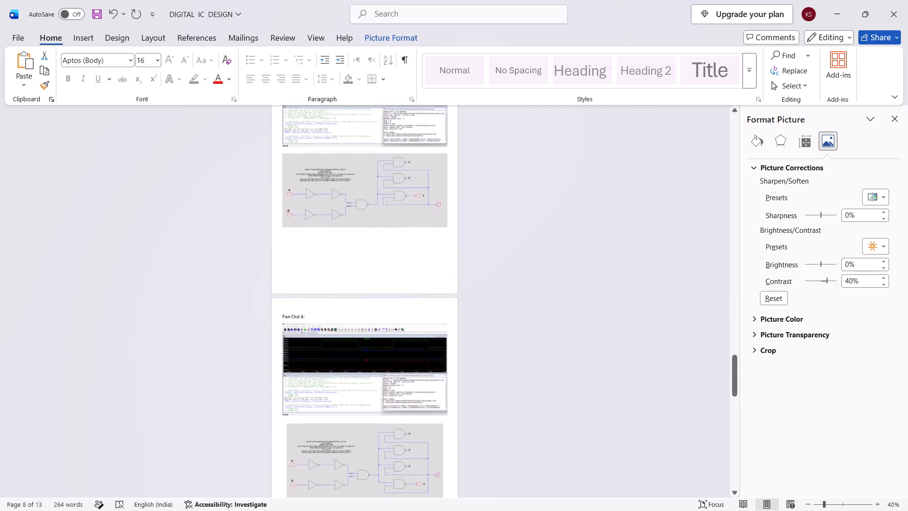
scroll(322, 339, down, 17)
click(326, 385)
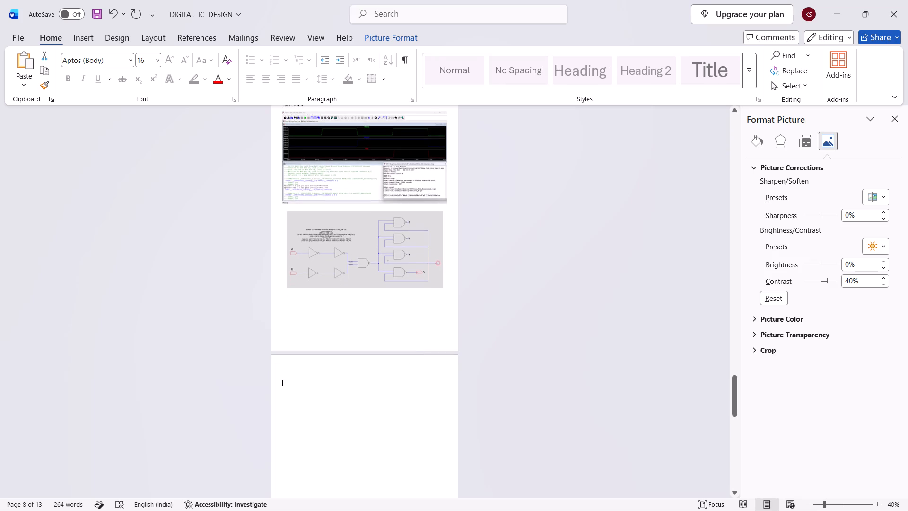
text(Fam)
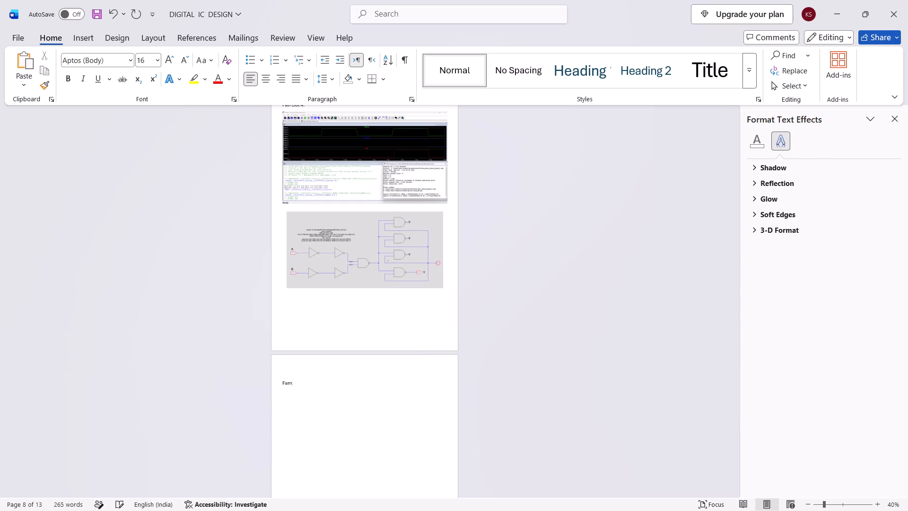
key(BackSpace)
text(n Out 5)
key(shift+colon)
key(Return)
scroll(324, 381, up, 4)
scroll(324, 381, down, 7)
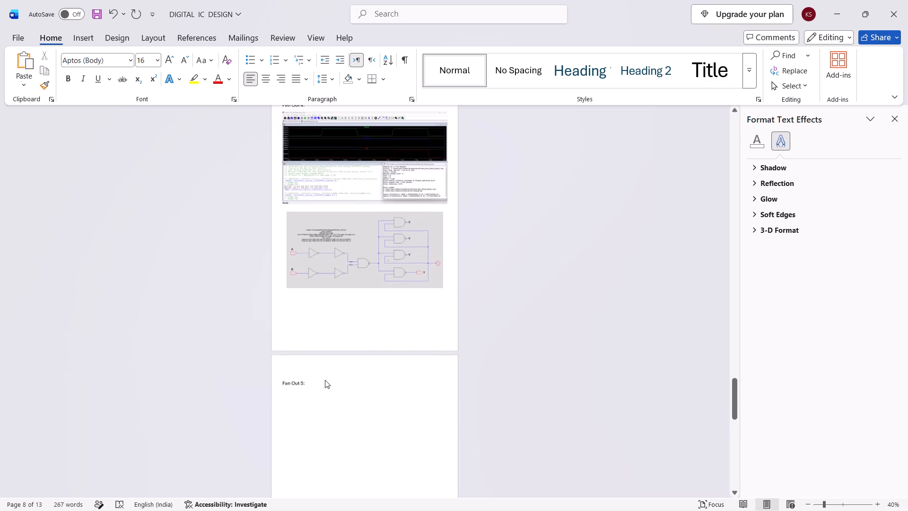
scroll(325, 380, down, 6)
Switch to Electric, open the Rise_Fall_Delay_Nand_5 schematic and name the wire into the driving NAND gate's upper input A_in.
click(167, 494)
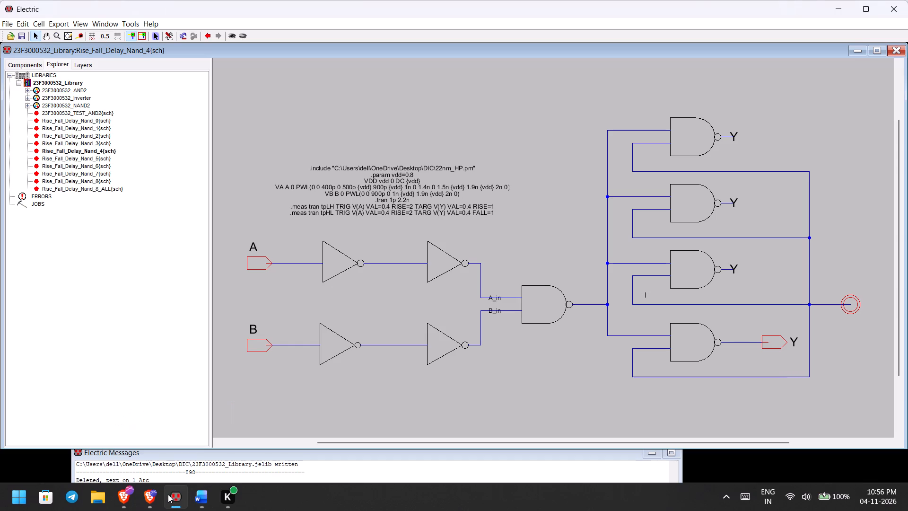
double_click(76, 156)
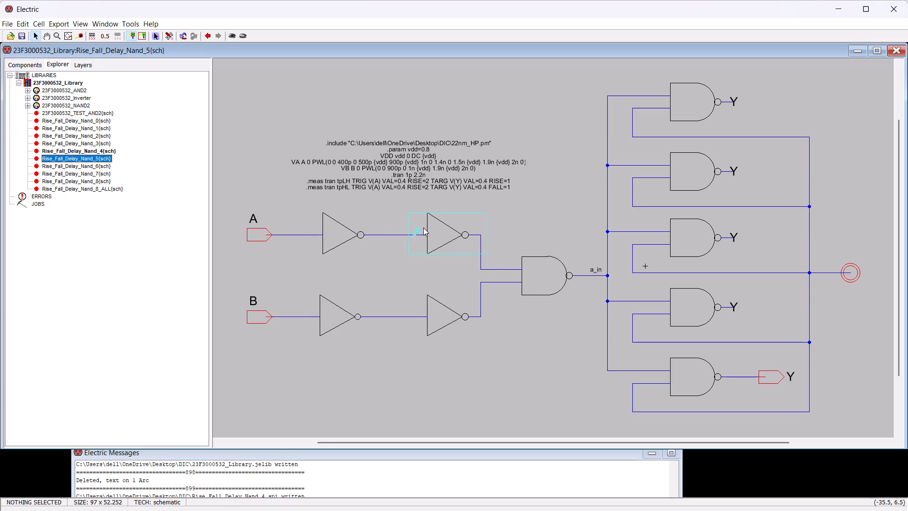
click(498, 269)
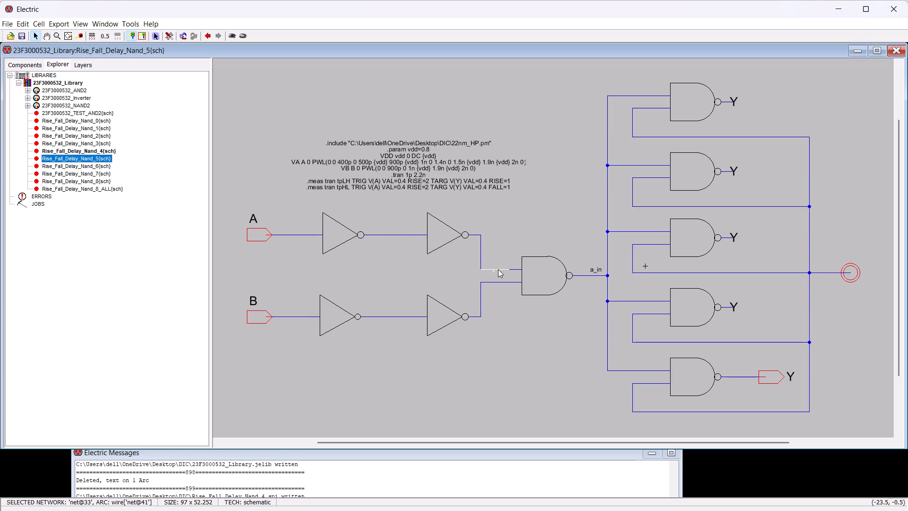
key(ctrl+i)
drag(150, 73, 80, 71)
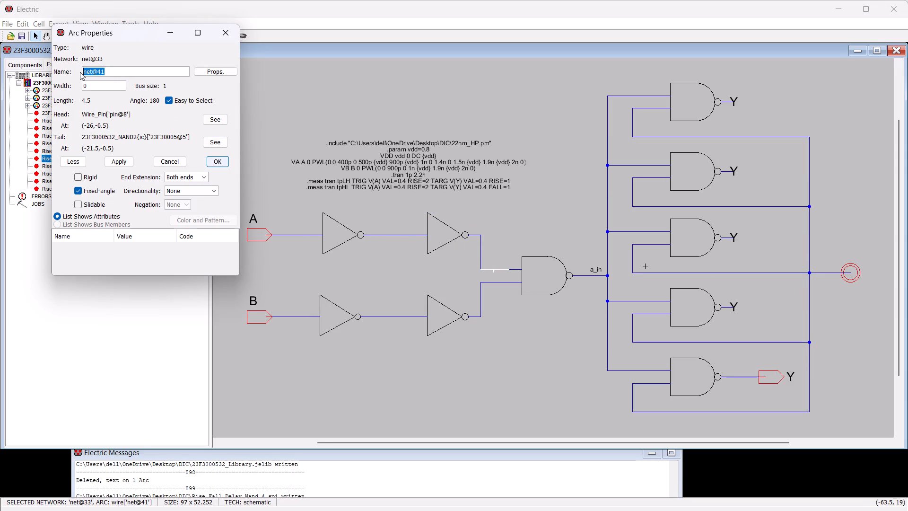
key(BackSpace)
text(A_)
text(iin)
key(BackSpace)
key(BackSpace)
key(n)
click(119, 167)
click(217, 159)
click(548, 327)
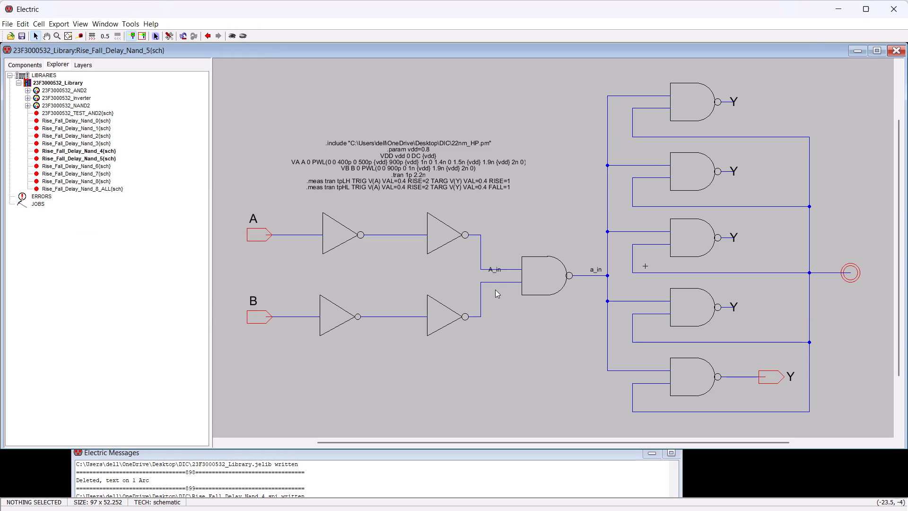
Name the wire into the driving NAND gate's lower input B_in.
click(488, 281)
key(ctrl+i)
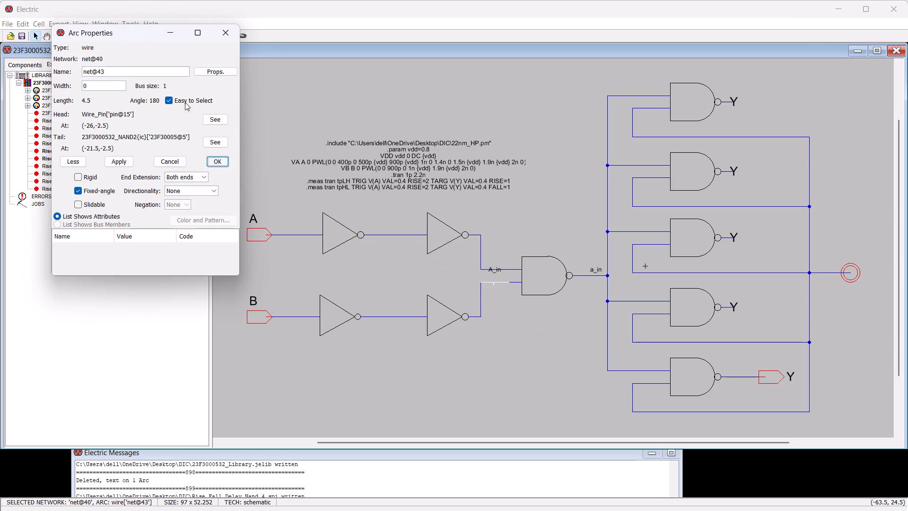
drag(133, 71, 78, 70)
key(BackSpace)
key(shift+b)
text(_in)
click(125, 162)
click(217, 159)
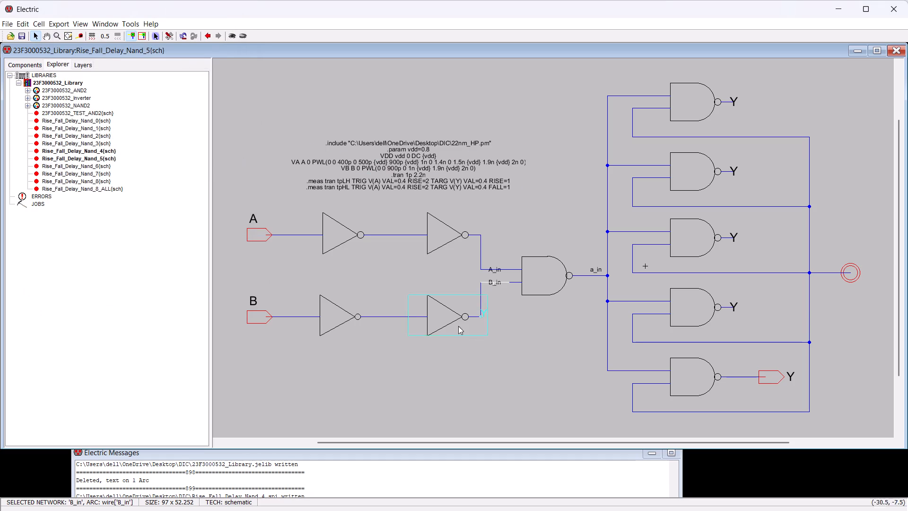
Delete the a_in name label from the driving NAND gate's output wire.
click(503, 358)
click(599, 268)
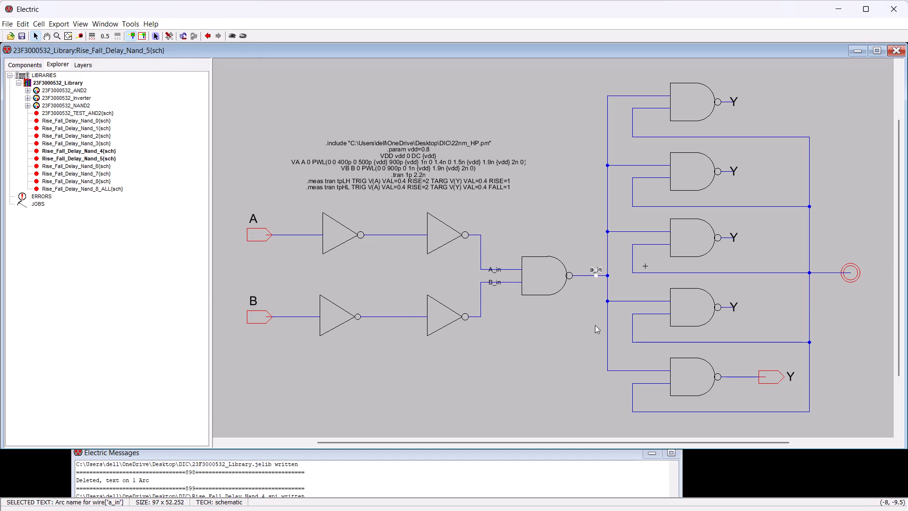
key(Delete)
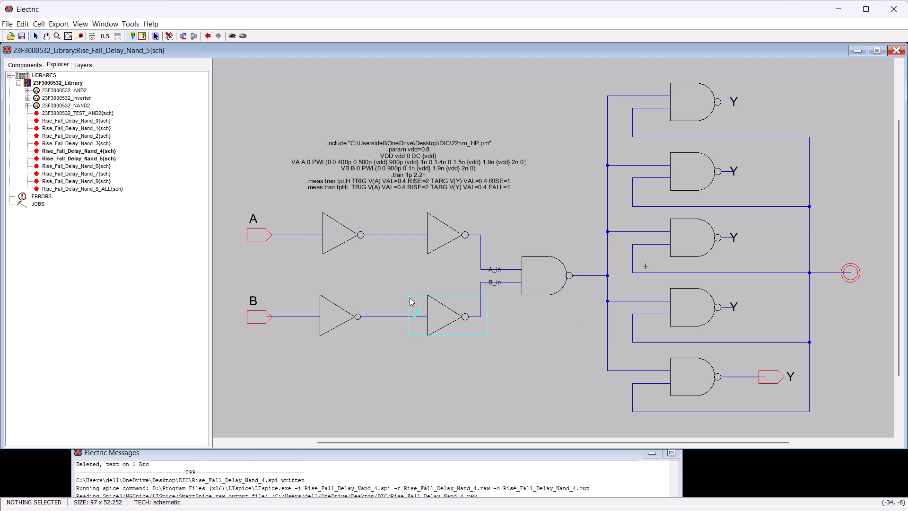
Run the SPICE simulation of Rise_Fall_Delay_Nand_5 in LTspice and stack the waveform window above the netlist window.
click(129, 23)
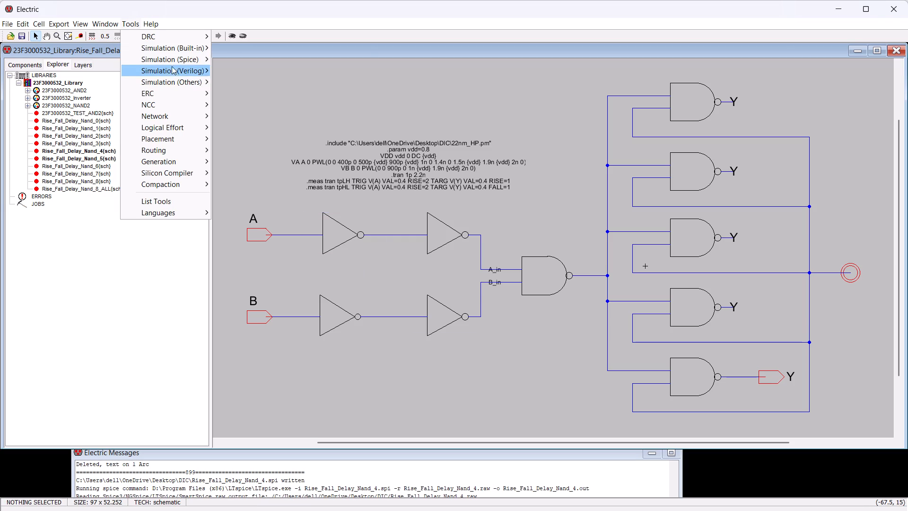
click(227, 61)
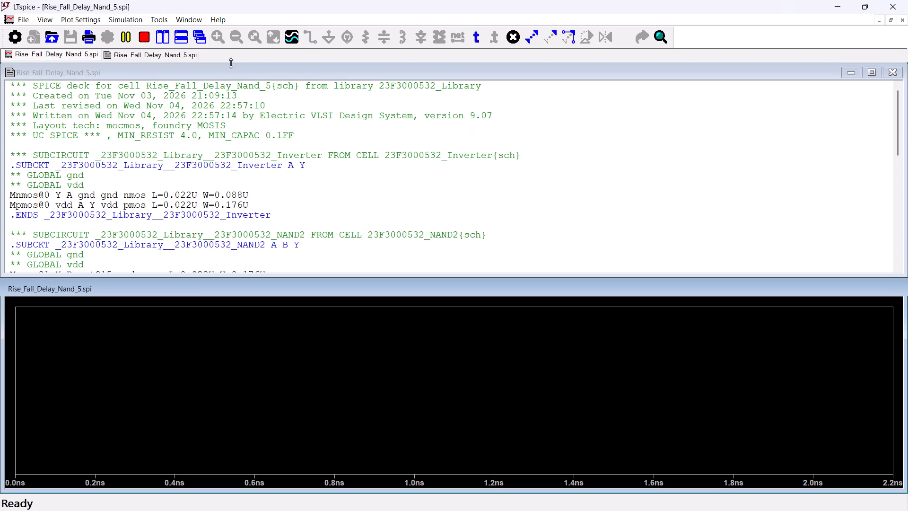
click(180, 37)
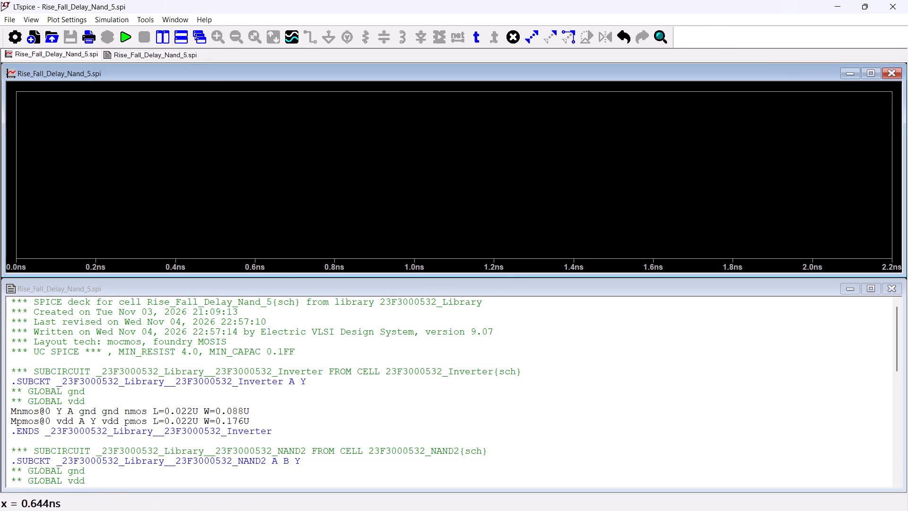
Add the traces V(a_in), V(b_in) and V(y) to the empty waveform plot.
right_click(288, 123)
click(331, 188)
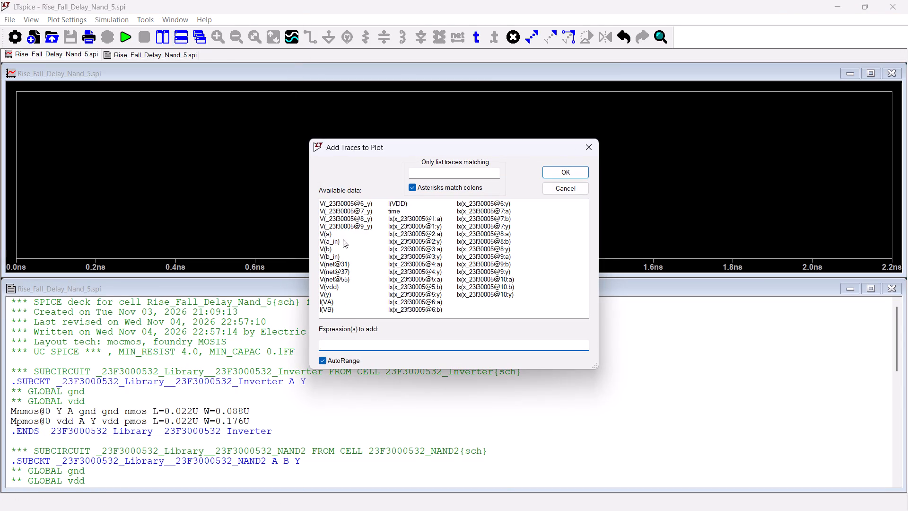
click(332, 240)
click(336, 255)
click(328, 295)
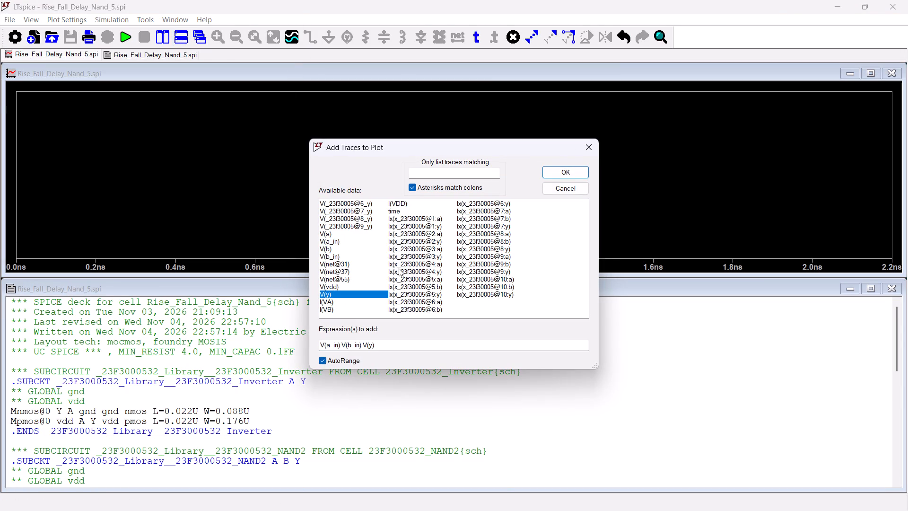
click(571, 172)
Add two plot panes above and separate the traces into V(a_in), V(b_in) and V(y) from top to bottom.
right_click(410, 180)
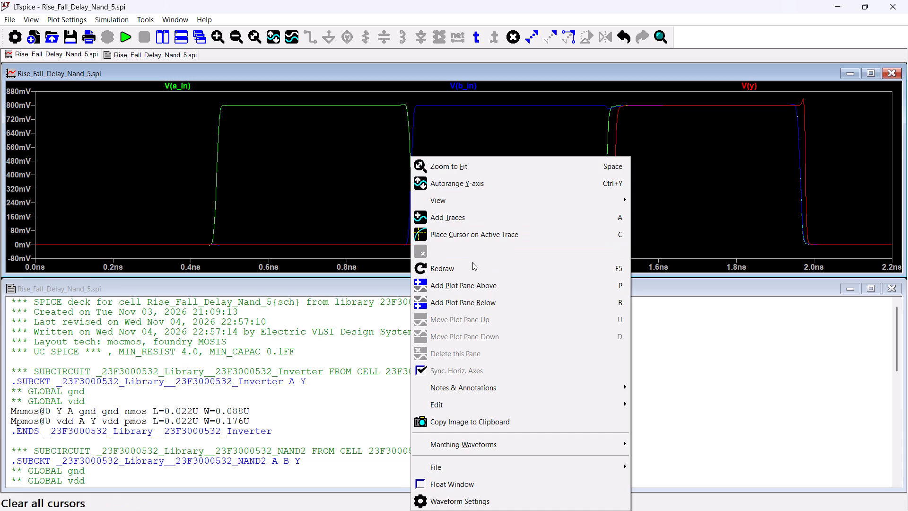
click(464, 285)
right_click(332, 212)
click(388, 282)
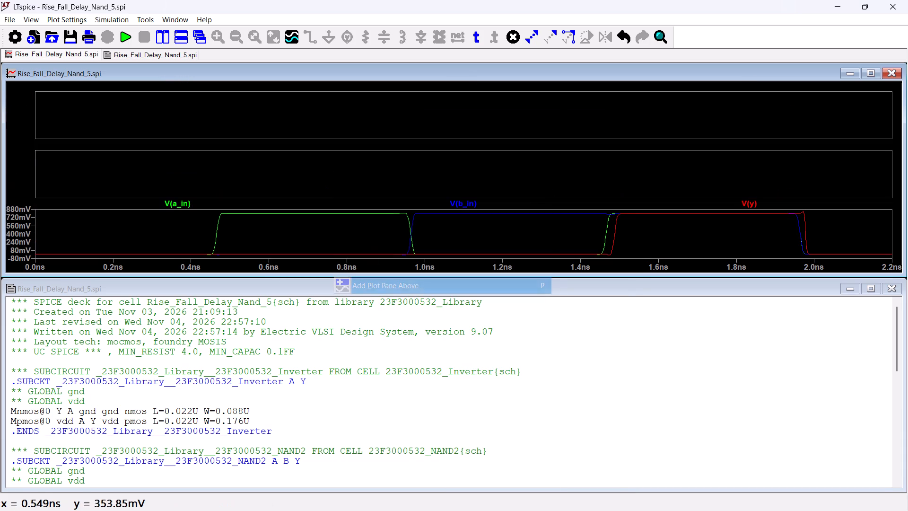
drag(175, 202, 229, 105)
drag(242, 204, 244, 176)
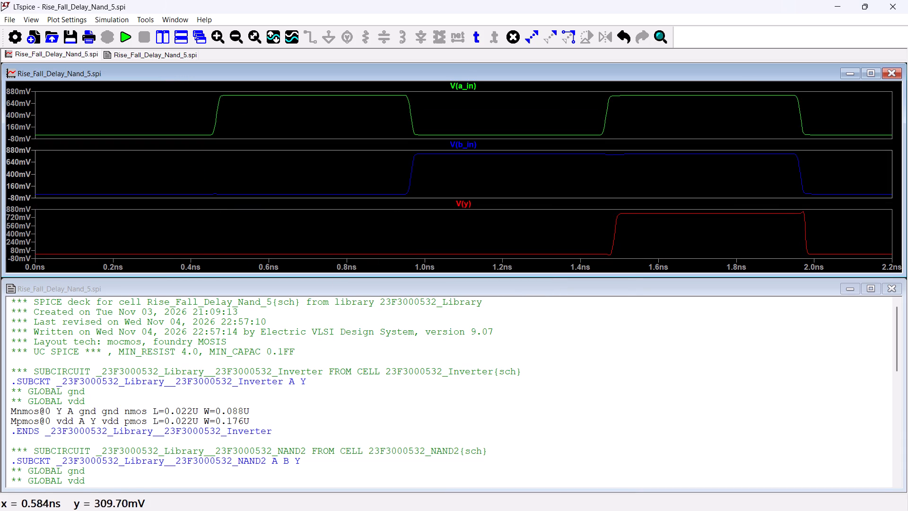
Open the SPICE output log, shrink its window and place it over the netlist's empty lower-right area, clear of the waveforms.
click(35, 20)
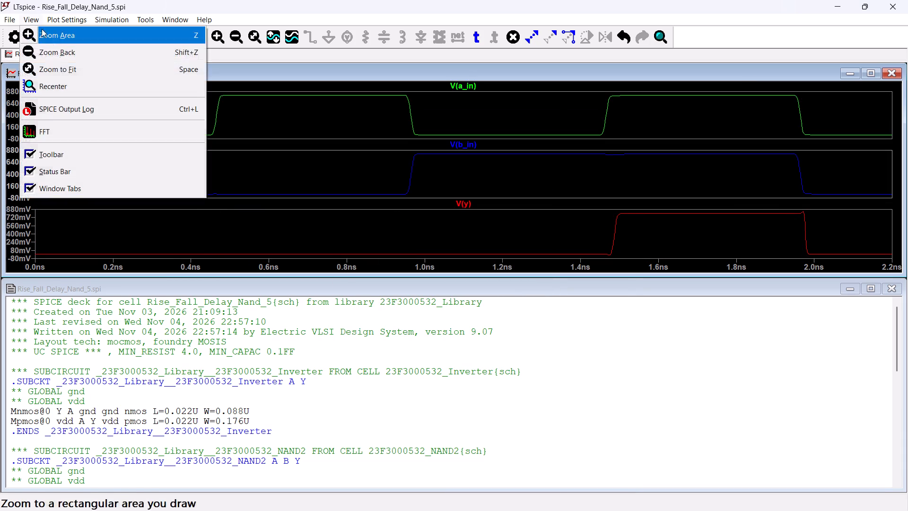
click(67, 102)
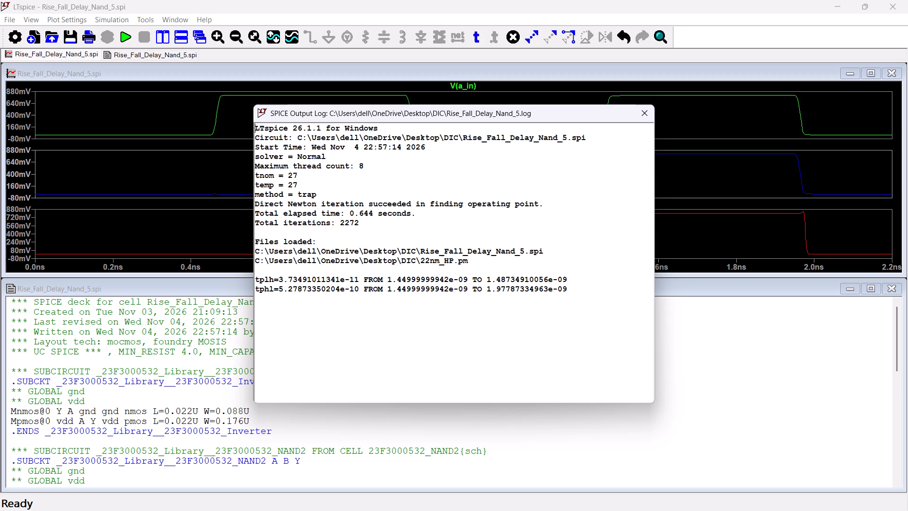
drag(471, 404, 470, 304)
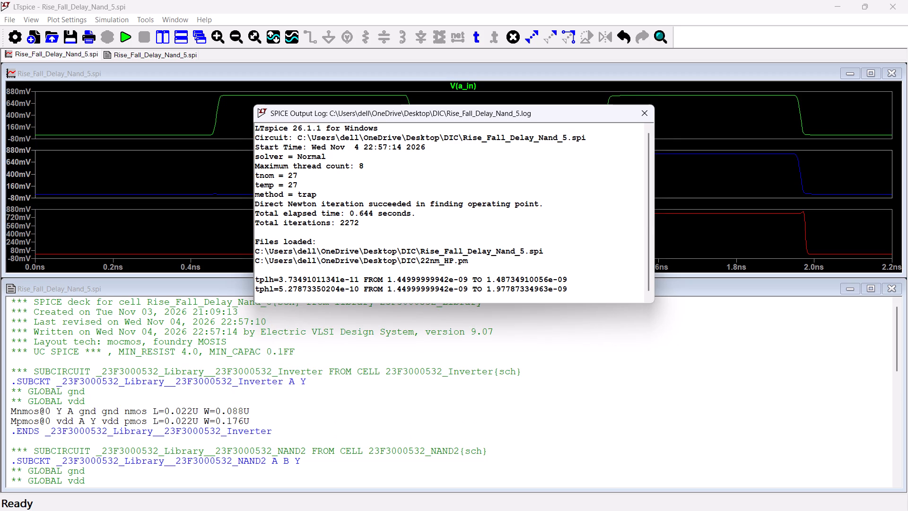
drag(655, 219, 607, 214)
right_drag(611, 214, 607, 214)
drag(607, 214, 599, 214)
drag(392, 115, 676, 305)
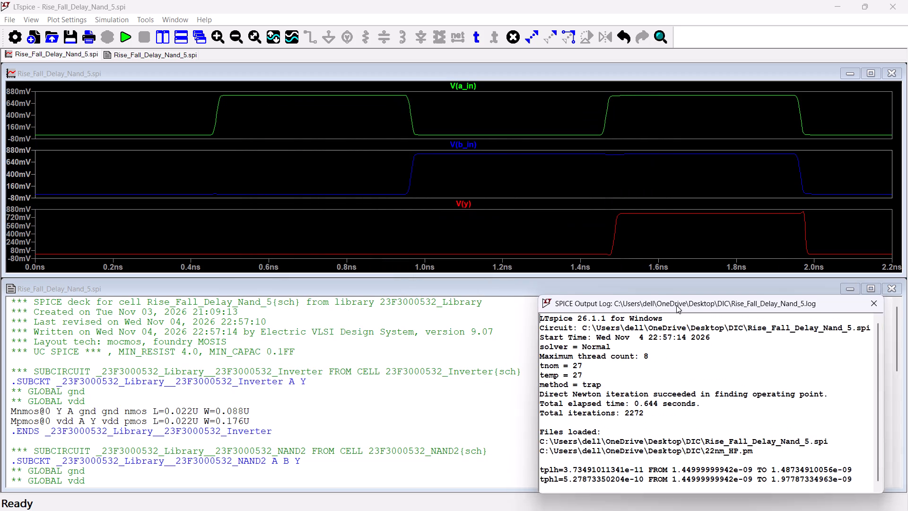
drag(676, 305, 694, 291)
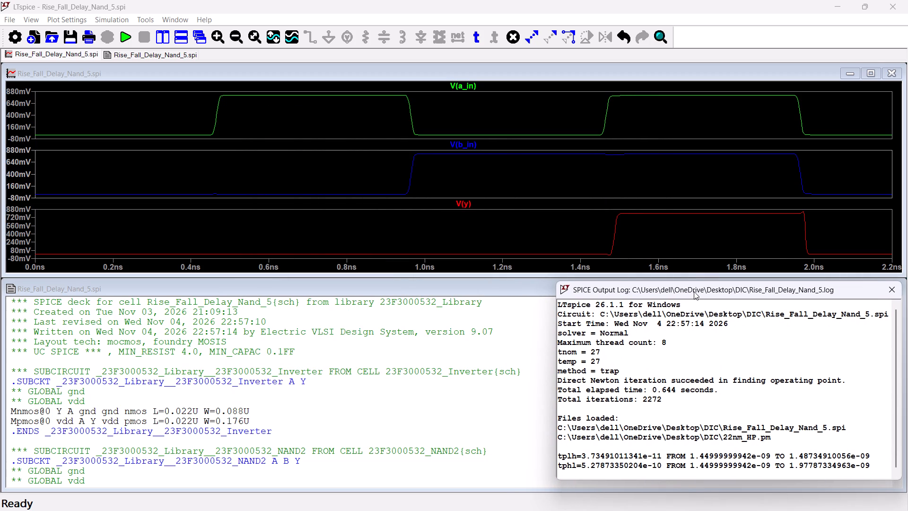
Copy the tplh value 3.73491011341e-11 from the log into the fan-out 5 Rise Delay cell of the Word table.
click(662, 454)
drag(662, 454, 580, 461)
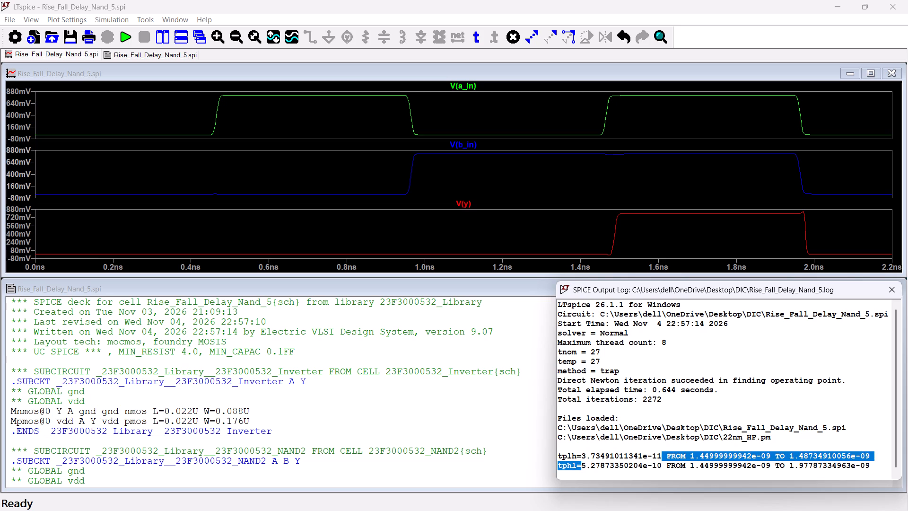
drag(580, 461, 582, 454)
key(ctrl+c)
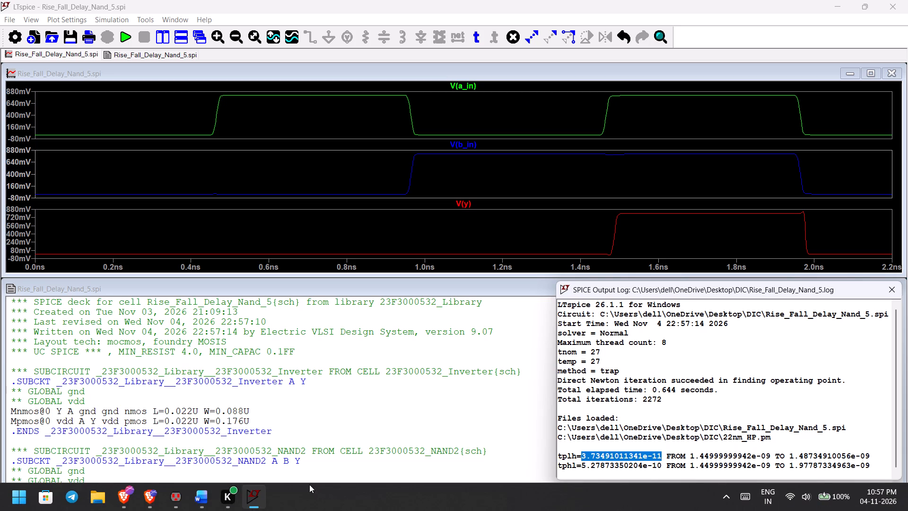
click(206, 493)
scroll(296, 437, down, 2)
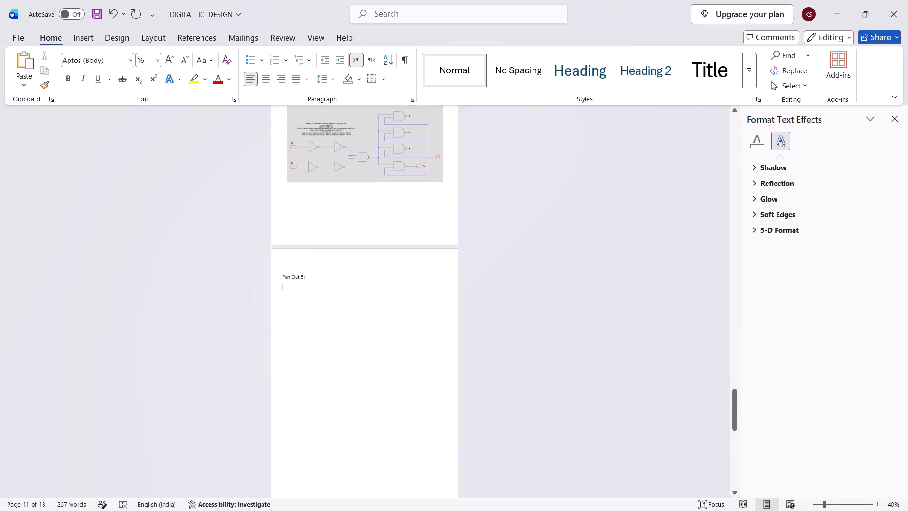
scroll(296, 437, down, 15)
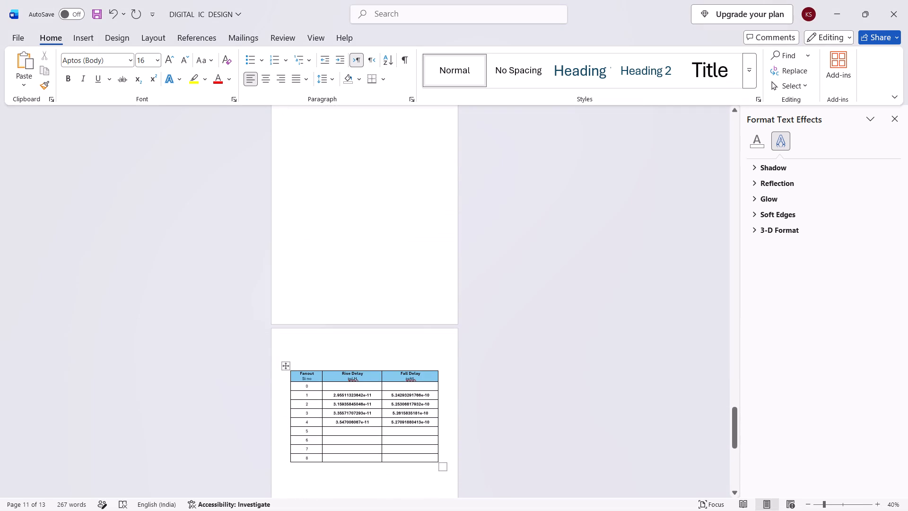
click(344, 432)
key(ctrl+v)
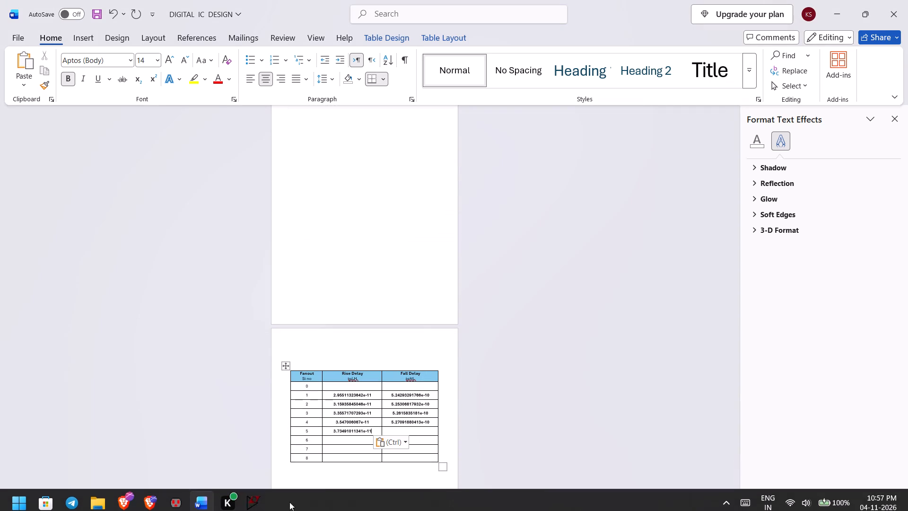
Copy the tphl value 5.27873350204e-10 from the LTspice log into the fan-out 5 Fall Delay cell of the Word table.
click(250, 500)
drag(660, 465, 582, 468)
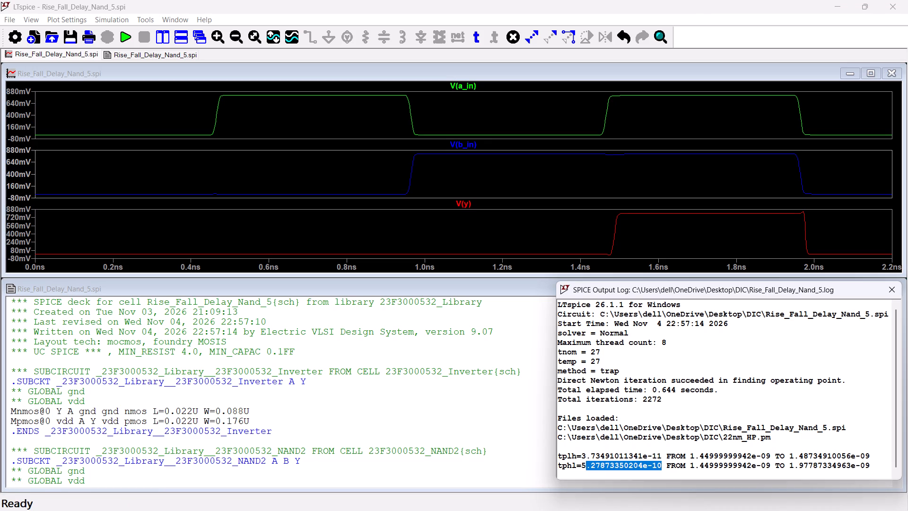
drag(582, 468, 581, 467)
key(ctrl+c)
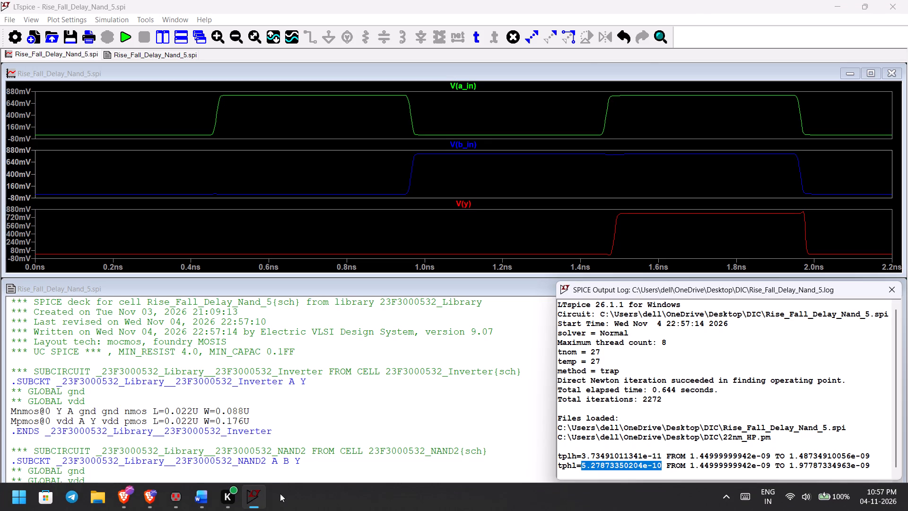
click(207, 496)
click(405, 434)
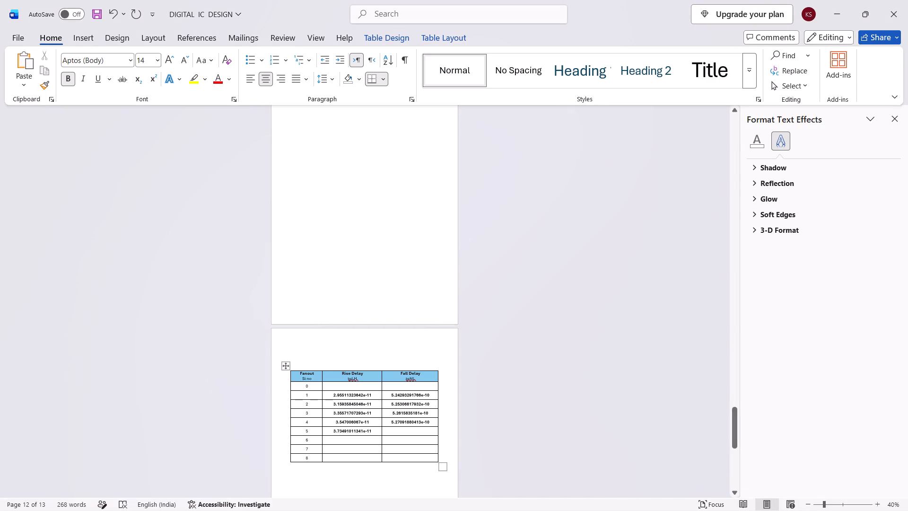
key(ctrl+v)
Return to LTspice, clear the text selection in the log and capture a full-screen snip of the waveforms, netlist and log.
click(253, 493)
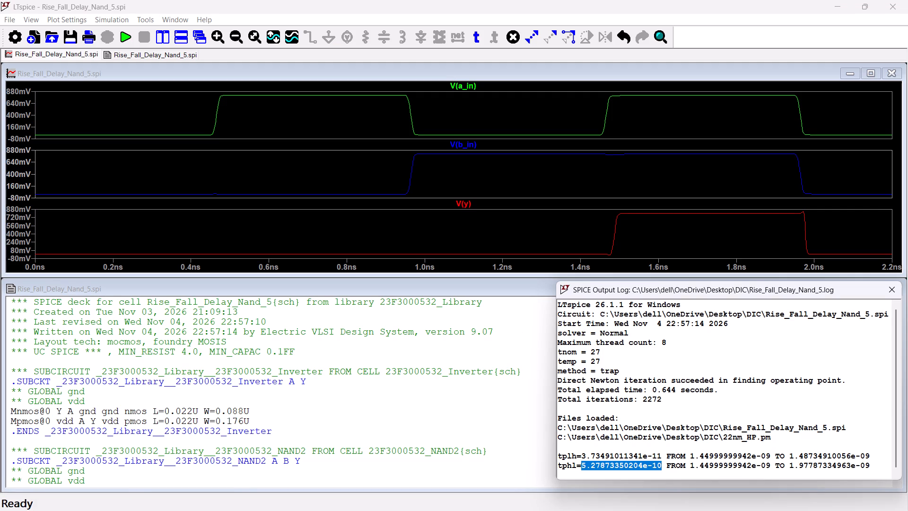
click(591, 296)
click(673, 321)
click(686, 307)
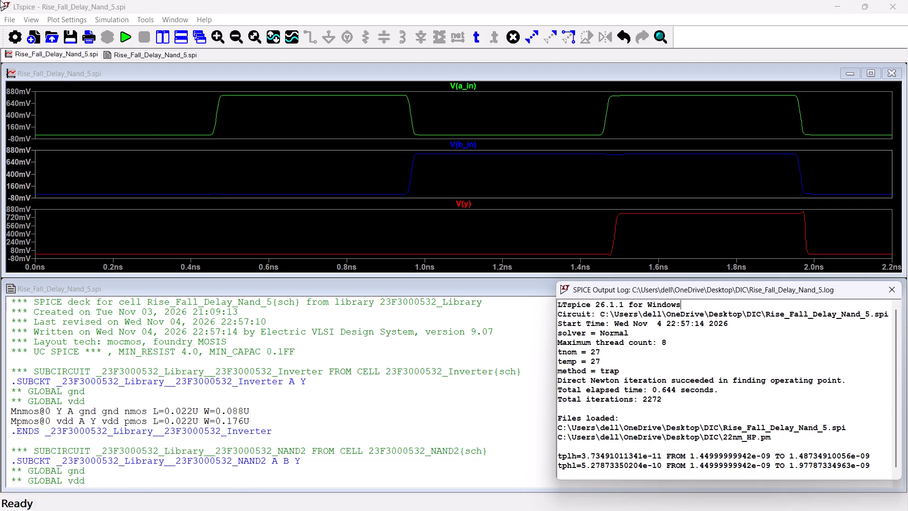
key(shift+super+s)
drag(0, 0, 907, 510)
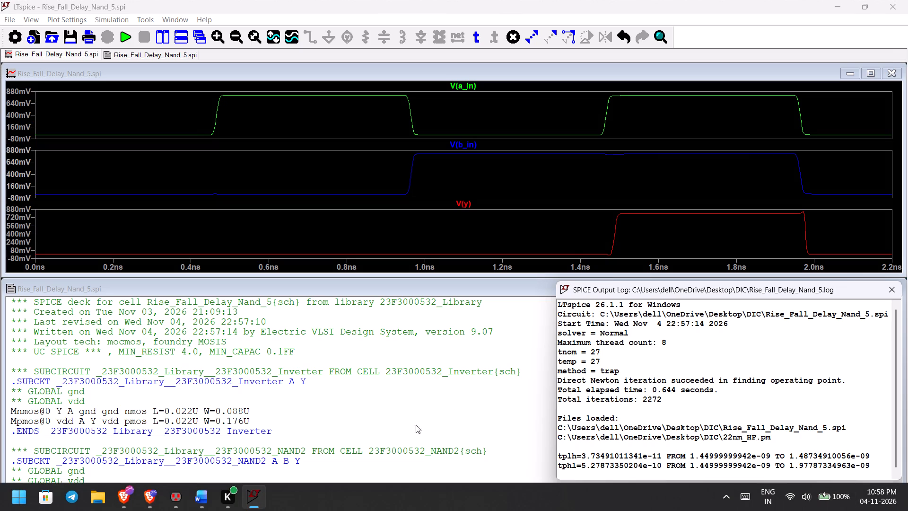
In Word, remove a blank line on the Fan Out 5 page and paste the LTspice screenshot below its heading.
click(196, 492)
scroll(333, 326, up, 6)
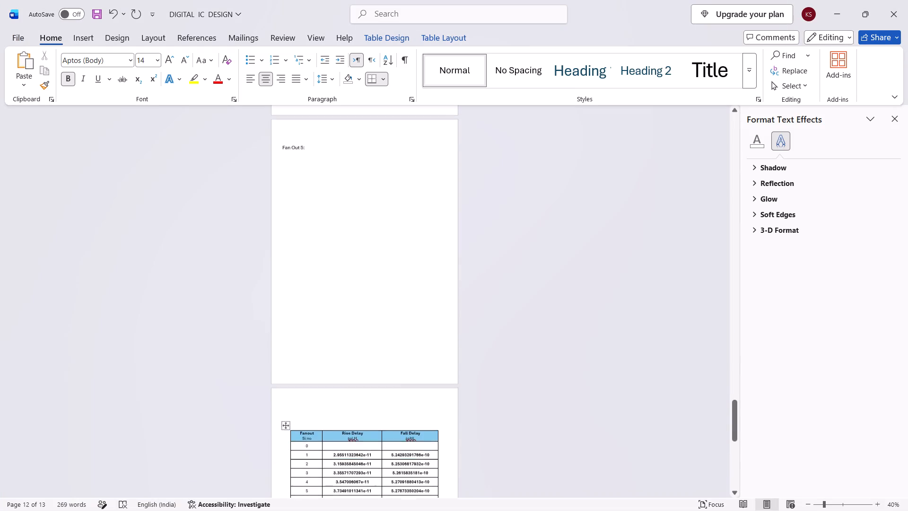
scroll(335, 318, up, 2)
click(317, 216)
key(BackSpace)
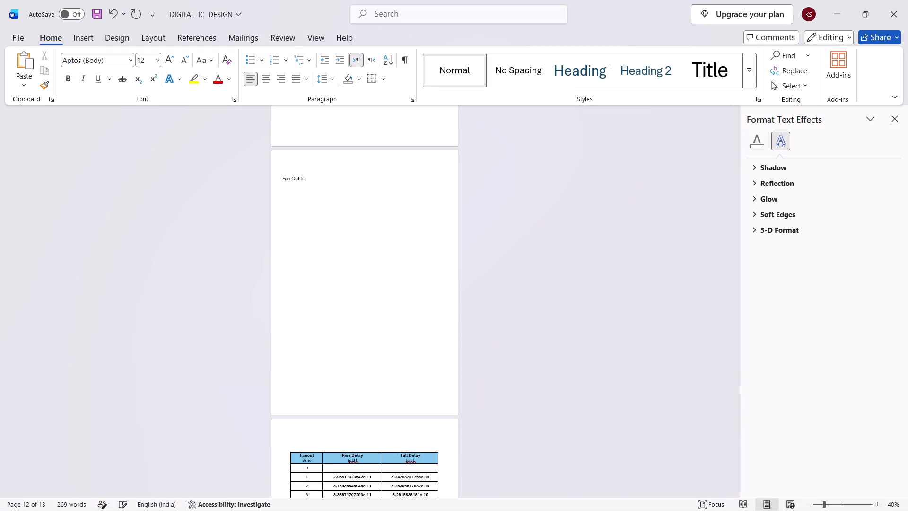
click(299, 192)
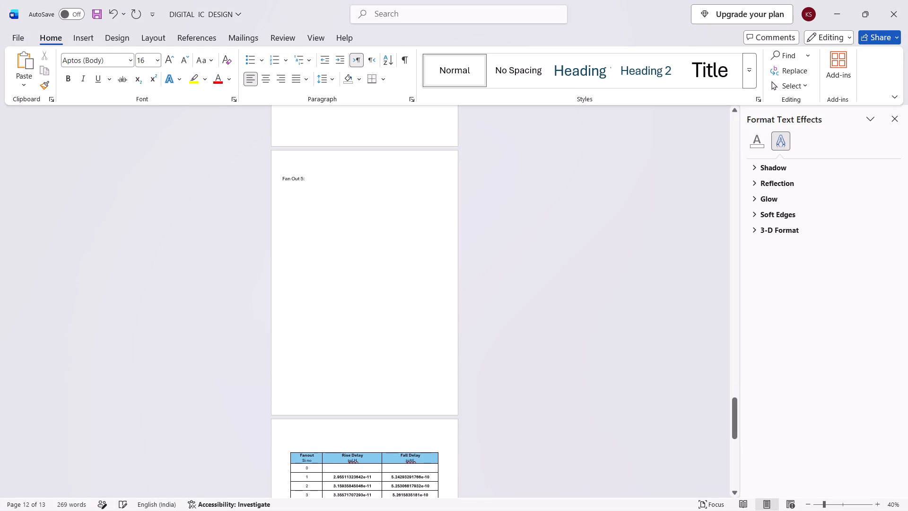
key(ctrl+v)
click(338, 312)
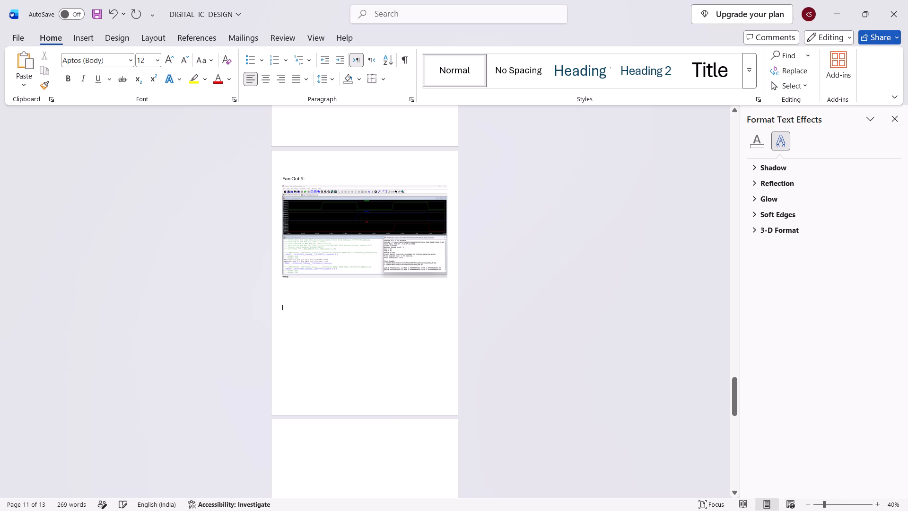
Switch to Electric, dismiss the External Process window and capture a snip of the whole Rise_Fall_Delay_Nand_5 schematic.
click(172, 497)
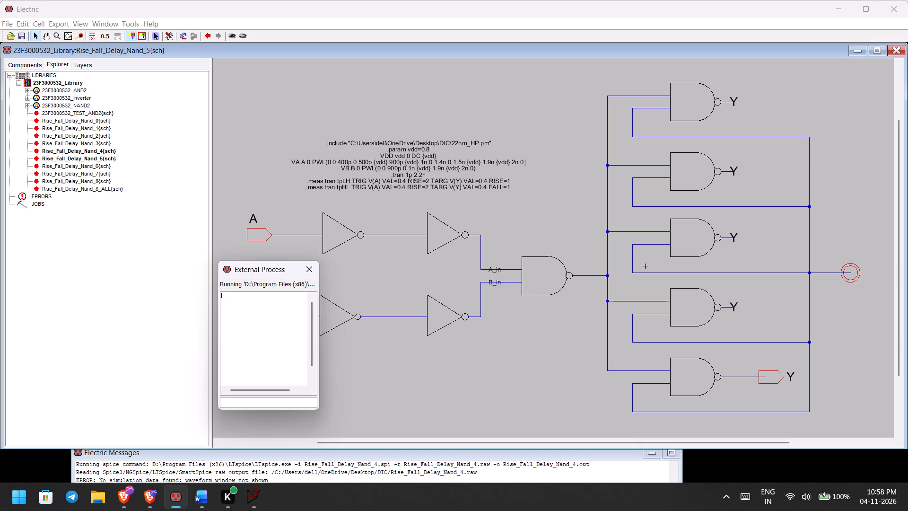
click(313, 271)
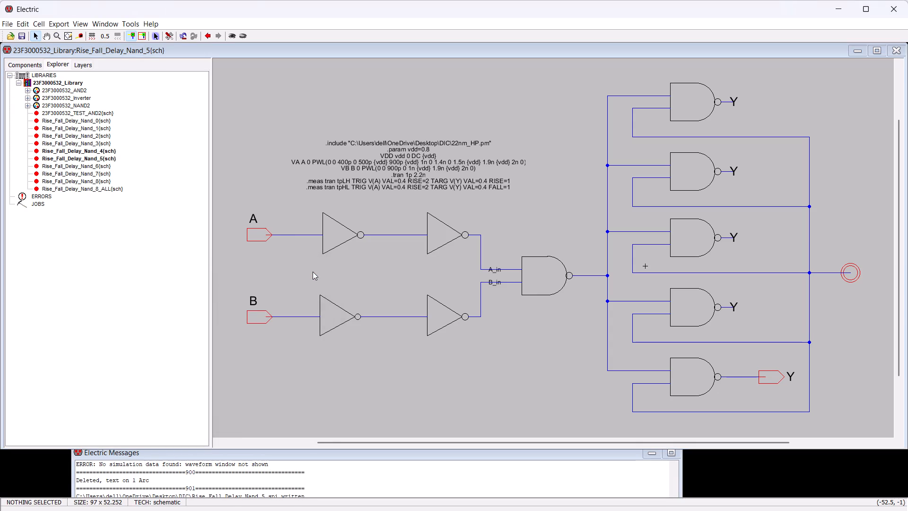
key(shift+super+s)
drag(229, 72, 802, 386)
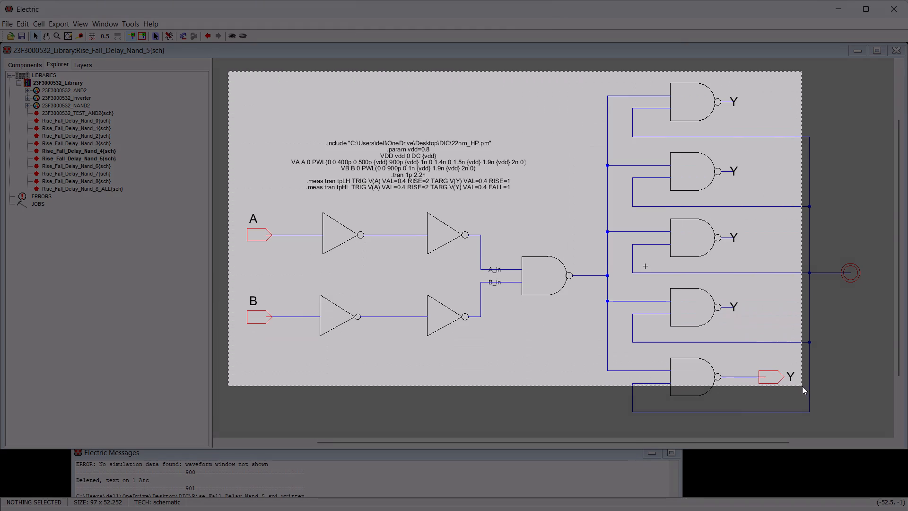
drag(802, 386, 875, 422)
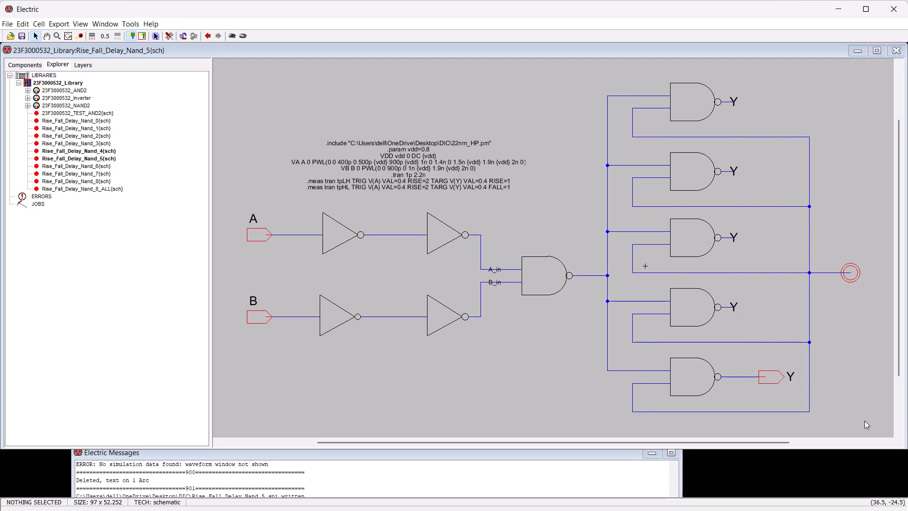
In Word, paste the schematic snip below the LTspice screenshot on the Fan Out 5 page and give it floating text wrapping.
click(201, 498)
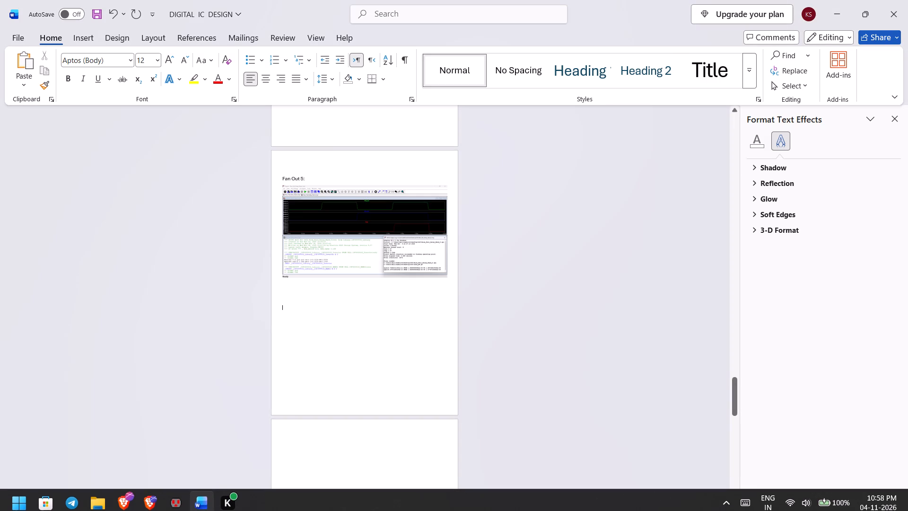
key(ctrl+v)
click(341, 338)
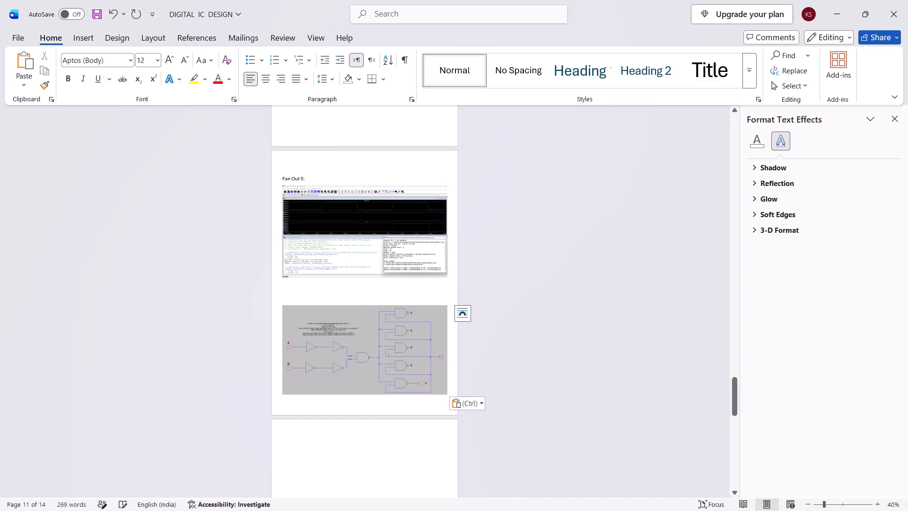
click(461, 314)
click(524, 396)
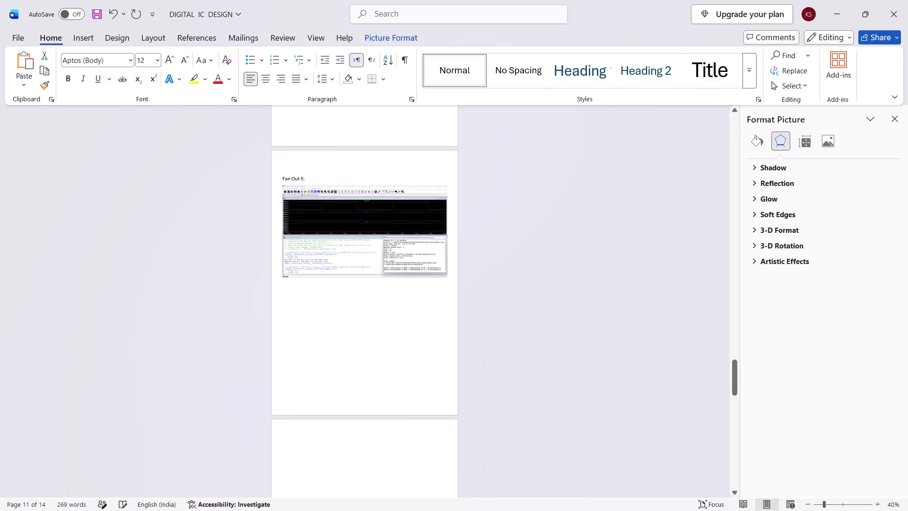
Move the schematic picture onto the Fan Out 5 page, shrink it slightly and centre it just beneath the LTspice screenshot.
scroll(313, 450, down, 8)
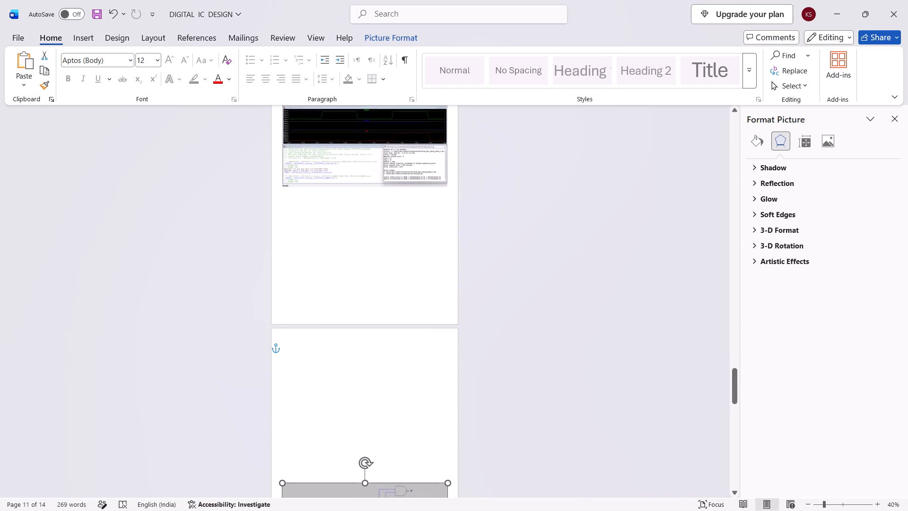
scroll(366, 458, down, 3)
drag(360, 467, 350, 203)
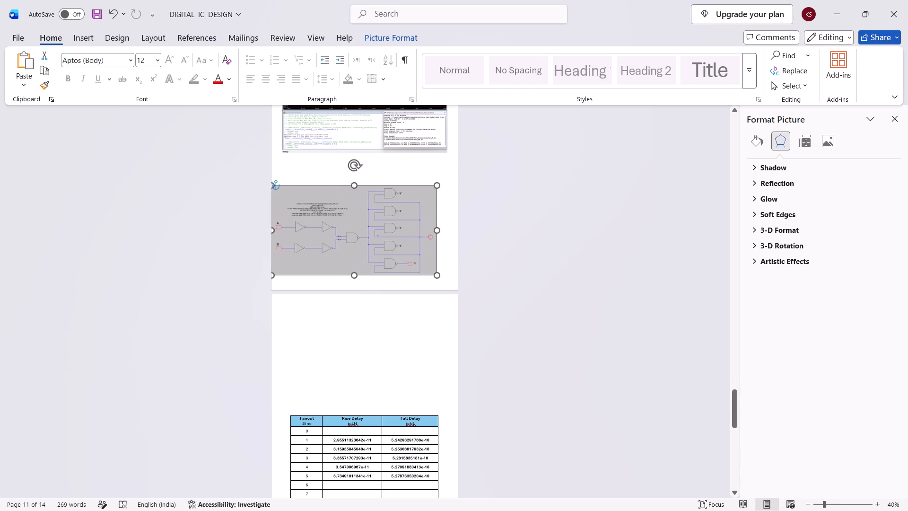
drag(350, 203, 360, 188)
scroll(454, 224, up, 3)
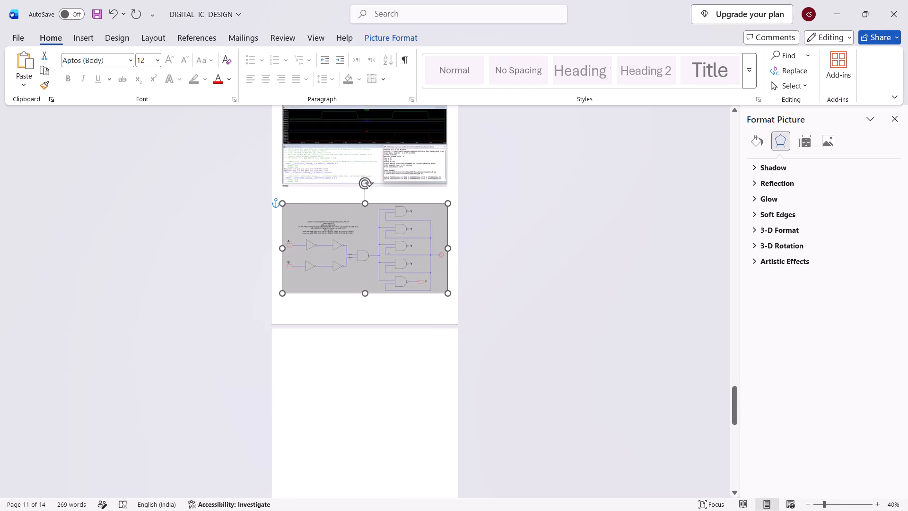
drag(447, 292, 437, 264)
drag(337, 239, 343, 235)
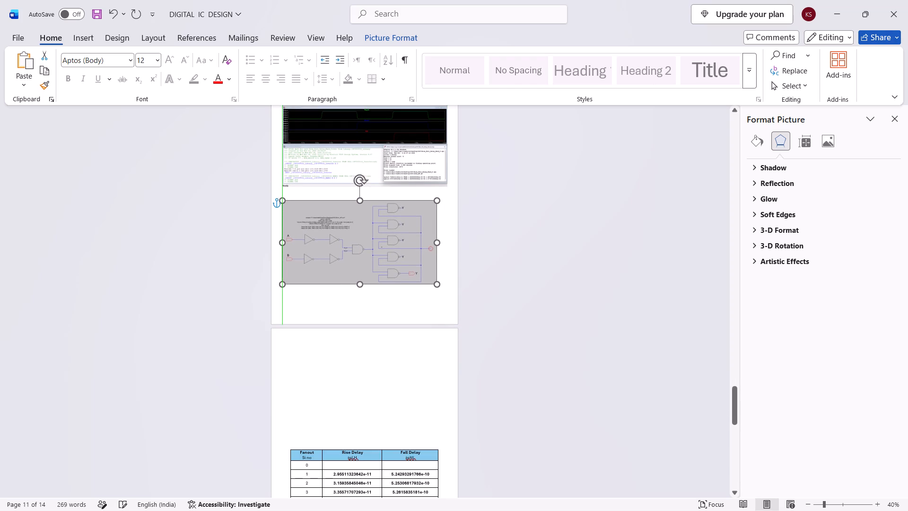
drag(343, 235, 344, 228)
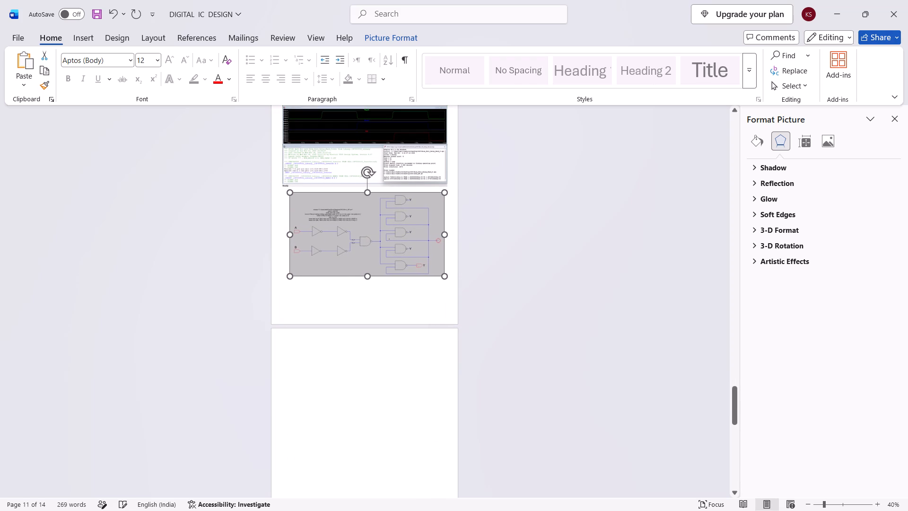
drag(344, 228, 342, 230)
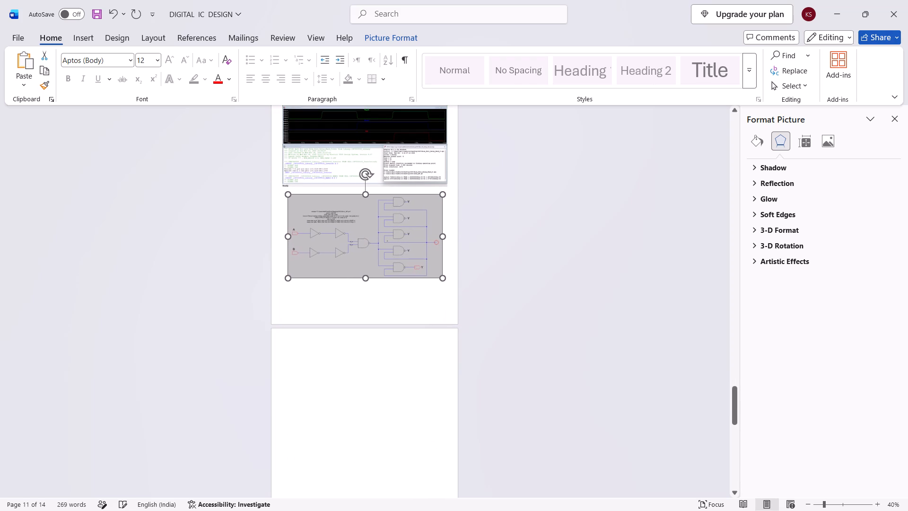
drag(342, 230, 341, 230)
scroll(352, 235, up, 4)
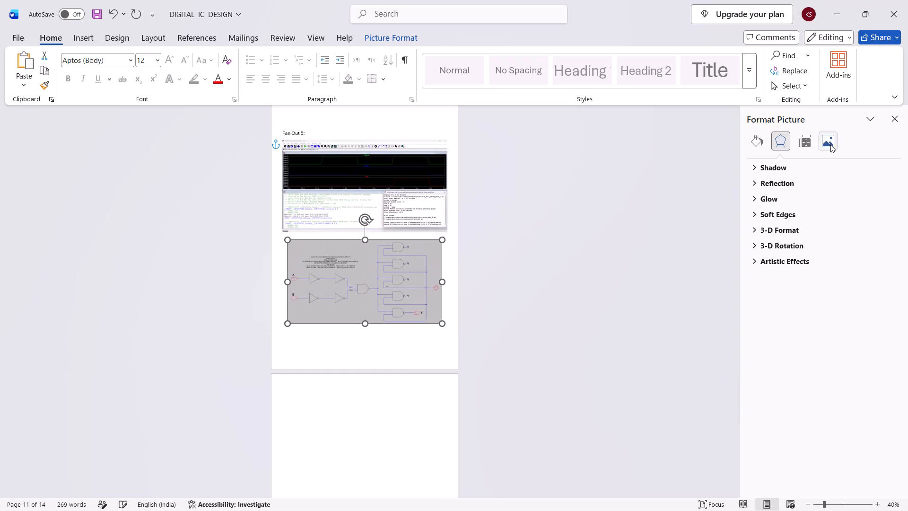
Apply the picture correction preset with 0% brightness and 40% contrast to the Fan Out 5 schematic.
click(830, 144)
click(881, 252)
click(822, 353)
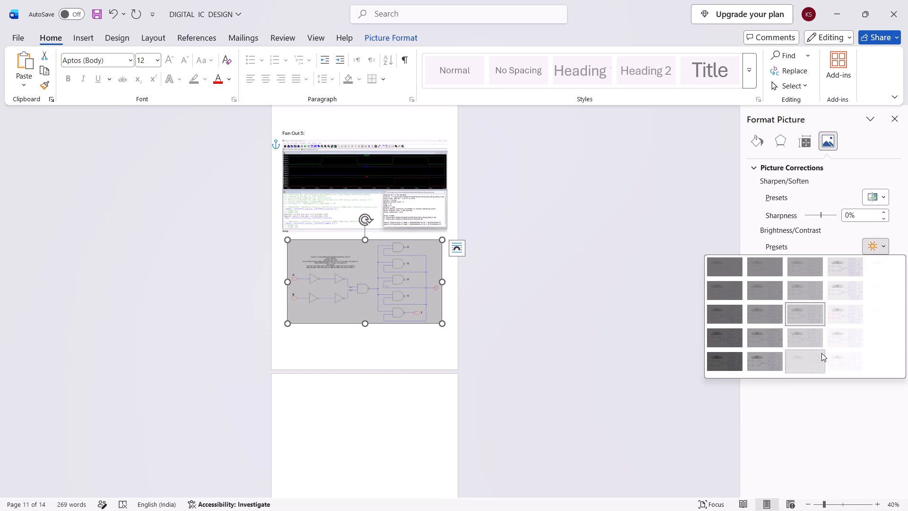
scroll(588, 318, up, 2)
scroll(403, 342, up, 14)
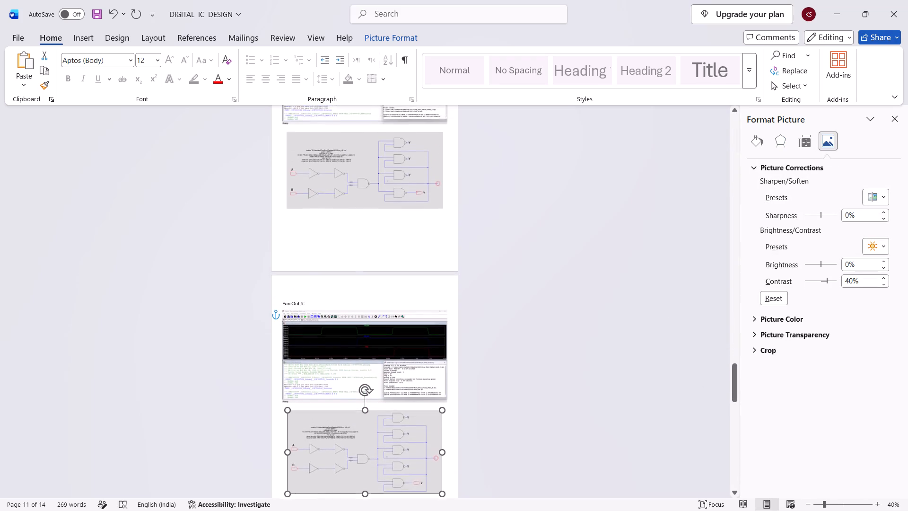
Remove the extra blank lines at the start of the page following Fan Out 5.
scroll(367, 340, down, 4)
scroll(323, 352, down, 4)
scroll(316, 307, down, 5)
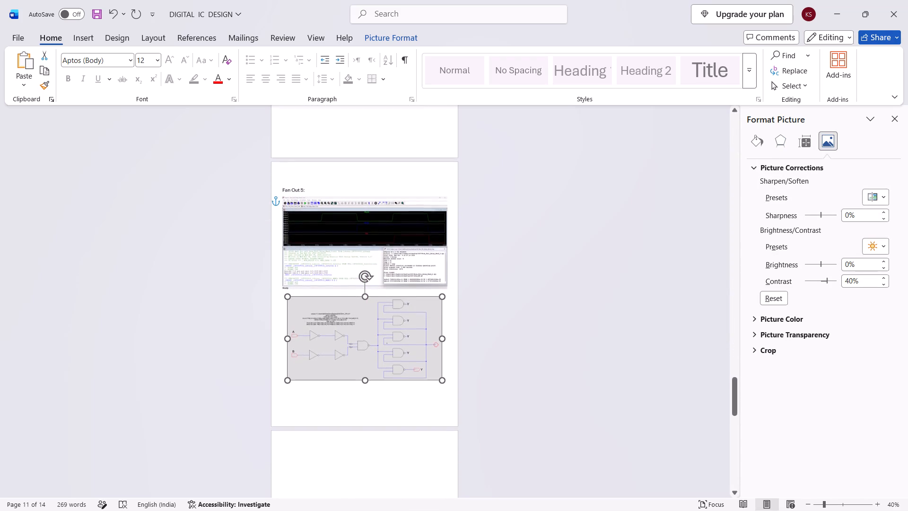
scroll(316, 307, down, 3)
click(311, 391)
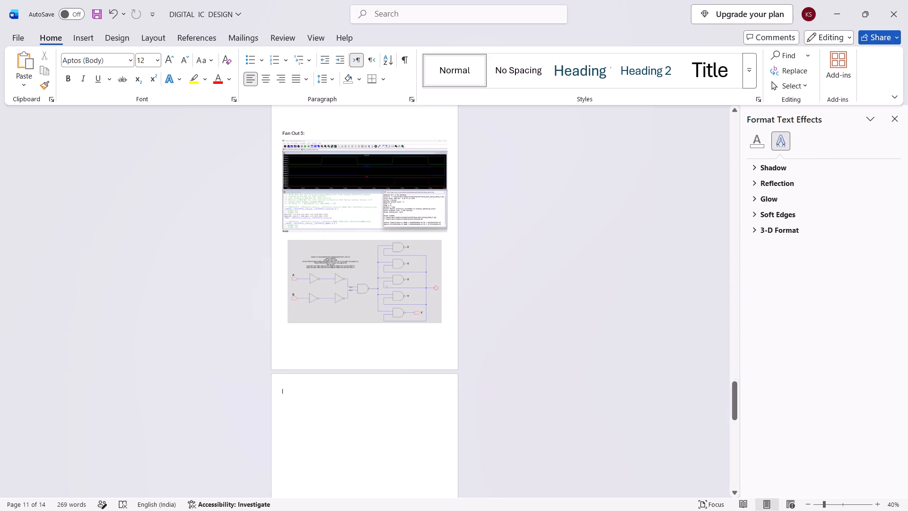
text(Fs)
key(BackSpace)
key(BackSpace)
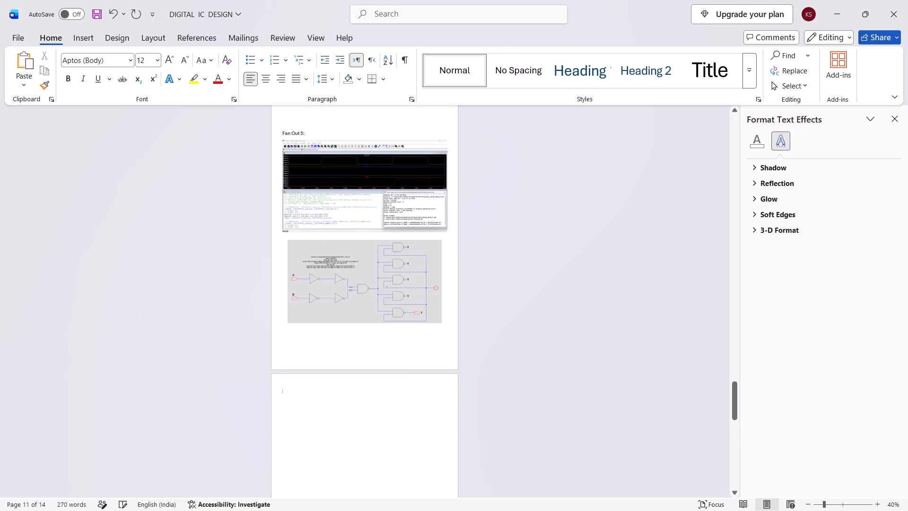
click(314, 432)
key(BackSpace)
key(BackSpace)
key(BackSpace)
key(BackSpace)
key(BackSpace)
Add the heading "Fan Out 6:" in 16 pt text at the top of the page after Fan Out 5, followed by a new line.
double_click(165, 61)
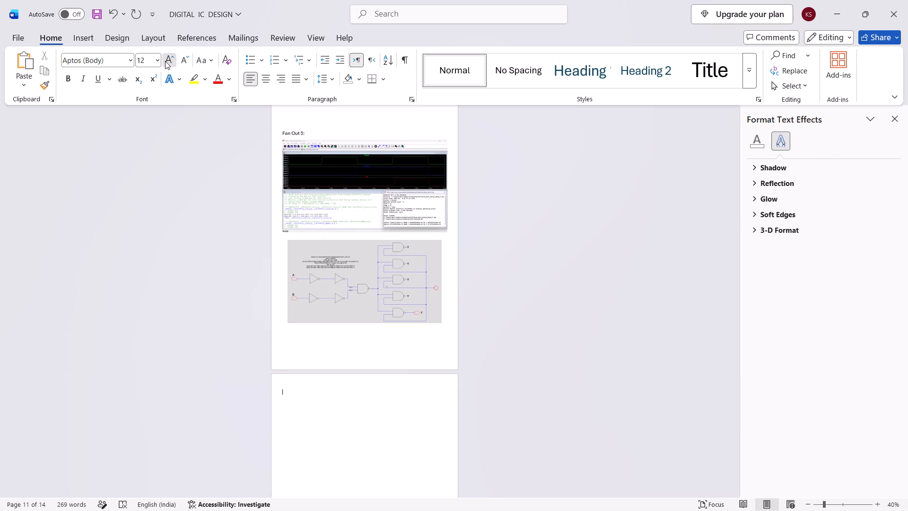
click(309, 133)
drag(309, 132, 297, 132)
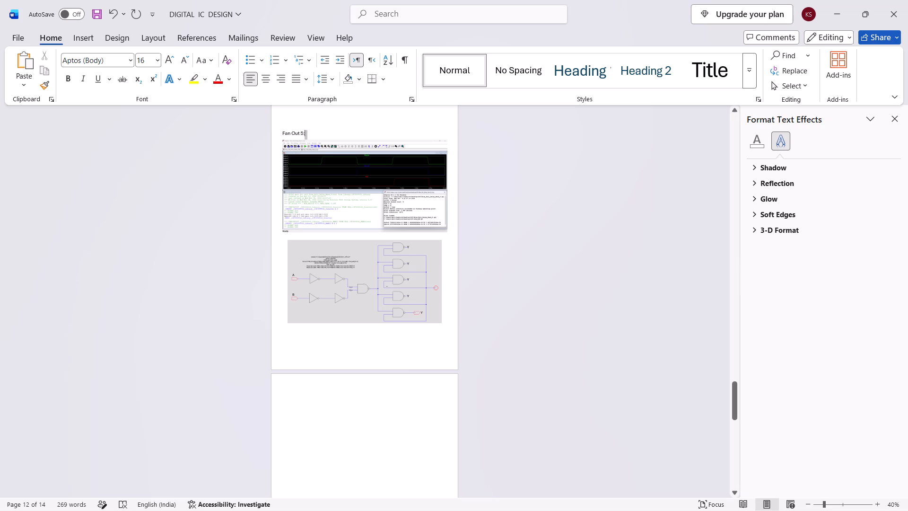
drag(297, 132, 288, 133)
click(327, 436)
click(314, 400)
key(BackSpace)
key(BackSpace)
key(Return)
click(169, 59)
click(170, 59)
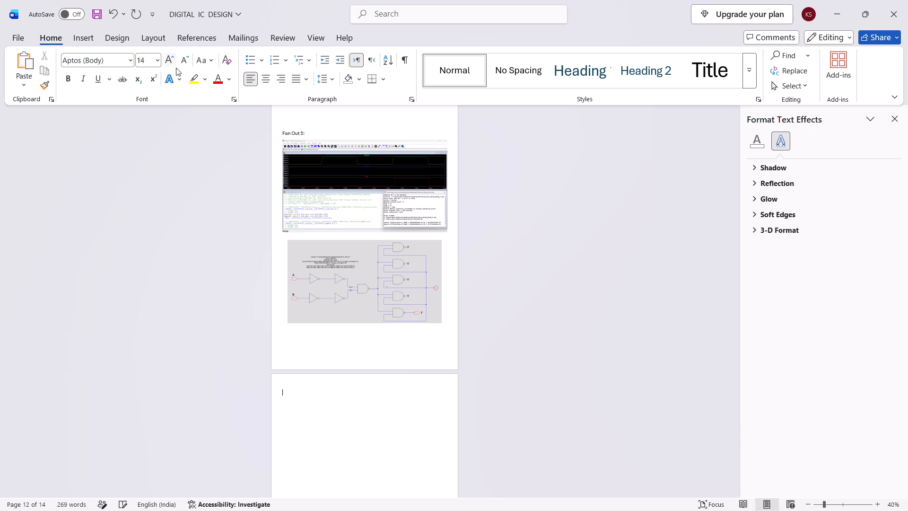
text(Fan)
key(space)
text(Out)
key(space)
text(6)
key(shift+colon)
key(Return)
Switch to Electric, open the Rise_Fall_Delay_Nand_6 schematic and save the library.
click(175, 493)
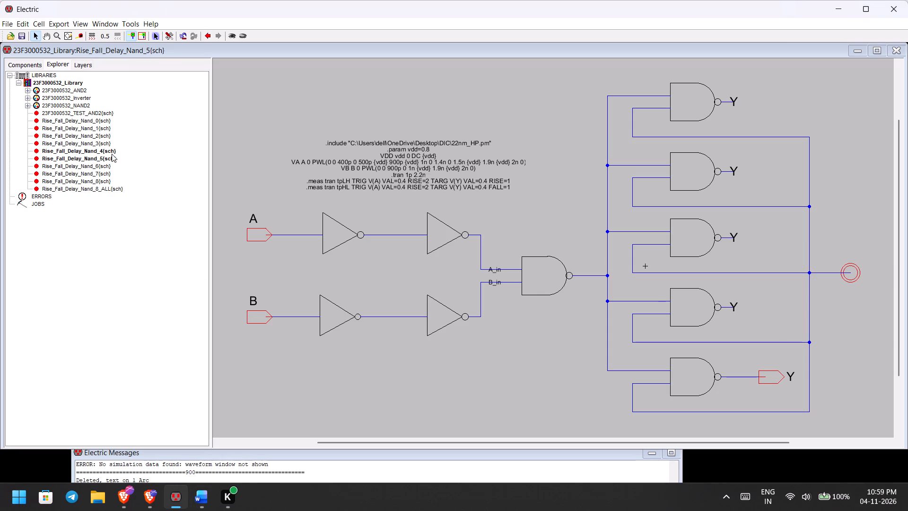
double_click(99, 166)
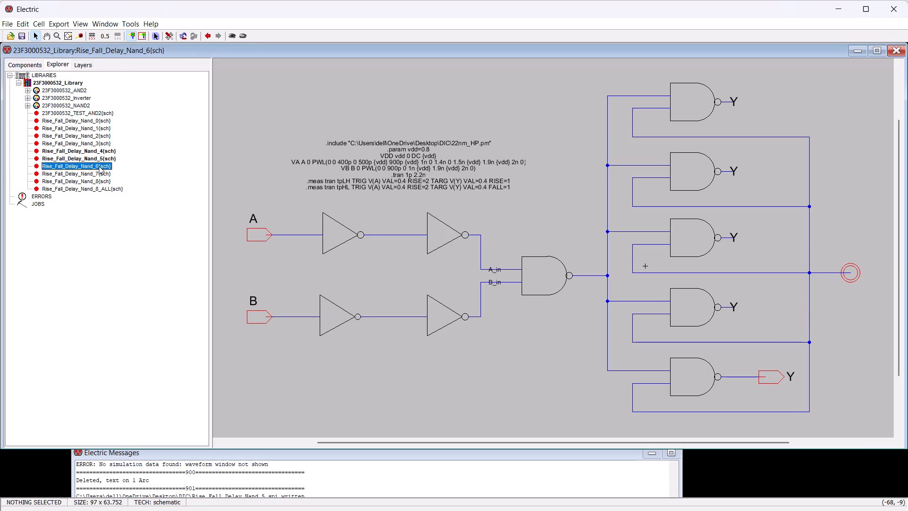
click(26, 35)
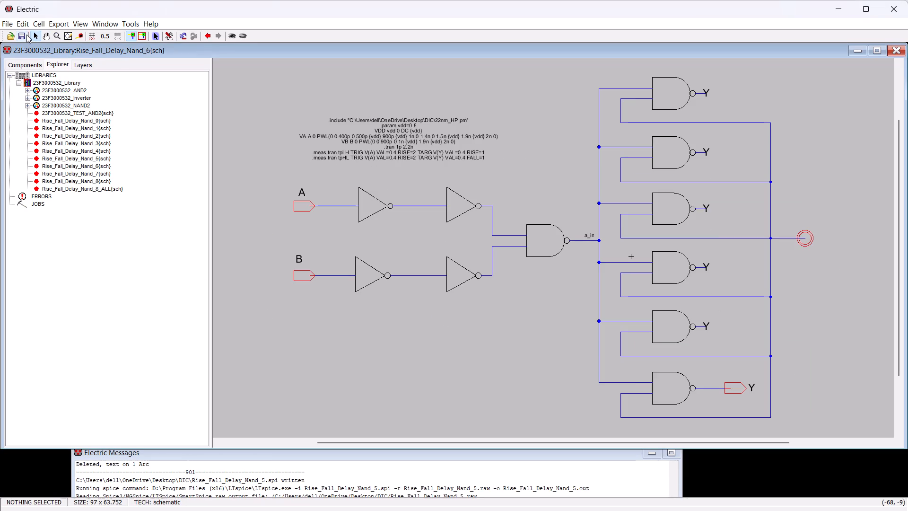
double_click(95, 165)
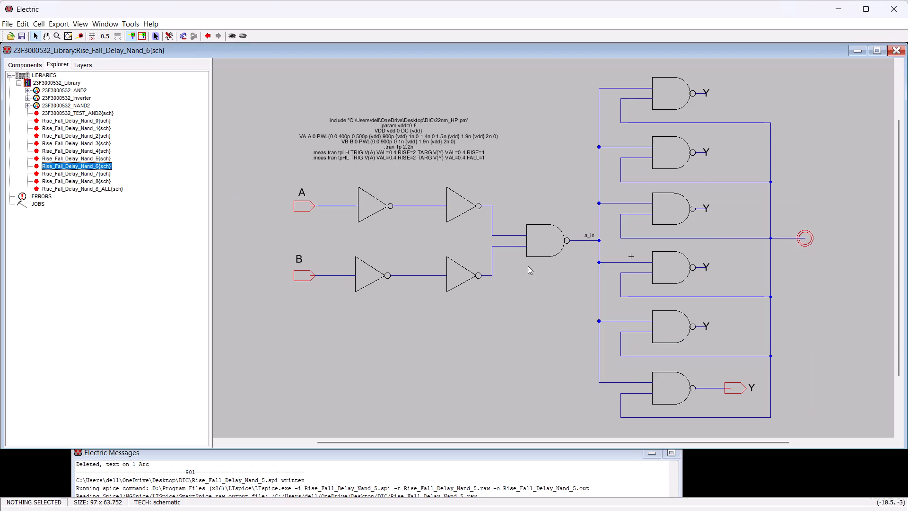
Name the wire feeding the central NAND gate's upper input A_in.
click(497, 234)
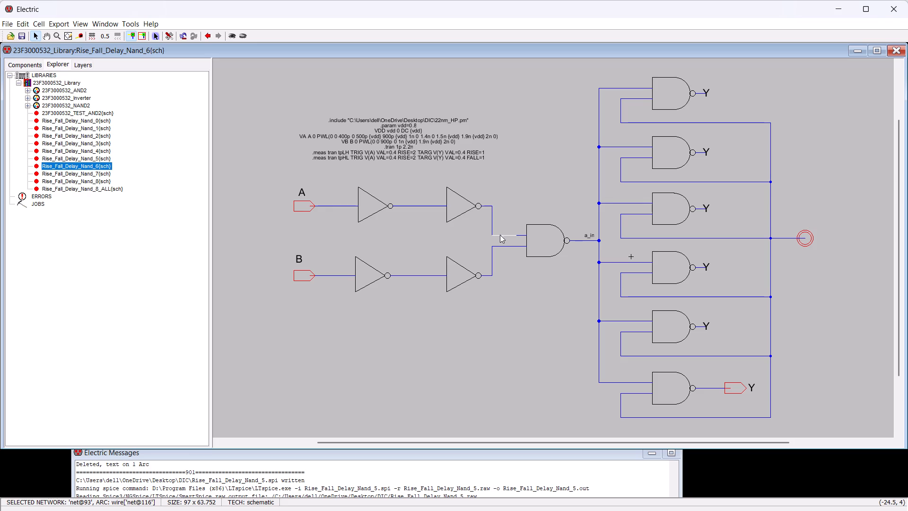
key(ctrl+i)
drag(115, 65, 96, 74)
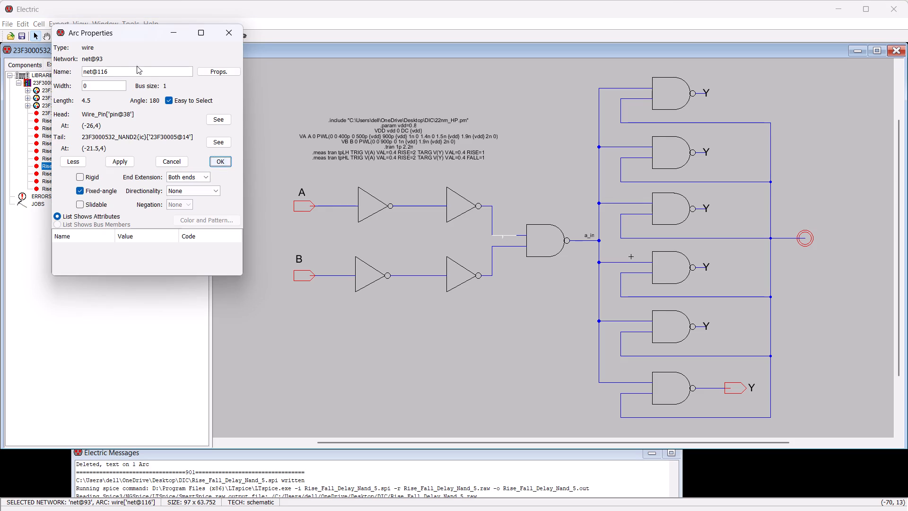
click(134, 68)
drag(130, 69, 83, 72)
key(BackSpace)
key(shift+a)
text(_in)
click(126, 160)
click(212, 163)
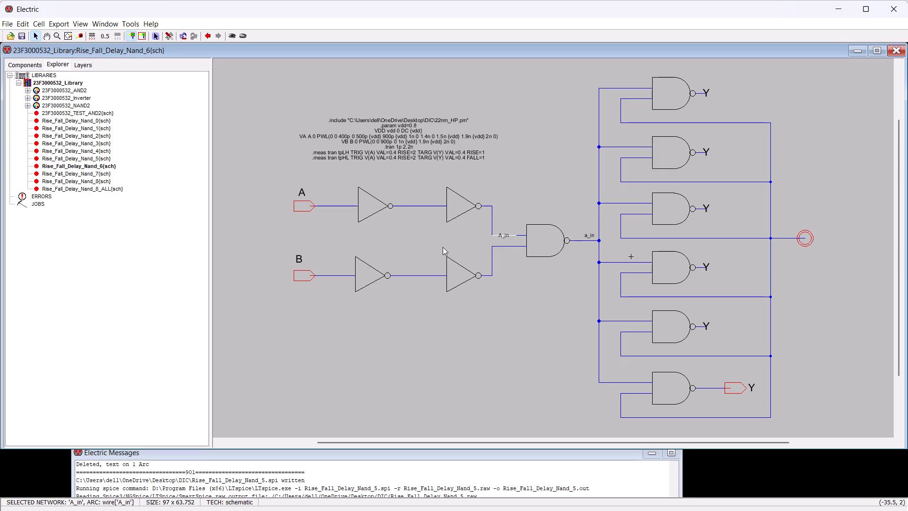
Name the wire feeding the central NAND gate's lower input B_in.
click(503, 246)
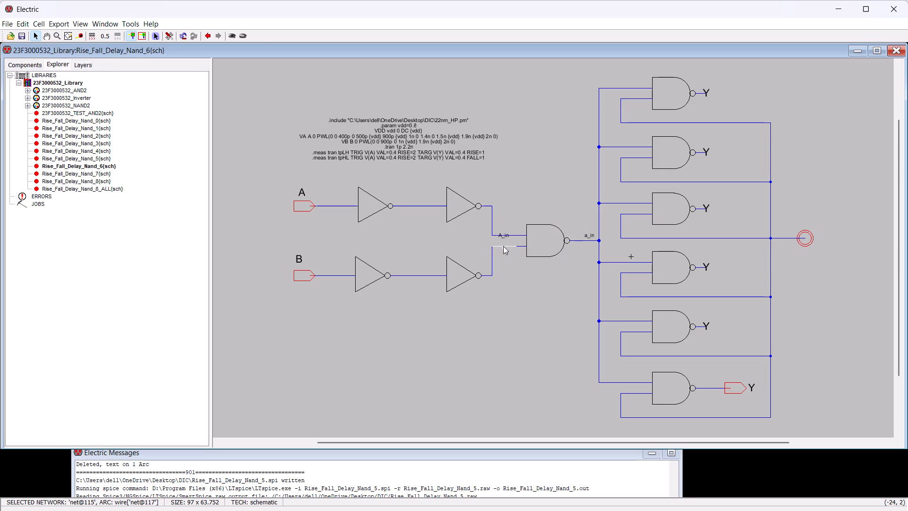
key(ctrl+i)
drag(132, 65, 73, 69)
drag(142, 72, 73, 74)
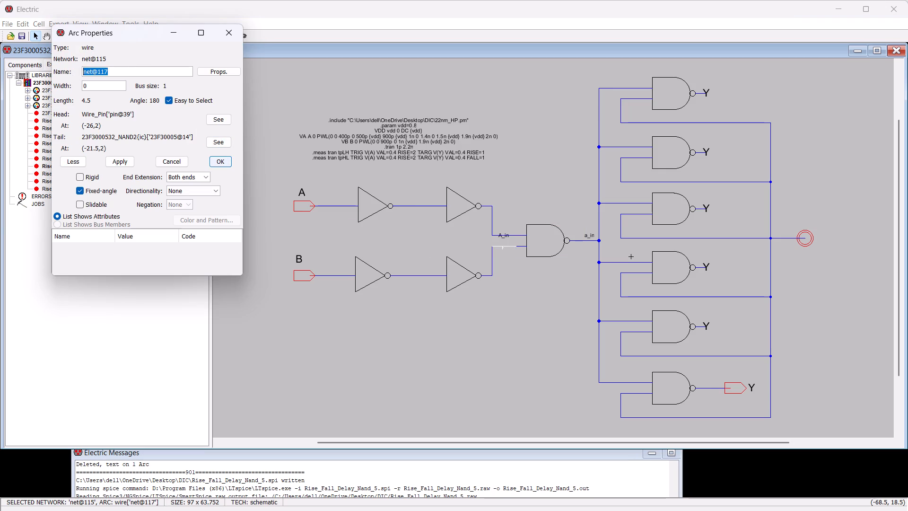
drag(73, 74, 65, 74)
key(BackSpace)
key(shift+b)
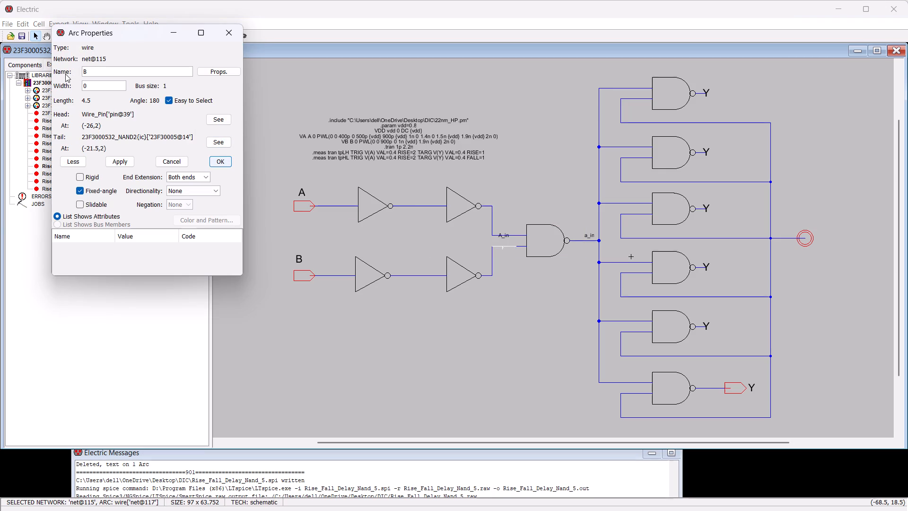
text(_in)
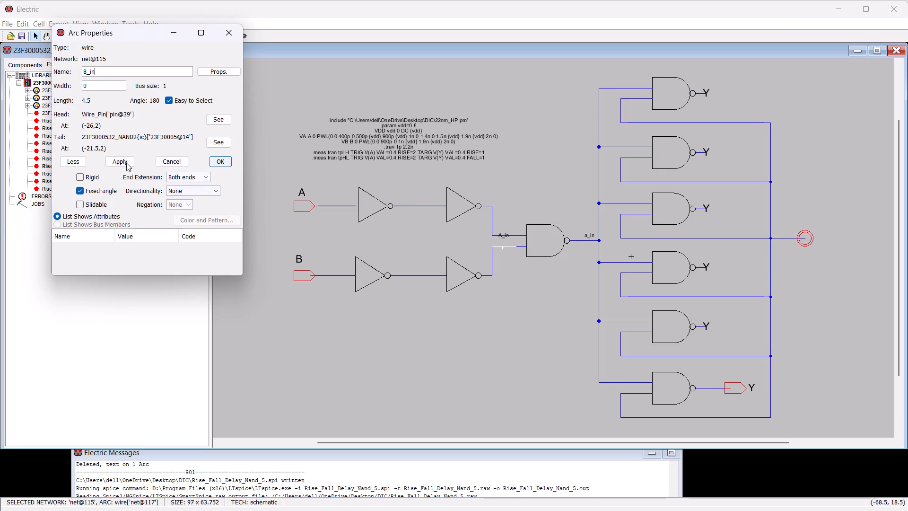
click(126, 161)
click(219, 164)
click(335, 369)
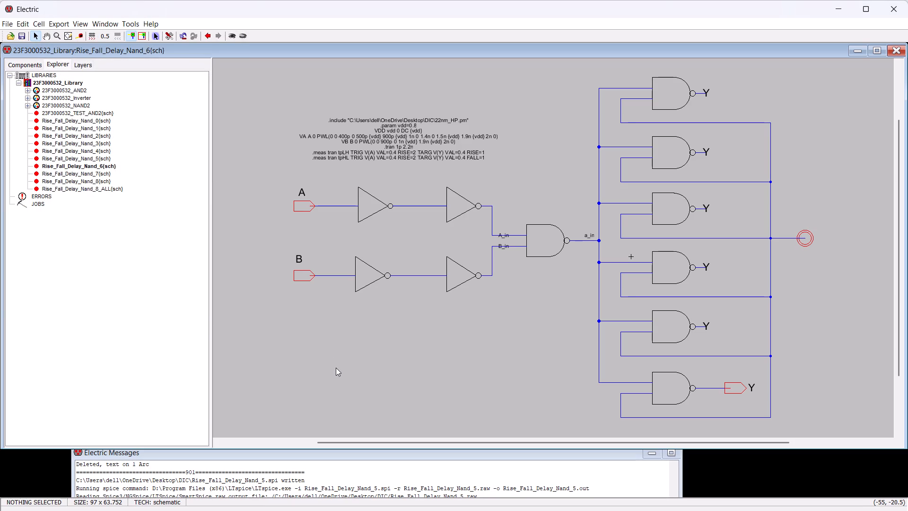
key(shift+super+s)
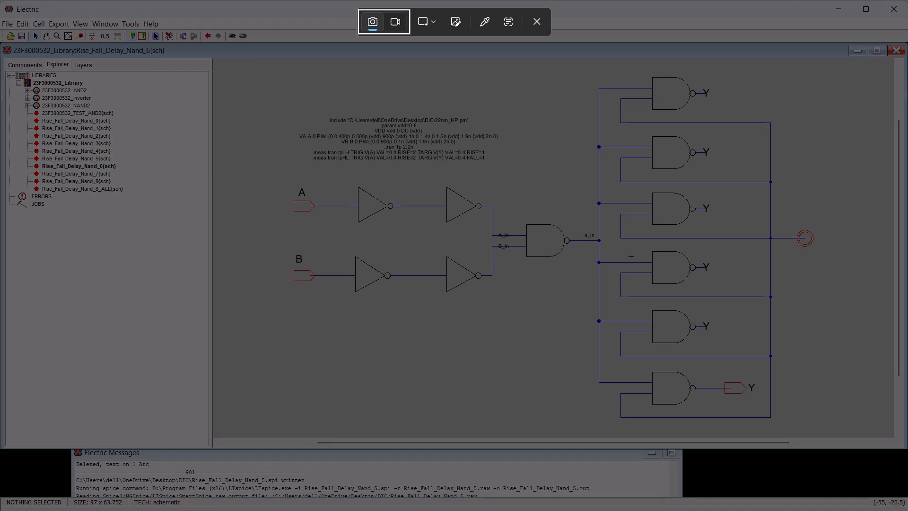
key(Escape)
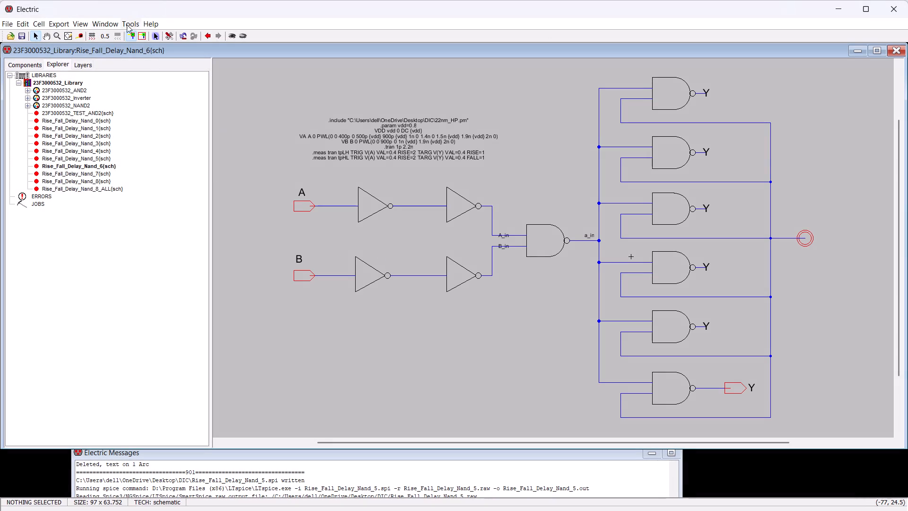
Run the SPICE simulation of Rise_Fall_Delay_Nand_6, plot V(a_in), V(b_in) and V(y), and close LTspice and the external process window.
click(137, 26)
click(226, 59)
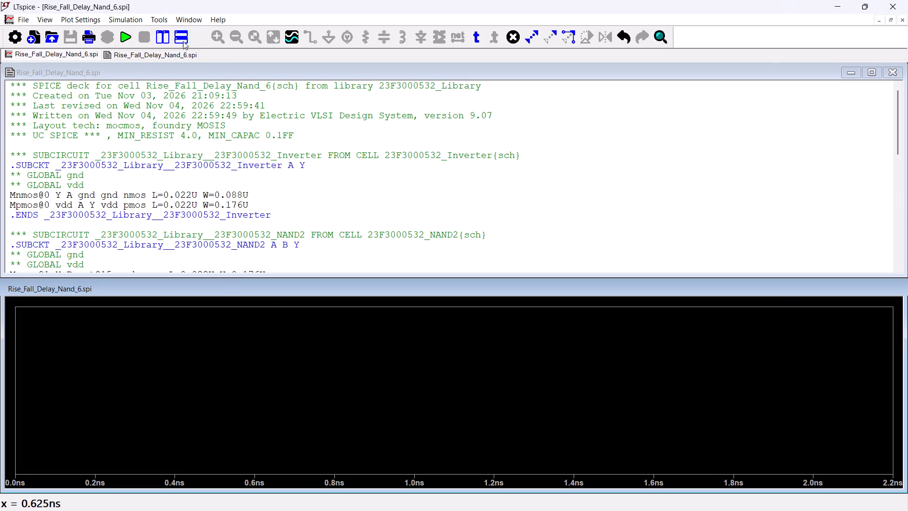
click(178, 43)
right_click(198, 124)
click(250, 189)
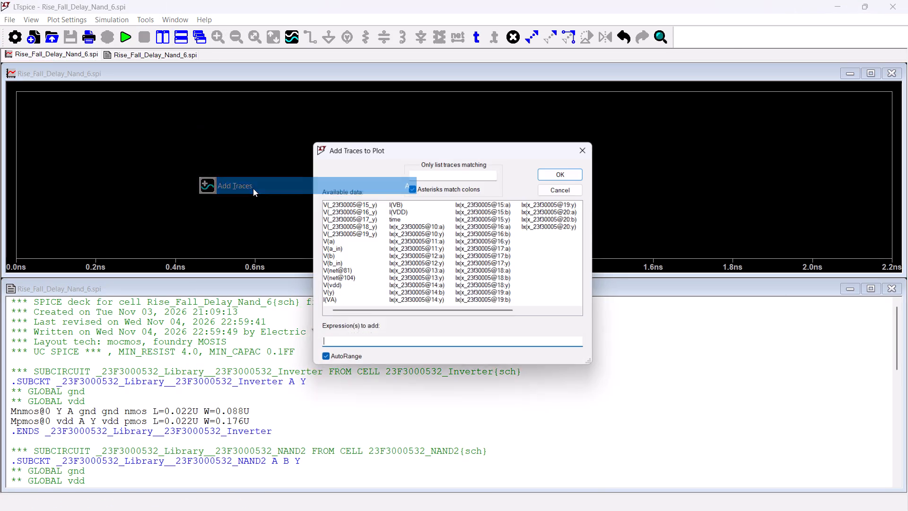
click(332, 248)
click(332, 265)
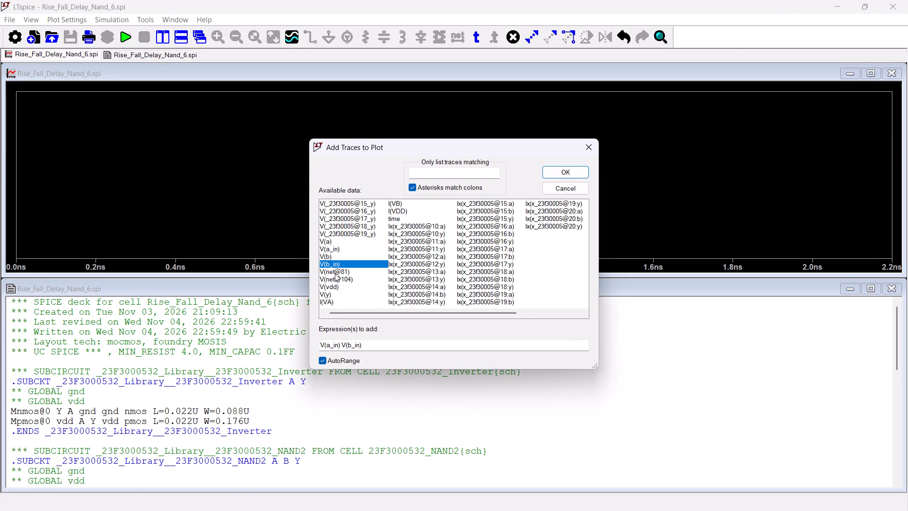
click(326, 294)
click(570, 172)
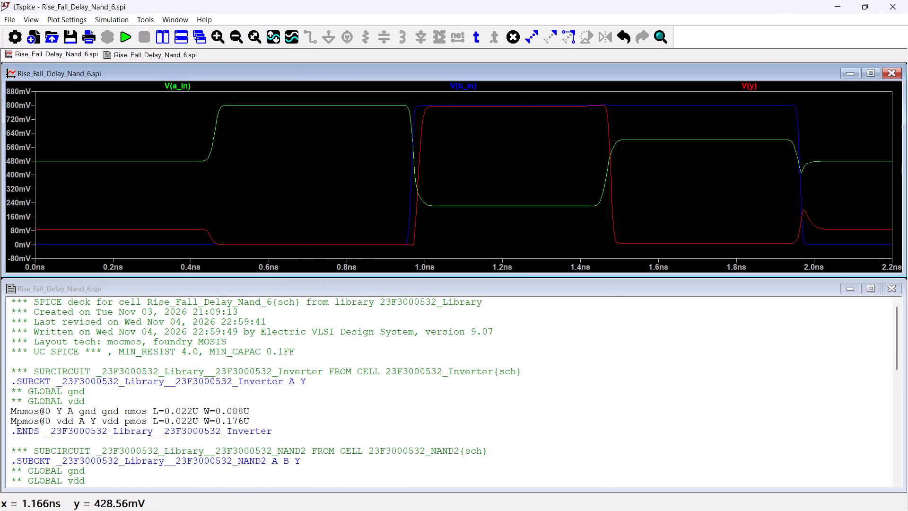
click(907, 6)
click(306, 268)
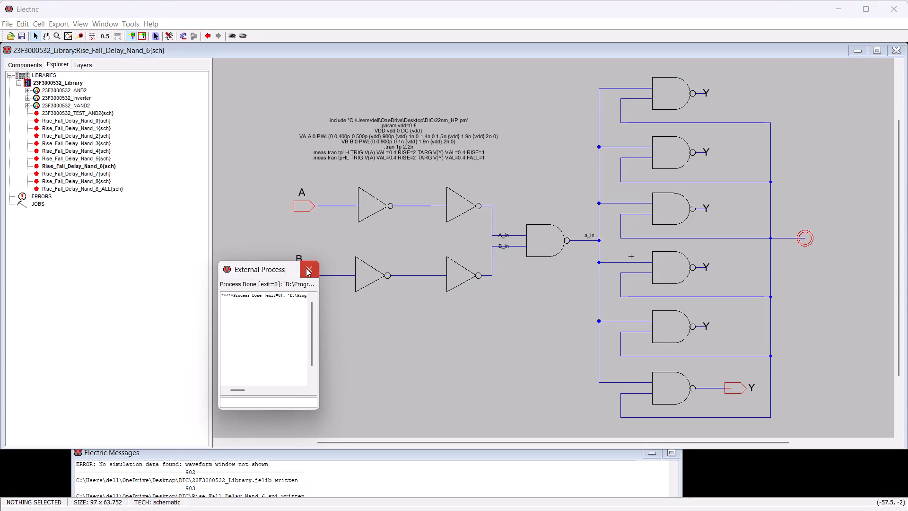
Delete the a_in name from the central NAND gate's output wire.
click(589, 235)
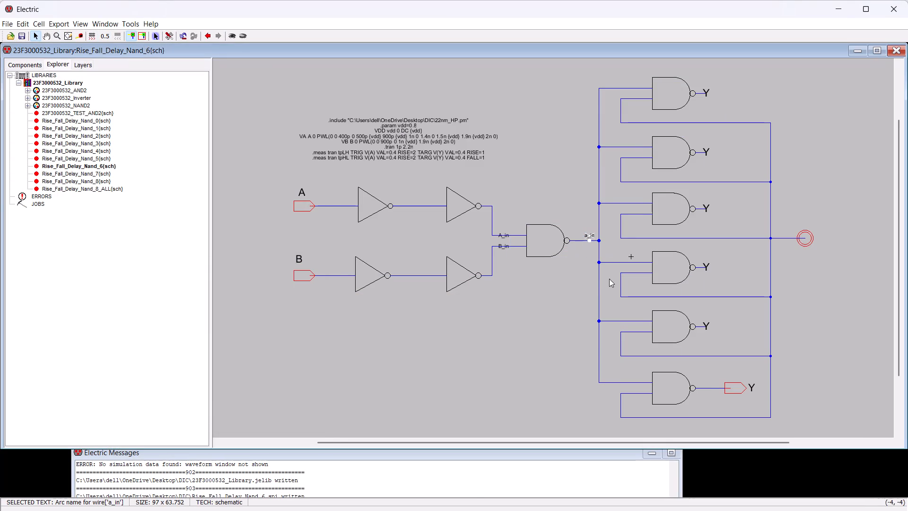
key(Delete)
Rerun the SPICE simulation, tile the waveform window above the netlist, and plot V(a_in), V(b_in) and V(y).
click(127, 27)
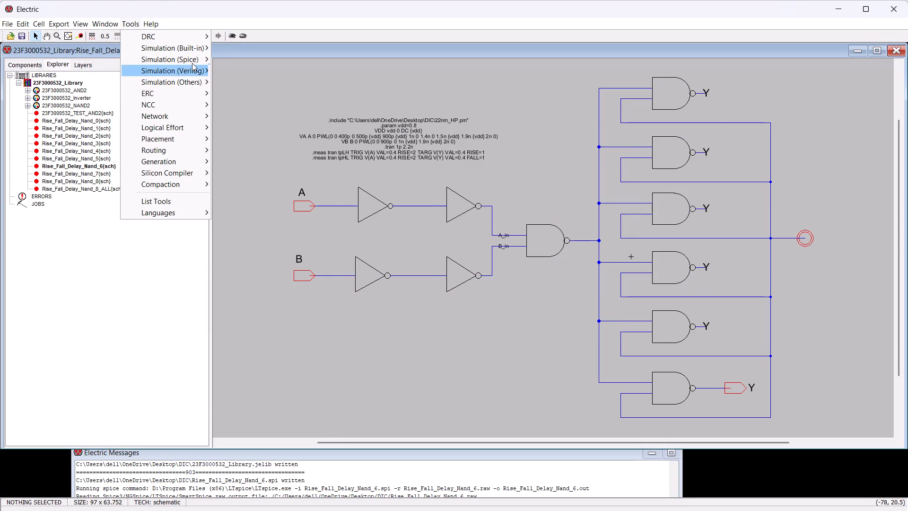
click(245, 61)
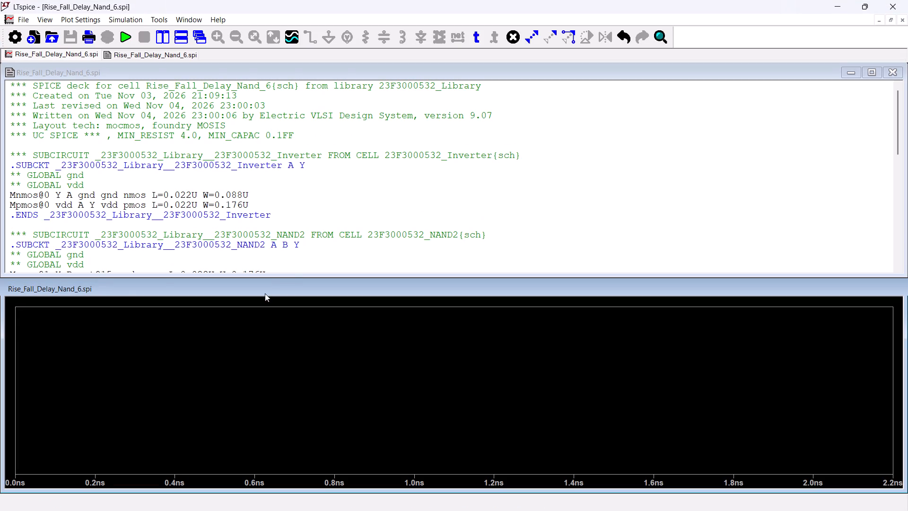
click(182, 38)
right_click(206, 160)
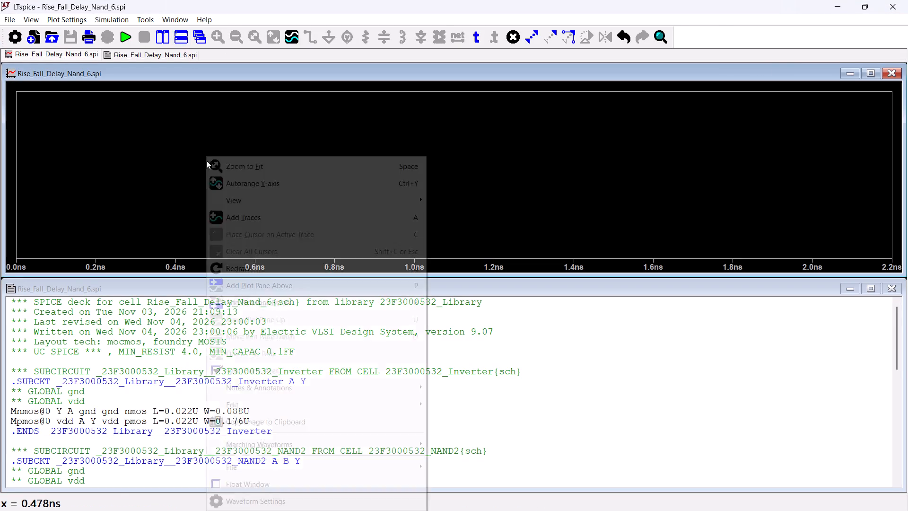
click(267, 212)
click(336, 247)
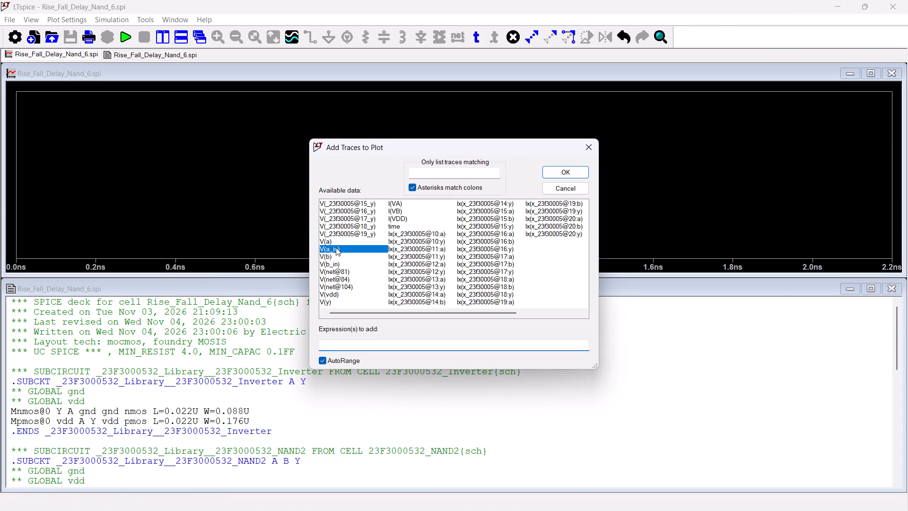
click(331, 264)
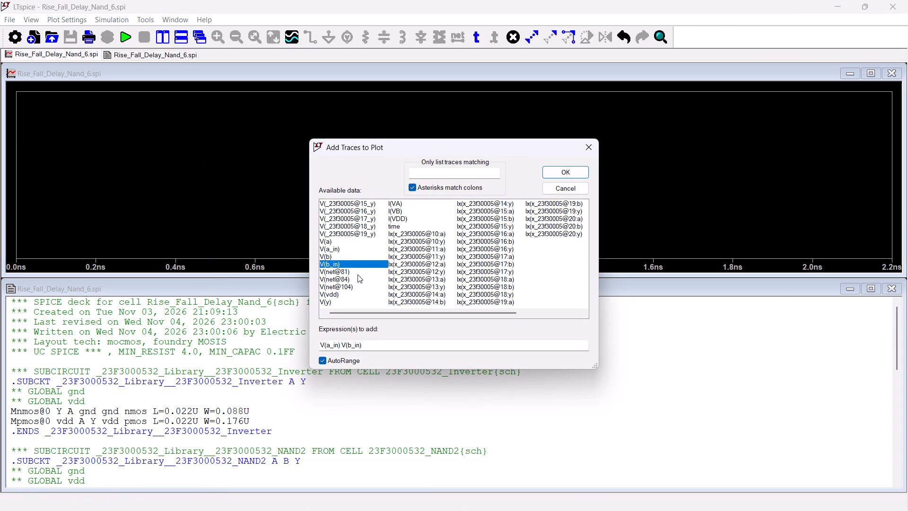
click(328, 300)
click(559, 174)
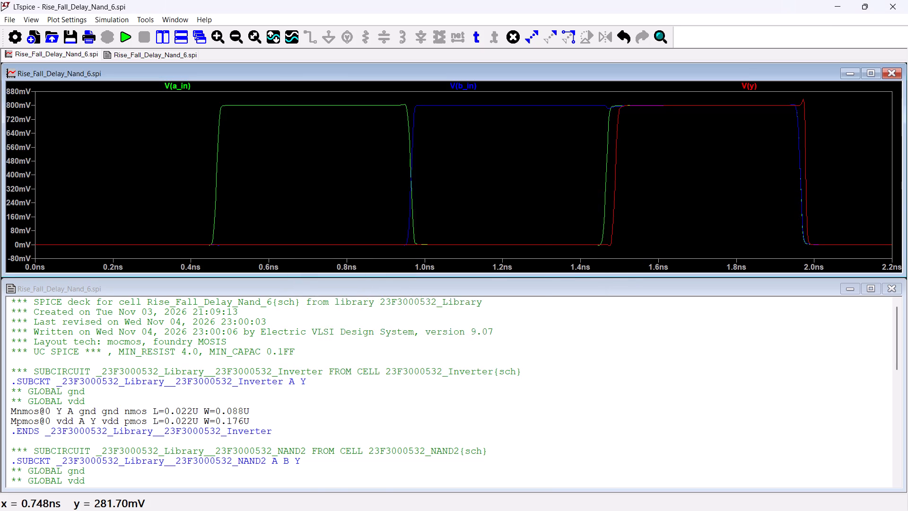
Add two plot panes and separate the traces, with V(a_in) in the top pane, V(b_in) in the middle and V(y) at the bottom.
right_click(324, 194)
click(367, 279)
right_click(331, 205)
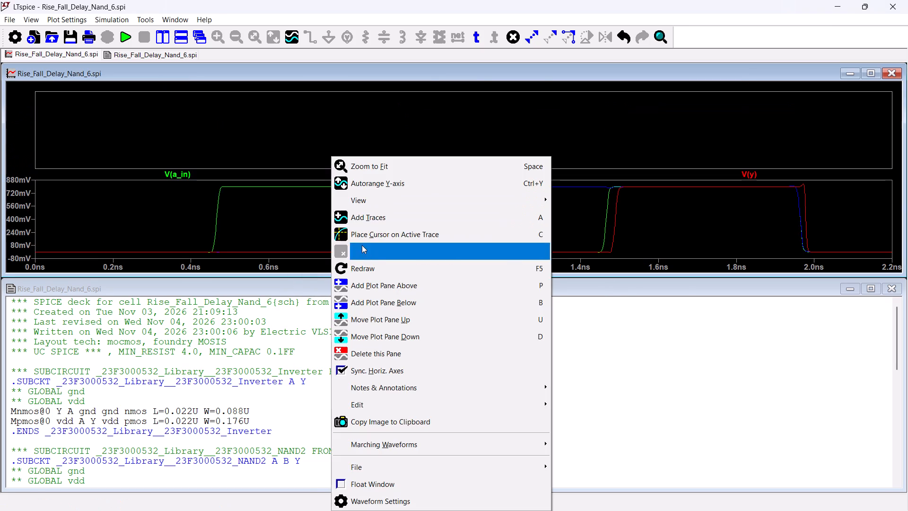
click(362, 284)
drag(186, 206, 228, 118)
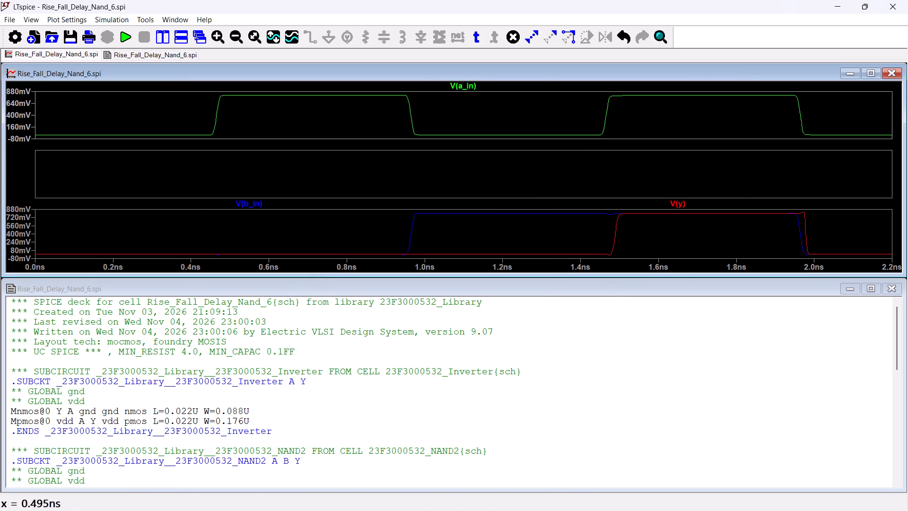
drag(249, 202, 254, 168)
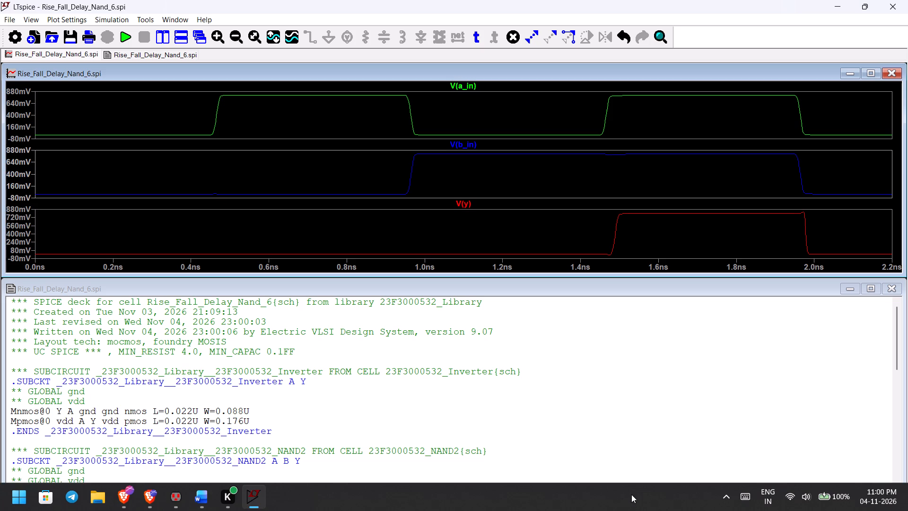
Open the SPICE output log, shrink its window and place it beside the .meas statements at the end of the netlist.
scroll(223, 421, down, 3)
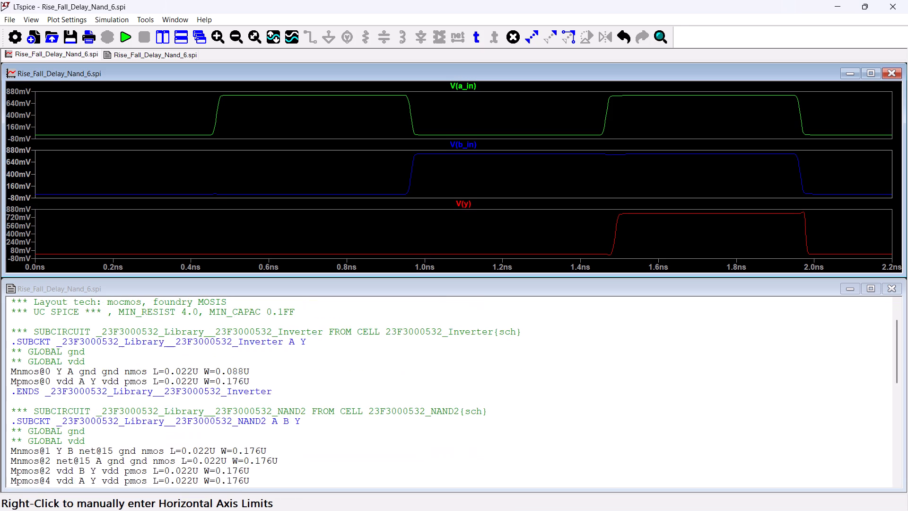
scroll(223, 421, down, 19)
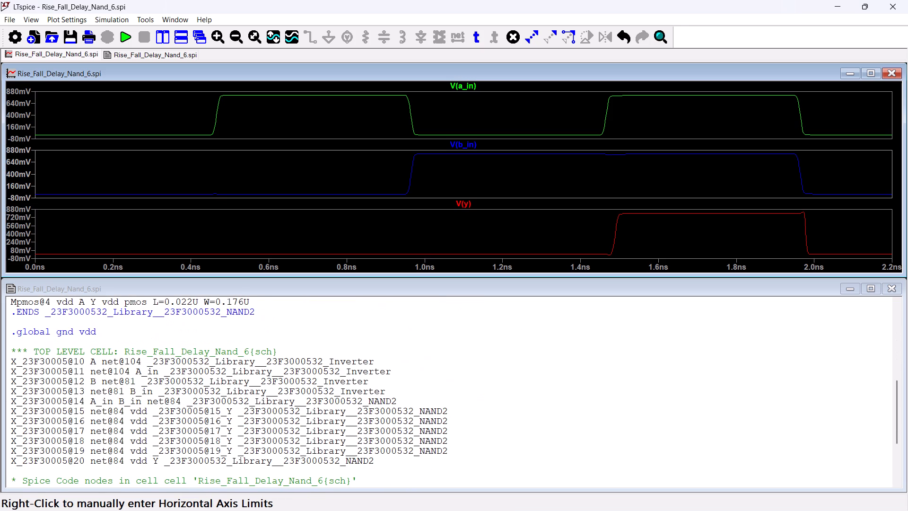
scroll(227, 388, down, 12)
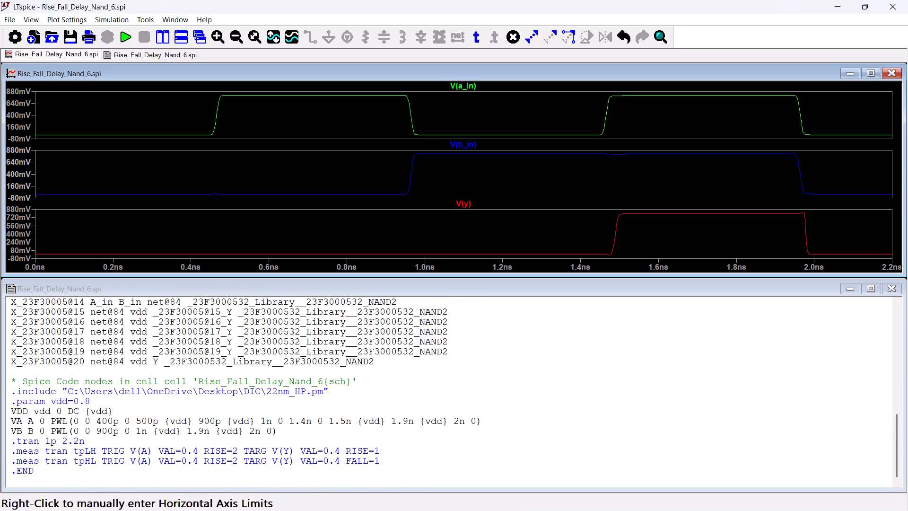
scroll(229, 389, down, 14)
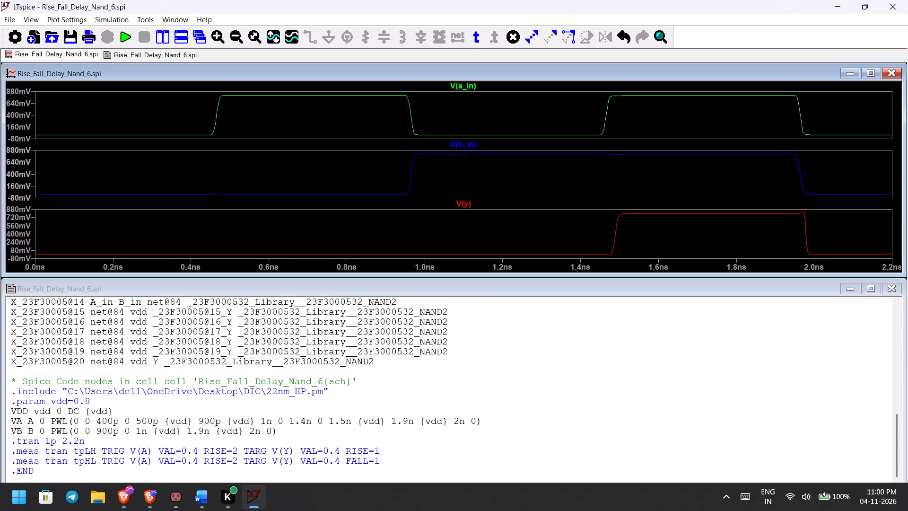
scroll(470, 441, down, 7)
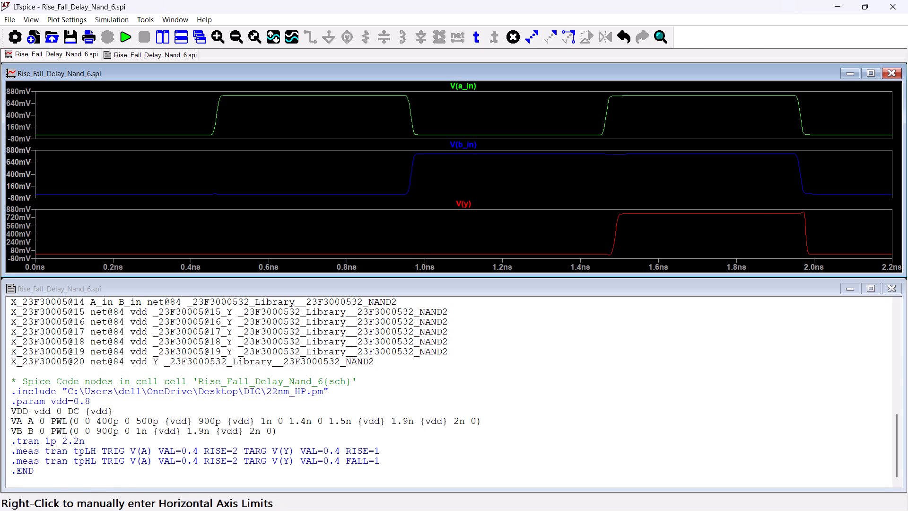
click(29, 18)
click(62, 112)
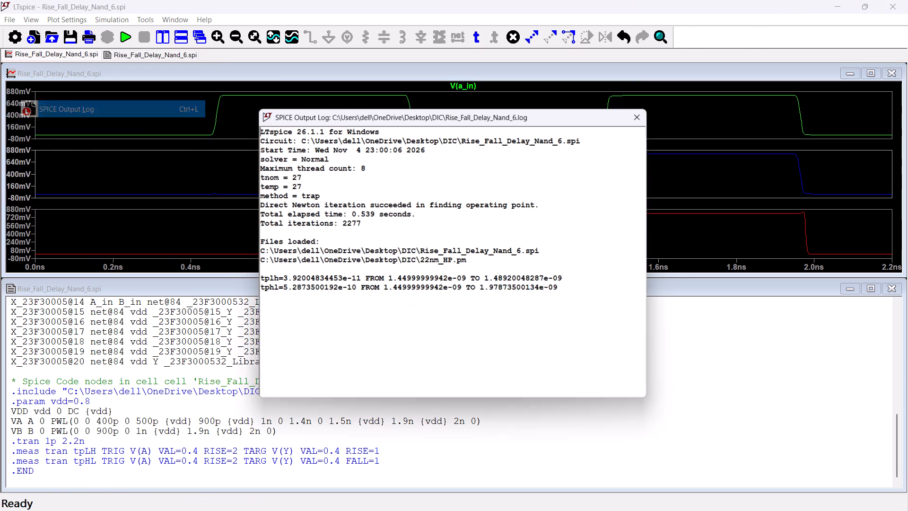
click(405, 403)
drag(409, 405, 403, 304)
drag(656, 199, 603, 197)
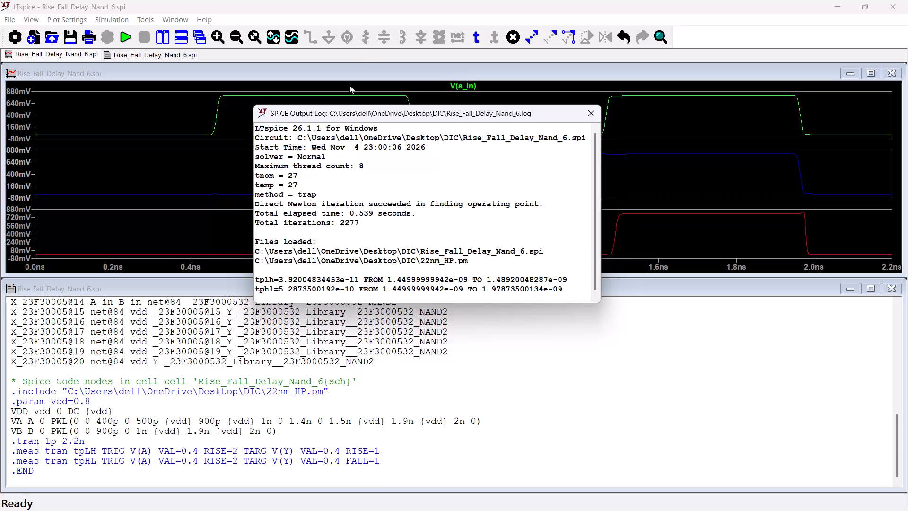
drag(373, 114, 655, 299)
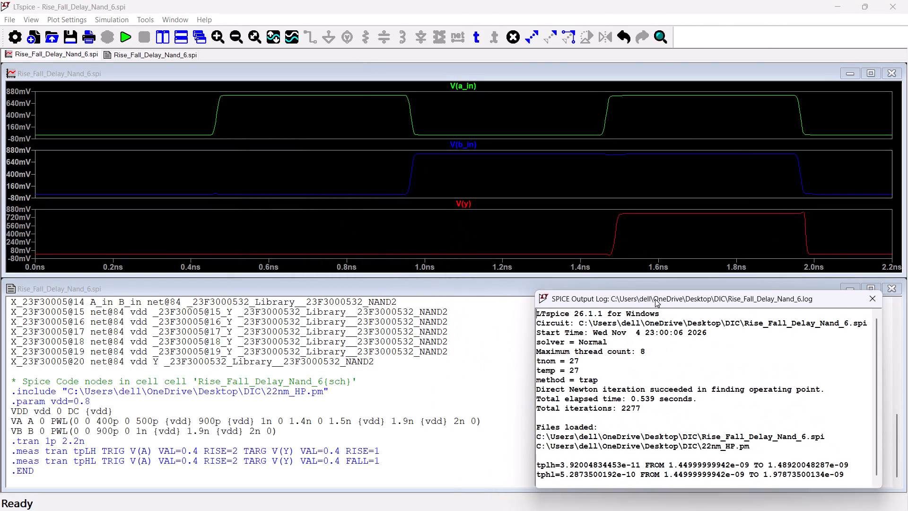
Copy the tplh value 3.92004834453e-11 from the SPICE output log into the fan-out 6 Rise Delay cell of the Word table.
drag(655, 299, 674, 289)
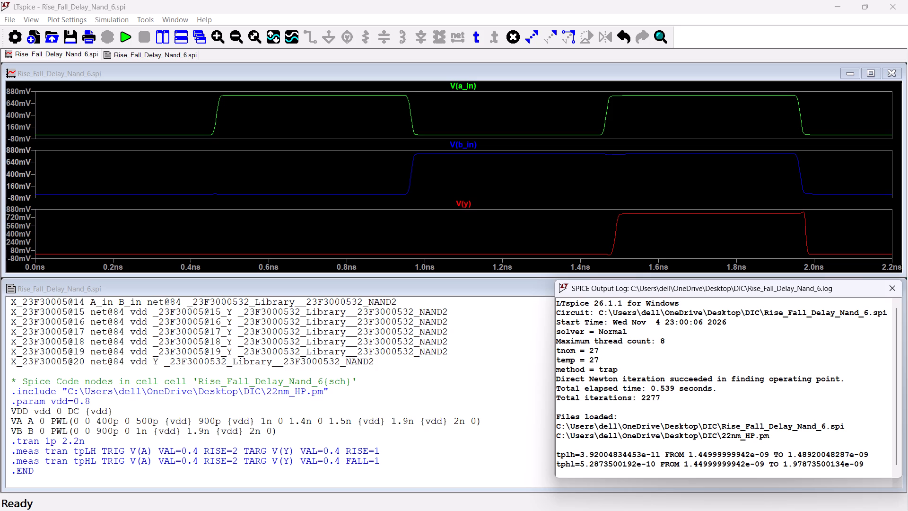
drag(660, 454, 638, 454)
drag(638, 454, 580, 454)
key(ctrl+c)
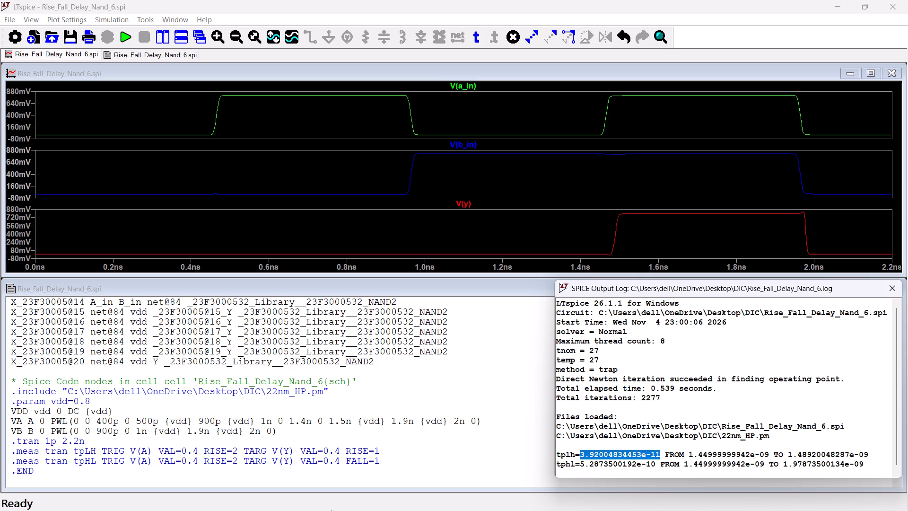
click(201, 494)
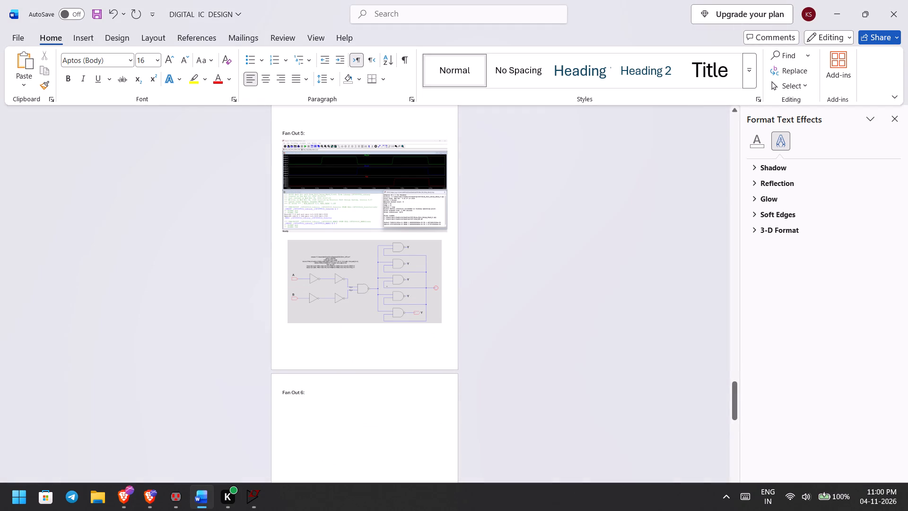
scroll(313, 397, down, 17)
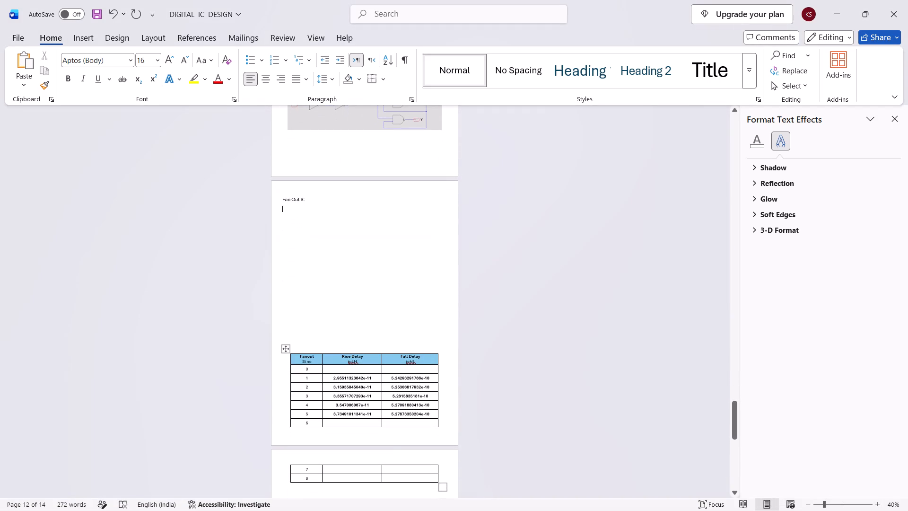
click(340, 423)
key(ctrl+v)
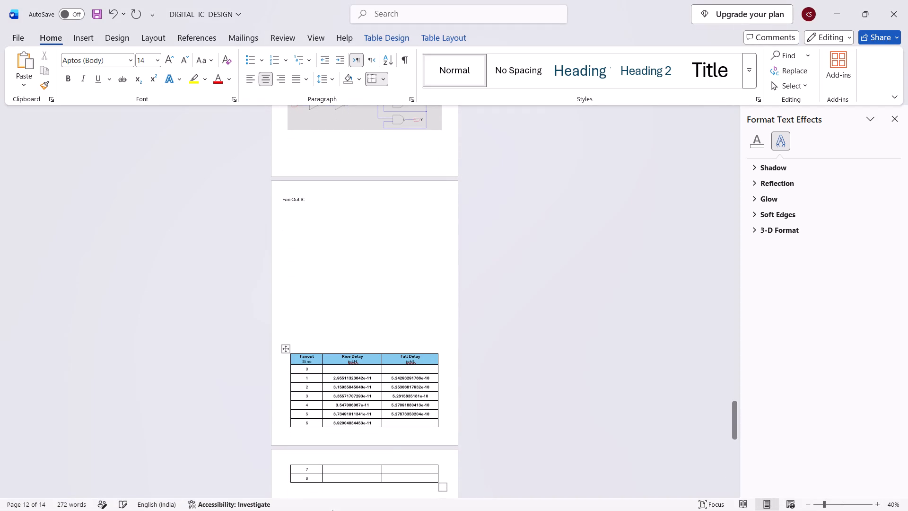
Copy the tphl value 5.2873500192e-10 from the SPICE output log into the fan-out 6 Fall Delay cell of the Word table.
click(247, 499)
scroll(716, 415, down, 2)
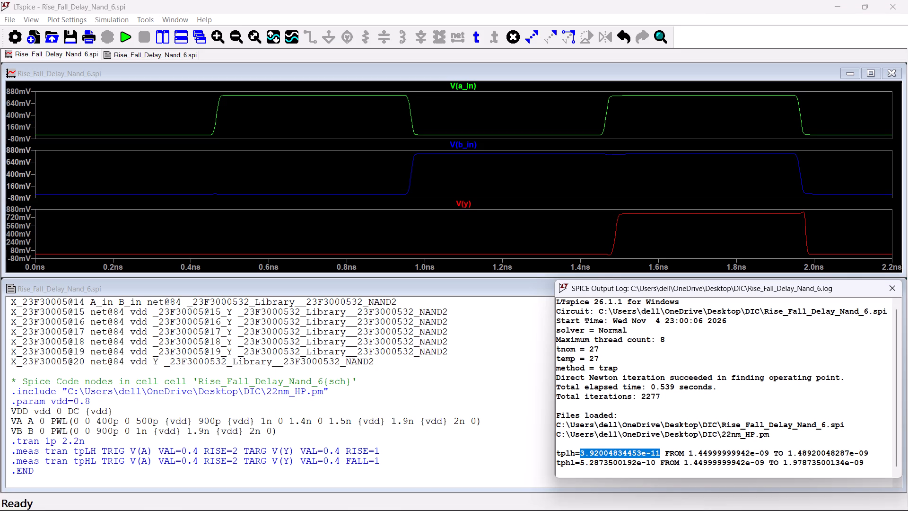
drag(654, 461, 581, 462)
key(ctrl+c)
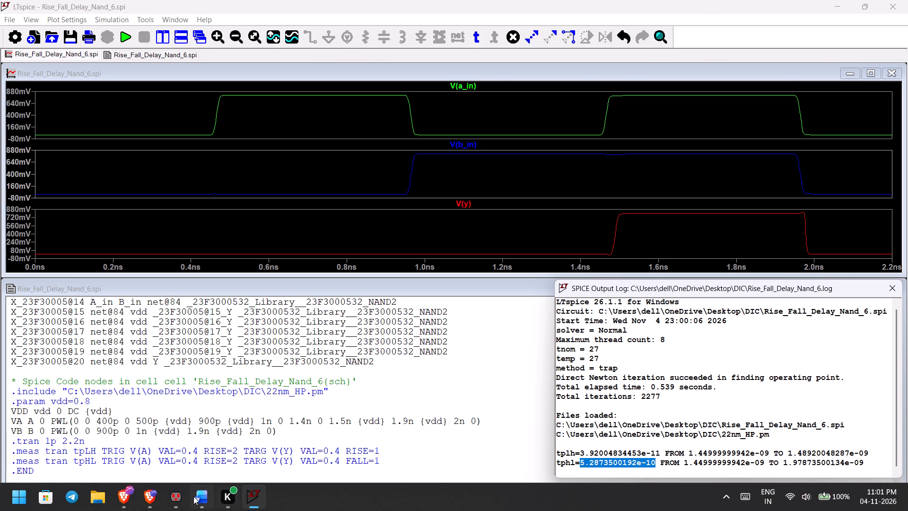
click(193, 496)
click(422, 423)
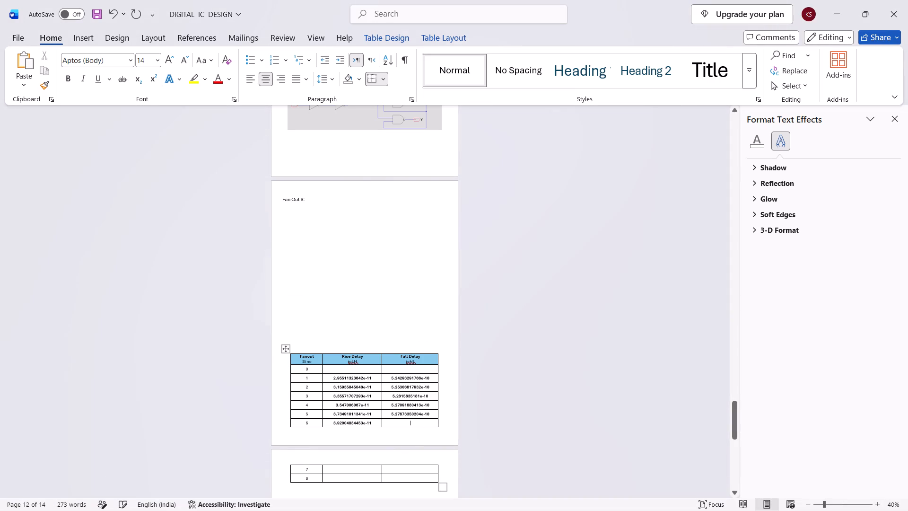
key(ctrl+v)
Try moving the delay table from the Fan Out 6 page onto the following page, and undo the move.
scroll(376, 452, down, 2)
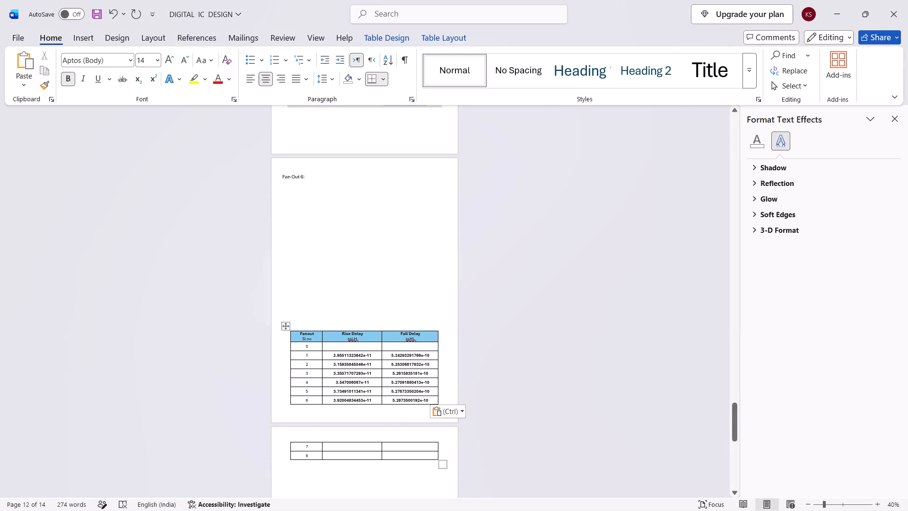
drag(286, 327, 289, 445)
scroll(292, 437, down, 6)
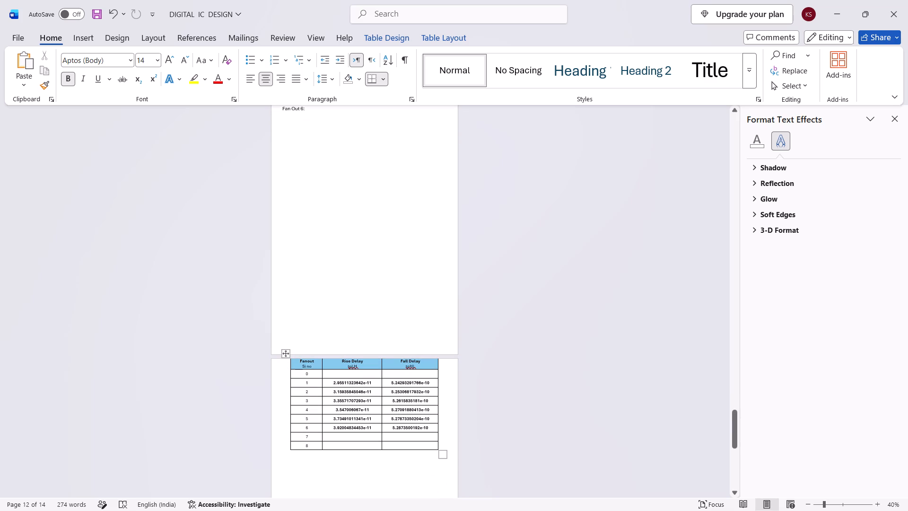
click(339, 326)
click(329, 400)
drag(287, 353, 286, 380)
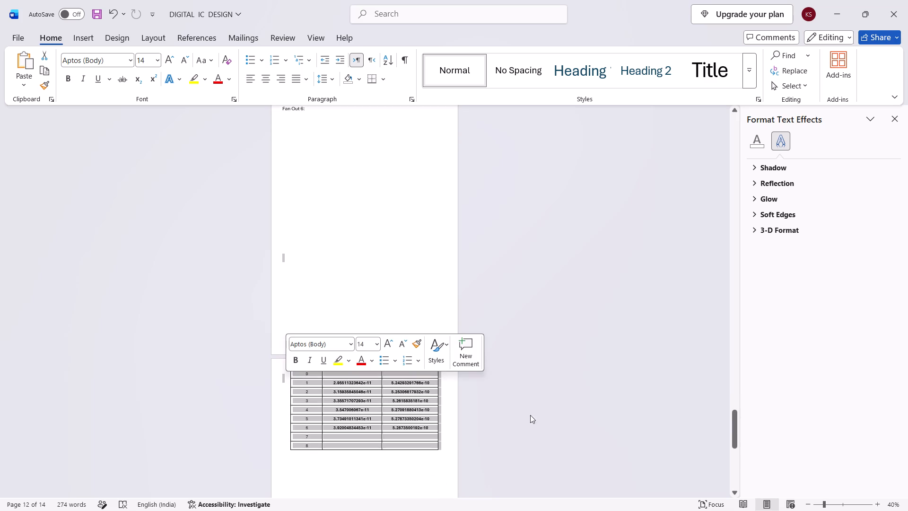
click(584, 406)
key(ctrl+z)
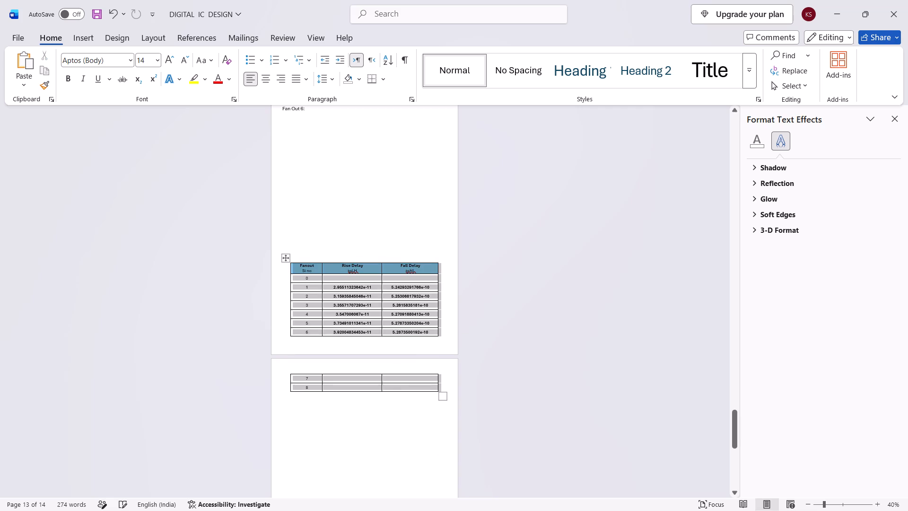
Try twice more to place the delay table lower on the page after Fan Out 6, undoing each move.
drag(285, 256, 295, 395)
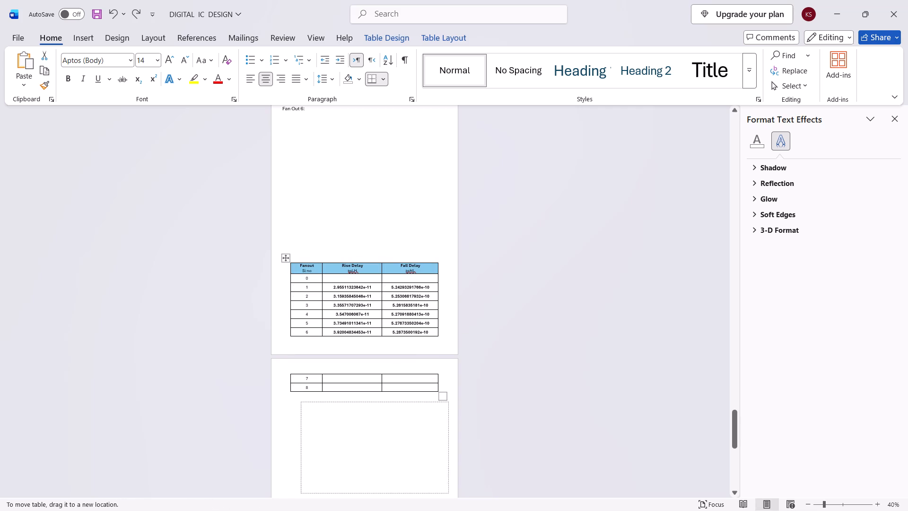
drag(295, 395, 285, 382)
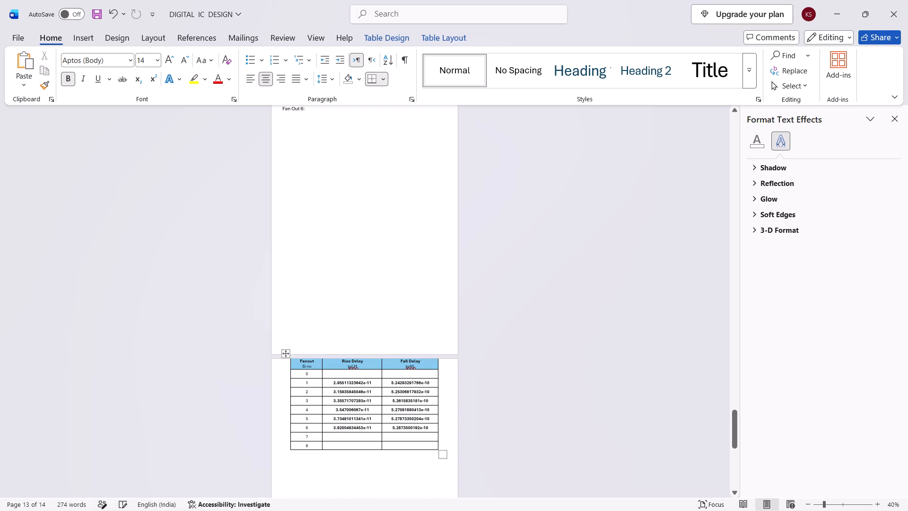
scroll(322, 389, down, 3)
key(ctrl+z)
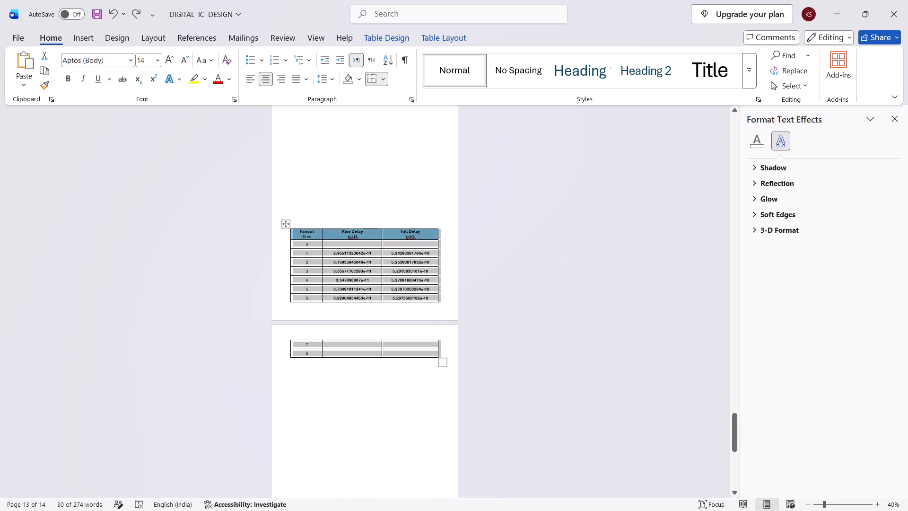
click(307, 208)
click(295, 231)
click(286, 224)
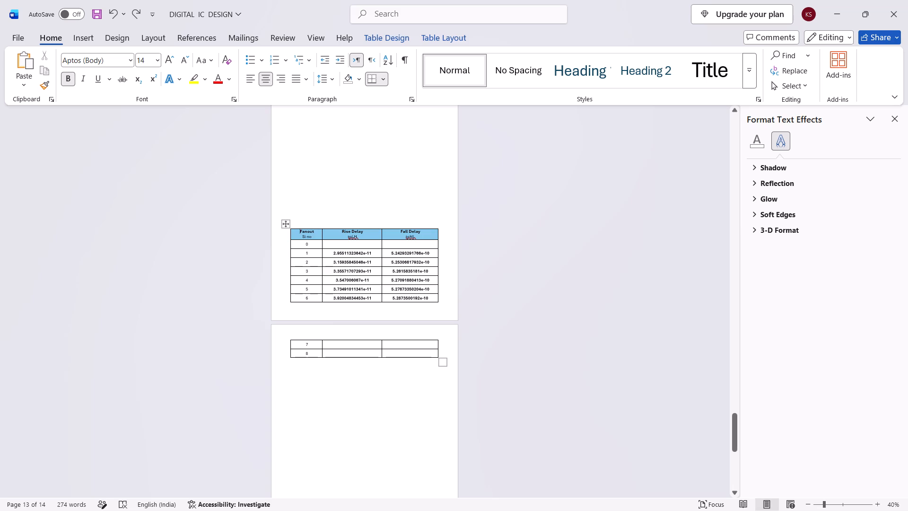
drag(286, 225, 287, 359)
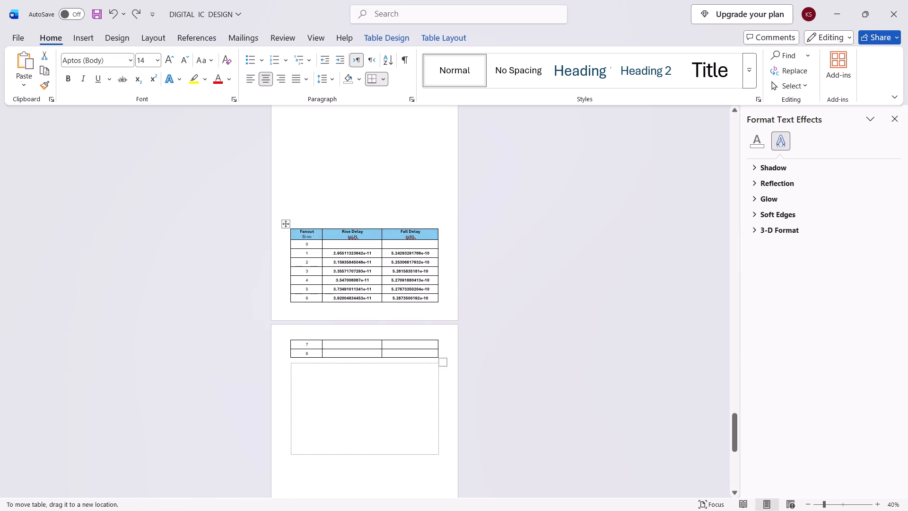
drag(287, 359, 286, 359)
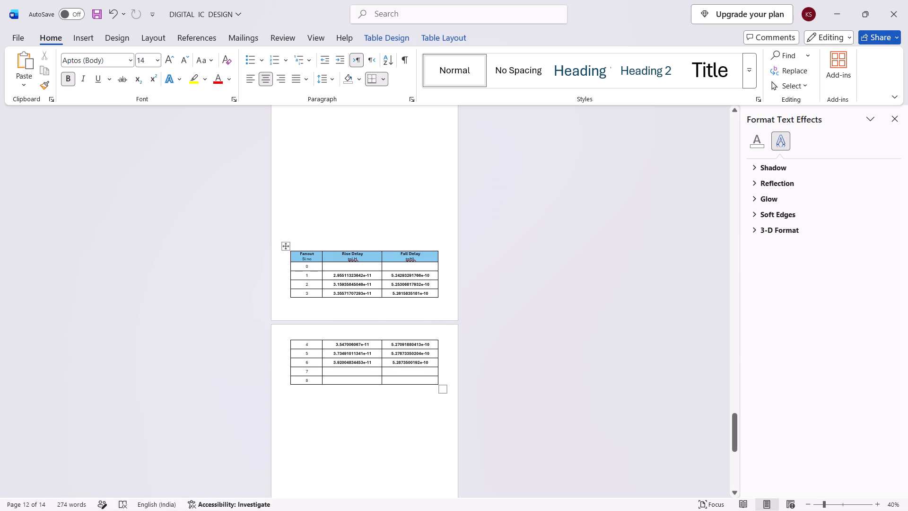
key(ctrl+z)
Move the whole delay table off the Fan Out 6 page to the top of the following page.
click(286, 224)
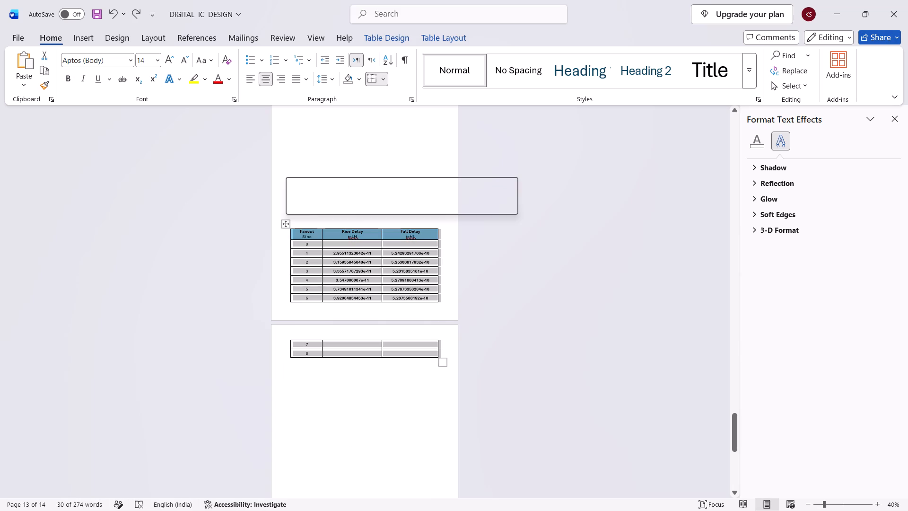
click(367, 162)
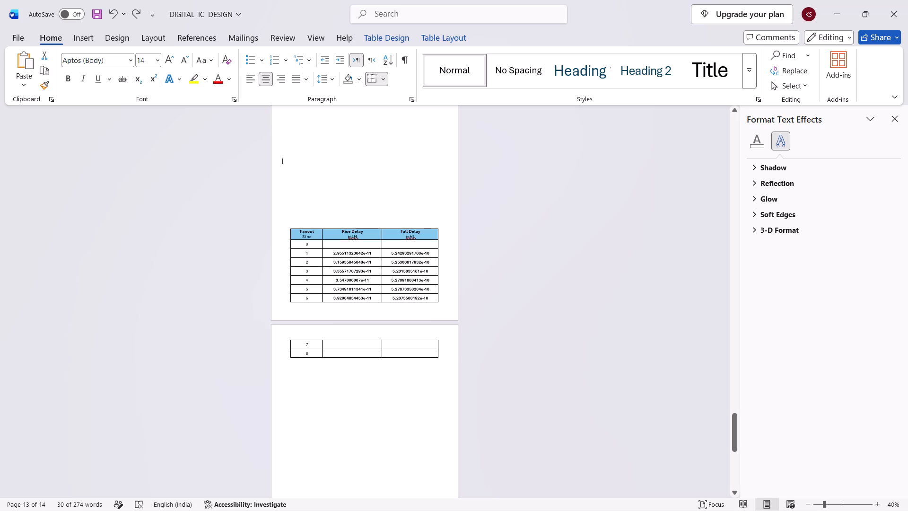
click(302, 237)
click(287, 225)
drag(287, 224, 294, 355)
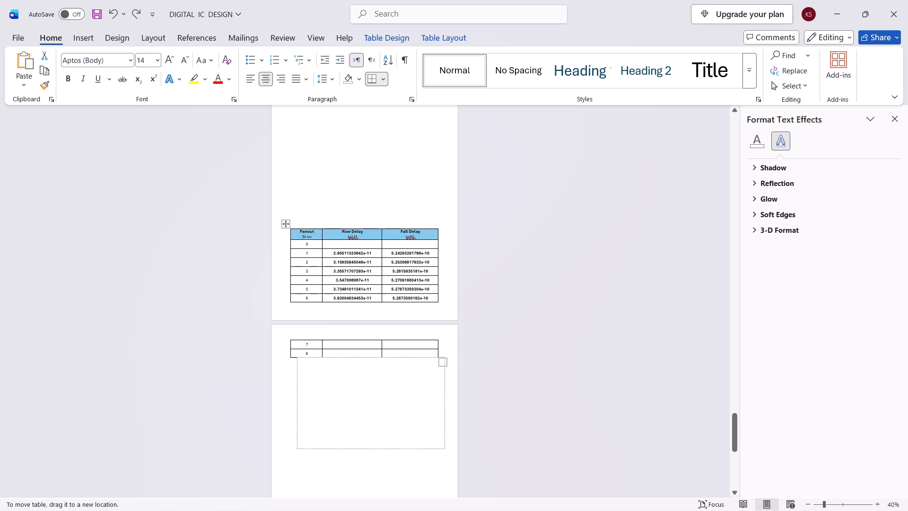
drag(294, 355, 291, 364)
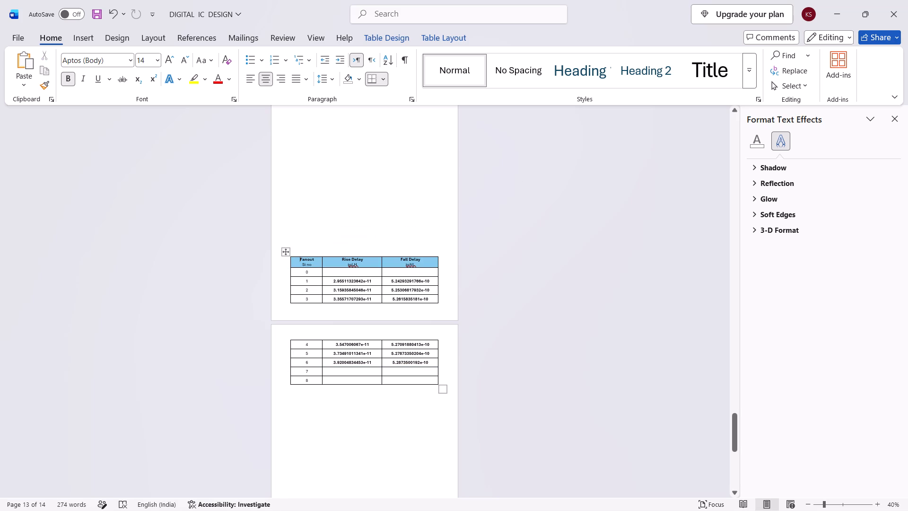
drag(283, 248, 284, 362)
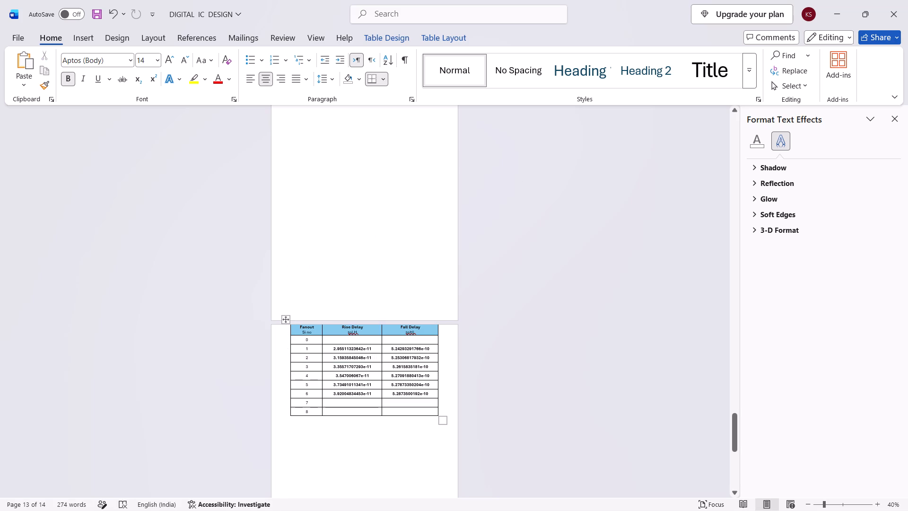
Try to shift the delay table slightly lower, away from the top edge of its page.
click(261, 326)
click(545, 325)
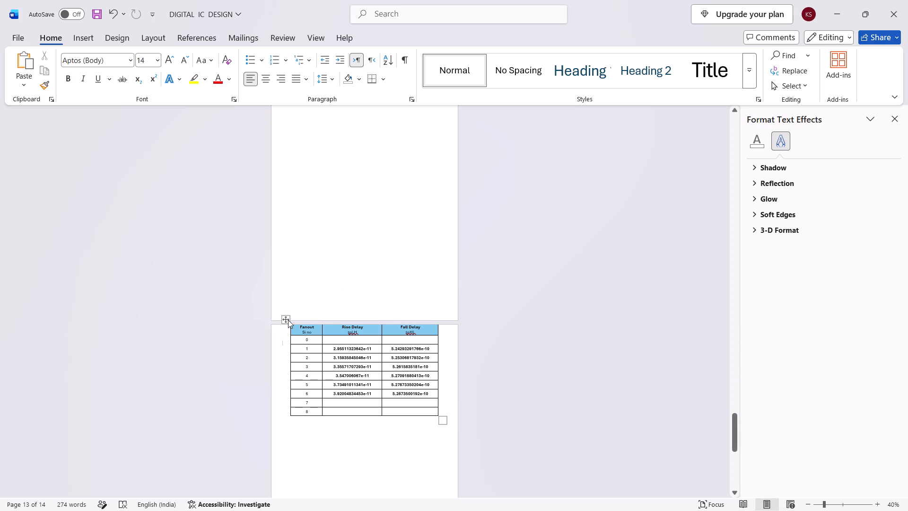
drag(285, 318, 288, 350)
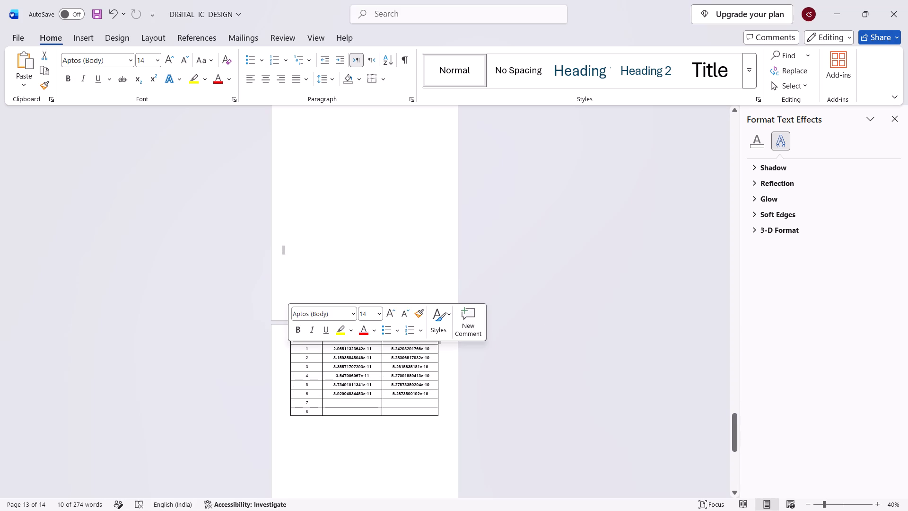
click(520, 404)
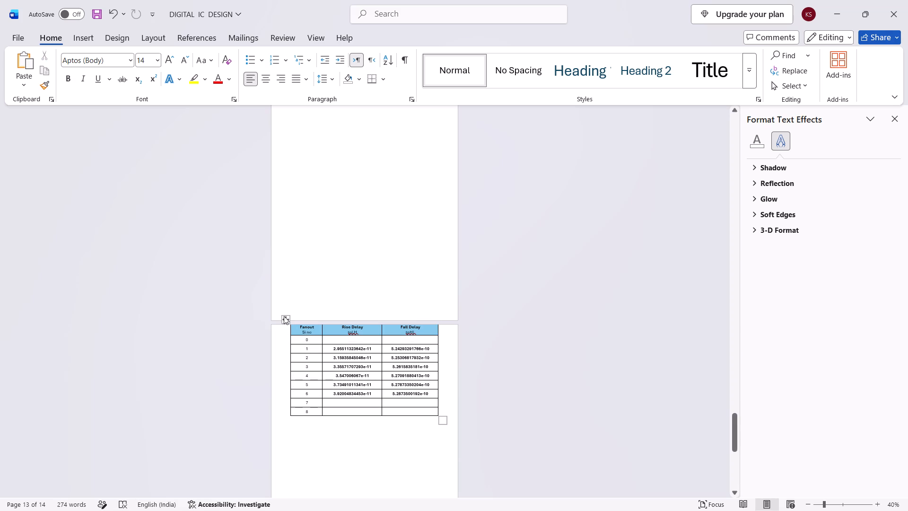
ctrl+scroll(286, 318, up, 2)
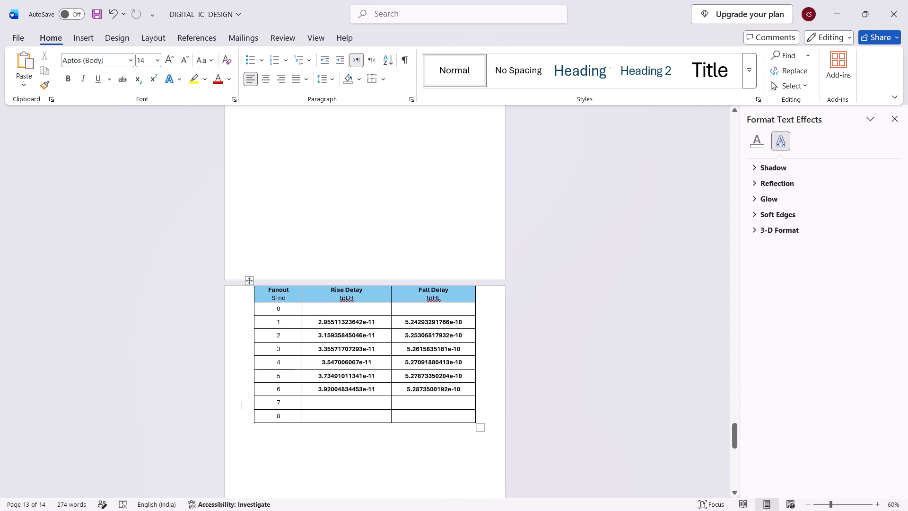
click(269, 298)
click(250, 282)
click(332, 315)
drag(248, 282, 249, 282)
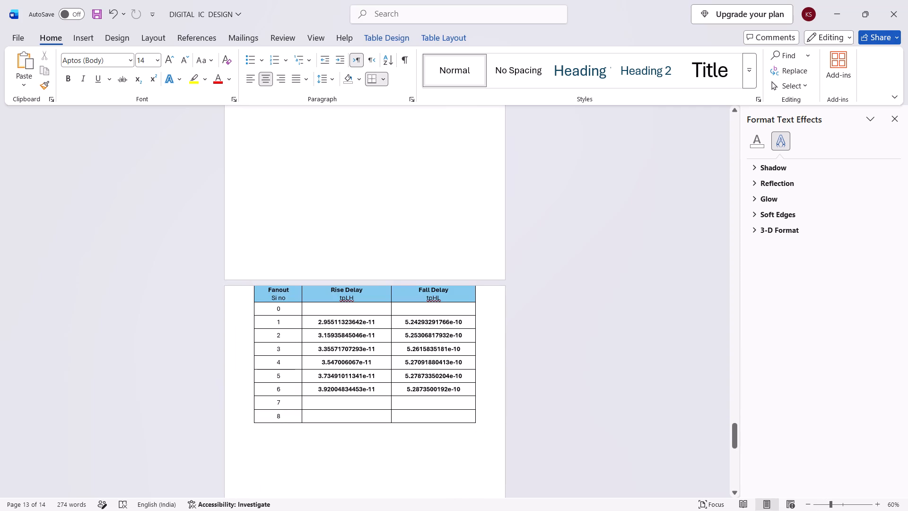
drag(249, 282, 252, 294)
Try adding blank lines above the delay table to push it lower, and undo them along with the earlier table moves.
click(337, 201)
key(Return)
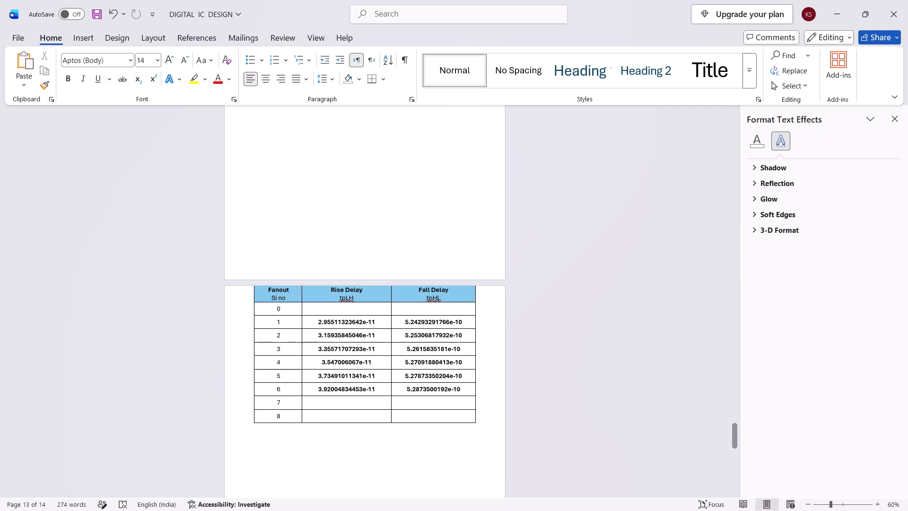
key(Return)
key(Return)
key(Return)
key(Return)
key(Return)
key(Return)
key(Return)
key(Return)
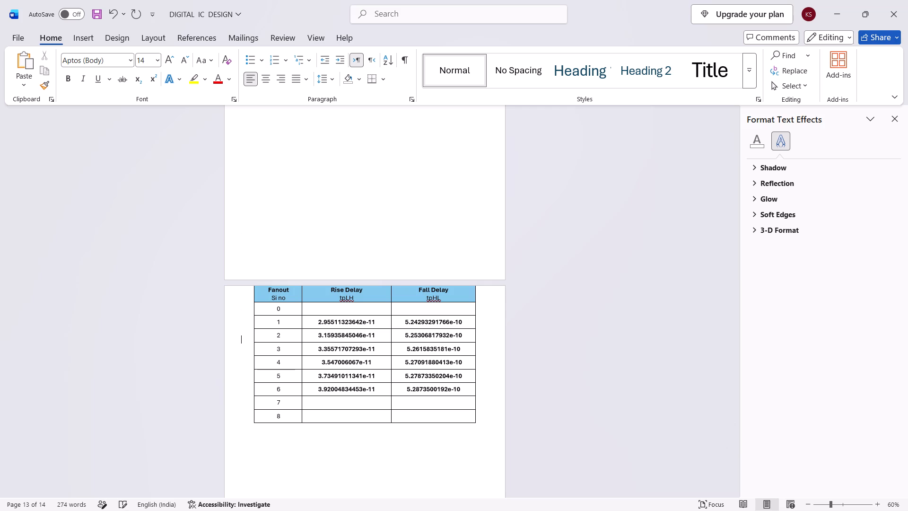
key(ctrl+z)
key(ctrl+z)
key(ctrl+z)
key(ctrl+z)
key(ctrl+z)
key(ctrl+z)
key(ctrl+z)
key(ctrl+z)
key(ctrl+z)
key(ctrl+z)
Move the whole delay table from the Fan Out 6 page to the start of the following page, within its top margin.
click(318, 159)
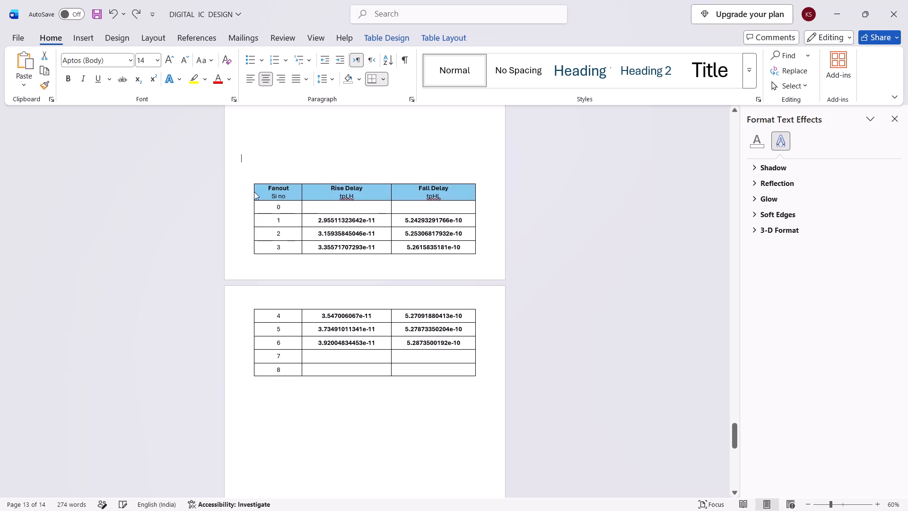
click(253, 195)
click(288, 194)
click(377, 218)
click(248, 177)
drag(248, 177, 255, 202)
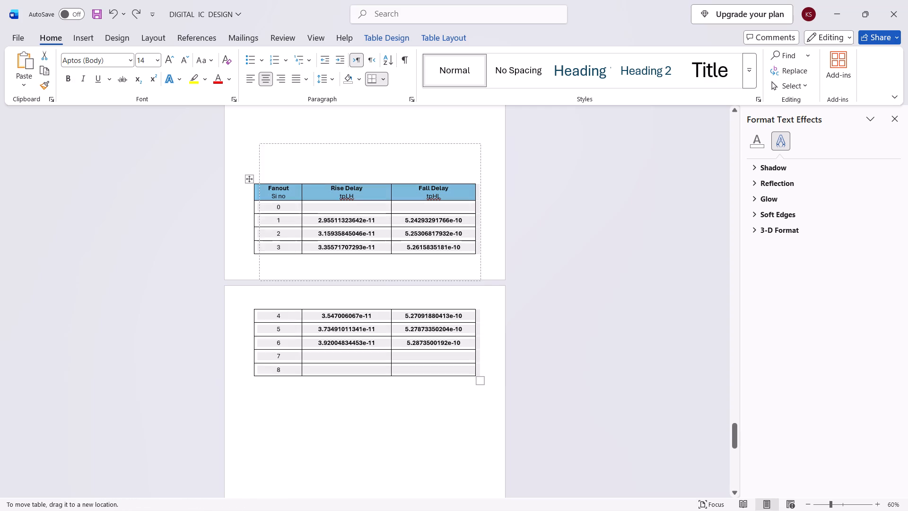
drag(255, 202, 251, 368)
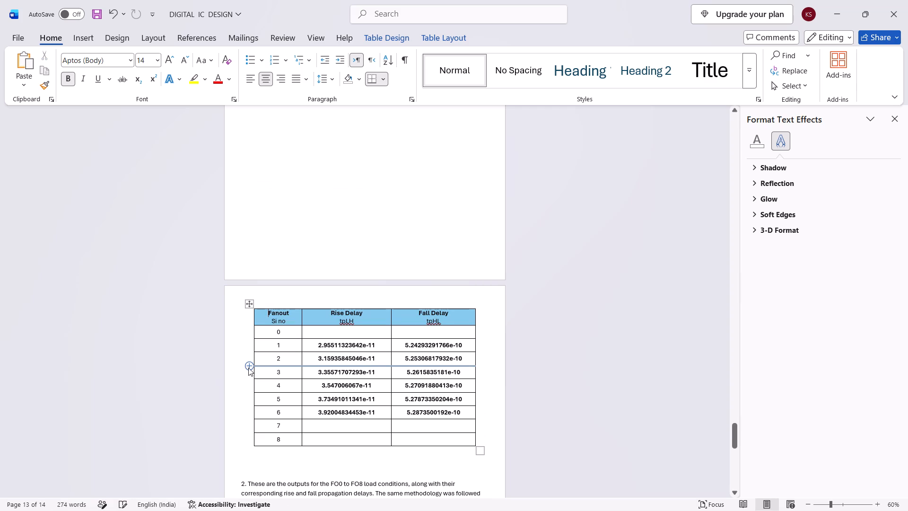
Capture the full LTspice window for Rise_Fall_Delay_Nand_6, with no log value highlighted, and paste it under the Fan Out 6 heading in Word.
scroll(248, 368, down, 5)
scroll(266, 361, up, 8)
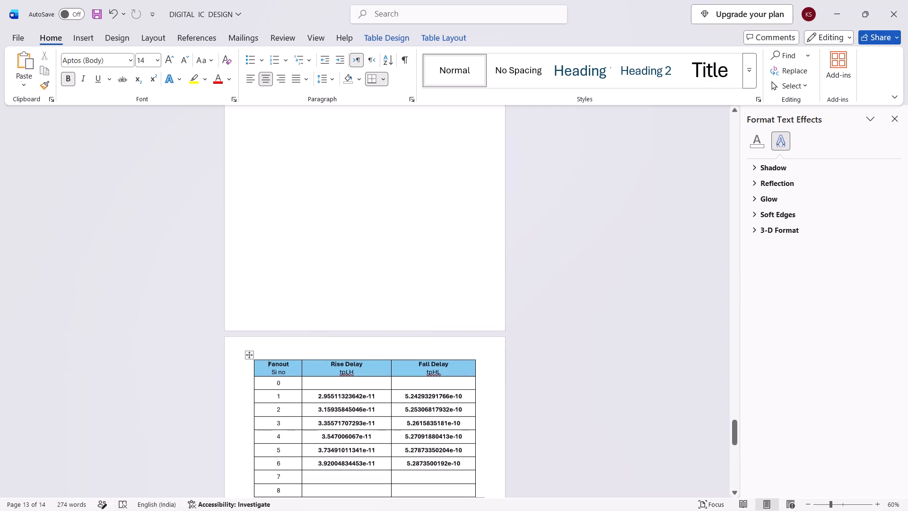
scroll(289, 324, up, 11)
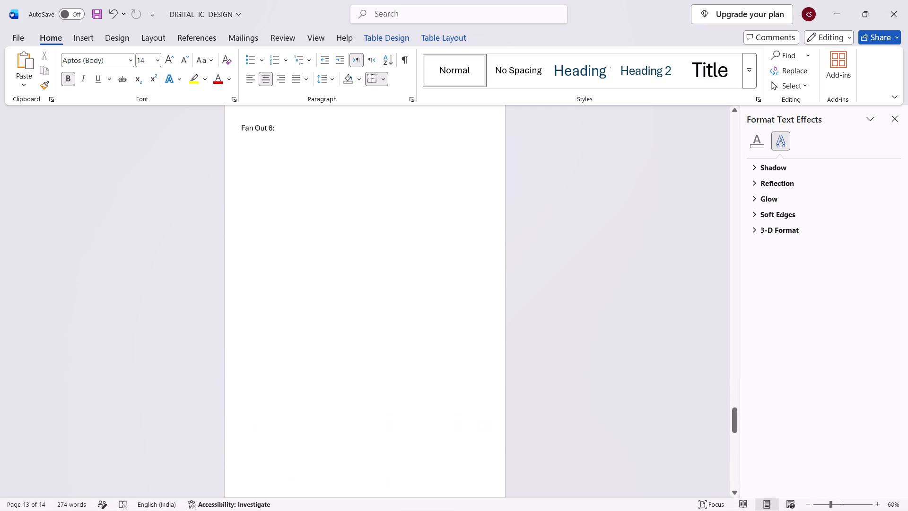
scroll(309, 291, up, 2)
click(268, 204)
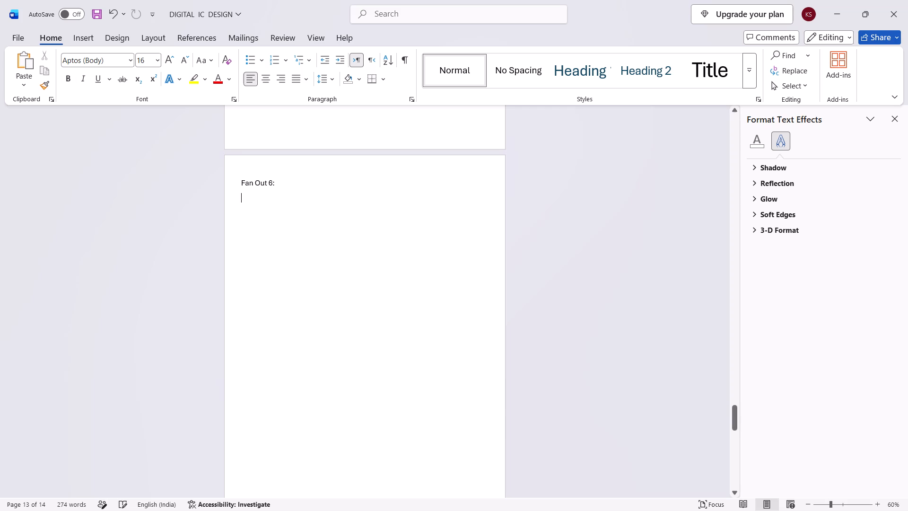
click(148, 494)
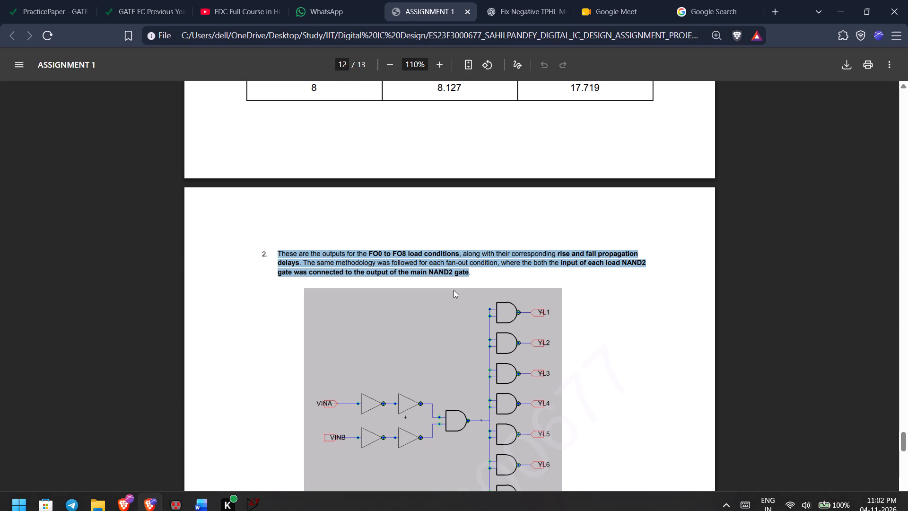
click(183, 498)
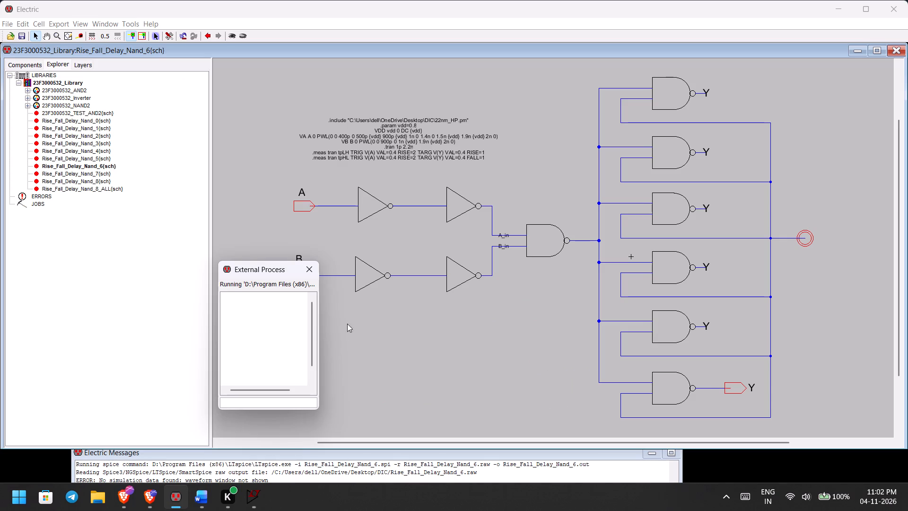
click(246, 495)
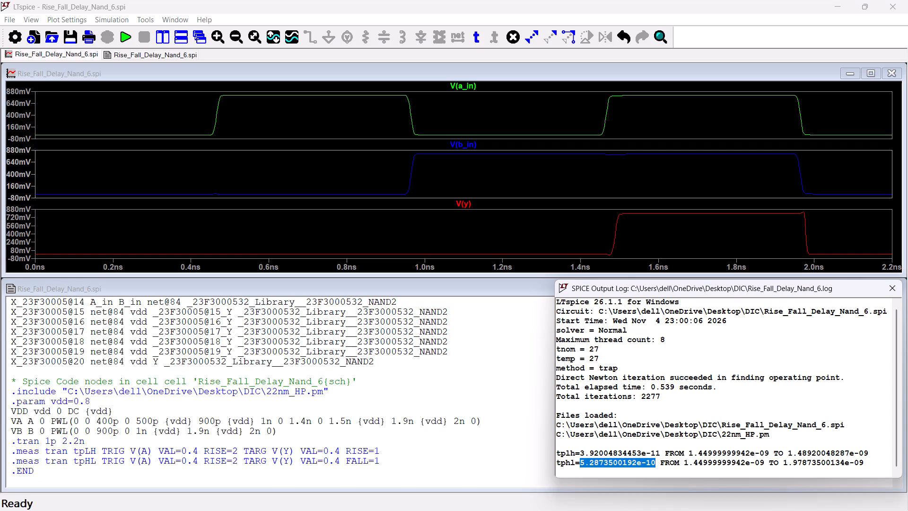
click(597, 370)
click(732, 298)
click(726, 302)
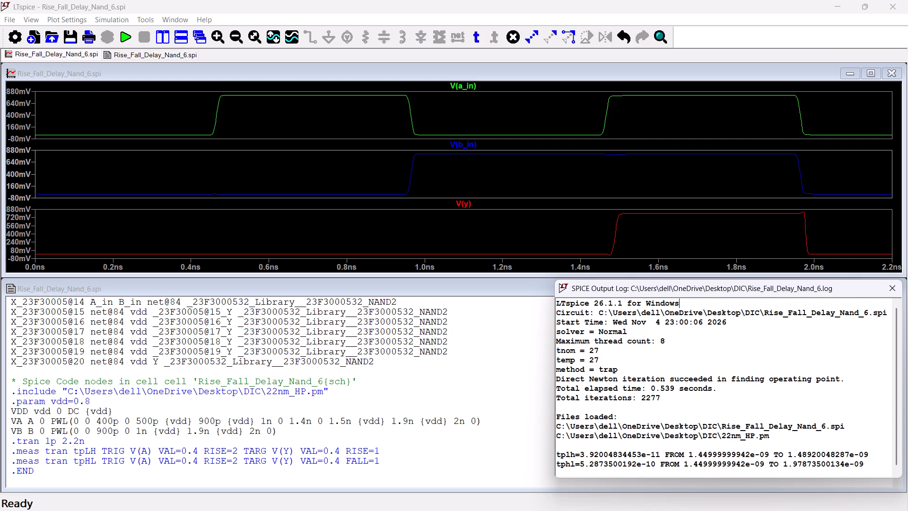
key(shift+super+s)
drag(0, 0, 907, 510)
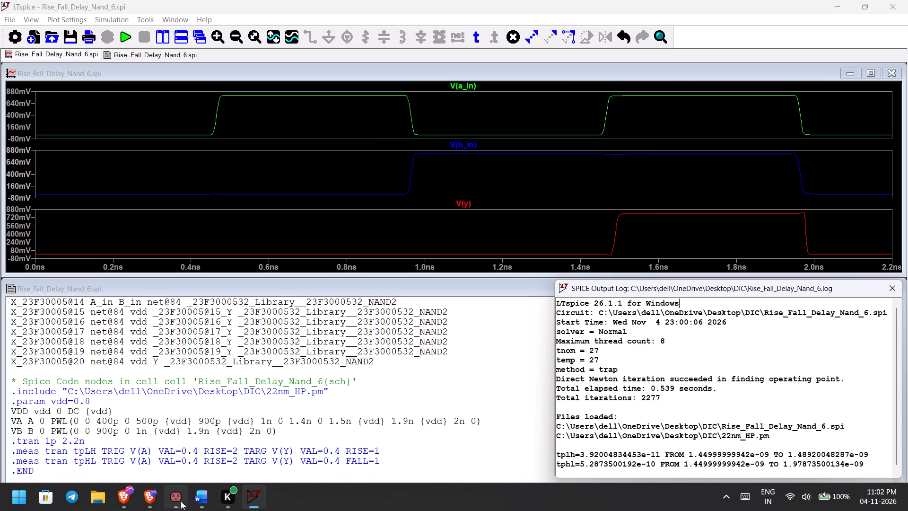
click(193, 500)
key(ctrl+v)
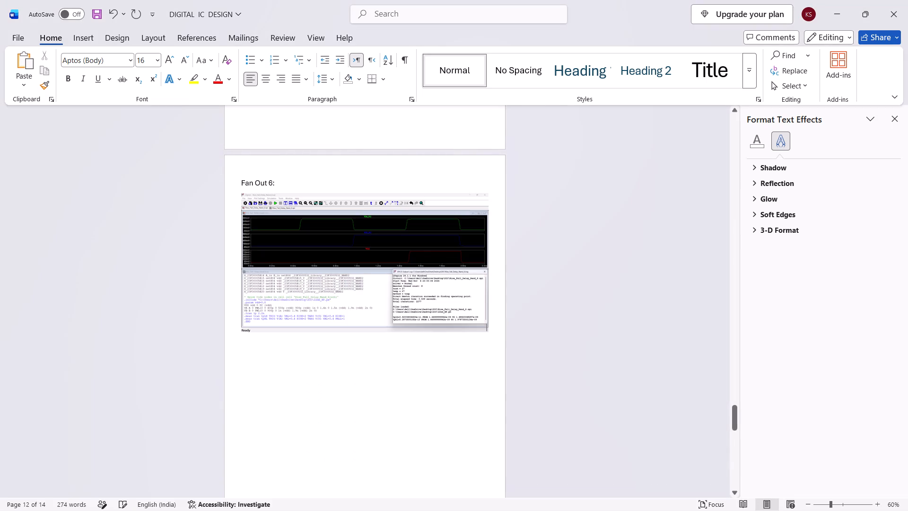
With the Word cursor below the pasted screenshot, switch to Electric, close the External Process window and nudge the schematic's SPICE code text slightly lower.
click(299, 362)
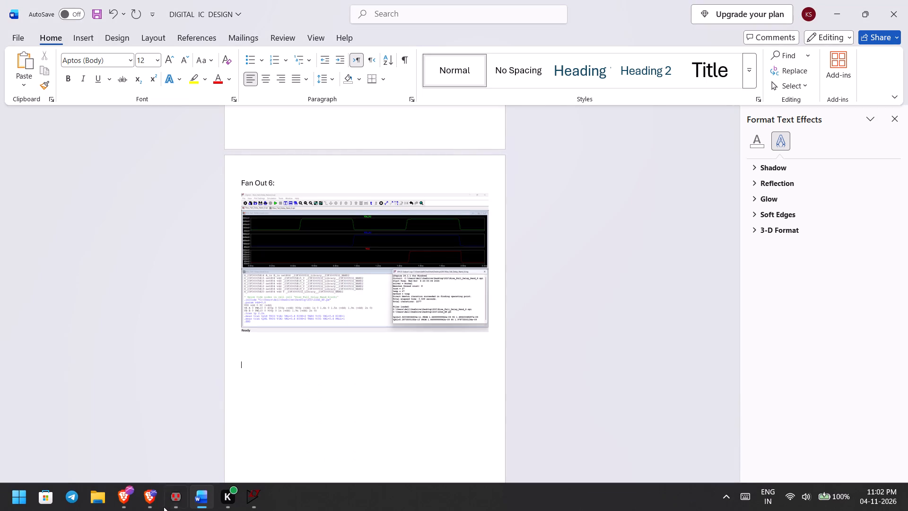
click(179, 497)
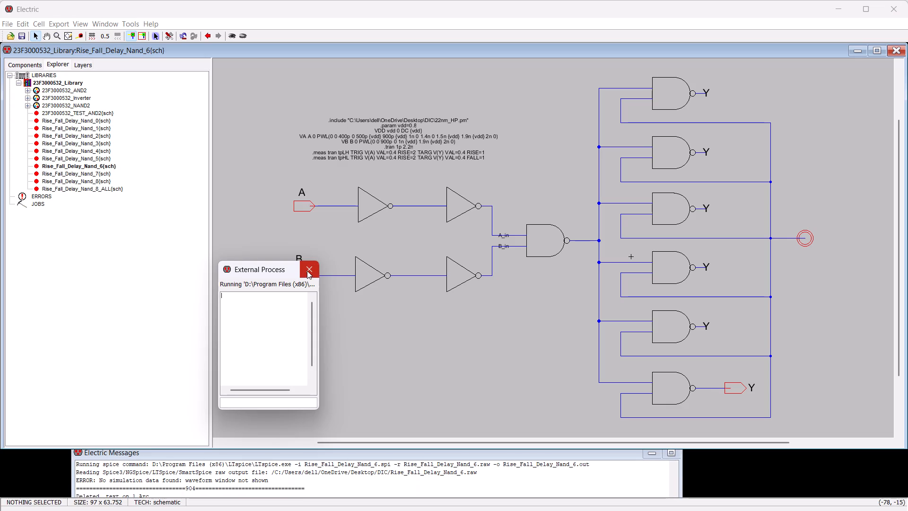
click(307, 271)
drag(405, 141, 407, 147)
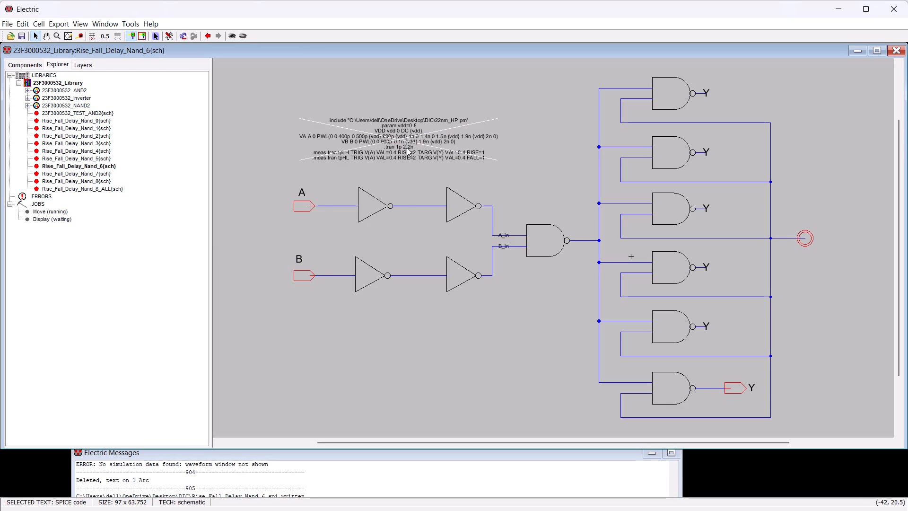
Capture the deselected Rise_Fall_Delay_Nand_6 schematic area in Electric and paste it below the LTspice screenshot in Word.
key(shift+super+s)
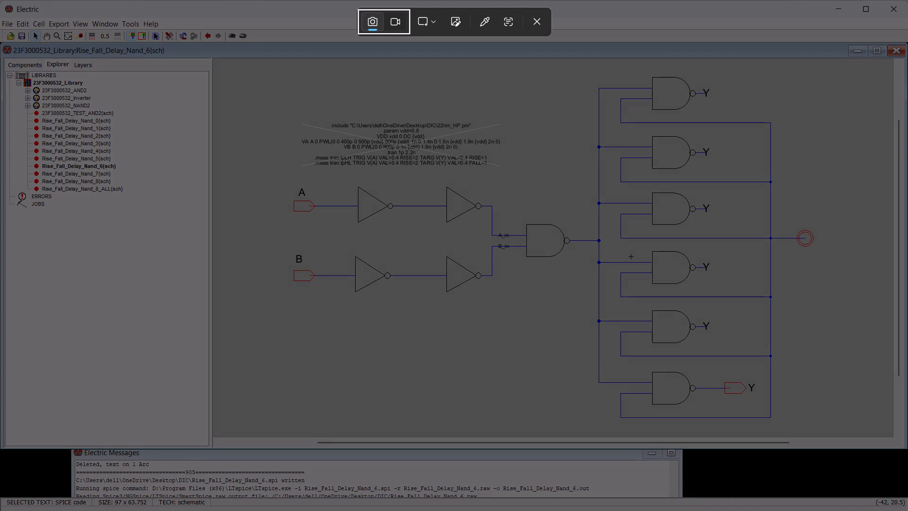
key(Escape)
click(296, 90)
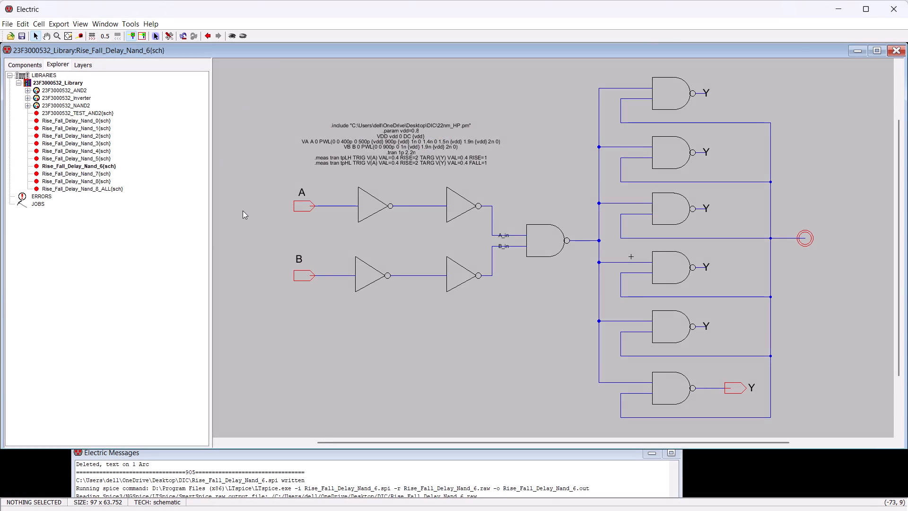
key(shift+super+s)
drag(247, 61, 907, 414)
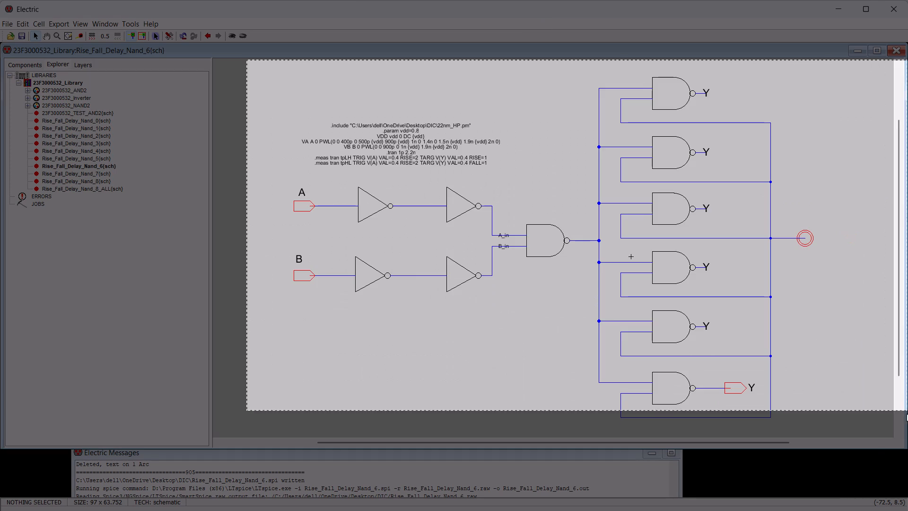
drag(907, 414, 862, 432)
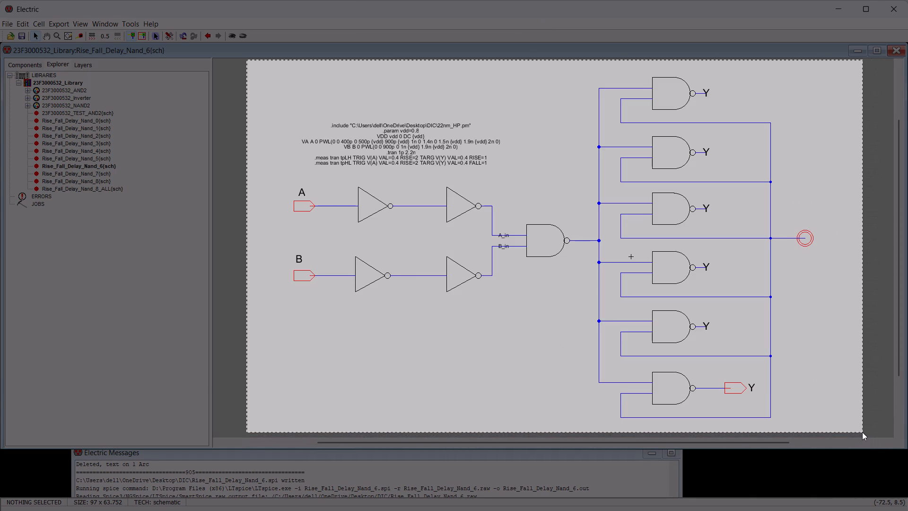
drag(862, 432, 861, 430)
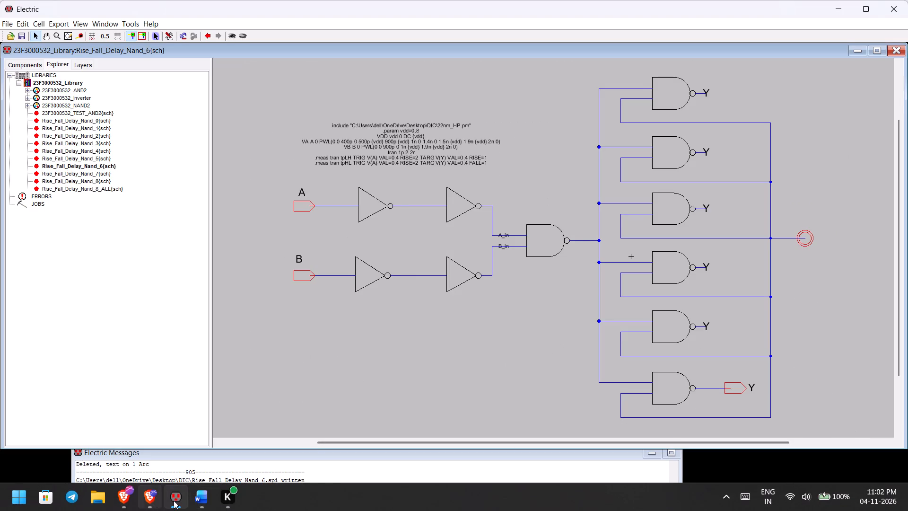
click(209, 500)
key(ctrl+v)
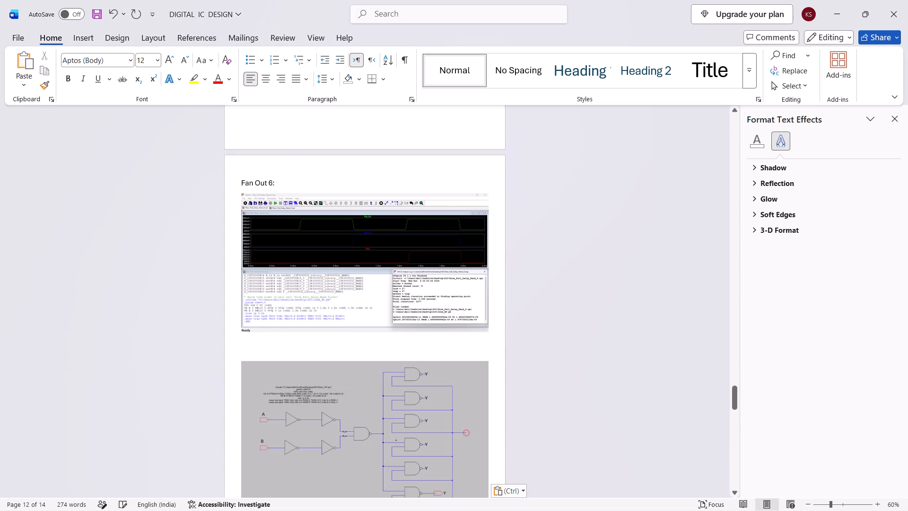
Give the Fan Out 6 schematic picture tight text wrapping and a brightness/contrast preset that lightens its grey background.
click(340, 407)
click(501, 348)
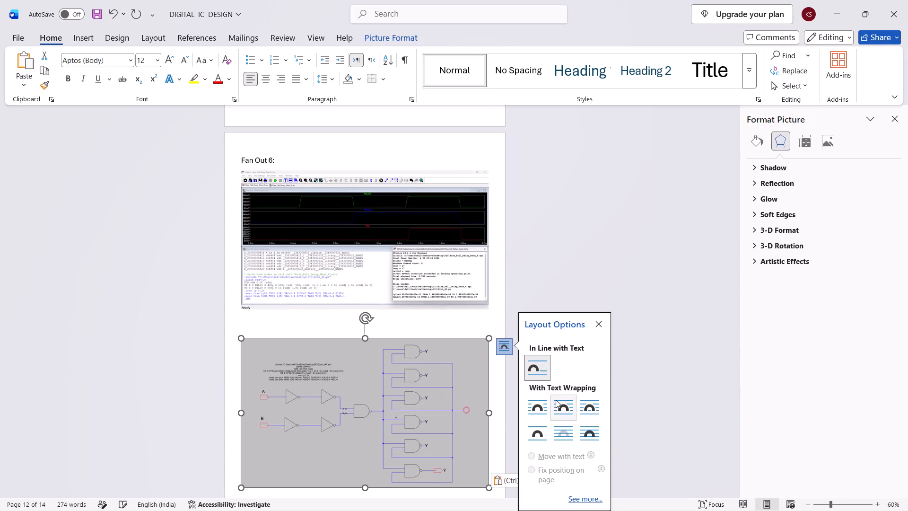
click(557, 400)
click(818, 145)
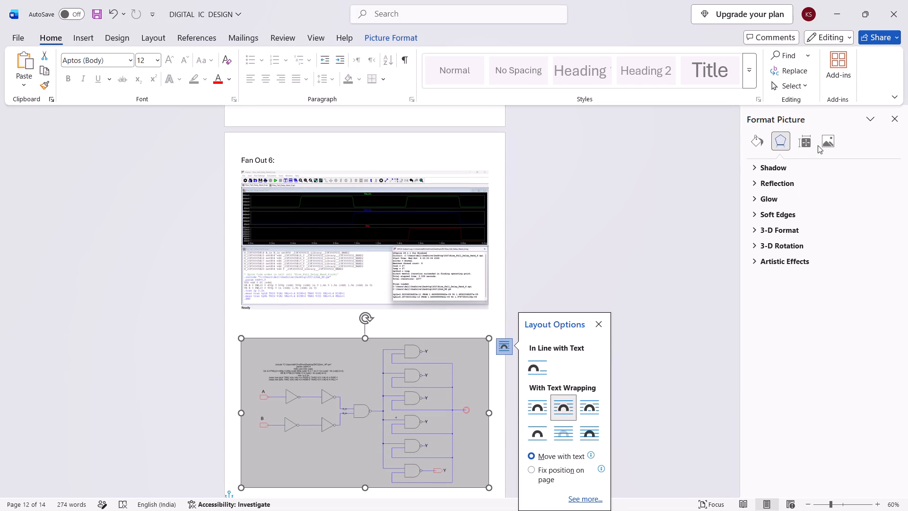
click(825, 145)
click(887, 245)
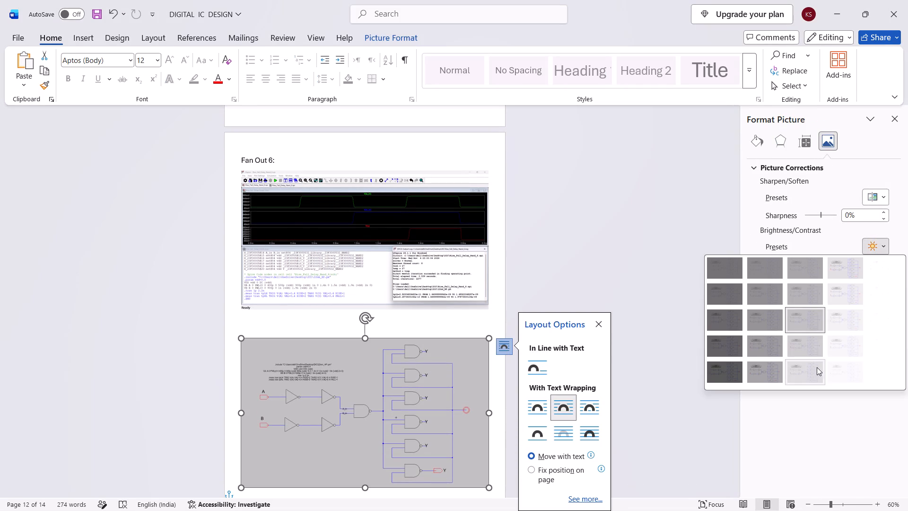
click(815, 370)
click(606, 231)
Shrink the Fan Out 6 schematic picture proportionally and centre it on the page just below the LTspice screenshot.
click(348, 388)
click(380, 254)
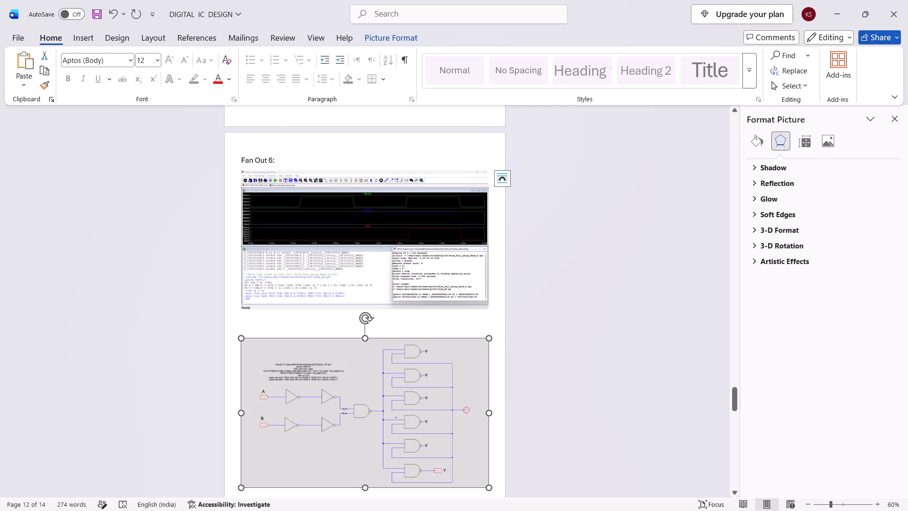
click(446, 357)
scroll(467, 379, down, 1)
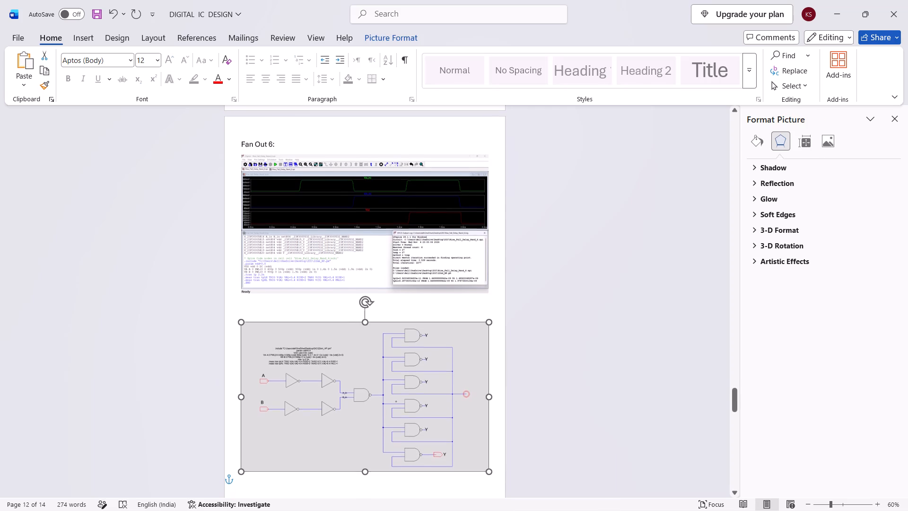
drag(489, 473, 454, 440)
drag(319, 353, 343, 329)
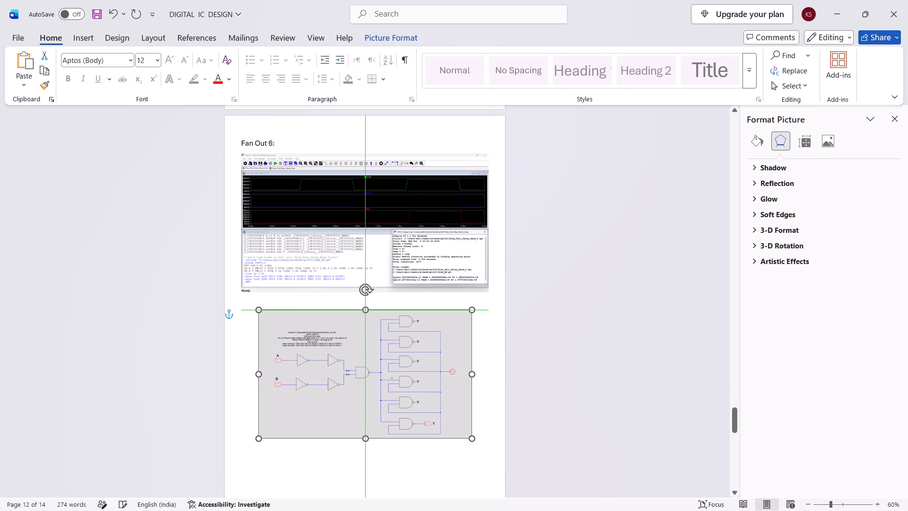
drag(343, 329, 344, 329)
Enlarge the Fan Out 6 LTspice screenshot slightly, so it extends just past the text margin but stays inside the page edge.
click(415, 239)
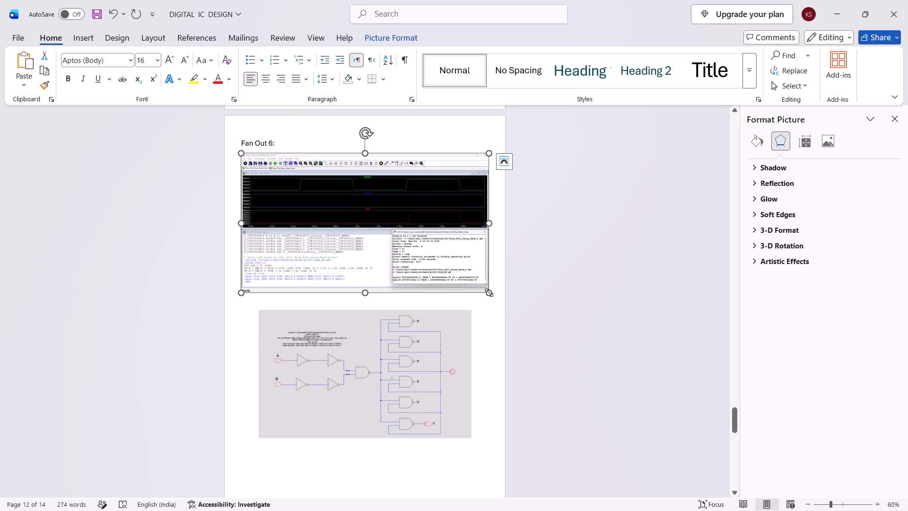
drag(489, 292, 497, 302)
drag(431, 255, 414, 254)
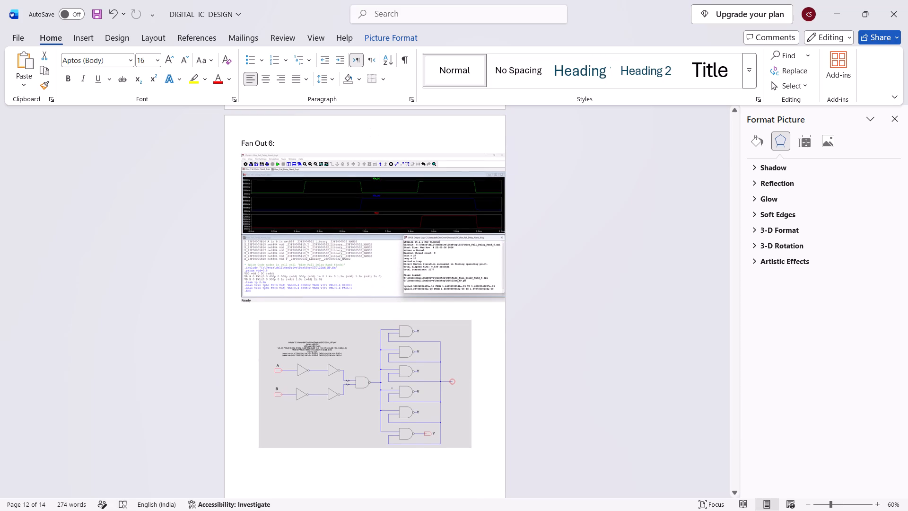
click(460, 269)
drag(504, 305, 487, 297)
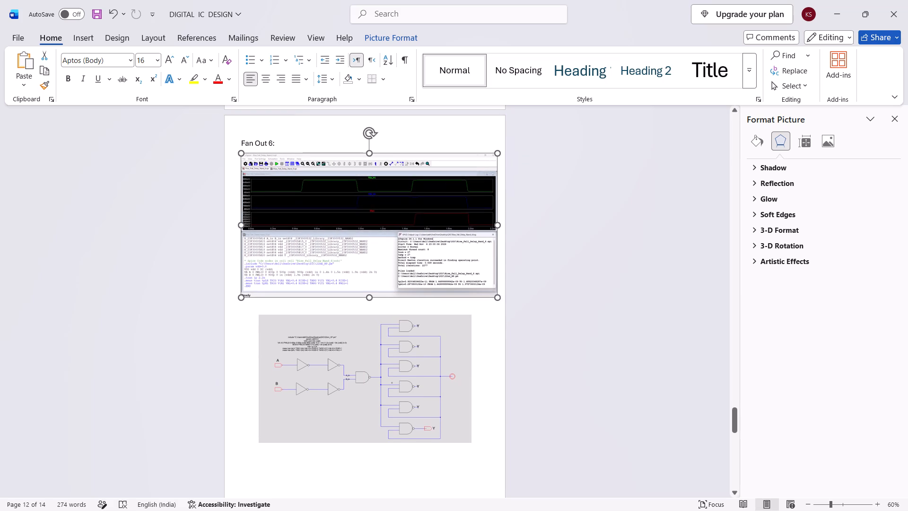
drag(487, 297, 485, 296)
click(375, 360)
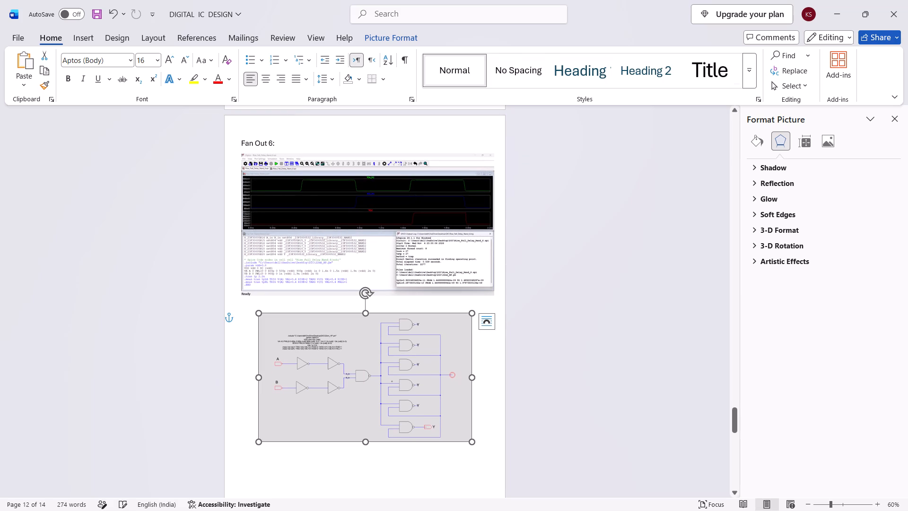
Add the heading "Fan Out 7:" at 16 pt on the page after the Fan Out 6 pictures.
click(579, 341)
scroll(359, 238, down, 9)
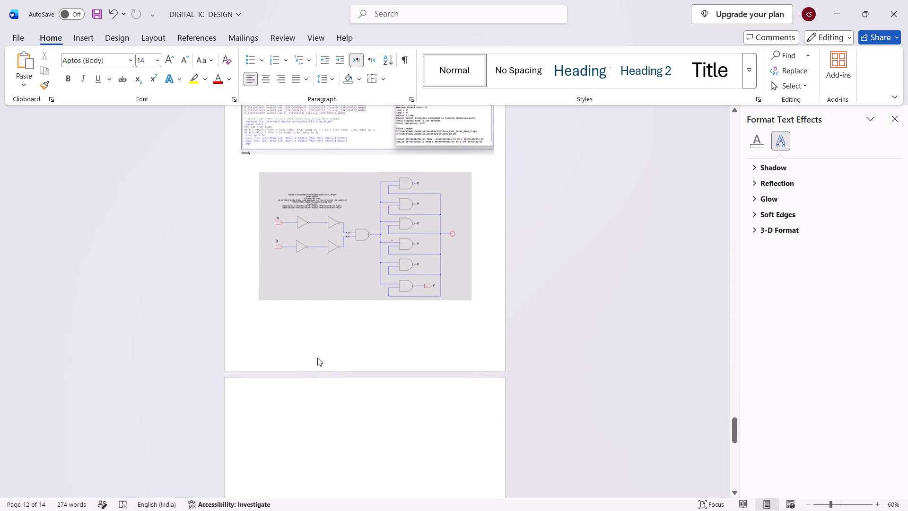
click(267, 409)
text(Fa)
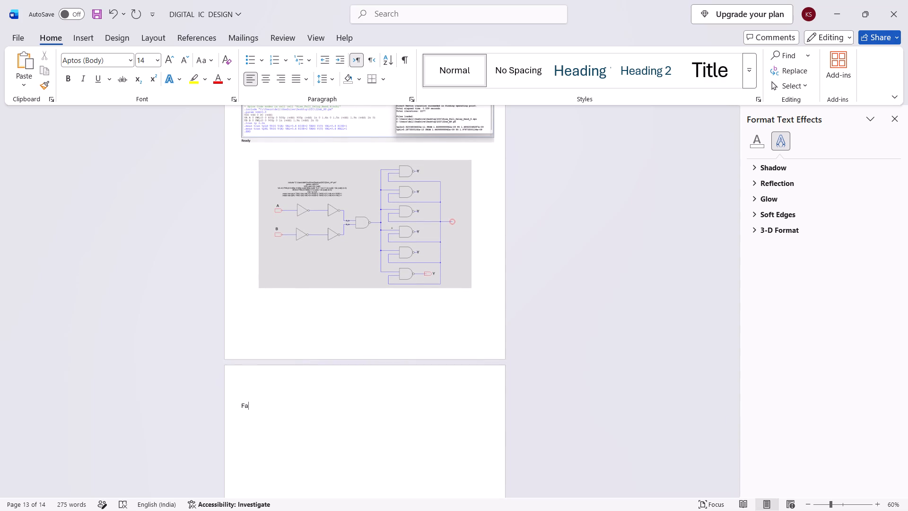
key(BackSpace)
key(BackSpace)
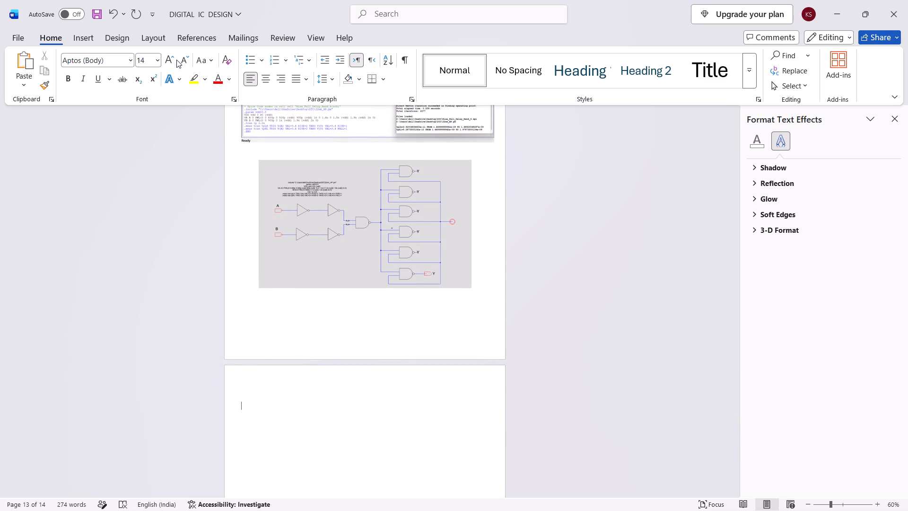
click(175, 59)
click(272, 408)
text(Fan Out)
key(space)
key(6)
scroll(308, 471, up, 10)
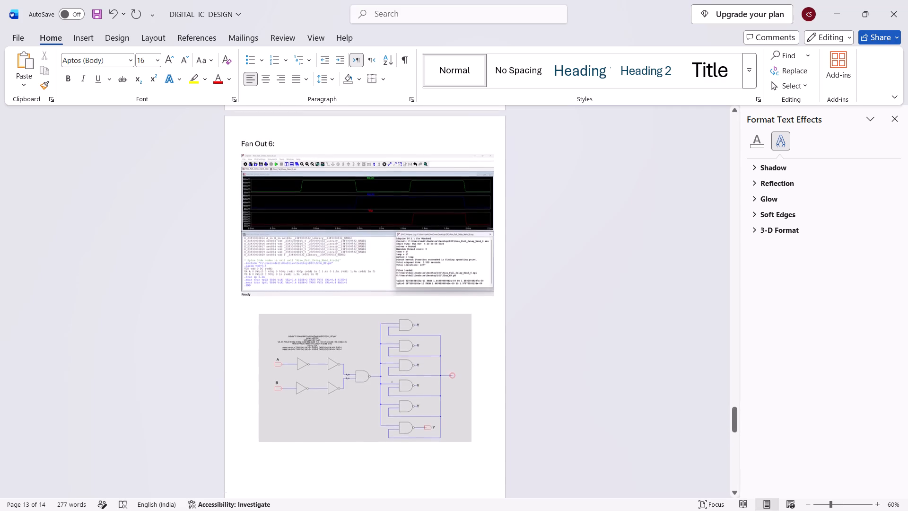
scroll(317, 378, down, 9)
key(BackSpace)
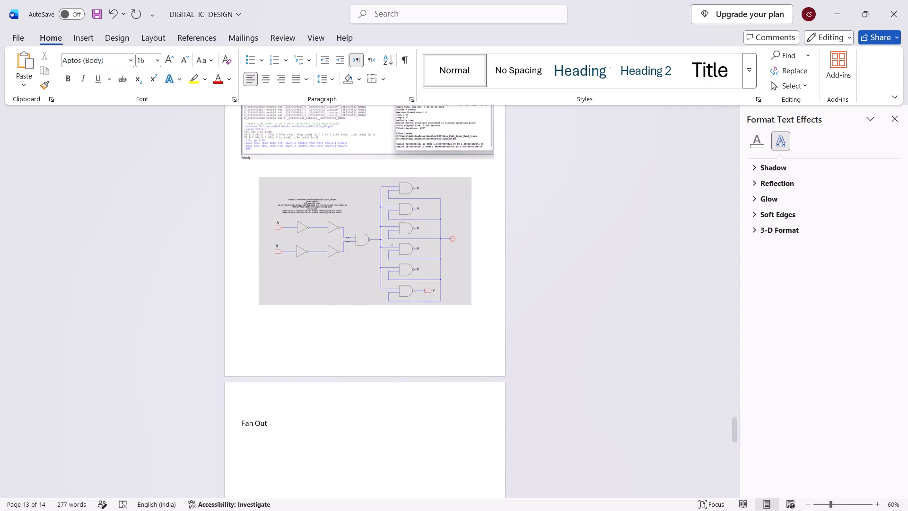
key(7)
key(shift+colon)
Insert blank lines below the Fan Out 7 heading to push the delay table onto the following page, and place the cursor beneath the heading.
key(Return)
scroll(305, 414, down, 8)
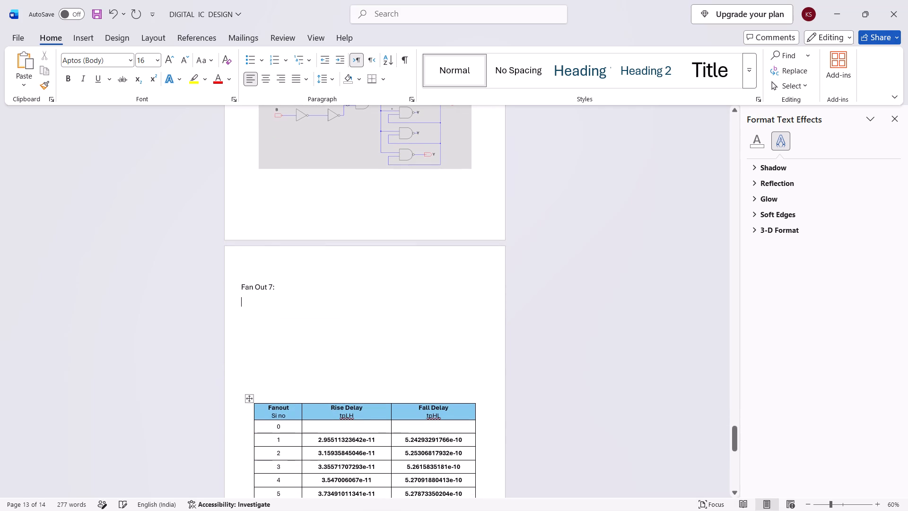
key(Return)
key(Return)
key(Return)
scroll(295, 358, down, 8)
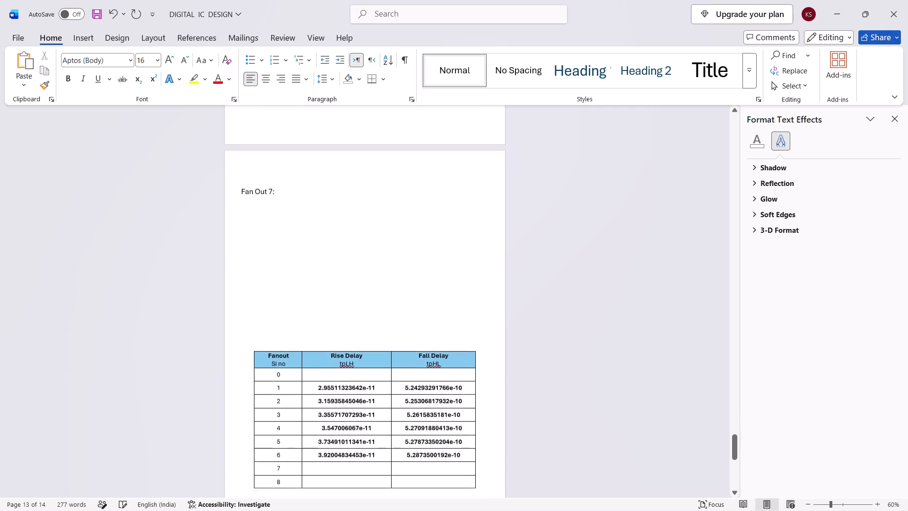
key(Return)
key(Return)
key(Return)
key(Return)
key(Return)
scroll(347, 288, down, 10)
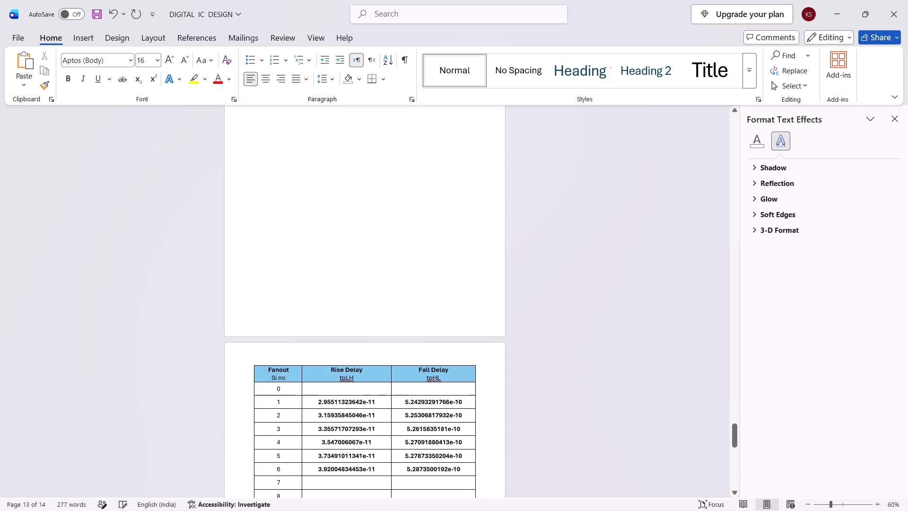
key(Return)
scroll(339, 310, up, 13)
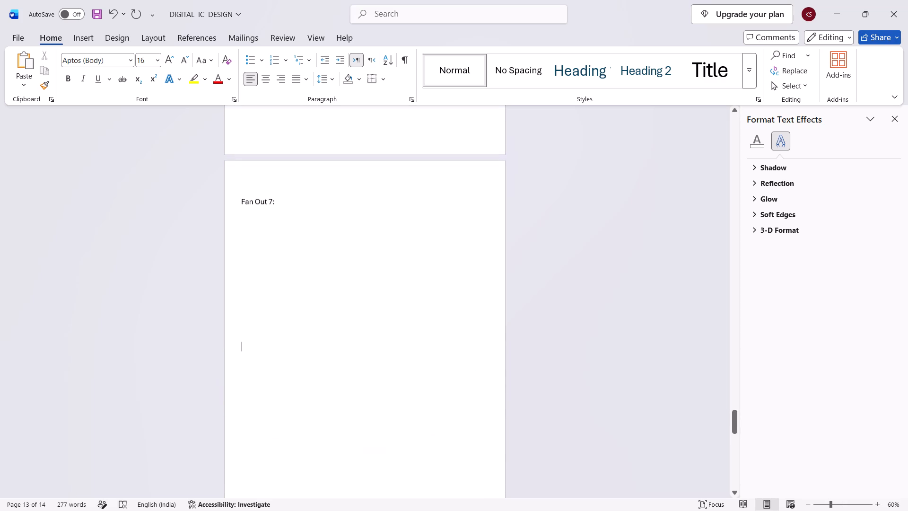
click(260, 249)
click(253, 226)
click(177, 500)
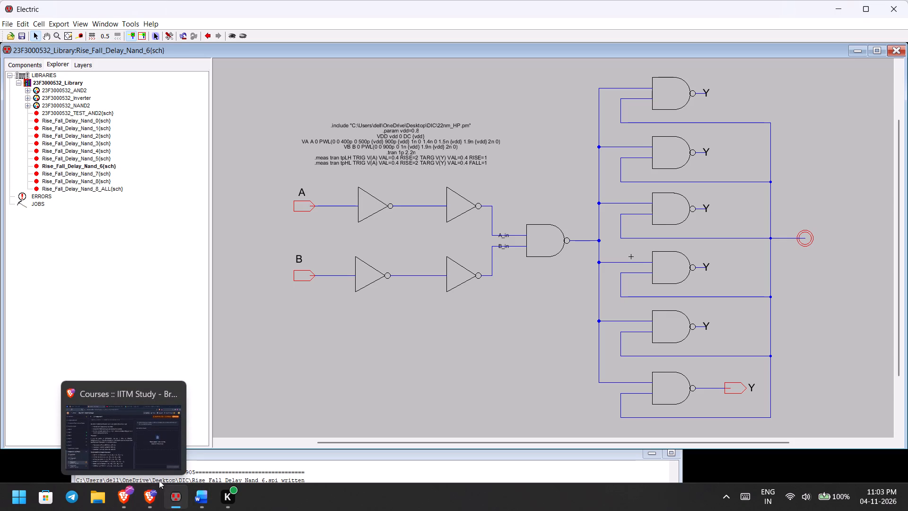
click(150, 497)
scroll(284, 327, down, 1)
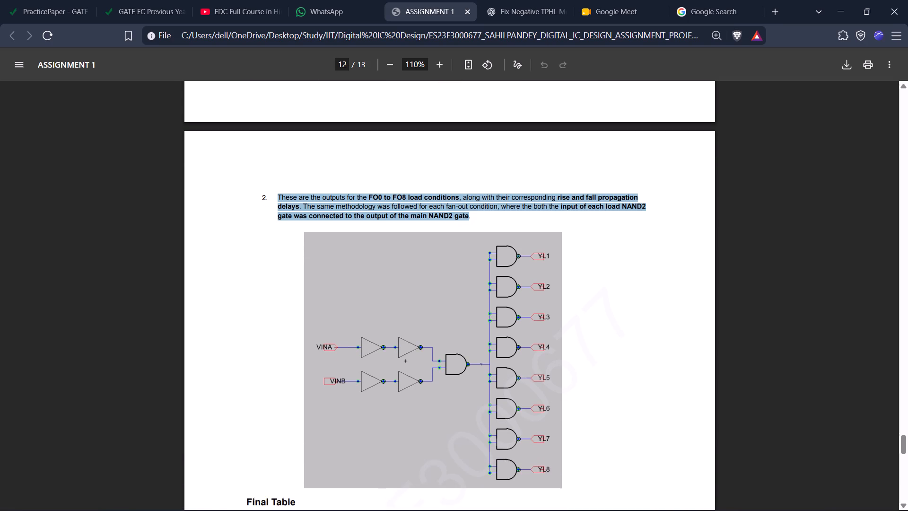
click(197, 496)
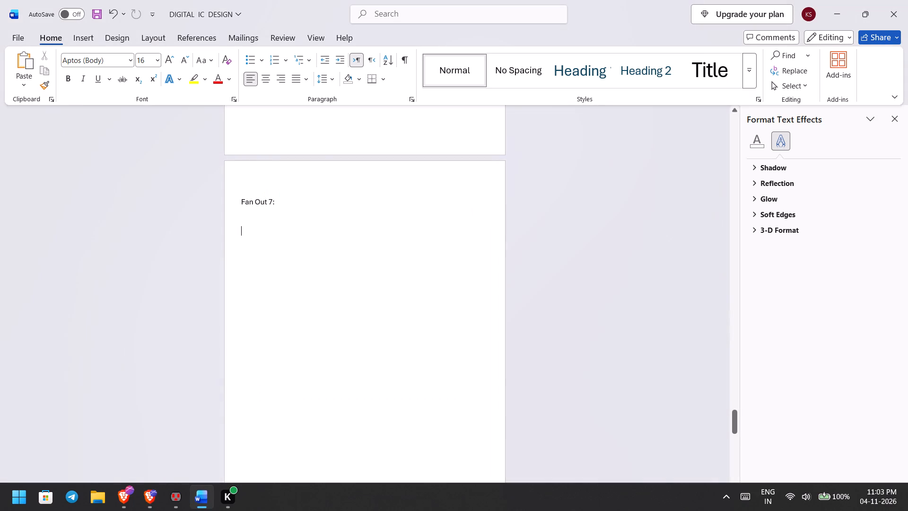
Switch to Electric, open the Rise_Fall_Delay_Nand_7 schematic and delete the misplaced A_in label from the driver NAND gate's output wire.
click(174, 492)
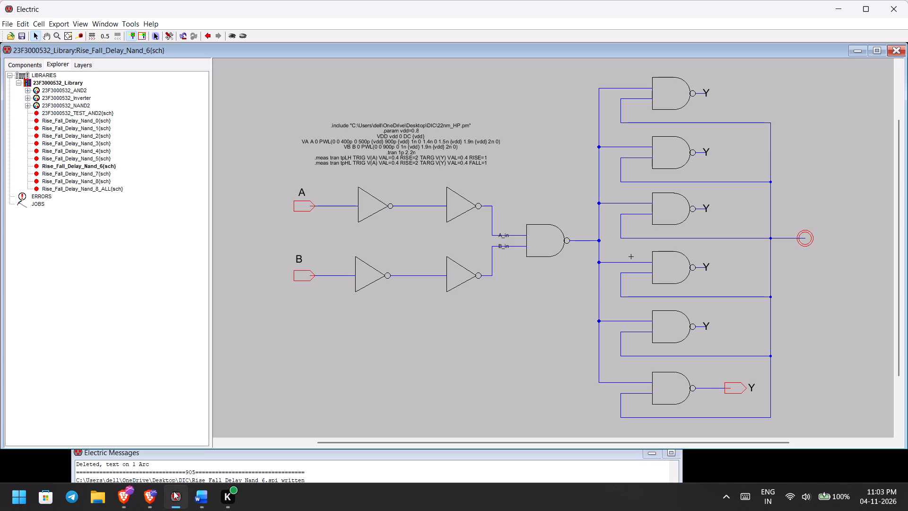
double_click(91, 171)
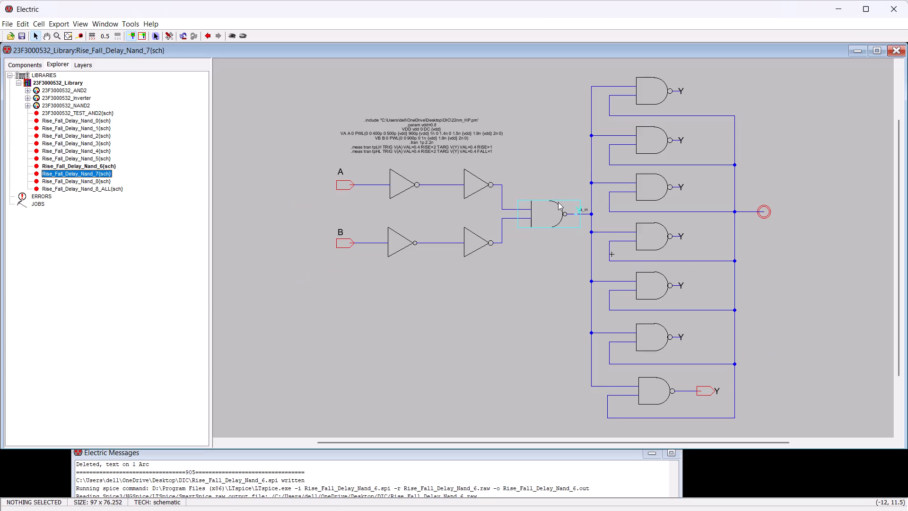
click(586, 207)
key(Delete)
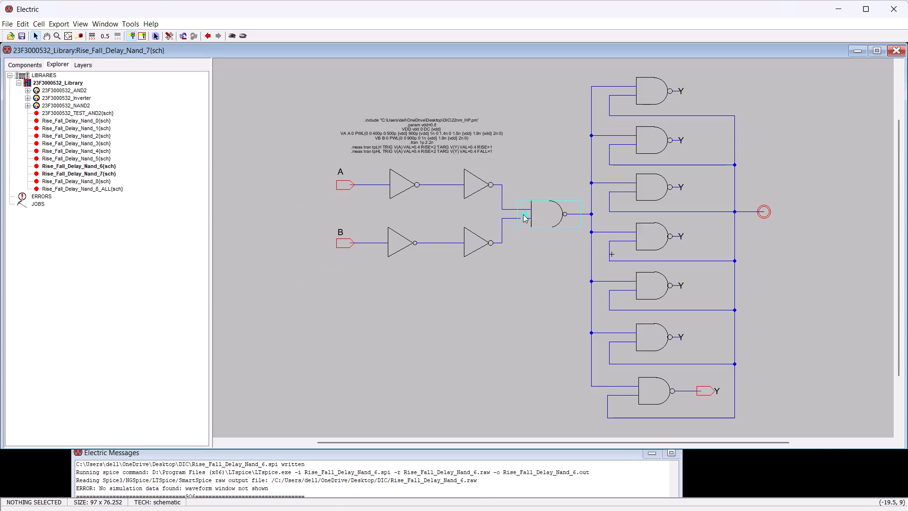
Name the driver NAND gate's upper input wire A_in in the Rise_Fall_Delay_Nand_7 schematic.
click(513, 209)
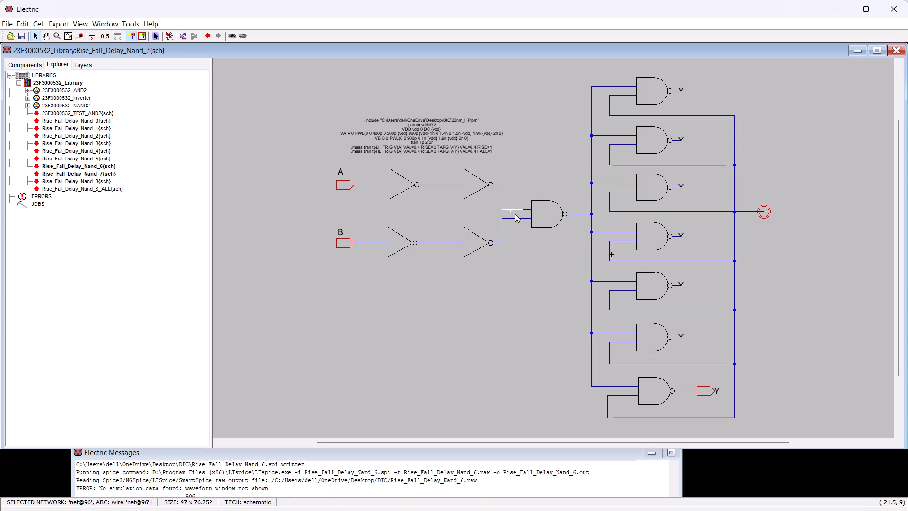
key(ctrl+i)
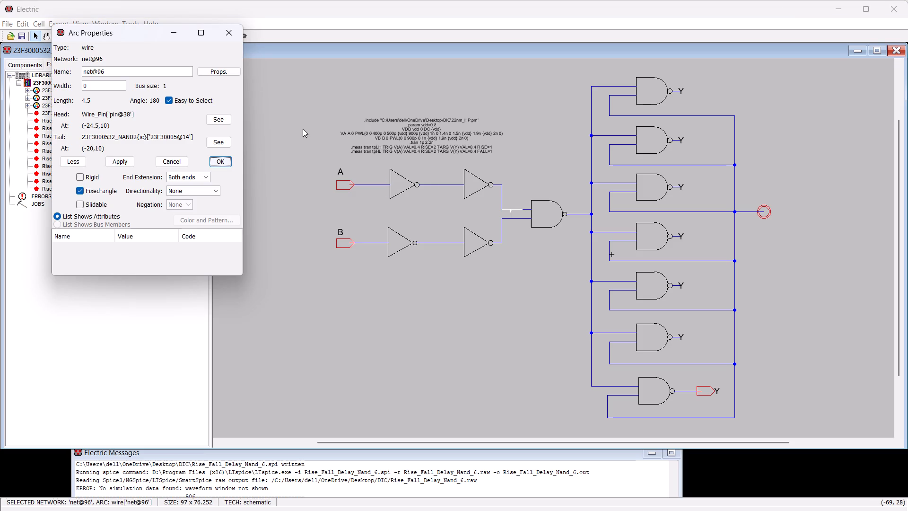
key(BackSpace)
drag(130, 71, 70, 69)
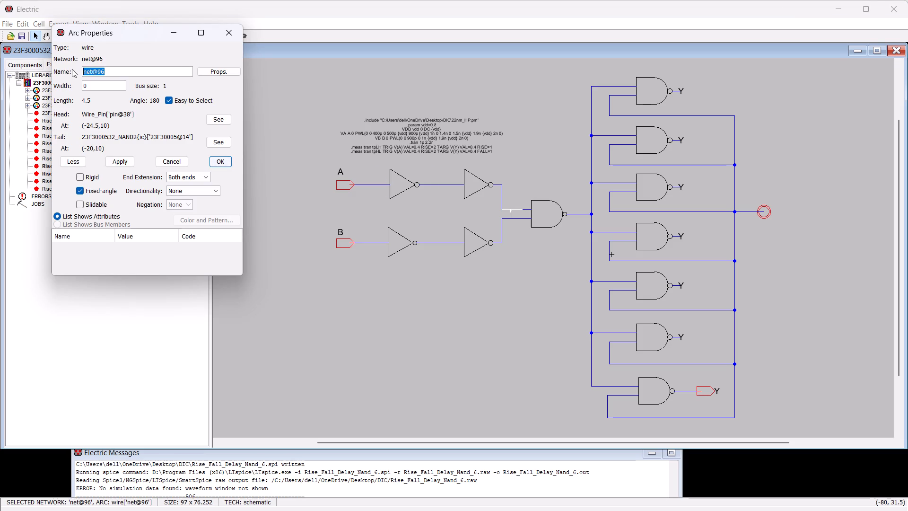
key(BackSpace)
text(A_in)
click(127, 158)
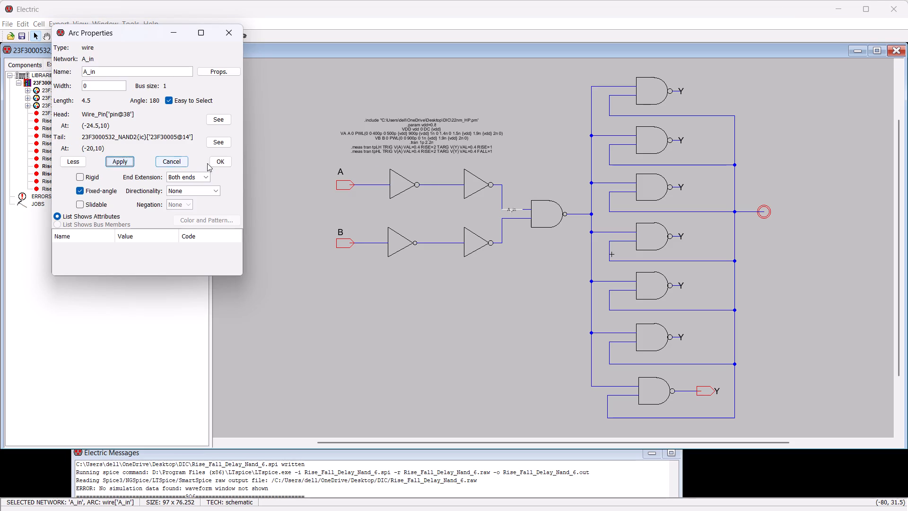
click(216, 167)
click(366, 344)
Name the driver NAND gate's lower input wire B_in in the Rise_Fall_Delay_Nand_7 schematic.
click(512, 217)
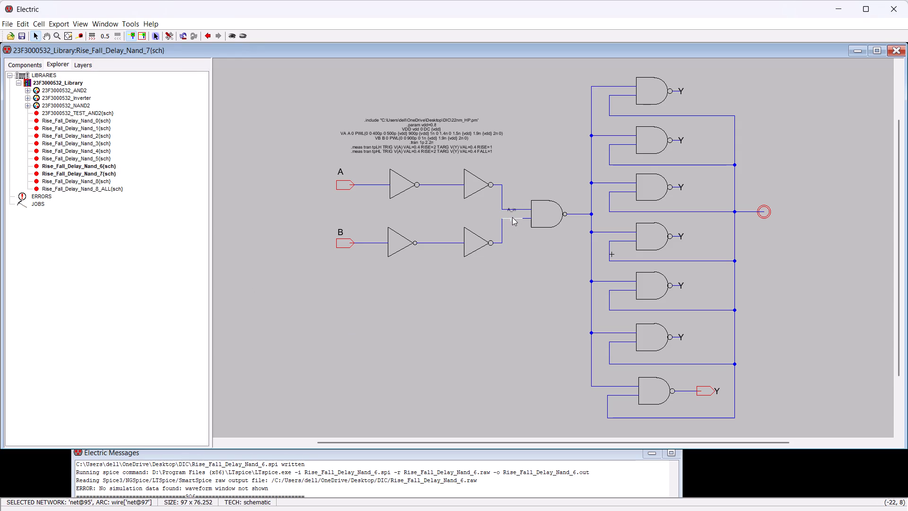
key(ctrl+i)
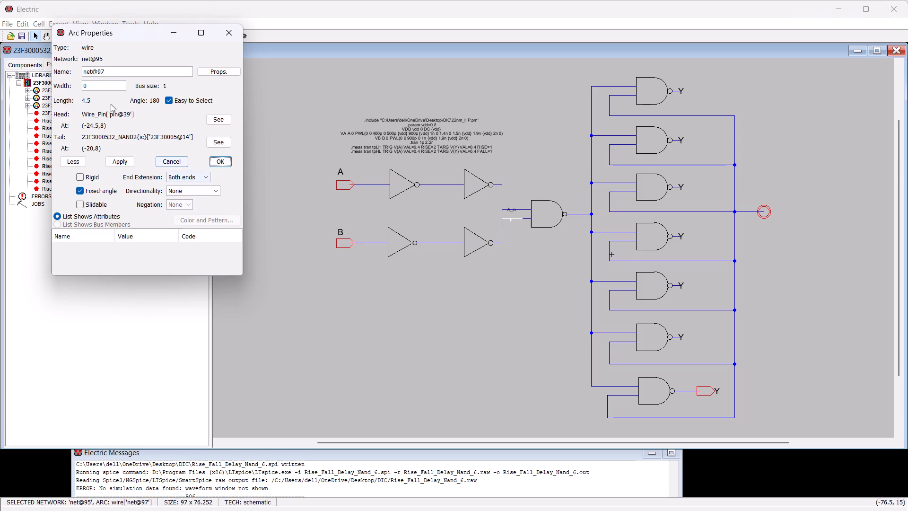
drag(113, 70, 79, 69)
key(BackSpace)
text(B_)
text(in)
click(128, 161)
click(223, 157)
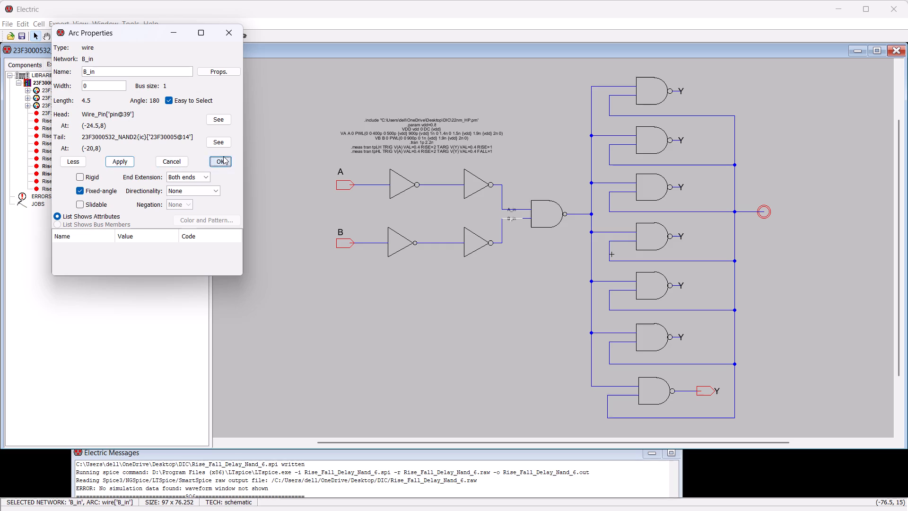
click(483, 379)
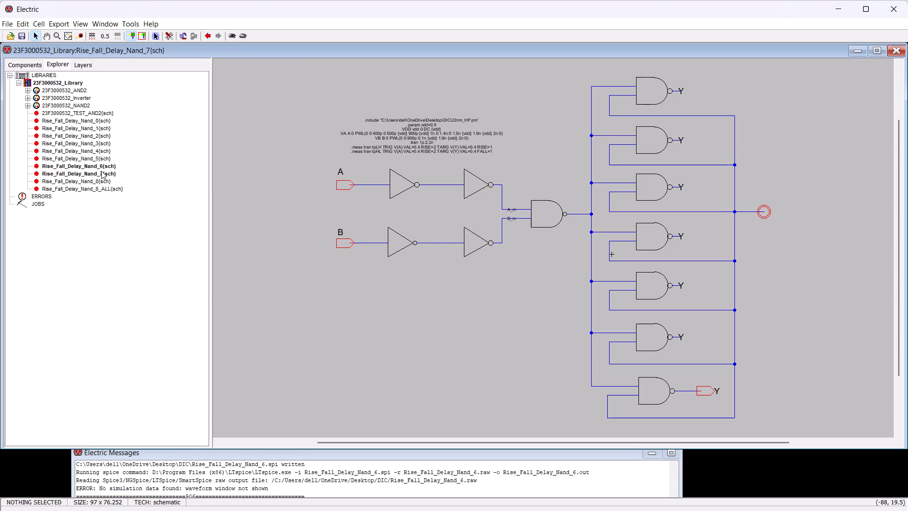
Save the library with the relabelled Rise_Fall_Delay_Nand_7 schematic.
click(24, 37)
double_click(96, 174)
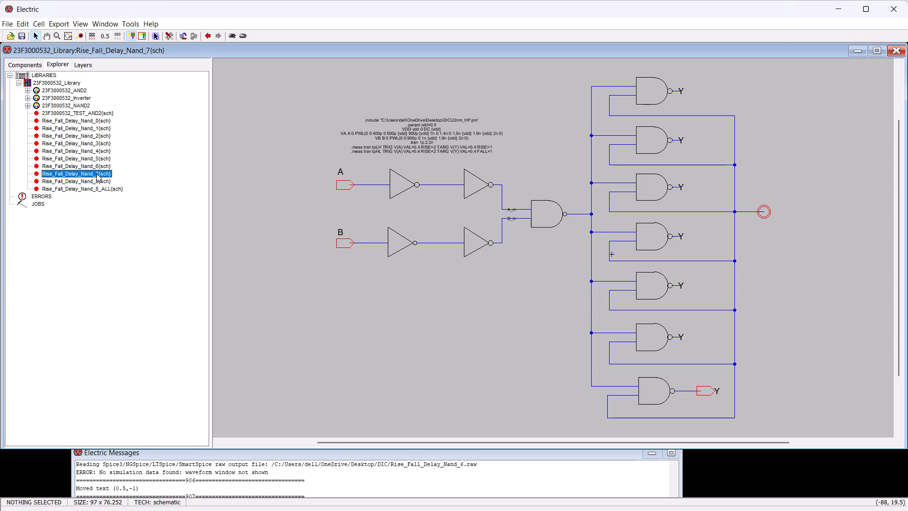
Open the Rise_Fall_Delay_Nand_8 schematic and delete the misplaced net label from the driver NAND gate's output wire.
double_click(79, 179)
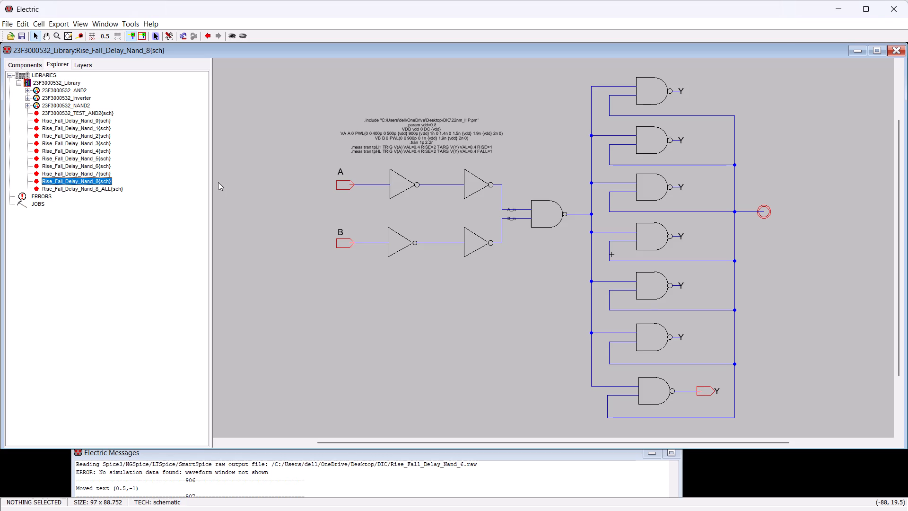
click(581, 188)
key(Delete)
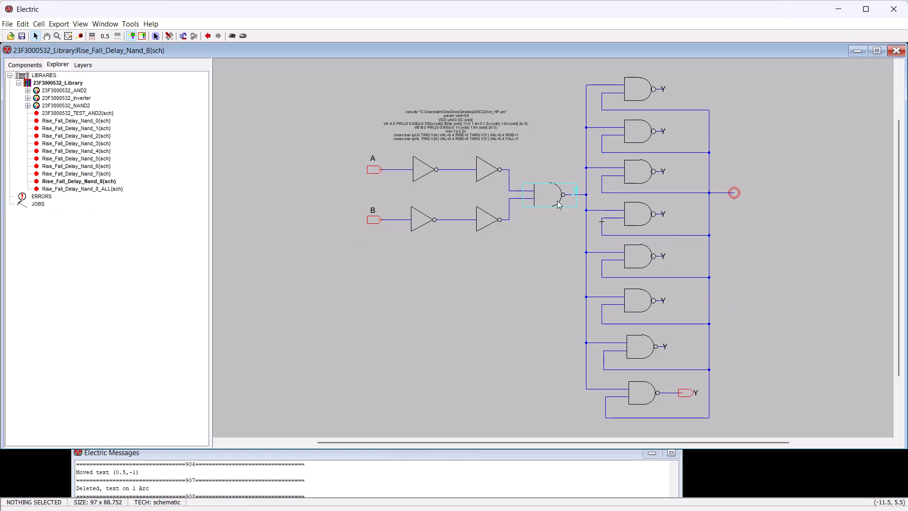
Name the driver NAND gate's upper input wire A_in in the Rise_Fall_Delay_Nand_8 schematic.
click(517, 189)
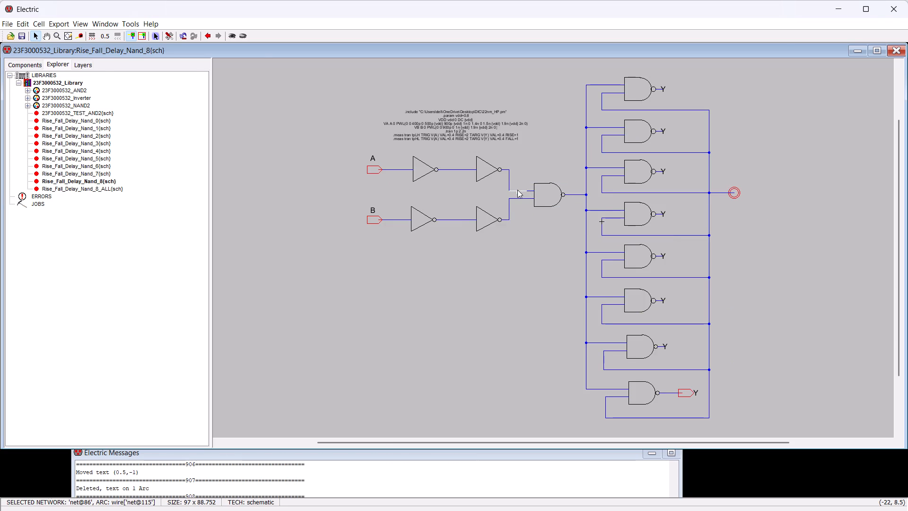
key(ctrl+i)
drag(129, 71, 82, 69)
key(BackSpace)
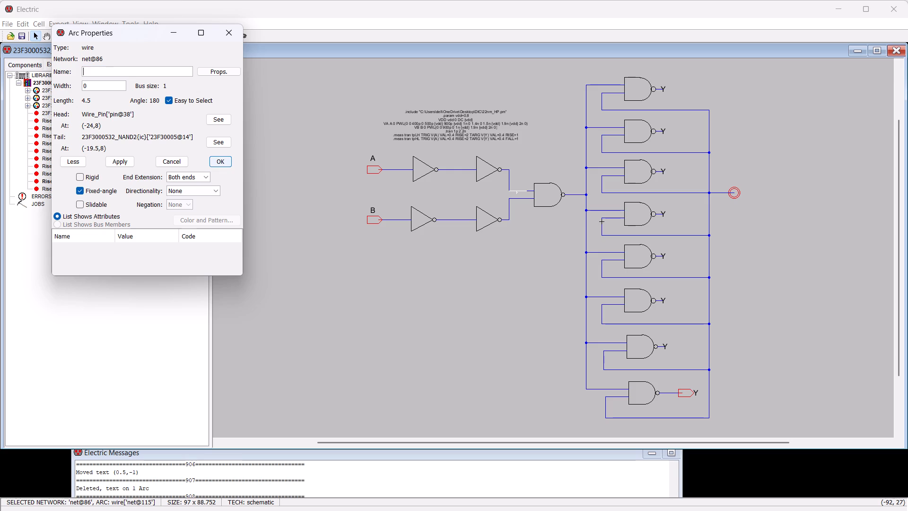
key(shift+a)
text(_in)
click(123, 165)
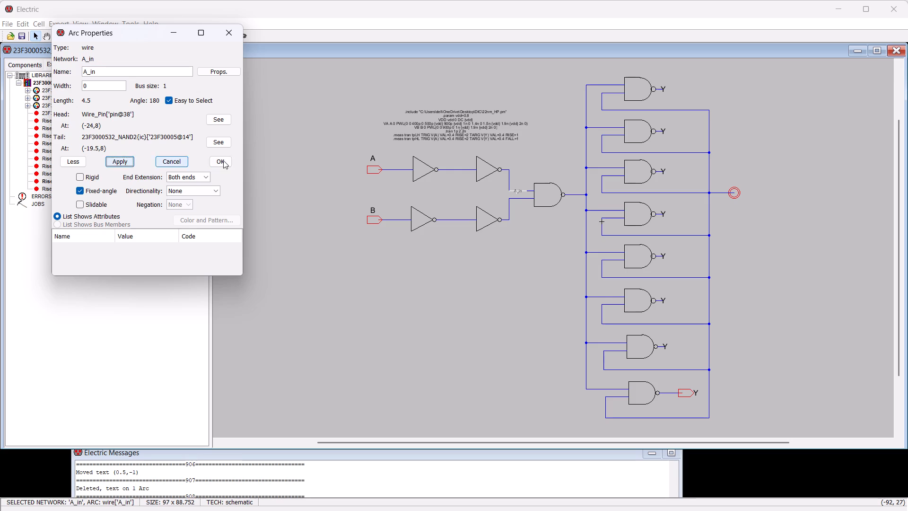
click(223, 160)
click(468, 282)
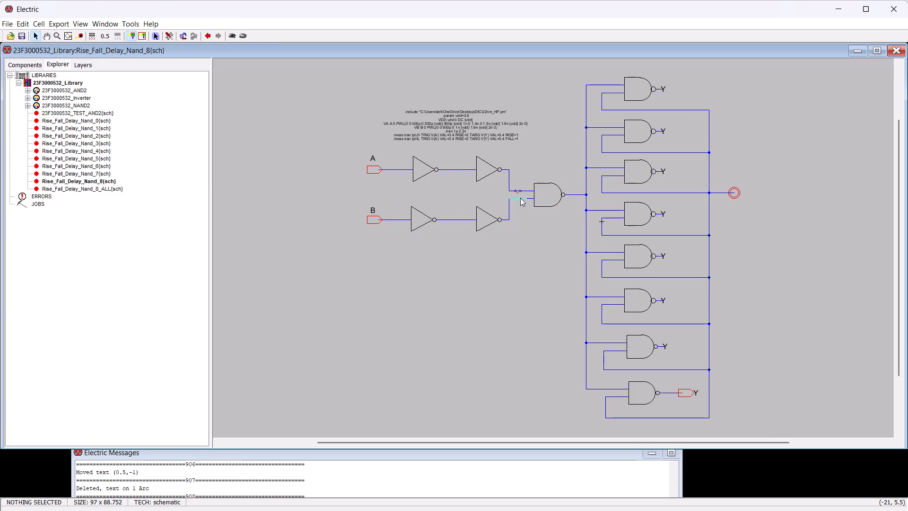
Name the driver NAND gate's lower input wire B_in in the Rise_Fall_Delay_Nand_8 schematic.
click(520, 196)
key(ctrl+i)
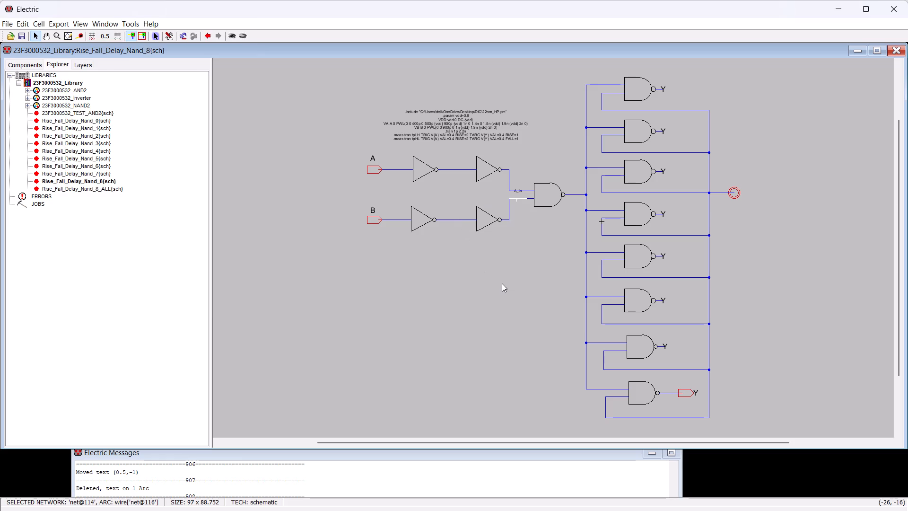
drag(121, 72, 76, 74)
key(backslash)
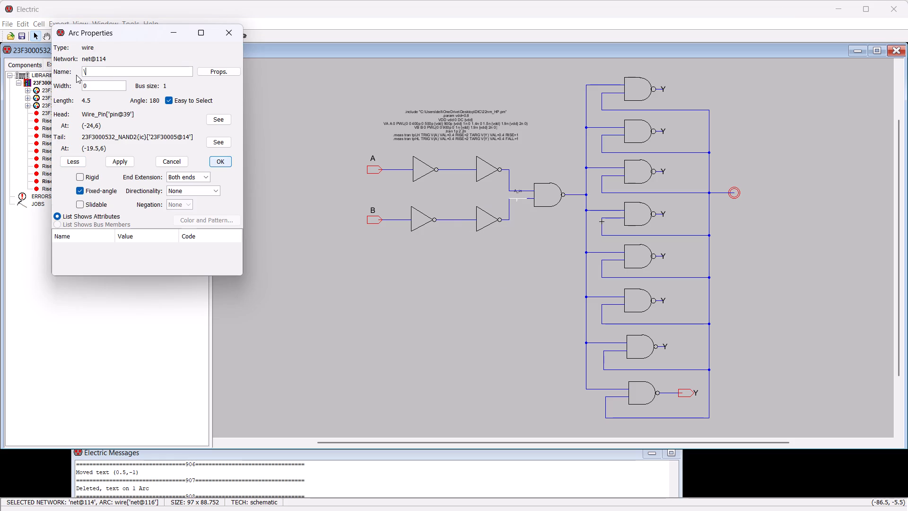
key(BackSpace)
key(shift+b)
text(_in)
click(123, 164)
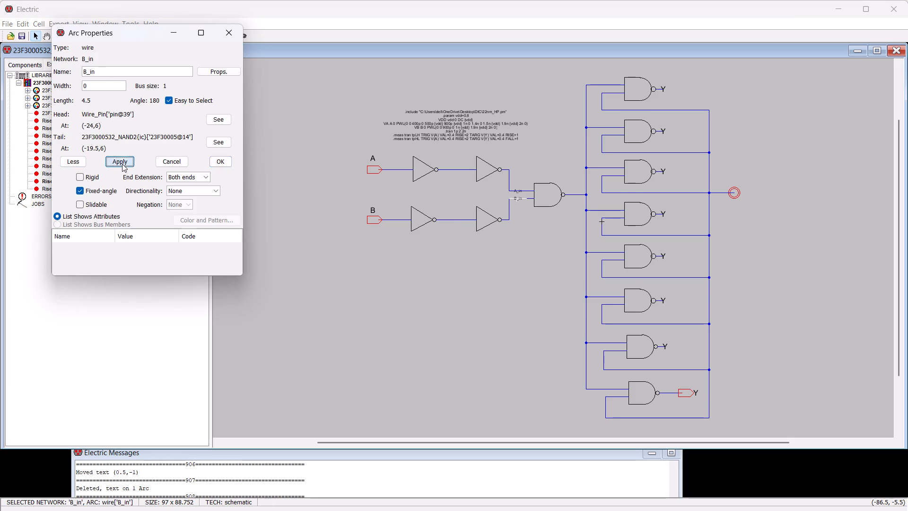
click(229, 162)
click(411, 396)
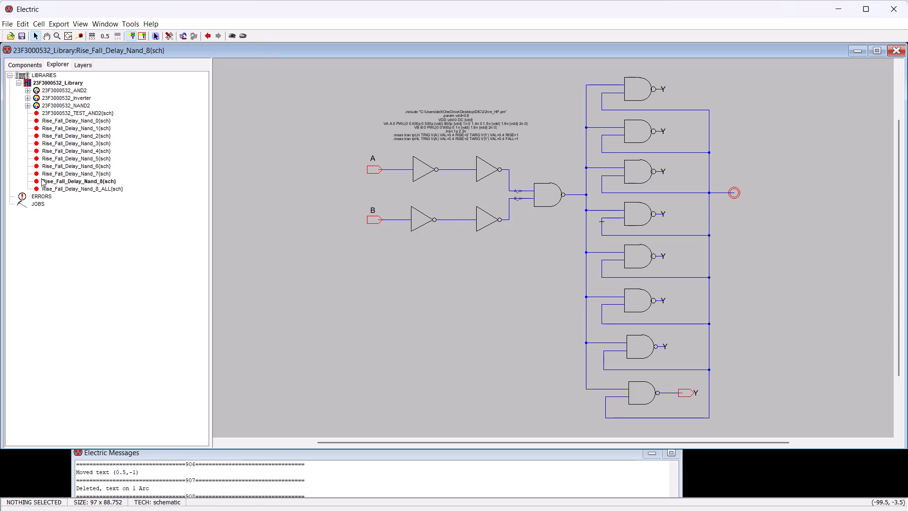
Check the Rise_Fall_Delay_Nand_8_ALL schematic, then return to Rise_Fall_Delay_Nand_8 and save the library.
double_click(95, 190)
double_click(95, 189)
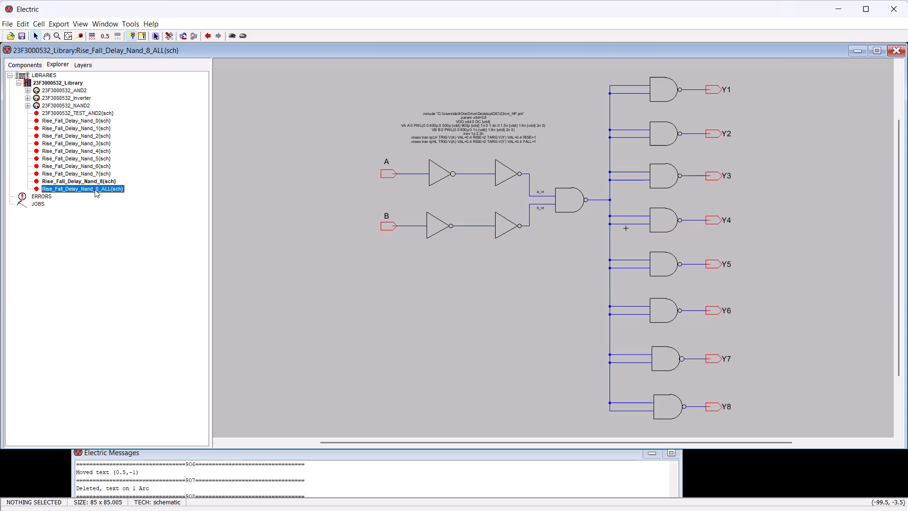
double_click(95, 180)
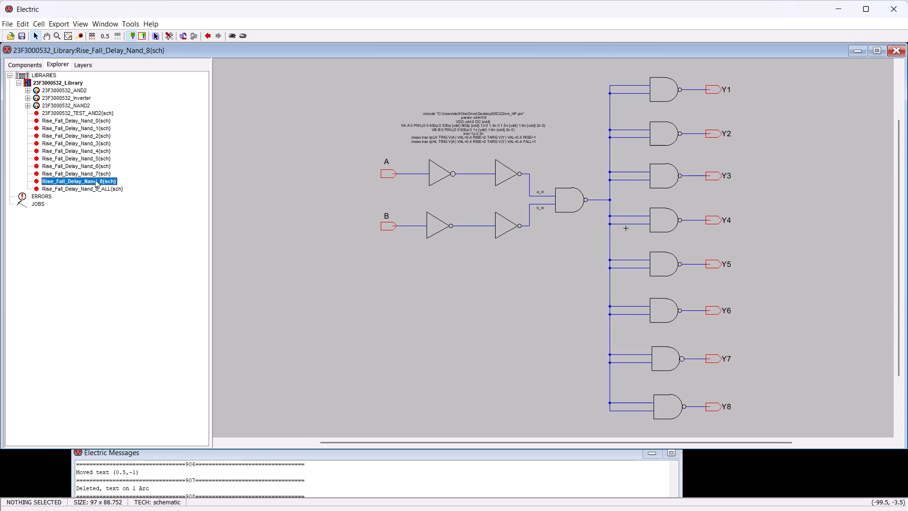
click(24, 35)
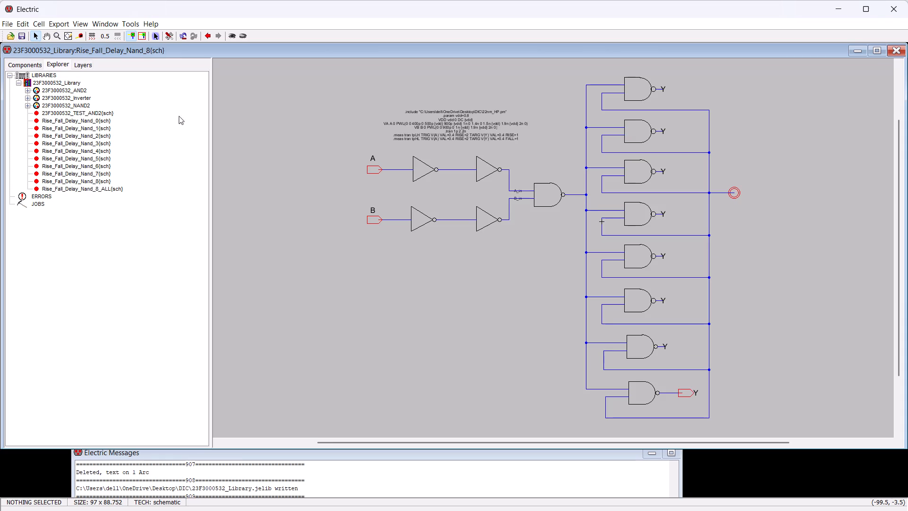
click(306, 246)
Open the Rise_Fall_Delay_Nand_7 schematic, run its SPICE simulation in LTspice and tile the waveform window above the netlist.
double_click(110, 173)
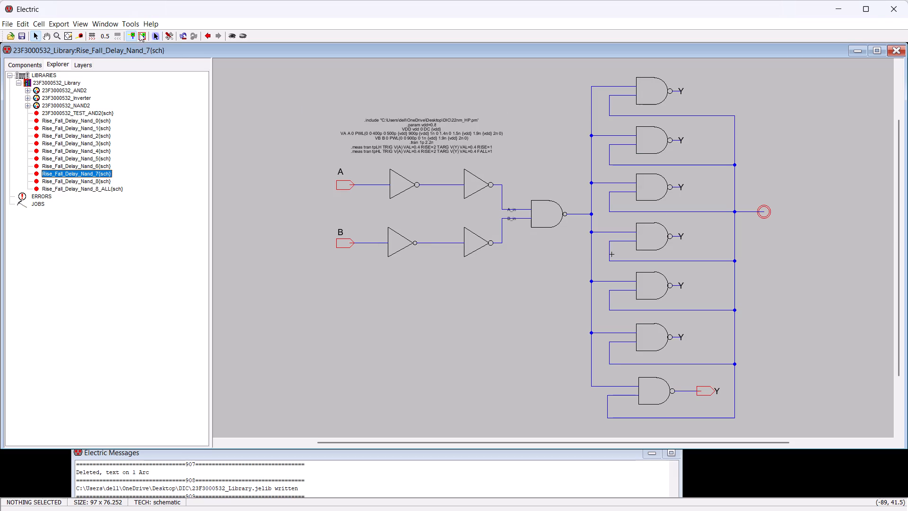
click(130, 25)
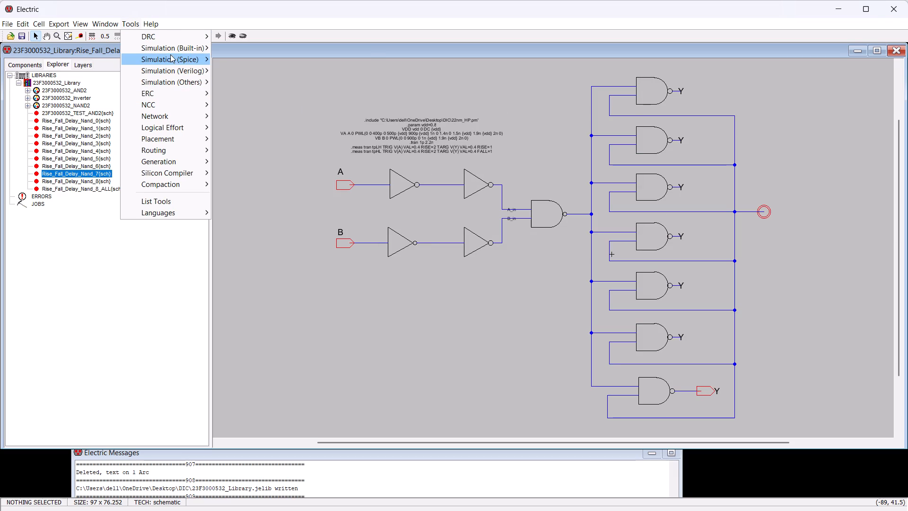
click(243, 60)
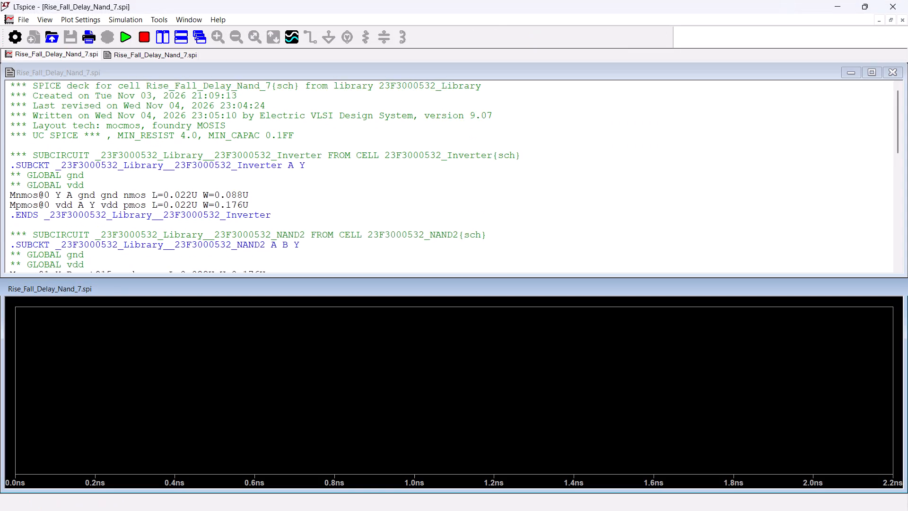
scroll(359, 260, down, 4)
click(182, 31)
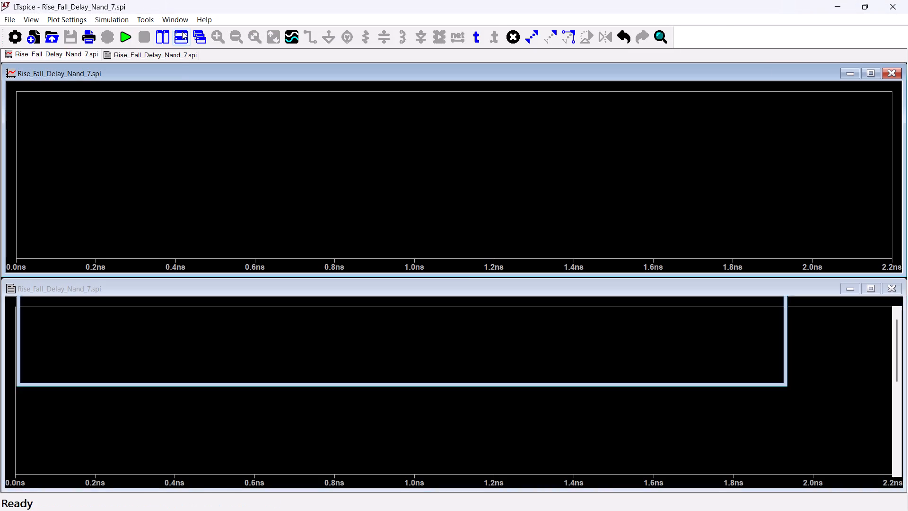
Add the traces V(a_in), V(b_in) and V(y) to the Rise_Fall_Delay_Nand_7 waveform plot.
right_click(248, 164)
click(314, 215)
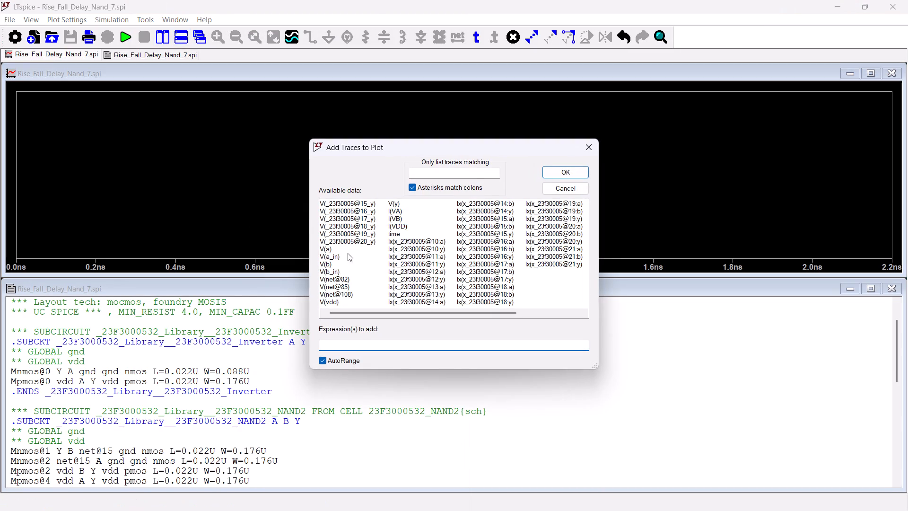
click(334, 253)
click(336, 271)
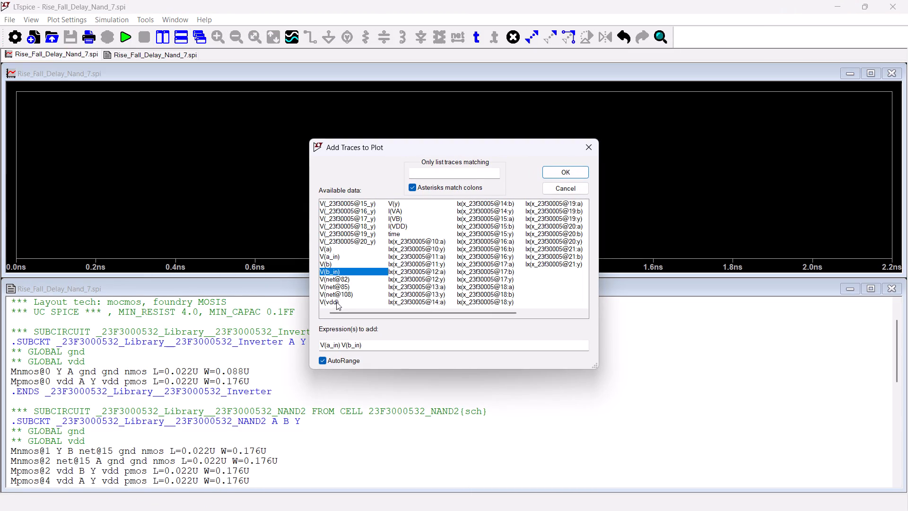
click(393, 203)
click(559, 174)
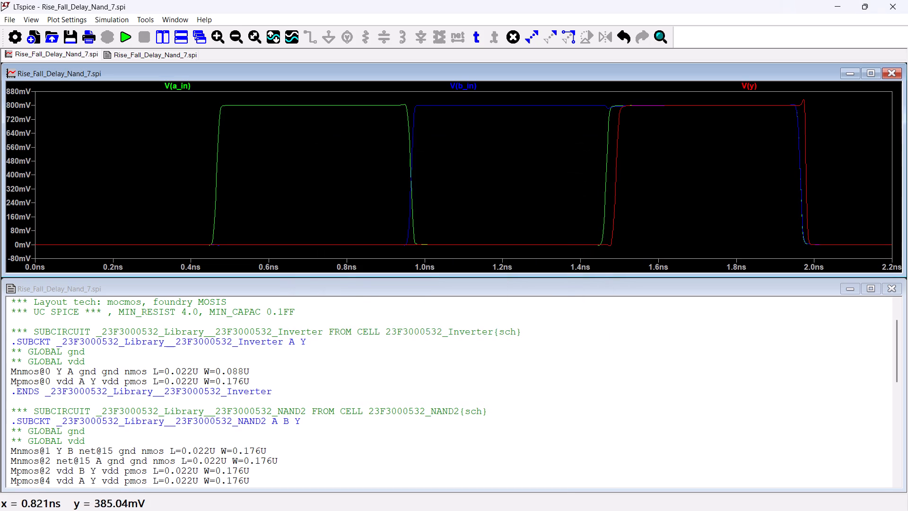
Add two plot panes above the existing one and move V(a_in) to the top pane and V(b_in) to the middle pane.
right_click(346, 173)
click(402, 289)
right_click(345, 213)
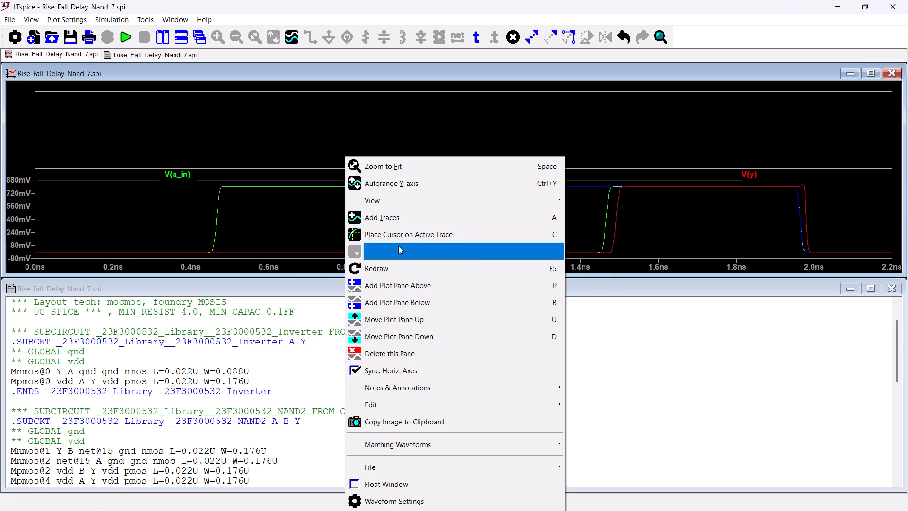
click(398, 283)
drag(187, 202, 215, 133)
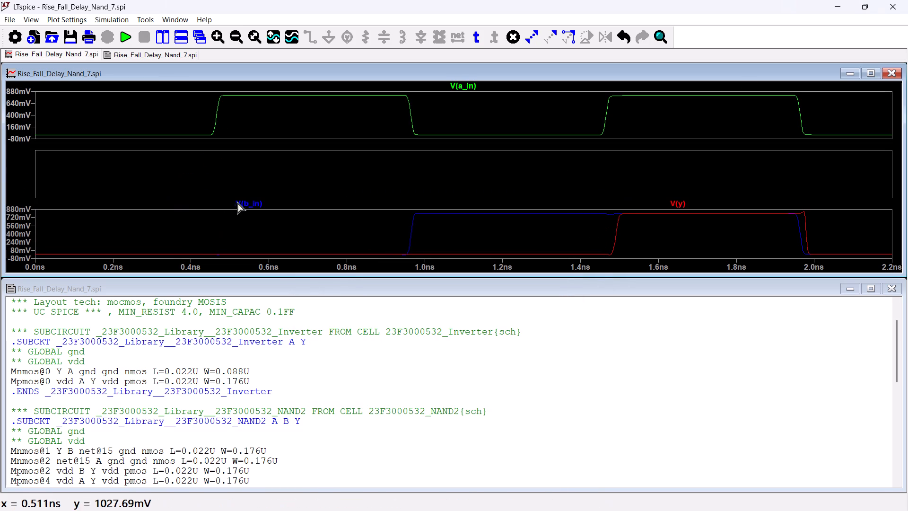
drag(243, 204, 245, 178)
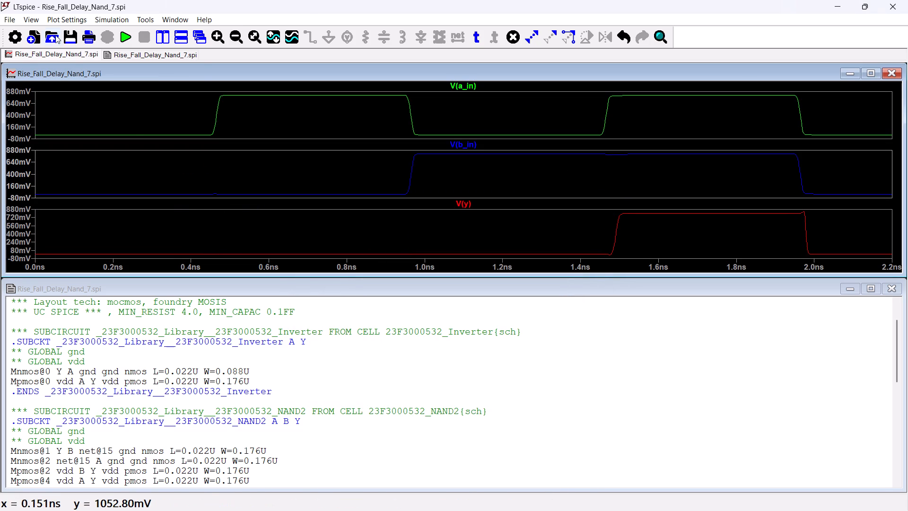
Open the SPICE output log for Rise_Fall_Delay_Nand_7, shrink its window and place it over the netlist, clear of the waveforms.
click(31, 21)
click(73, 101)
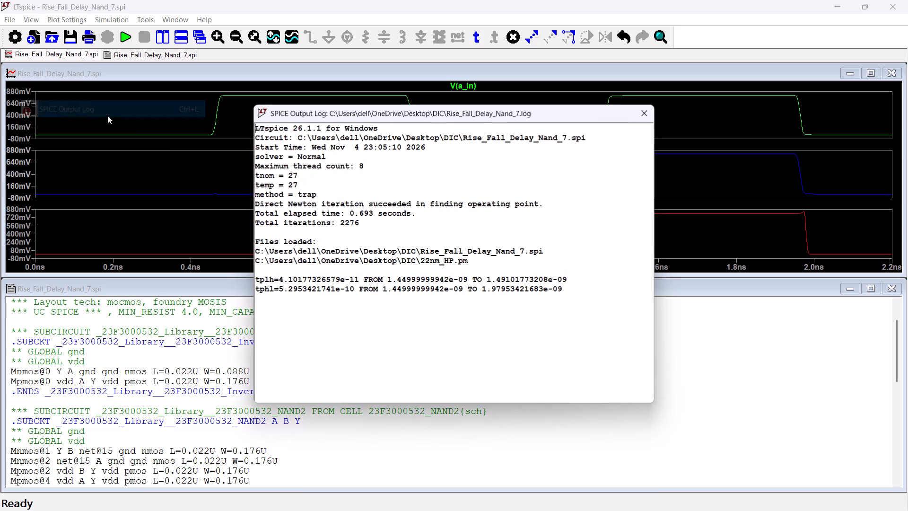
drag(438, 405, 432, 349)
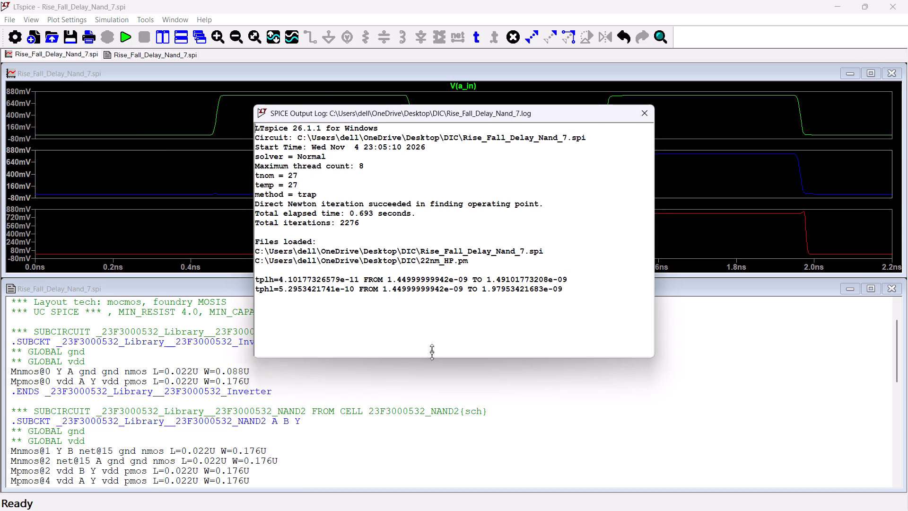
drag(432, 349, 433, 301)
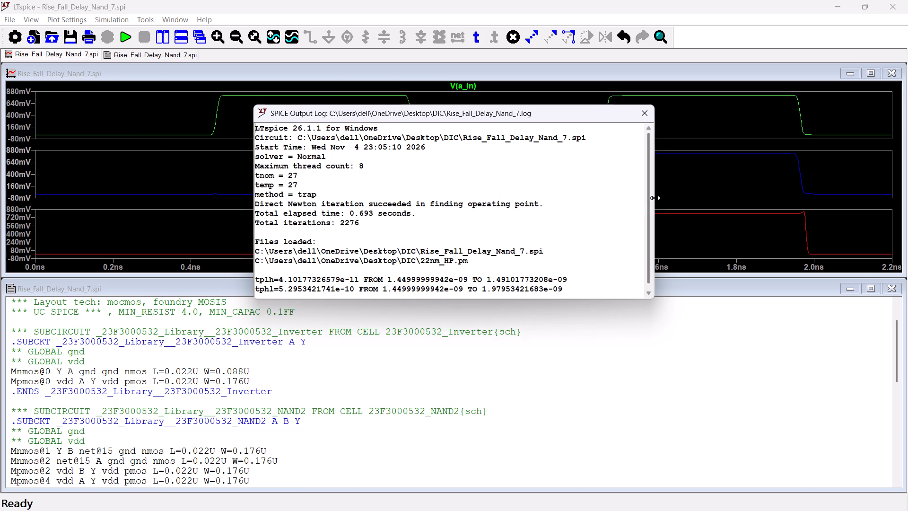
drag(655, 198, 604, 197)
drag(410, 110, 671, 311)
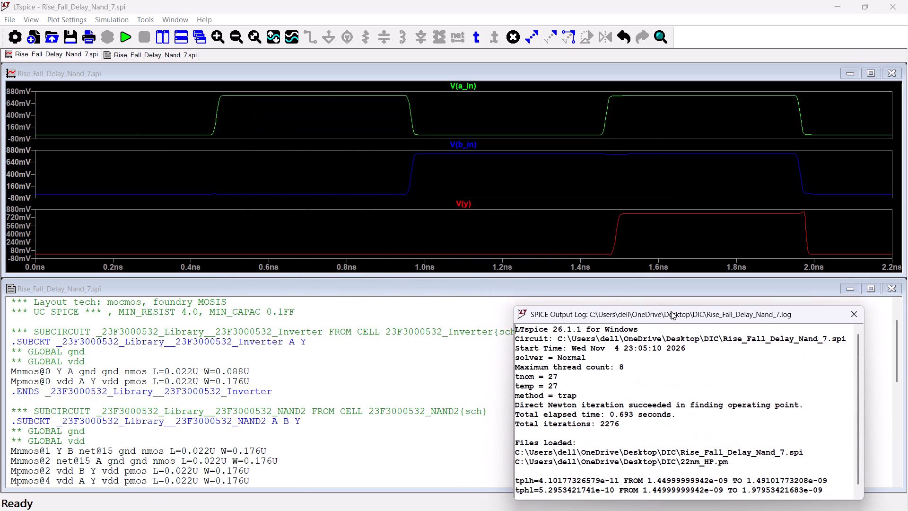
drag(671, 311, 709, 288)
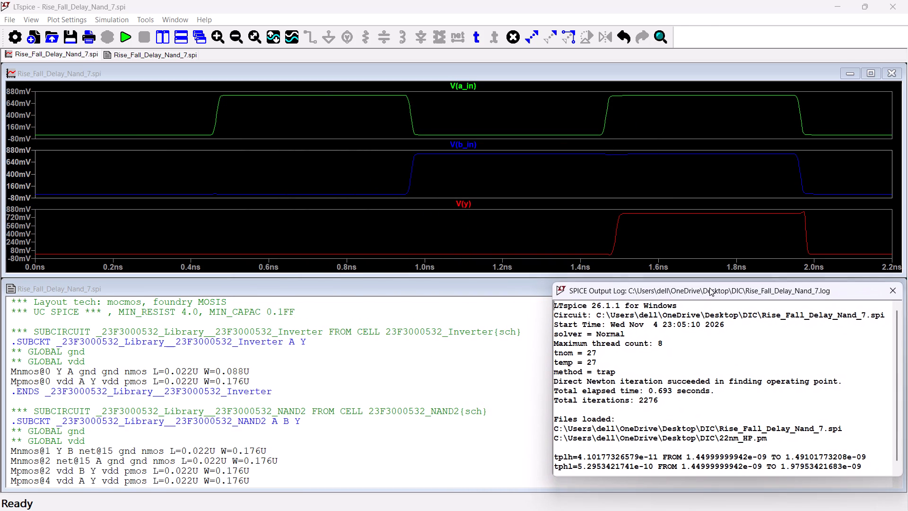
drag(709, 288, 709, 287)
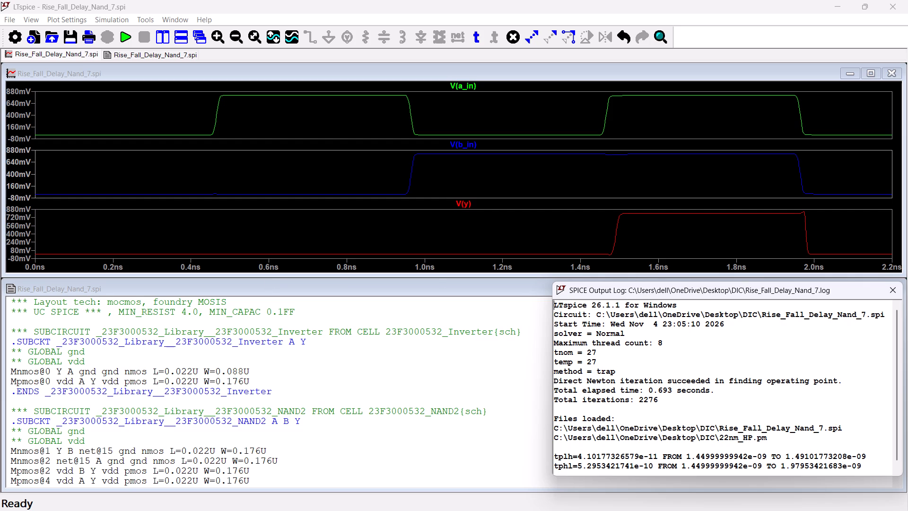
Copy the tplh value 4.10177326579e-11 from the log into the fan-out 7 Rise Delay cell of the Word table.
drag(656, 454, 576, 456)
key(ctrl+c)
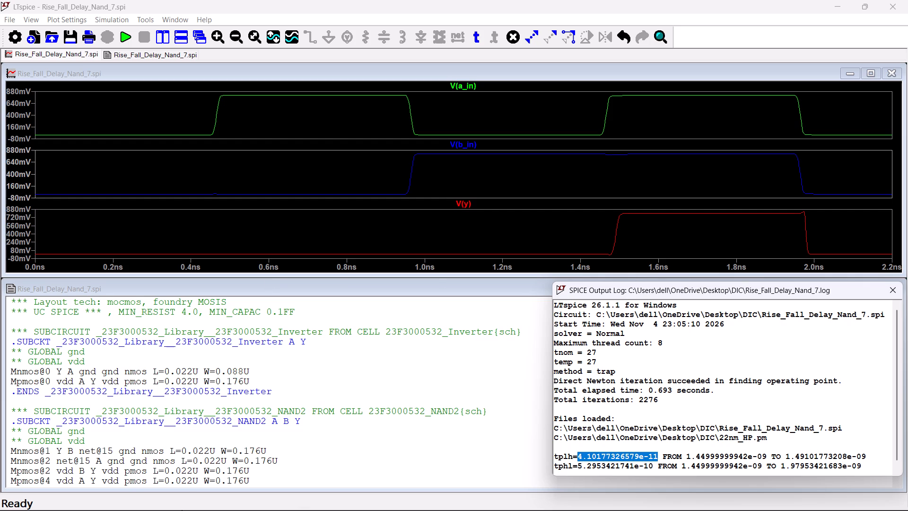
click(202, 497)
scroll(259, 396, down, 4)
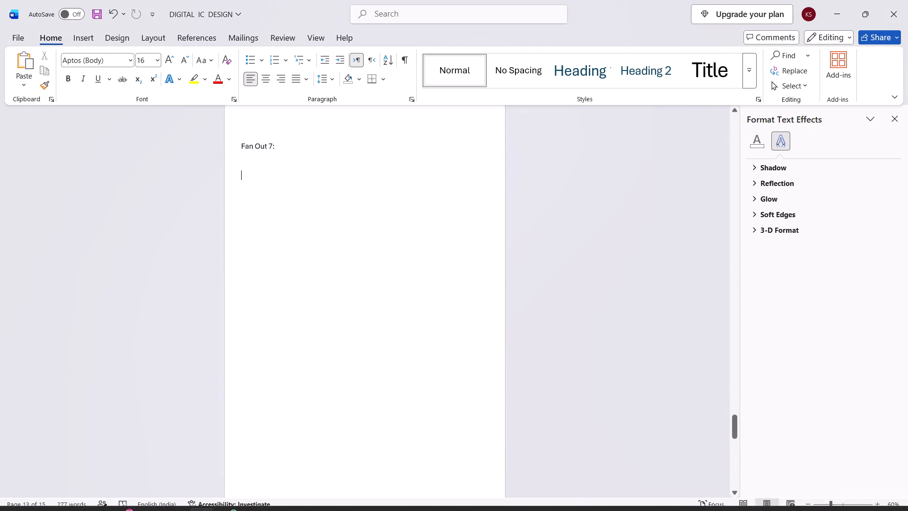
scroll(322, 318, down, 15)
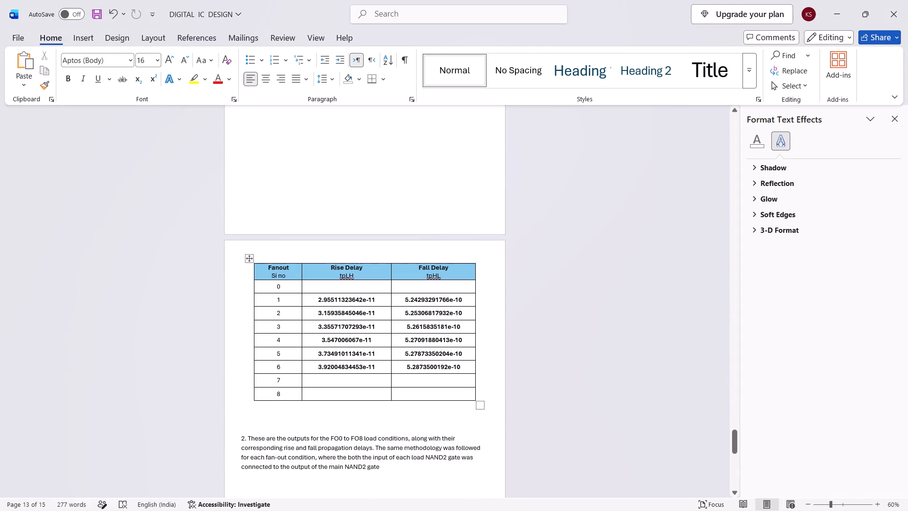
click(357, 384)
key(ctrl+v)
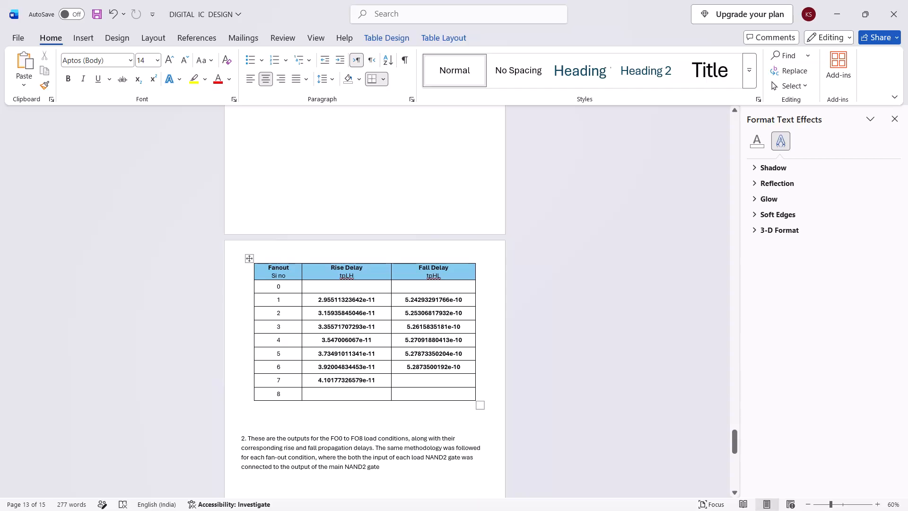
Copy the tphl value 5.2953421741e-10 from the LTspice log into the fan-out 7 Fall Delay cell of the Word table.
click(255, 495)
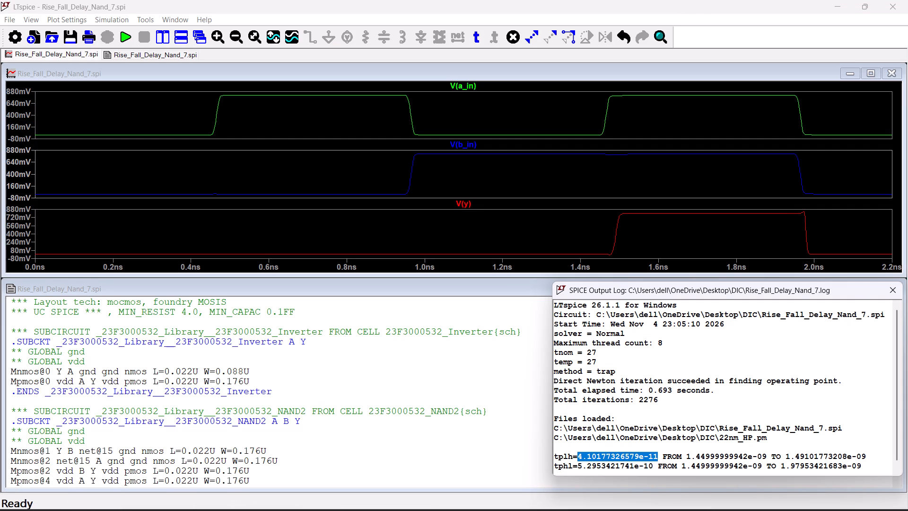
drag(651, 464, 578, 457)
key(ctrl+c)
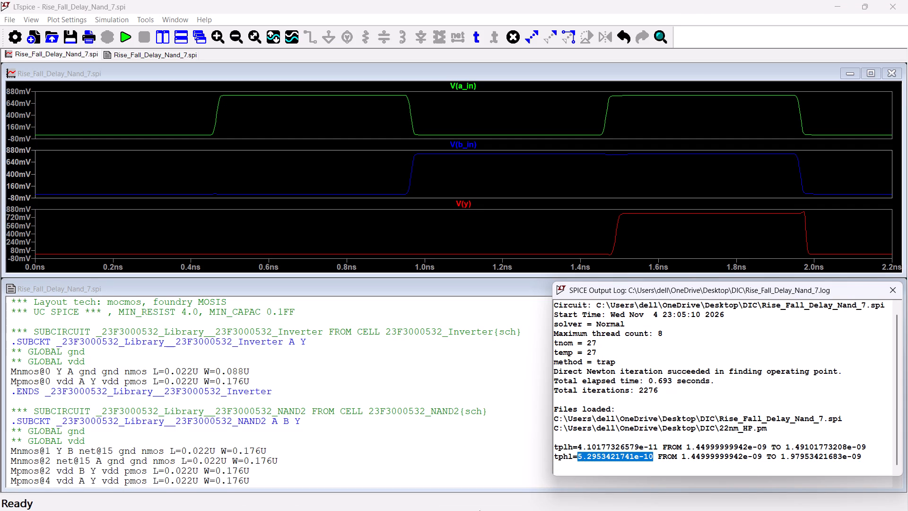
click(202, 495)
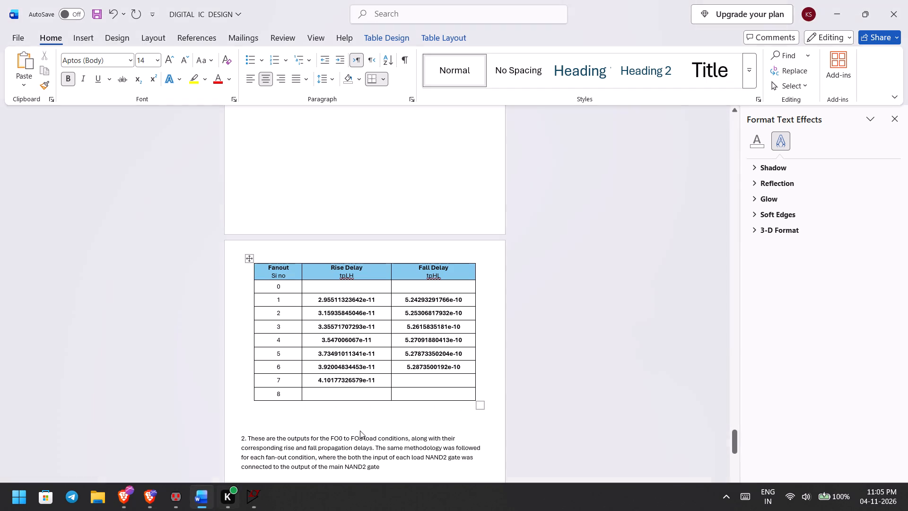
click(437, 381)
key(ctrl+v)
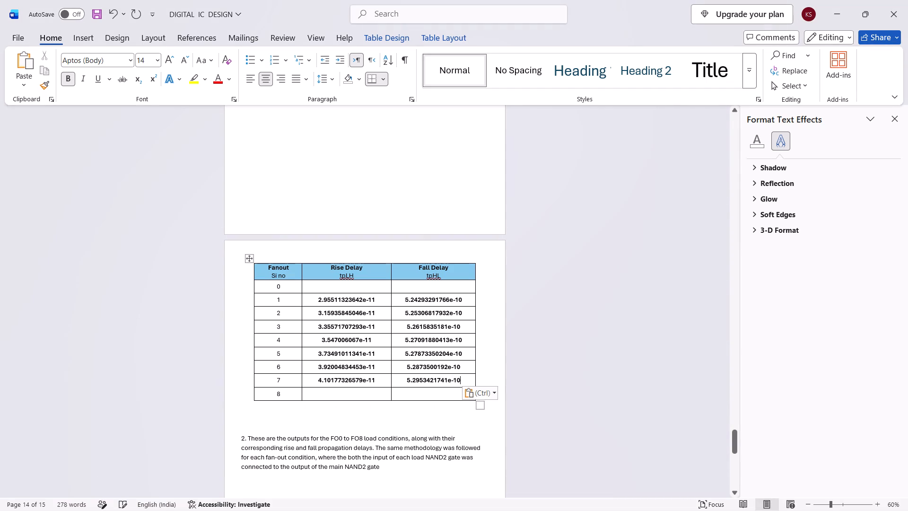
Return the Rise_Fall_Delay_Nand_7 output log to its beginning with nothing highlighted and capture a full-screen screenshot of LTspice.
click(339, 394)
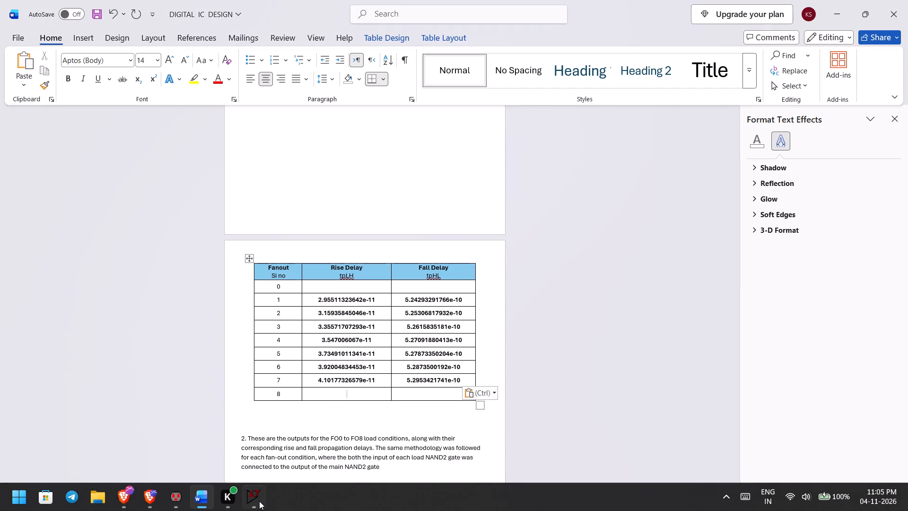
click(259, 501)
click(415, 334)
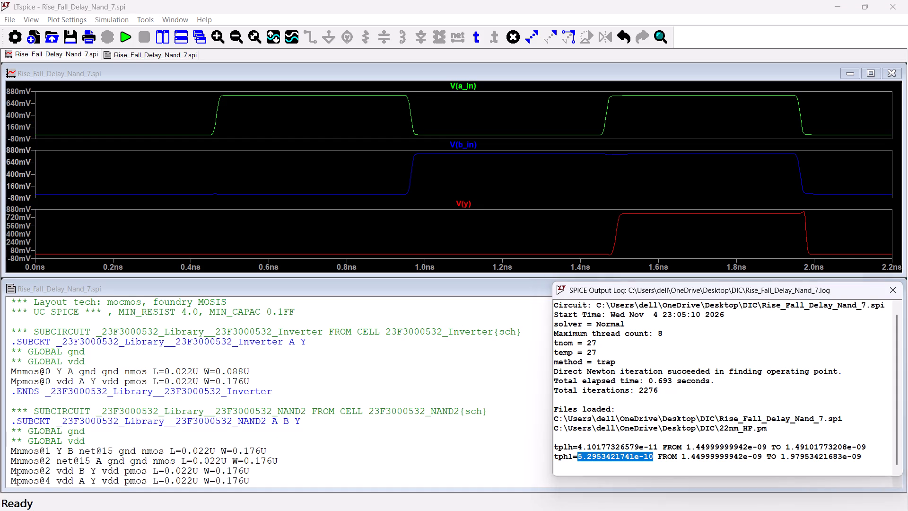
click(750, 301)
click(882, 306)
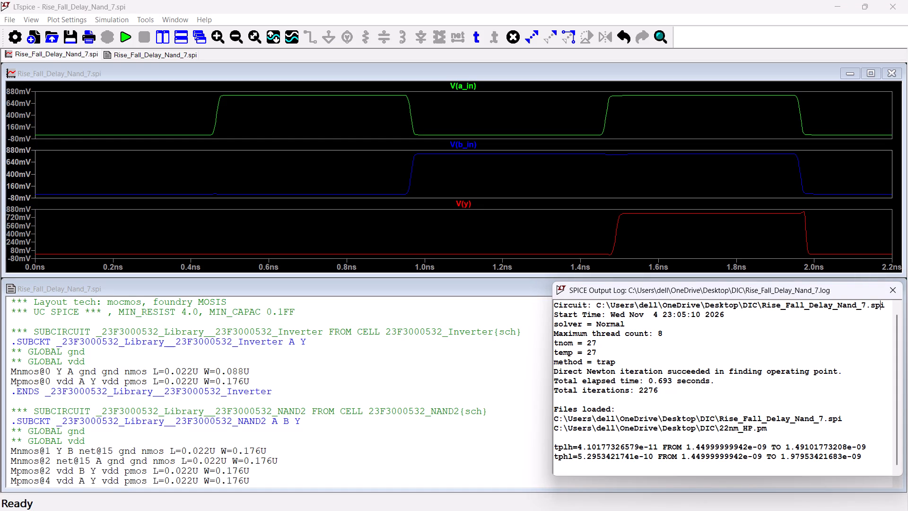
click(888, 307)
scroll(776, 360, up, 1)
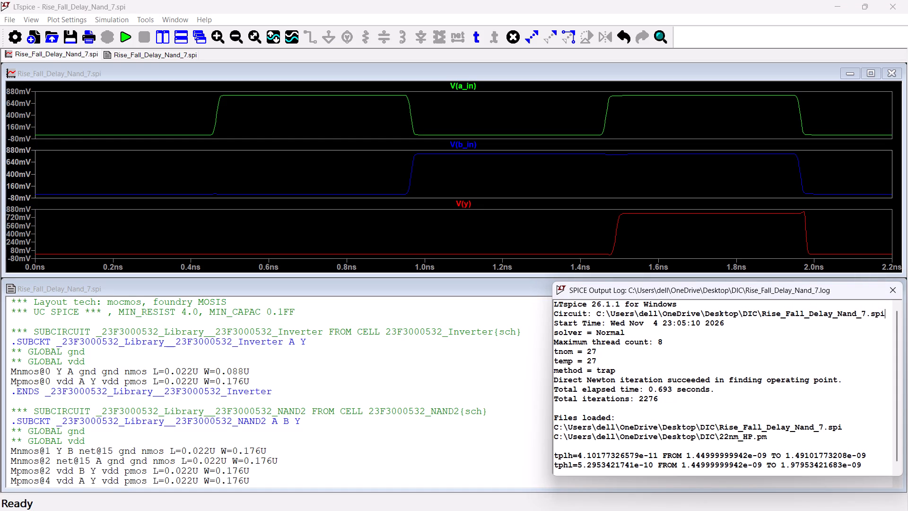
scroll(705, 348, down, 1)
scroll(704, 348, up, 1)
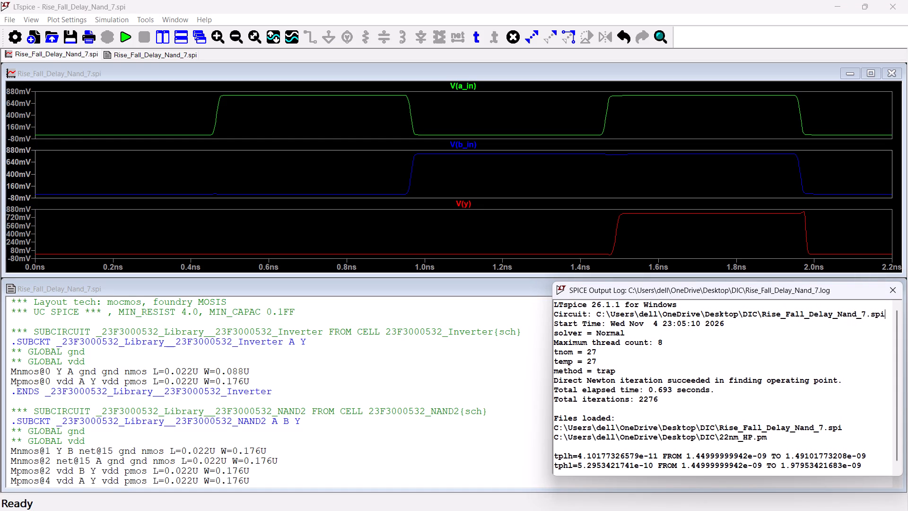
click(689, 307)
key(shift+super+s)
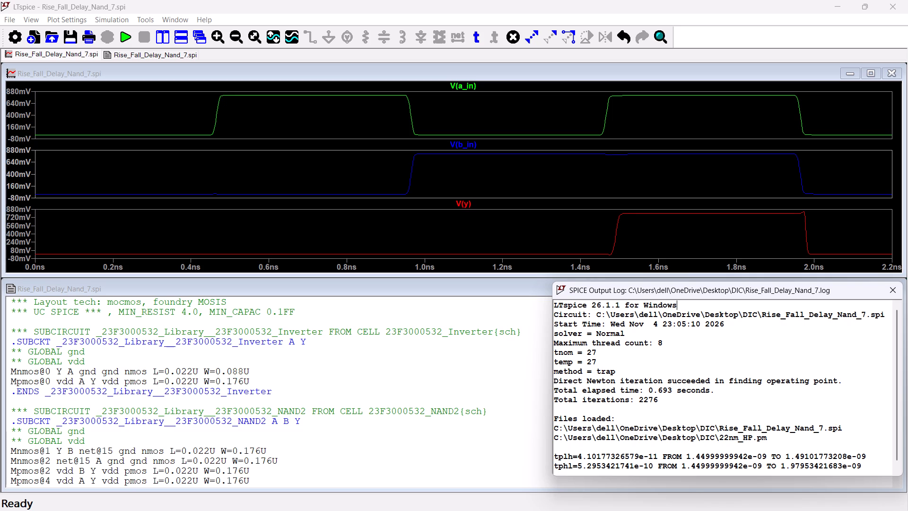
drag(0, 0, 907, 510)
Paste the LTspice screenshot below the "Fan Out 7:" heading in Word, enlarge it slightly and remove surplus blank lines around it.
click(208, 500)
scroll(287, 291, up, 4)
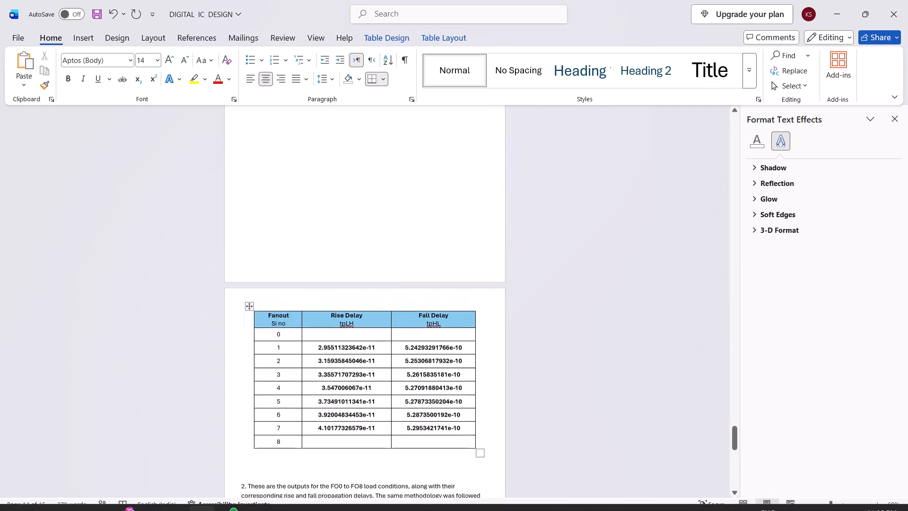
scroll(290, 287, up, 13)
click(293, 210)
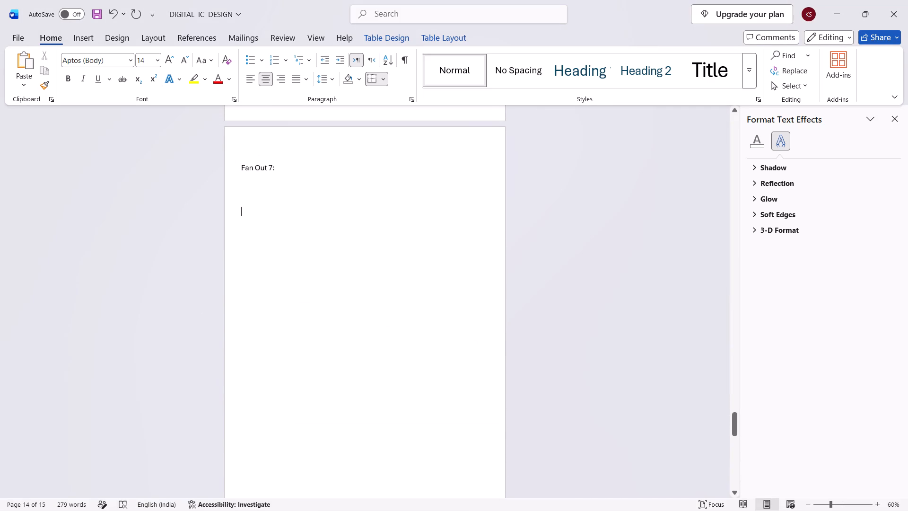
key(BackSpace)
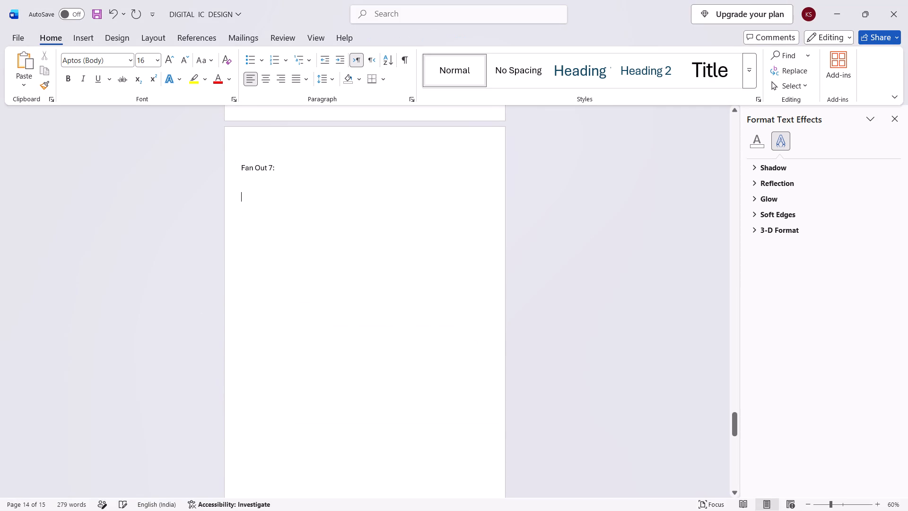
key(ctrl+v)
click(314, 245)
drag(339, 264, 332, 249)
click(439, 377)
click(483, 317)
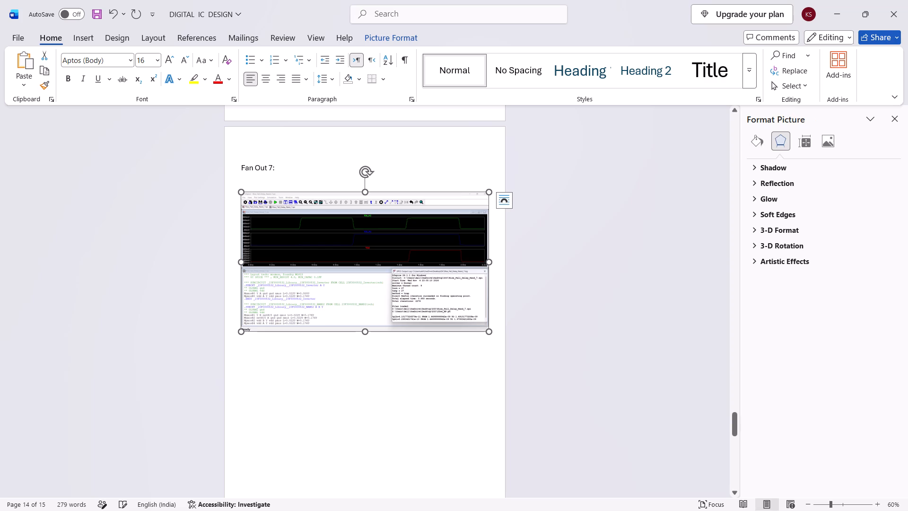
drag(488, 331, 497, 335)
drag(371, 270, 358, 270)
click(320, 394)
key(BackSpace)
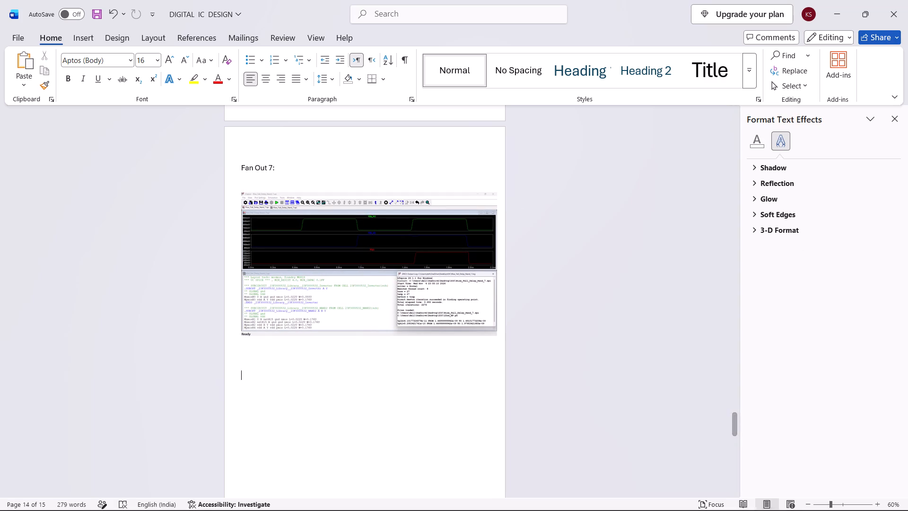
key(BackSpace)
In Electric, close the External Process window and capture the Rise_Fall_Delay_Nand_7 schematic with its SPICE code and all seven load gates.
click(178, 492)
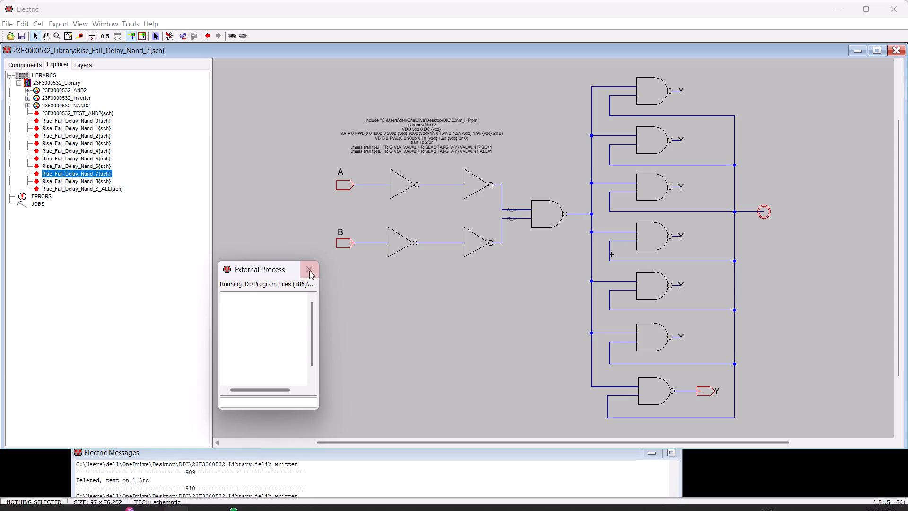
click(310, 269)
key(shift+super+s)
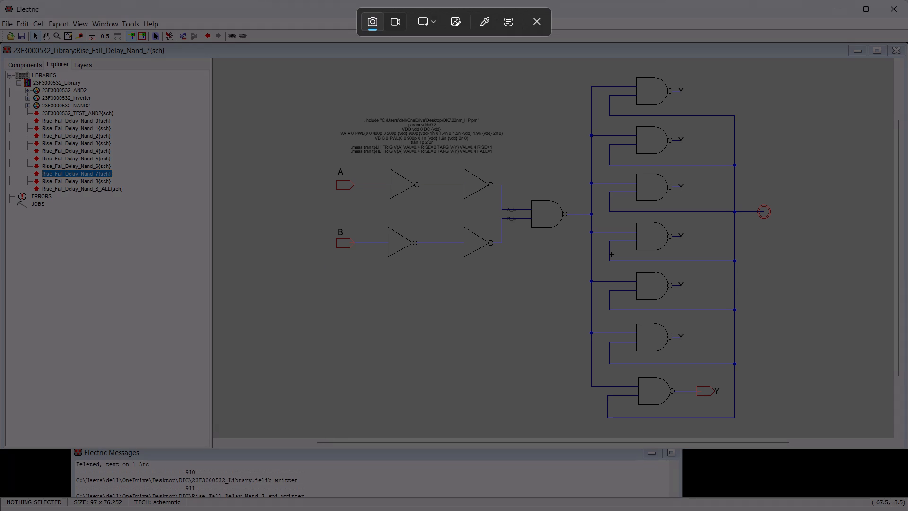
drag(288, 64, 817, 431)
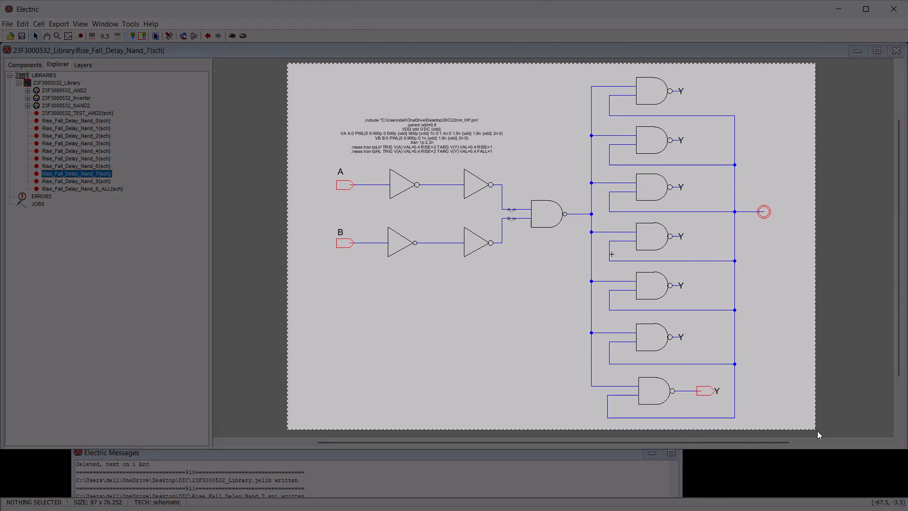
drag(817, 431, 817, 431)
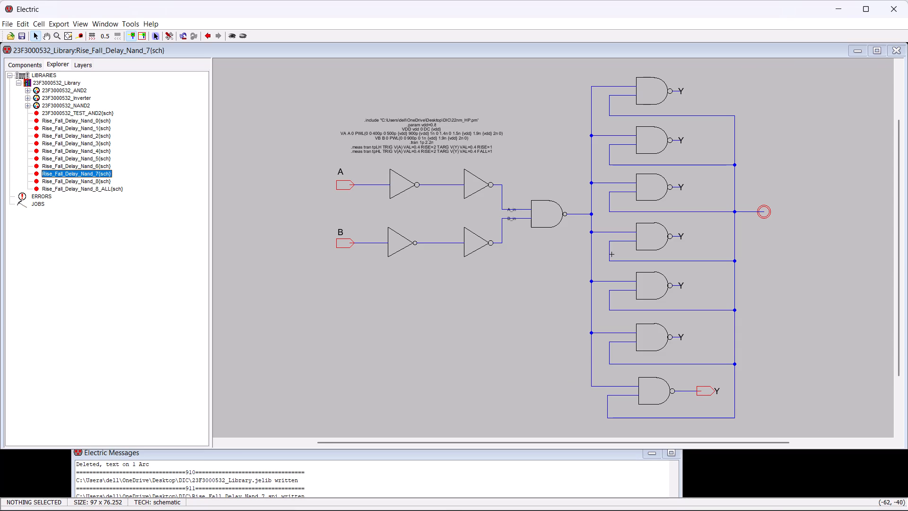
Paste the fan-out 7 schematic into Word, set its text wrapping to Tight and move it up onto the Fan Out 7 page.
click(195, 499)
key(ctrl+v)
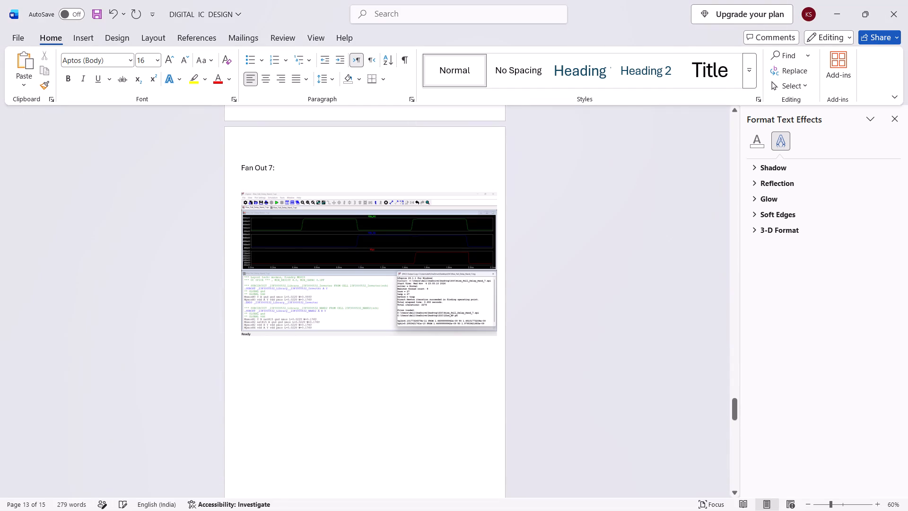
scroll(339, 388, down, 1)
click(357, 370)
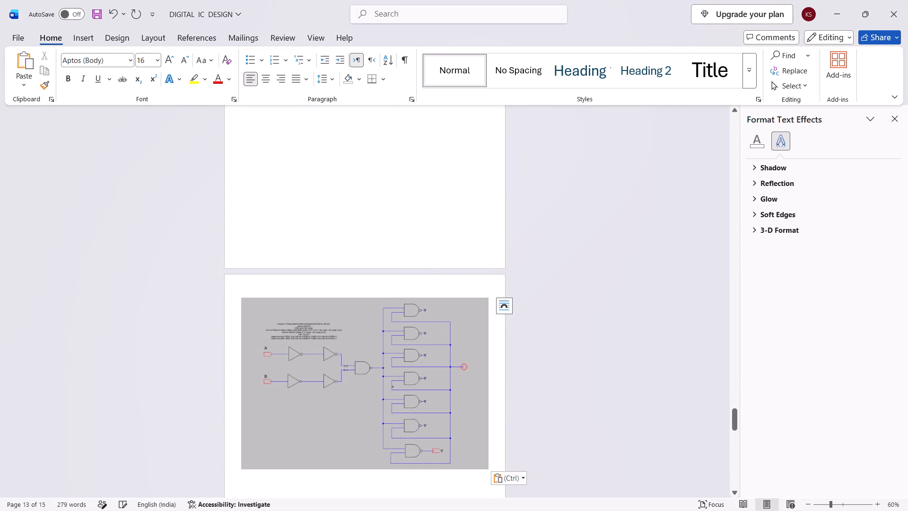
click(503, 306)
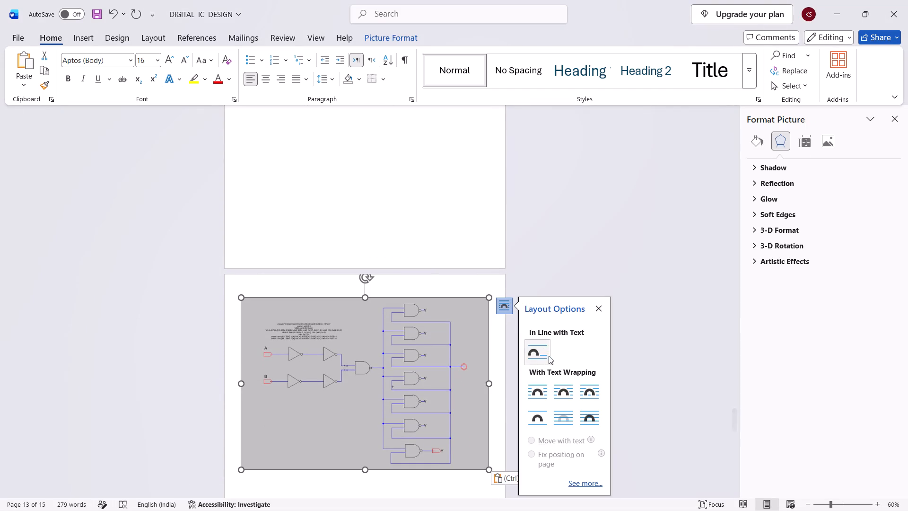
click(562, 399)
drag(358, 359, 352, 216)
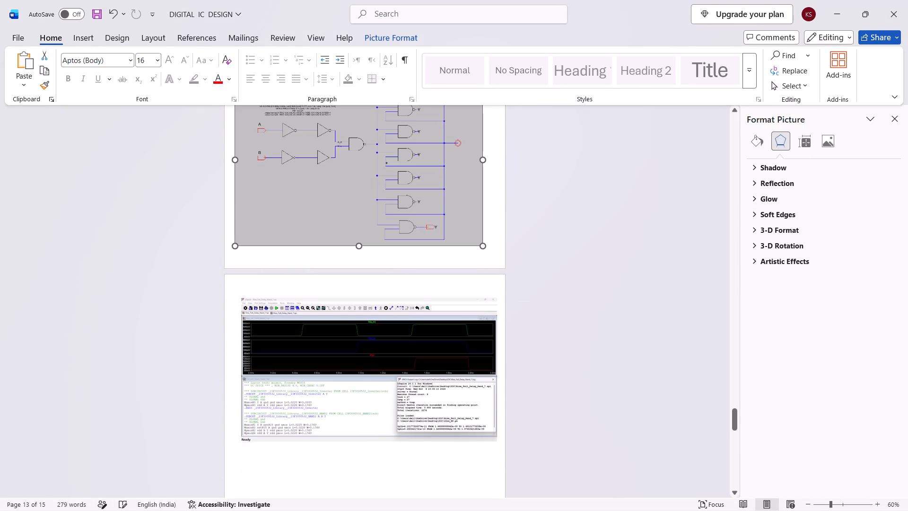
Move the fan-out 7 LTspice screenshot back to directly below the "Fan Out 7:" heading, above the schematic.
scroll(377, 269, up, 17)
scroll(358, 260, down, 8)
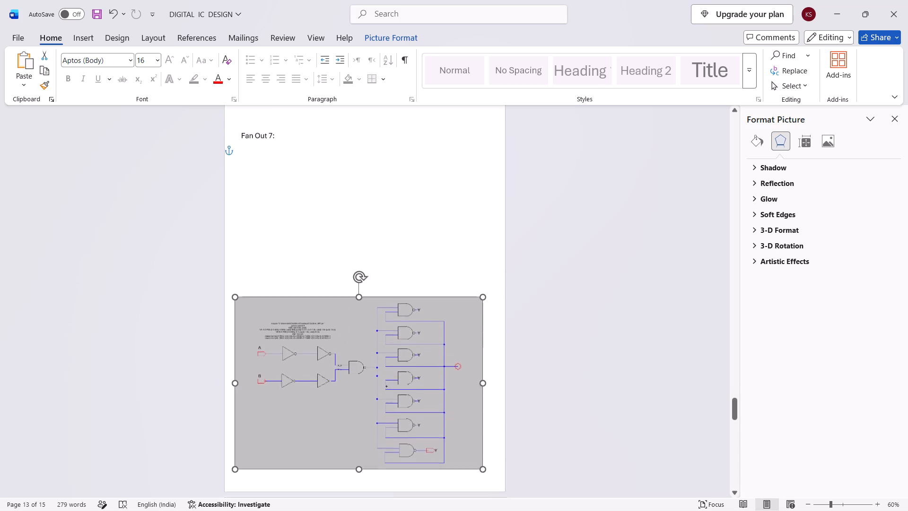
scroll(357, 261, down, 4)
drag(339, 436, 349, 180)
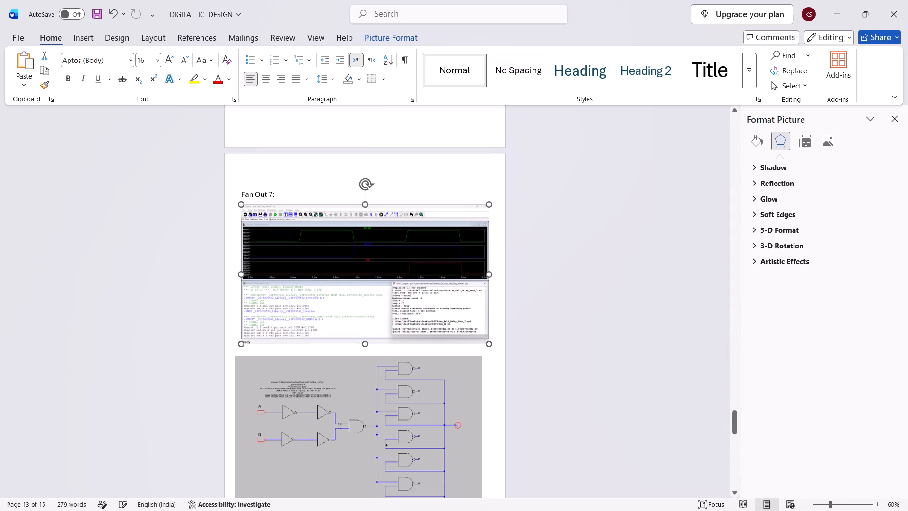
Shrink the fan-out 7 schematic picture and centre it on the page just below the LTspice screenshot.
scroll(345, 350, down, 3)
click(351, 344)
drag(362, 354, 369, 352)
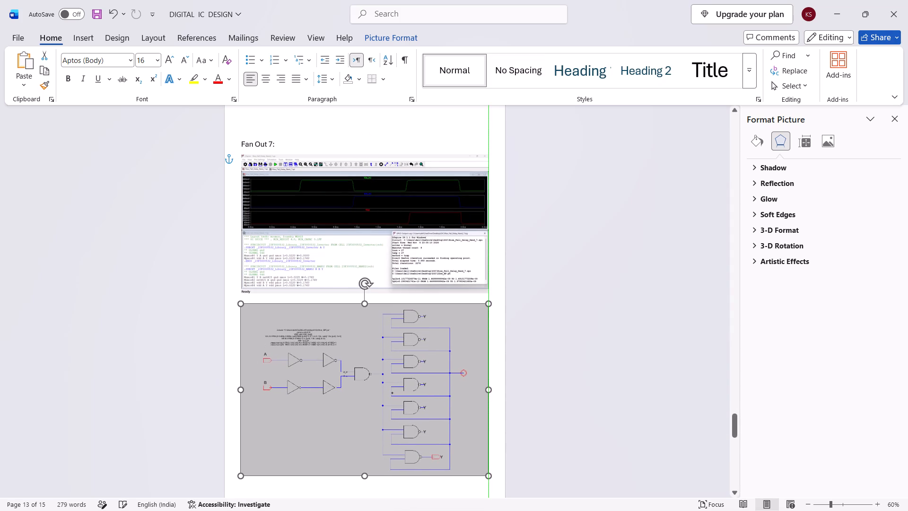
drag(369, 352, 368, 345)
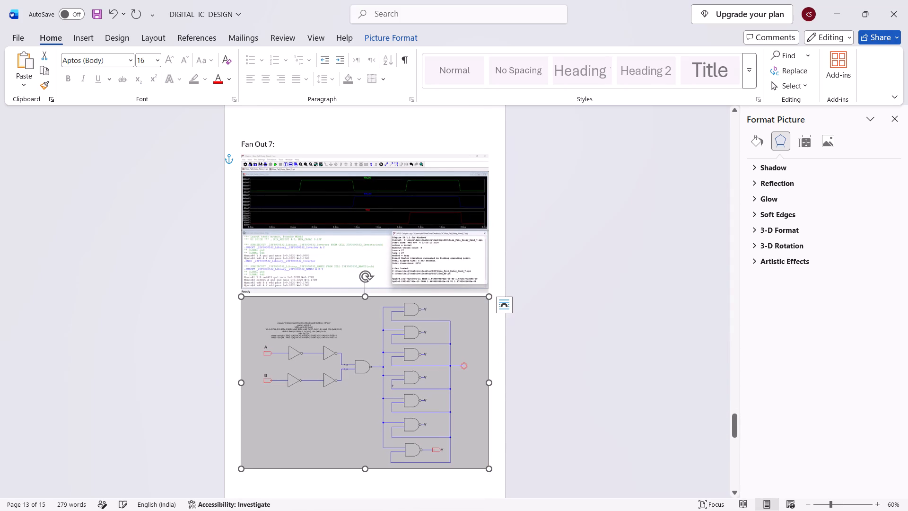
drag(488, 472, 454, 431)
drag(349, 373, 359, 374)
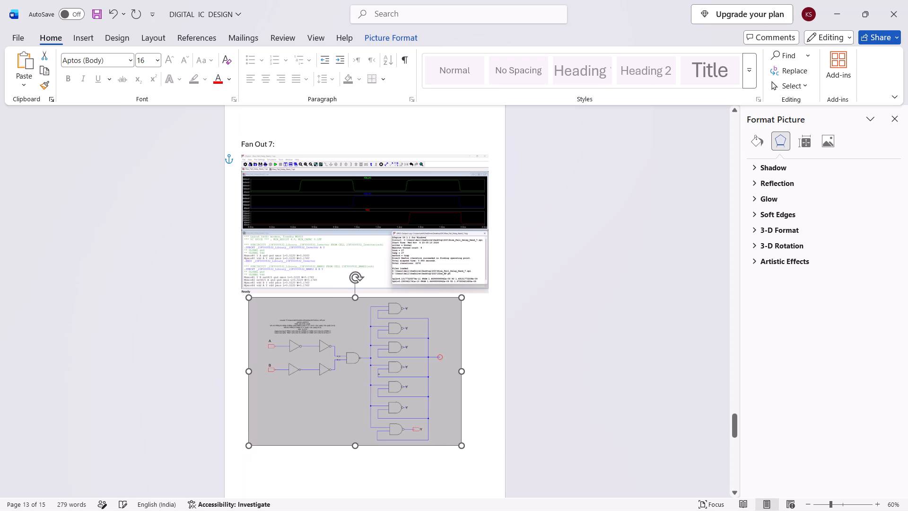
drag(359, 374, 363, 374)
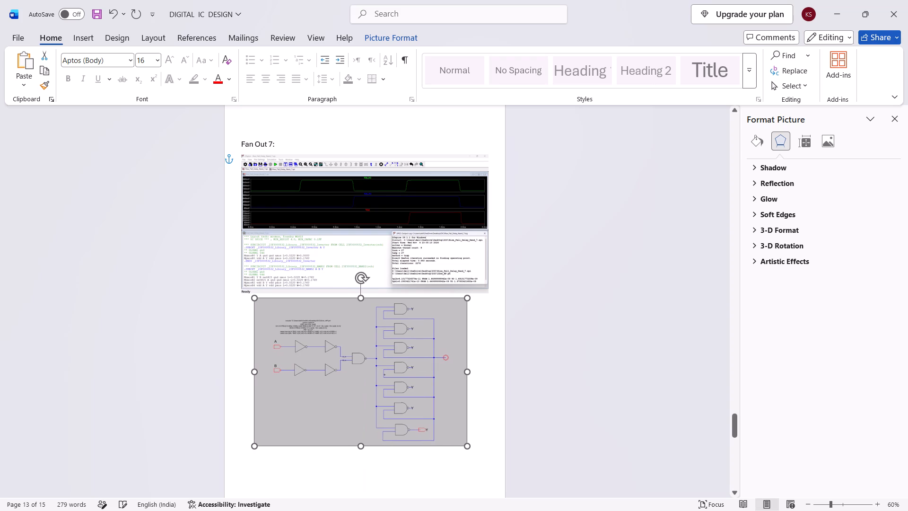
drag(363, 374, 367, 374)
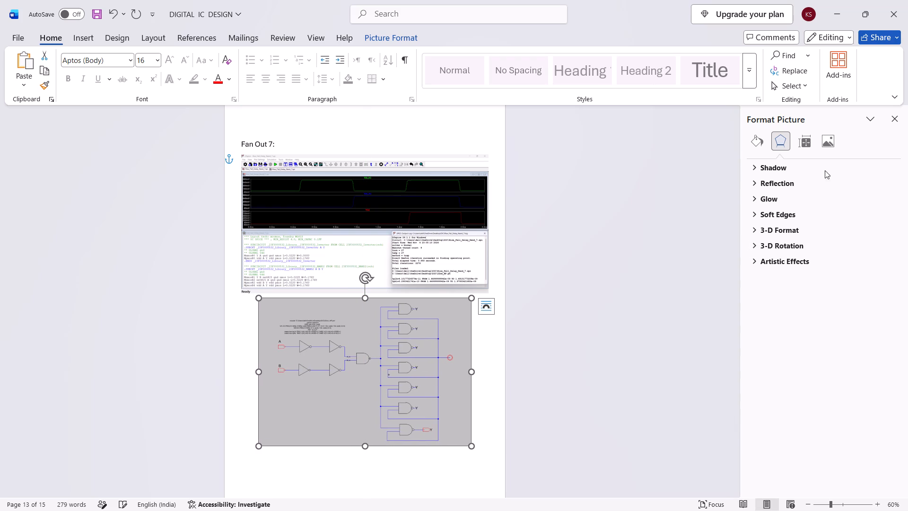
Apply the 0% brightness, +40% contrast preset to the fan-out 7 schematic and check it against the fan-out 6 schematic's correction settings.
click(825, 154)
click(829, 146)
click(880, 248)
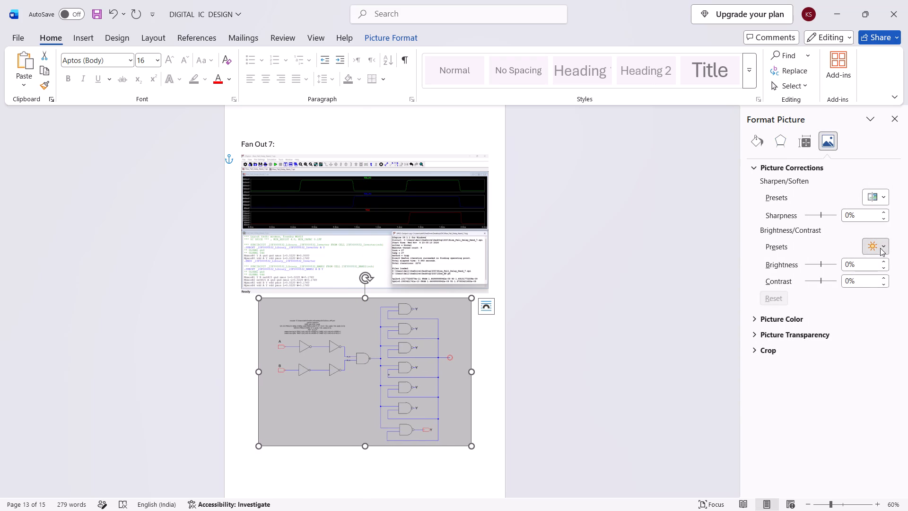
click(798, 385)
scroll(516, 359, up, 11)
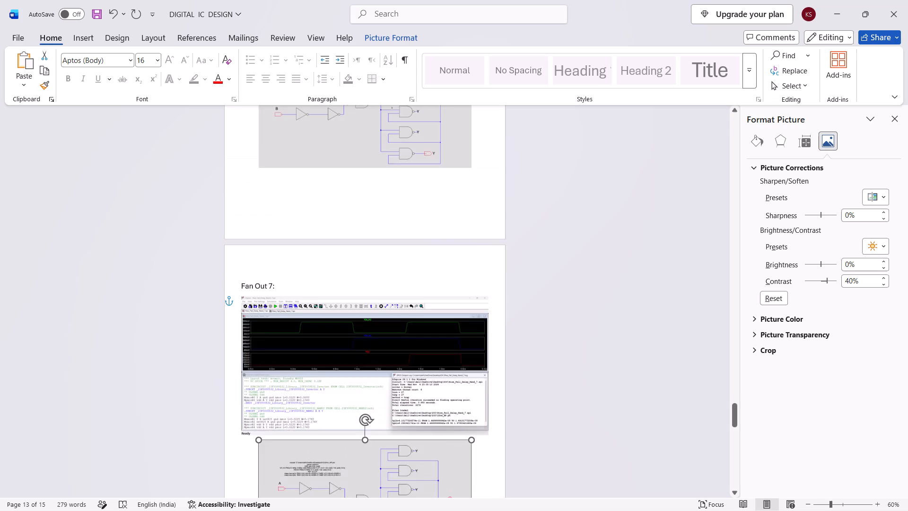
scroll(493, 347, up, 2)
click(404, 192)
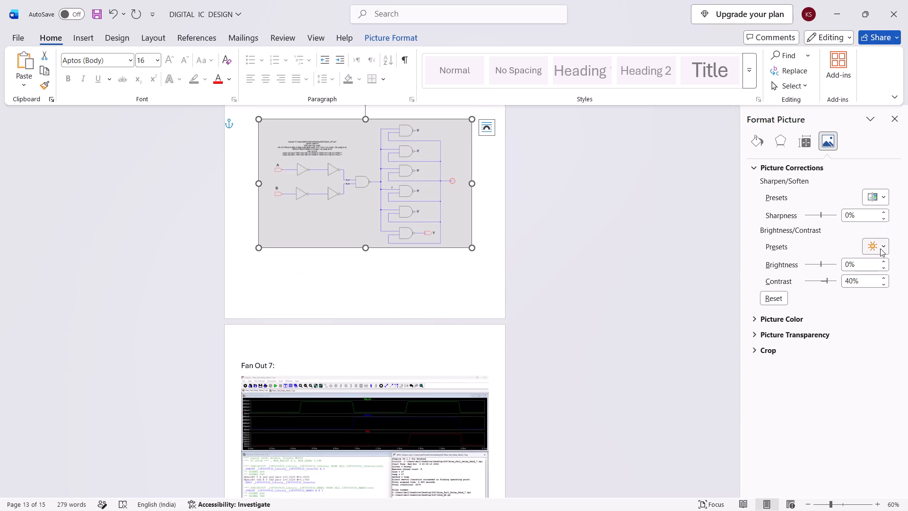
click(880, 248)
click(462, 296)
Insert blank lines below the fan-out 7 schematic to push the delay table down and free space on the following page.
scroll(463, 300, down, 16)
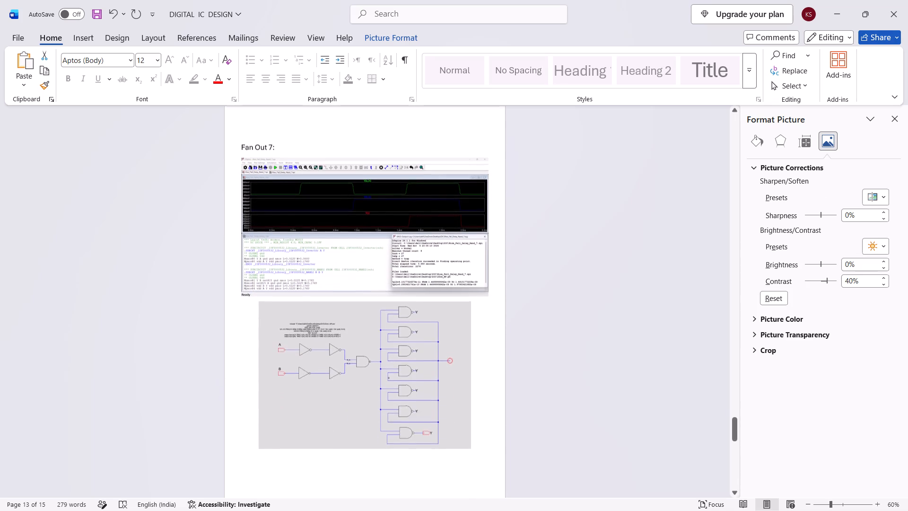
scroll(413, 342, down, 12)
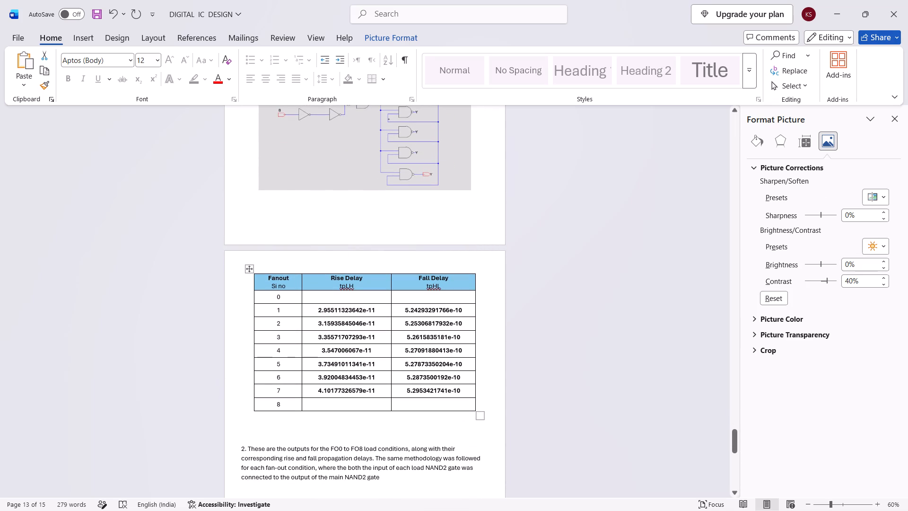
click(409, 226)
key(Return)
key(Return)
key(Return)
key(Return)
key(Return)
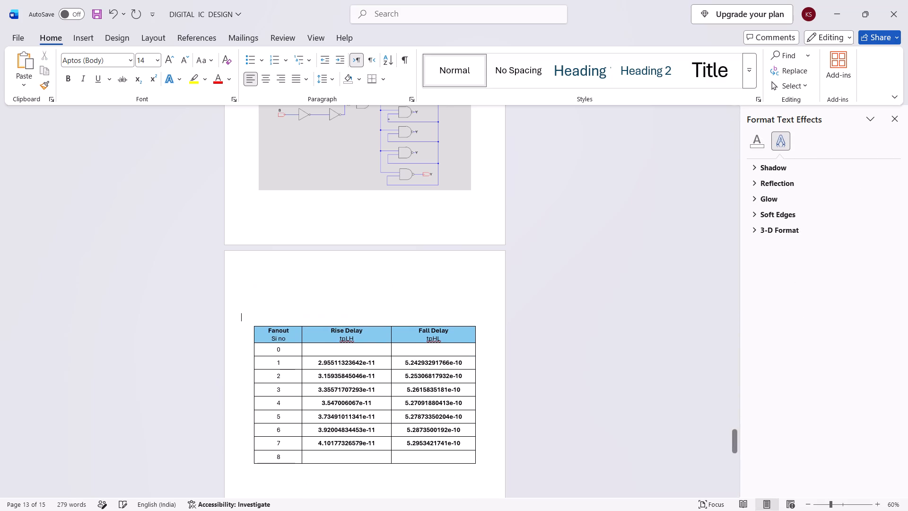
key(Return)
key(Return)
scroll(322, 264, down, 9)
key(Return)
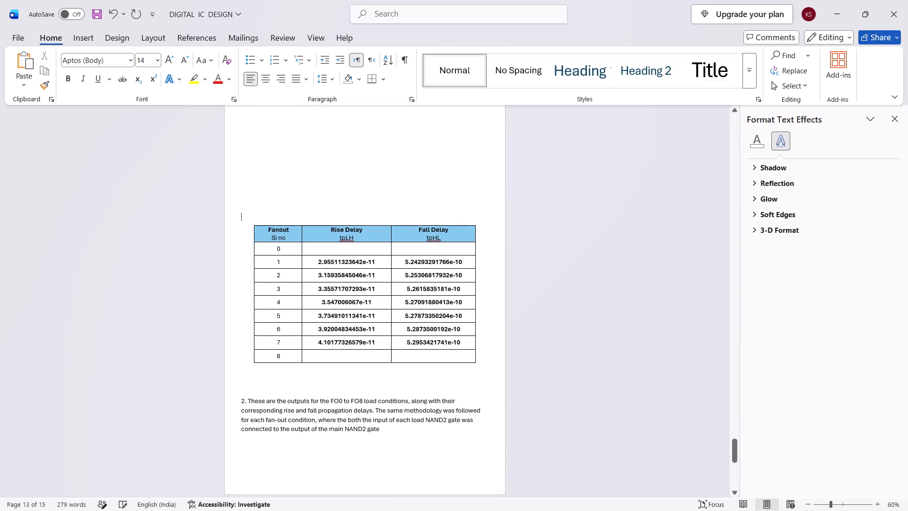
key(Return)
key(Return)
key(Return)
scroll(314, 270, down, 4)
key(Return)
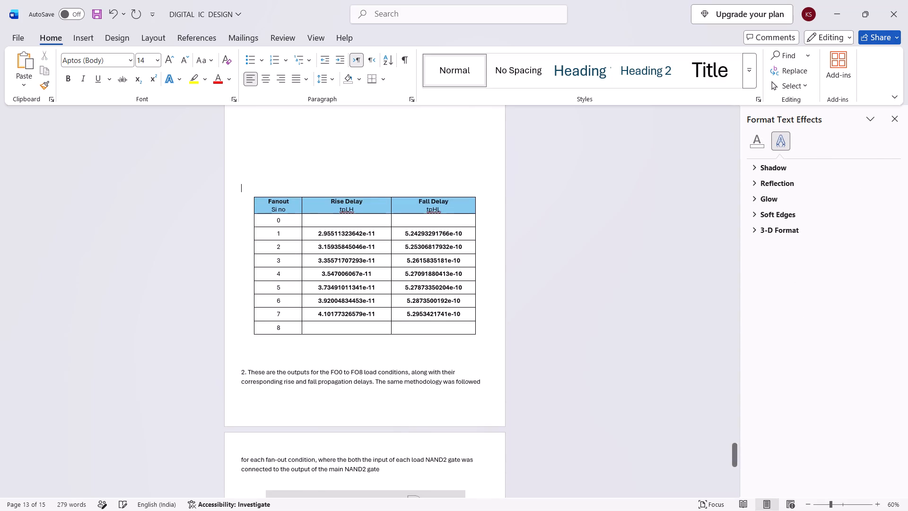
key(Return)
Enter the heading "Fan Out 8:" at the start of the page after the fan-out 7 schematic, followed by a new line.
scroll(314, 268, up, 9)
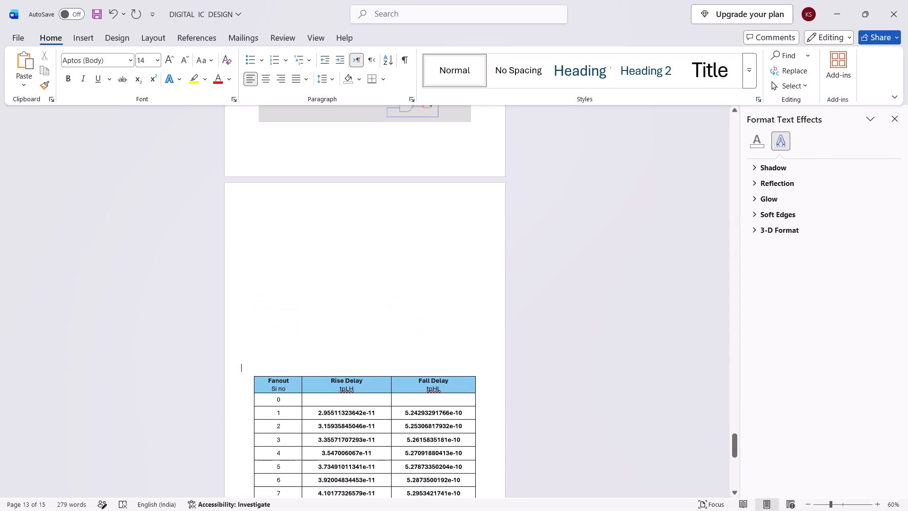
click(269, 214)
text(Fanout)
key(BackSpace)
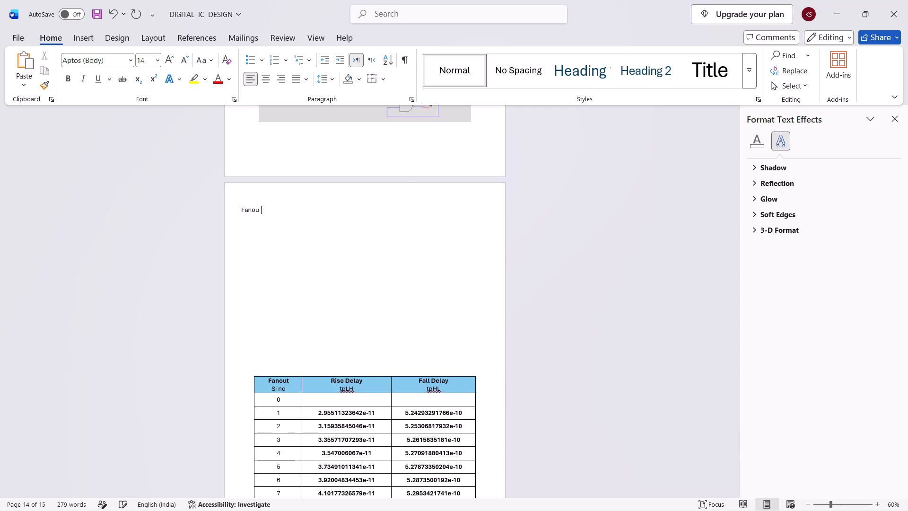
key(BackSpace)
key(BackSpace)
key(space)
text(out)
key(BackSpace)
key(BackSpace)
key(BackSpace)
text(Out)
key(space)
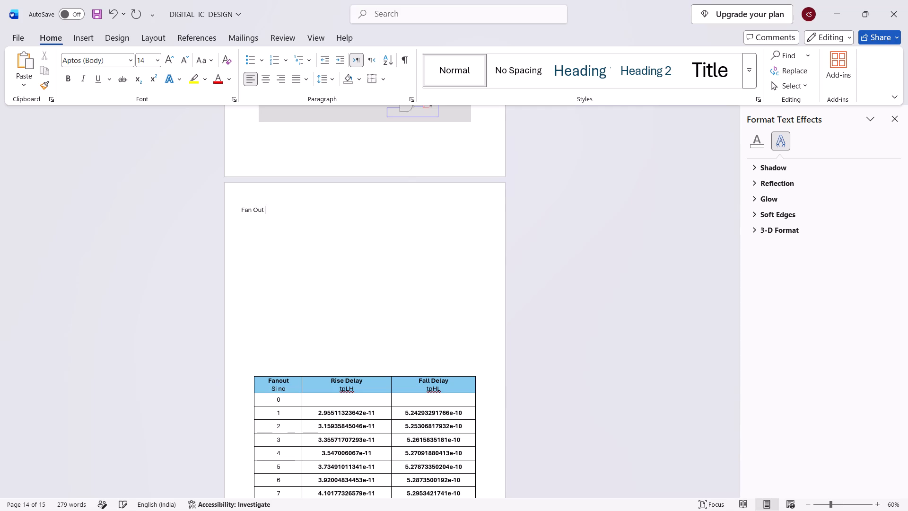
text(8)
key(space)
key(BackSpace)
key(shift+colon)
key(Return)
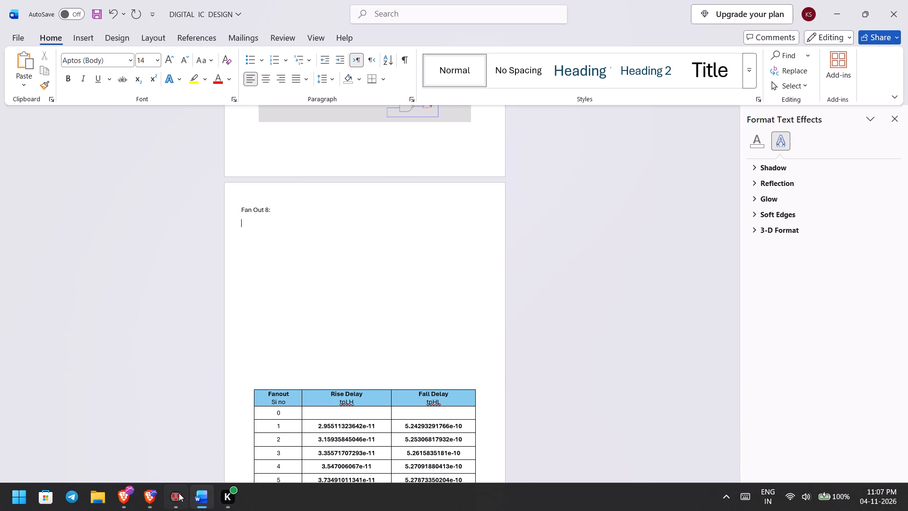
Switch to Electric, open the Rise_Fall_Delay_Nand_8 schematic and run its Spice simulation in LTspice.
click(178, 493)
double_click(90, 182)
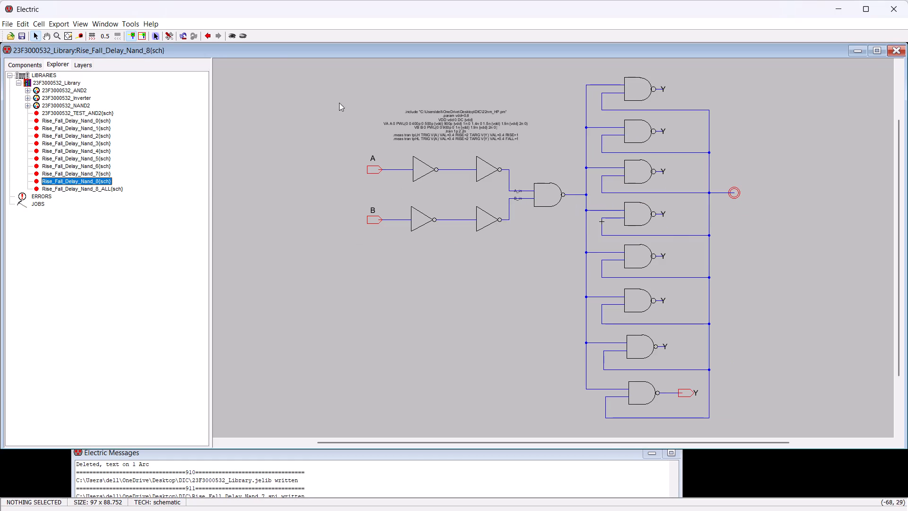
click(133, 21)
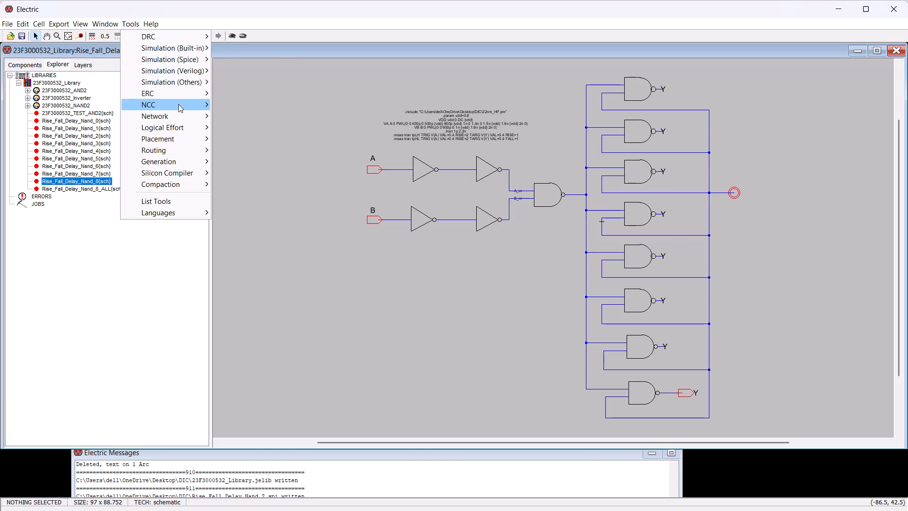
click(241, 60)
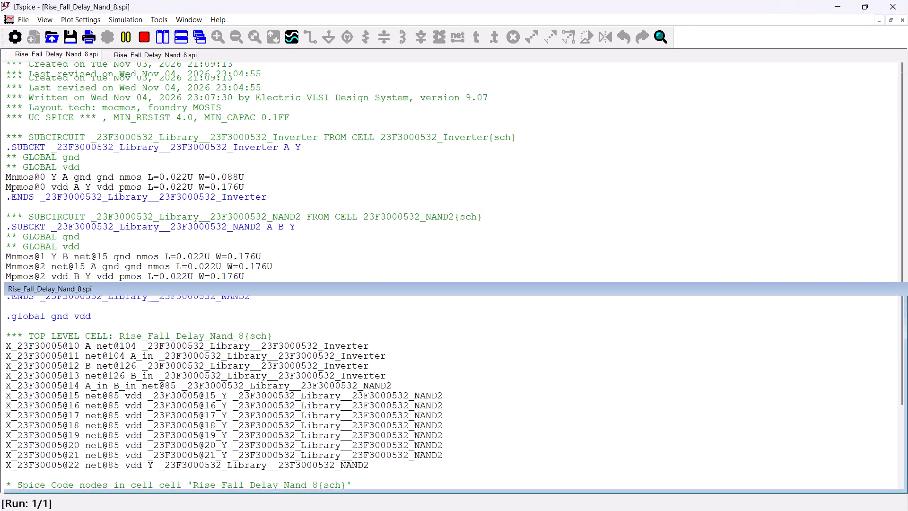
Tile the waveform and netlist windows one above the other and plot the traces V(a_in), V(b_in) and V(y).
click(174, 32)
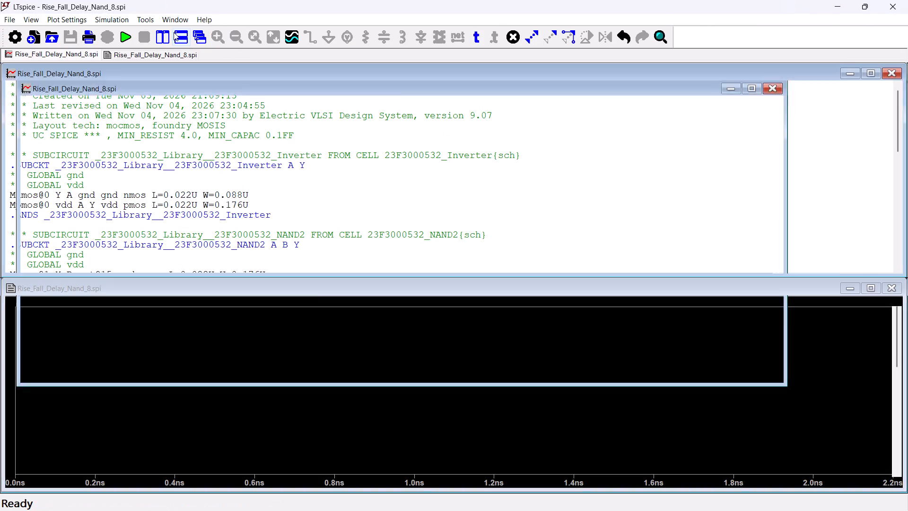
right_click(385, 146)
click(438, 208)
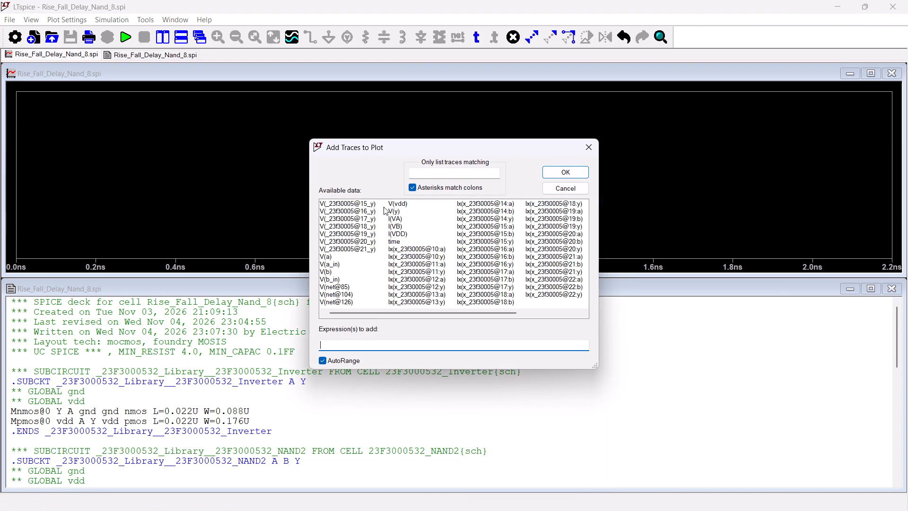
click(338, 264)
click(336, 280)
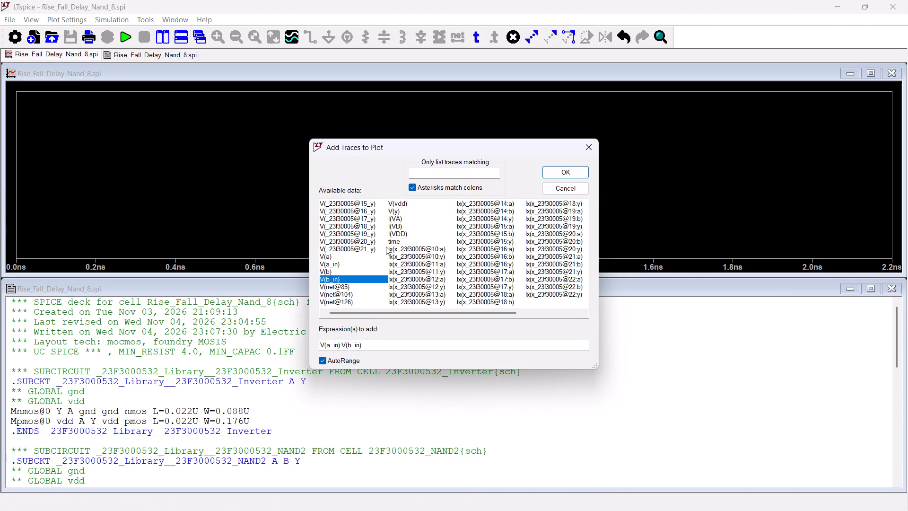
click(396, 212)
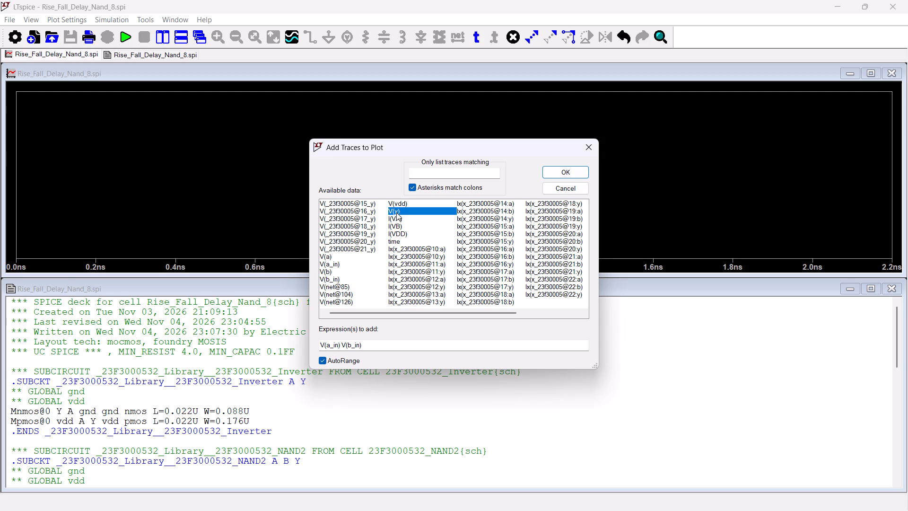
click(554, 173)
Add two plot panes above the existing one and move V(a_in) to the first and V(b_in) to the second.
right_click(409, 175)
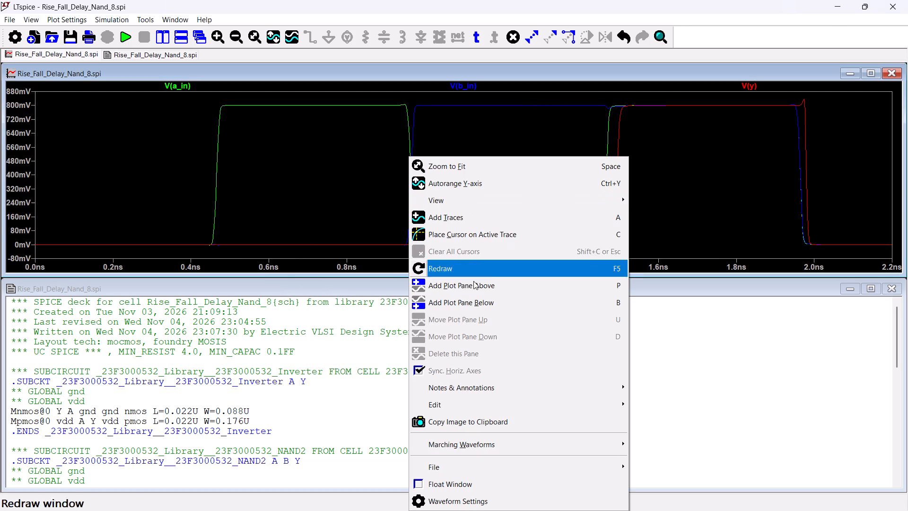
click(480, 291)
right_click(420, 216)
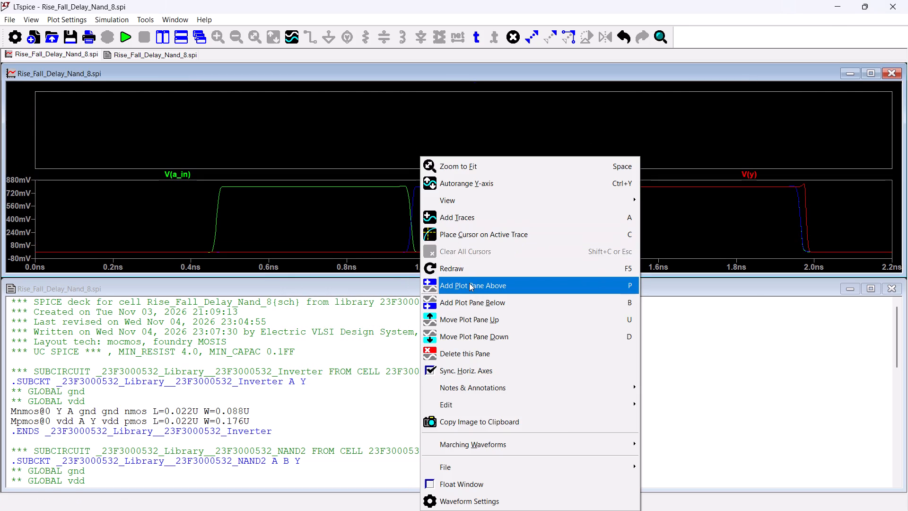
click(469, 283)
drag(175, 207, 231, 116)
drag(262, 203, 265, 183)
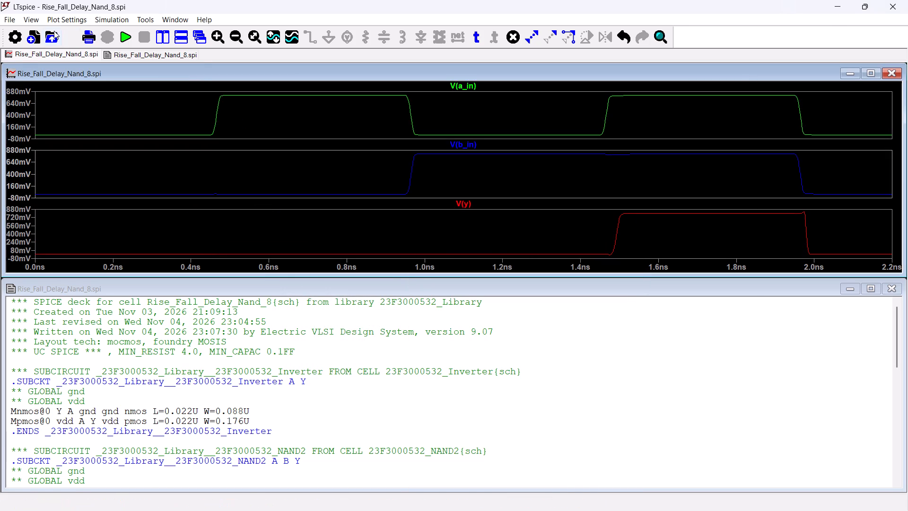
Open the SPICE output log for the fan-out 8 run, shrink its window and place it over the netlist, clear of the waveforms.
click(30, 24)
click(62, 100)
click(63, 103)
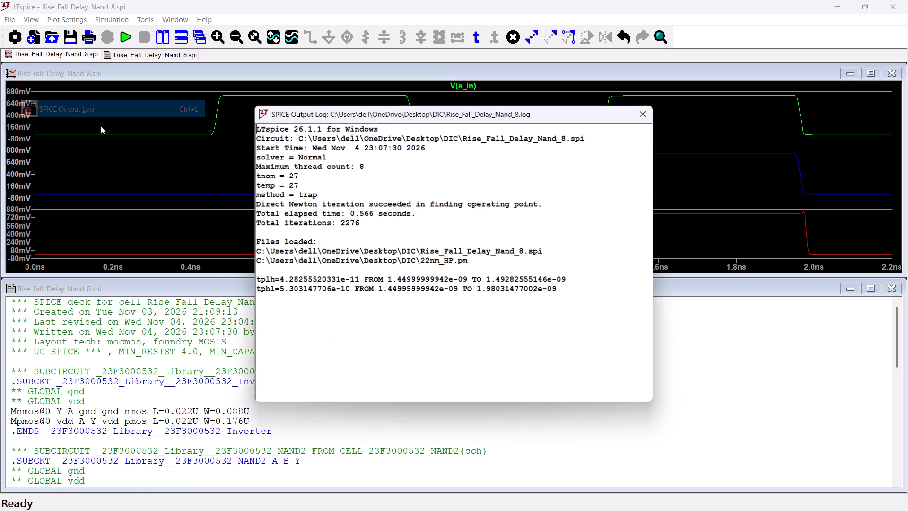
drag(436, 404, 432, 301)
drag(655, 198, 602, 194)
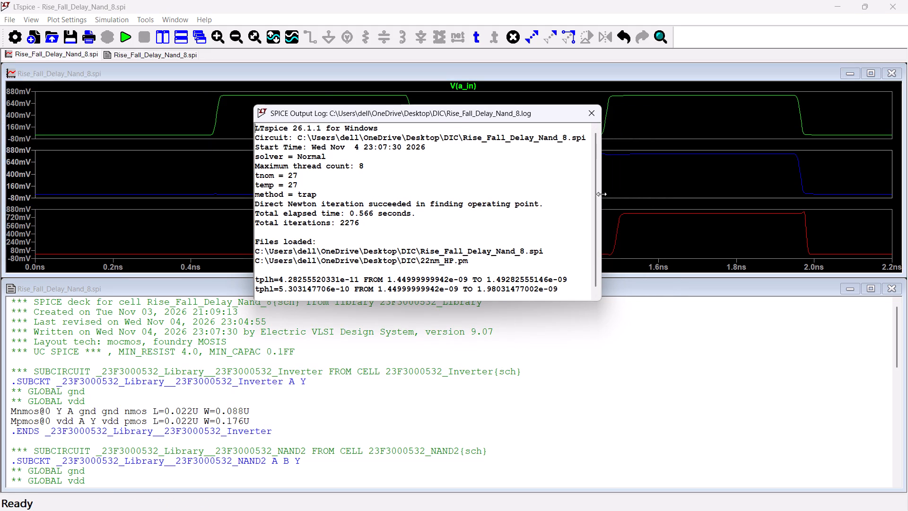
drag(434, 113, 737, 294)
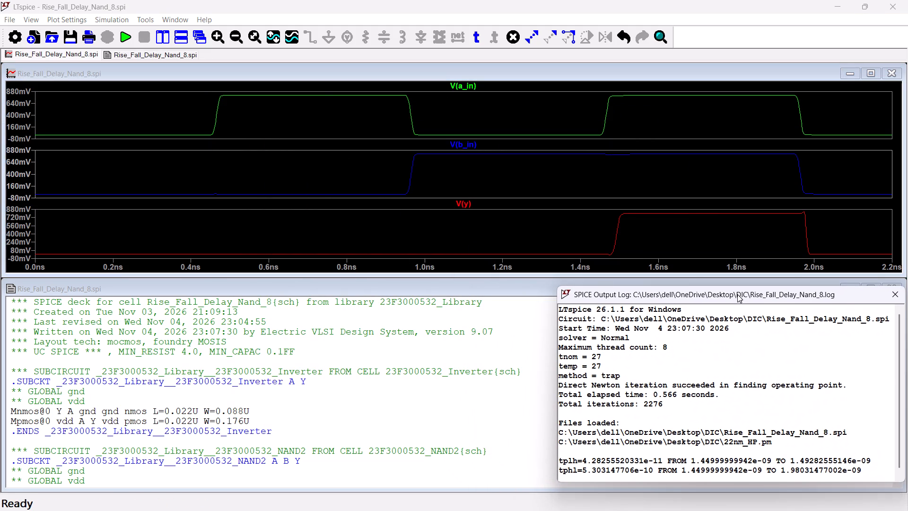
drag(737, 294, 736, 293)
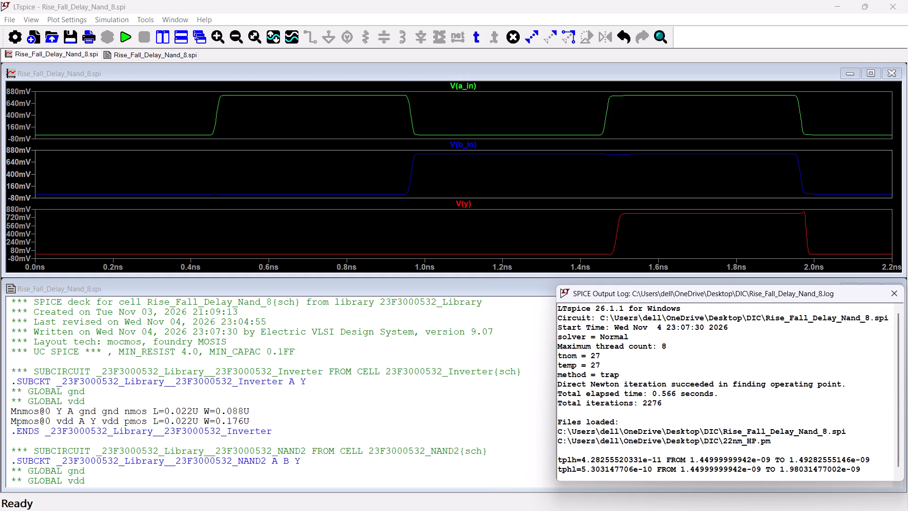
Copy the tplh value 4.28255520331e-11 from the log into the Rise Delay cell for fan-out 8 in the Word table.
drag(663, 458, 582, 458)
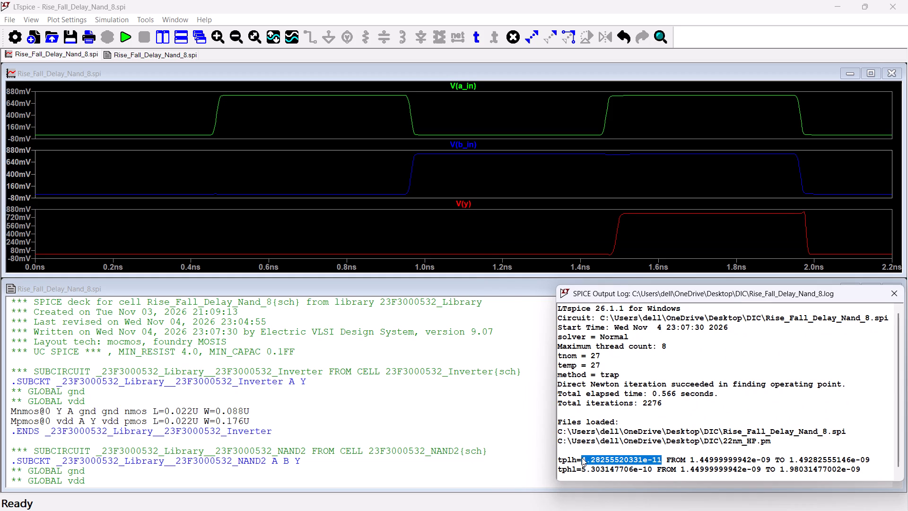
key(ctrl+c)
click(206, 498)
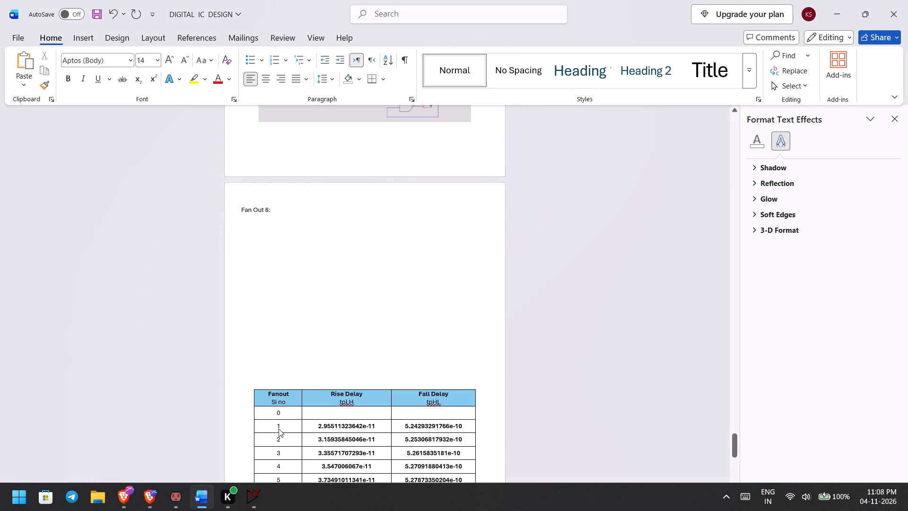
scroll(308, 415, down, 8)
click(346, 387)
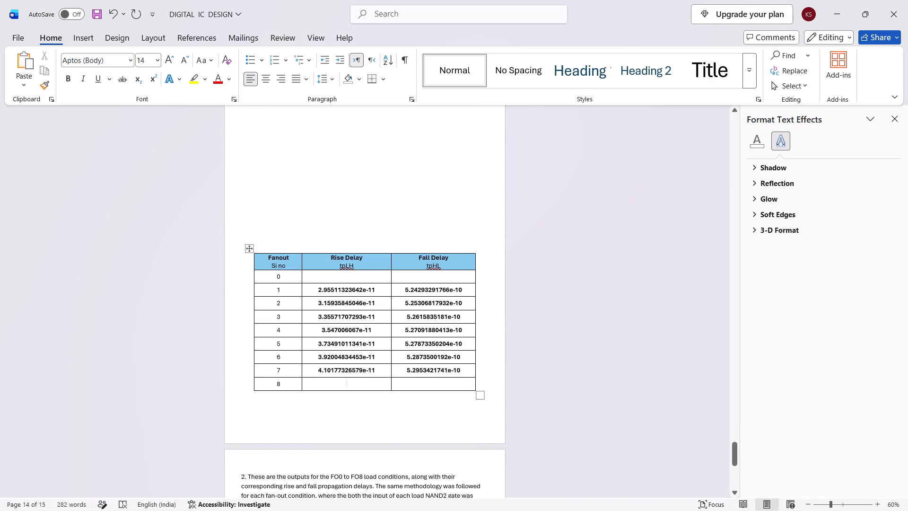
key(ctrl+v)
Copy the tphl value 5.303147706e-10 from the LTspice log into the Fall Delay cell for fan-out 8 in the Word table.
click(242, 499)
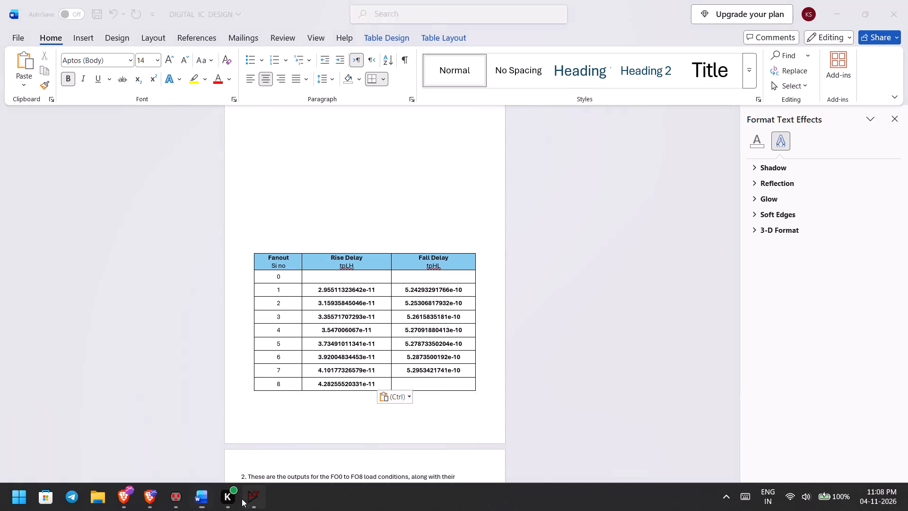
drag(653, 469, 596, 470)
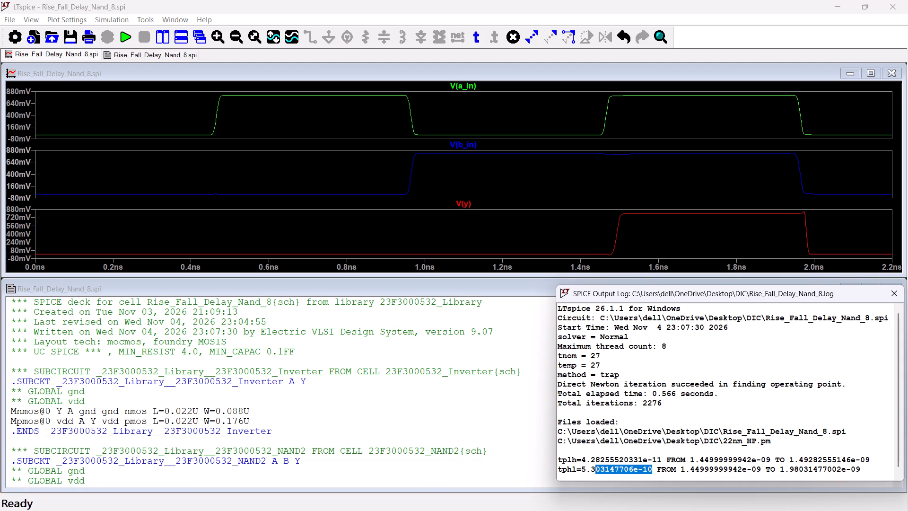
drag(596, 470, 582, 470)
key(ctrl+c)
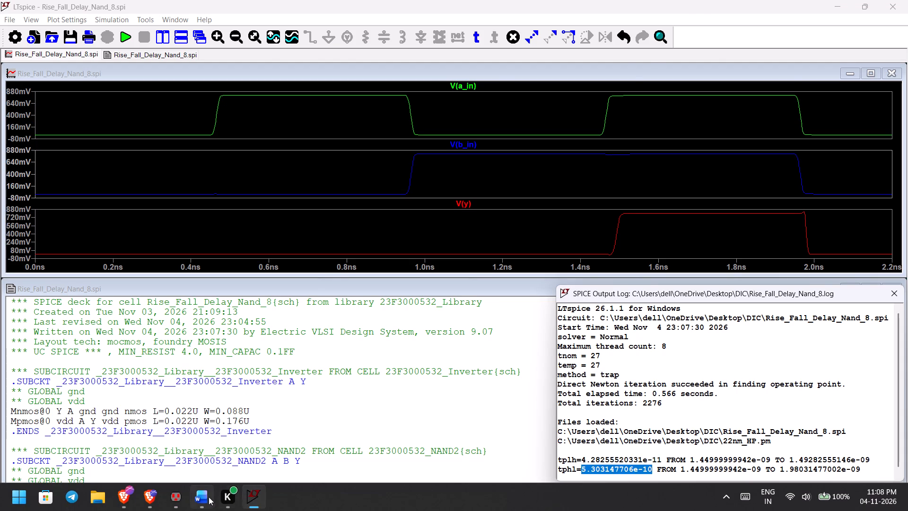
click(207, 496)
click(431, 387)
key(ctrl+v)
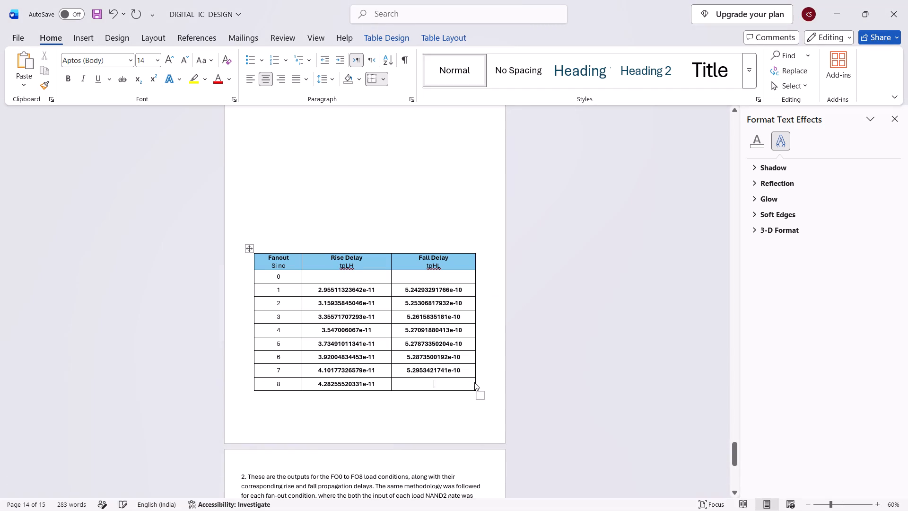
Capture the full LTspice screen with the fan-out 8 waveforms and log, and paste it under "Fan Out 8:" in the Word document.
scroll(364, 205, up, 3)
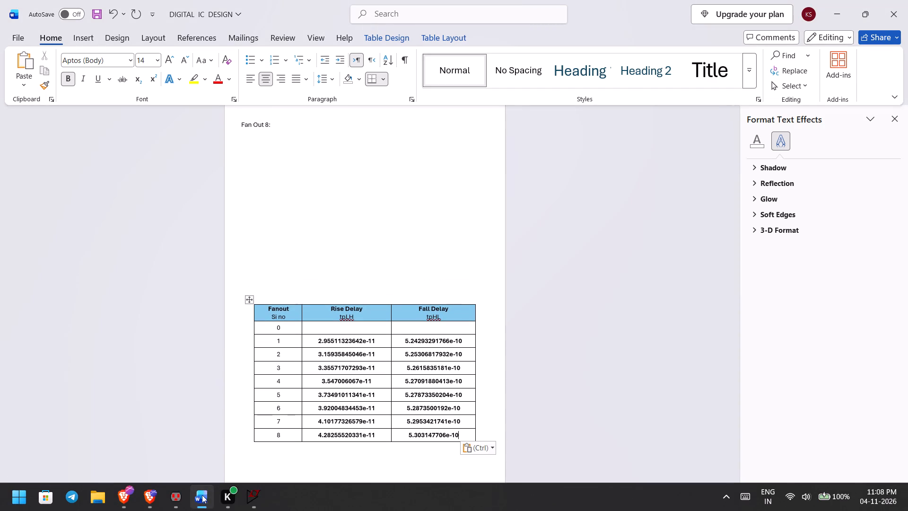
scroll(304, 299, up, 4)
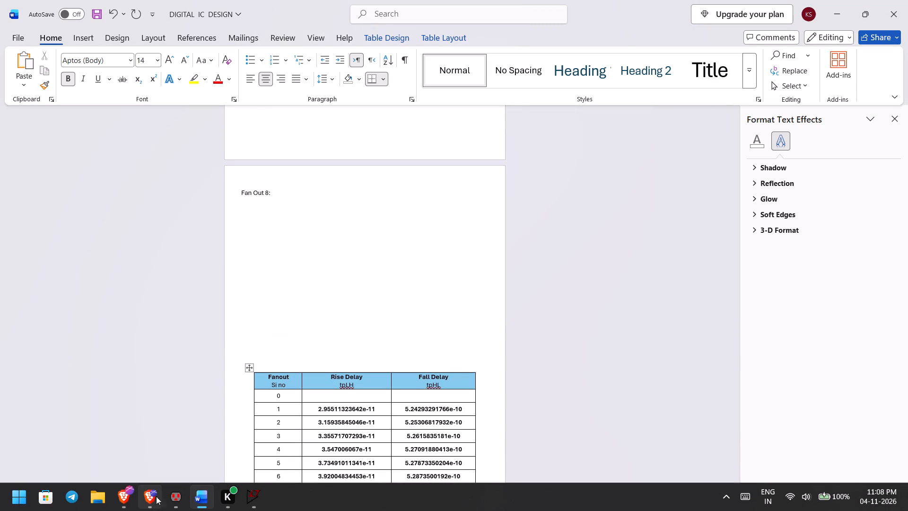
click(254, 495)
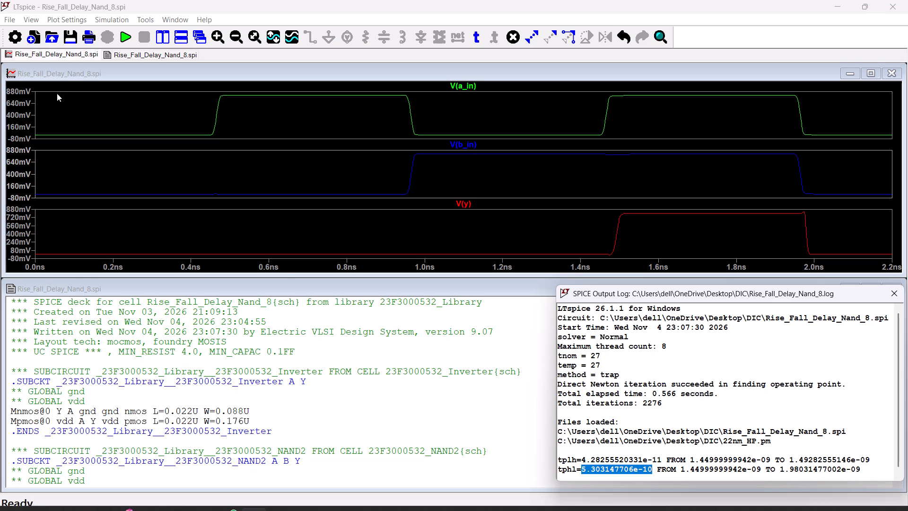
click(750, 300)
click(750, 304)
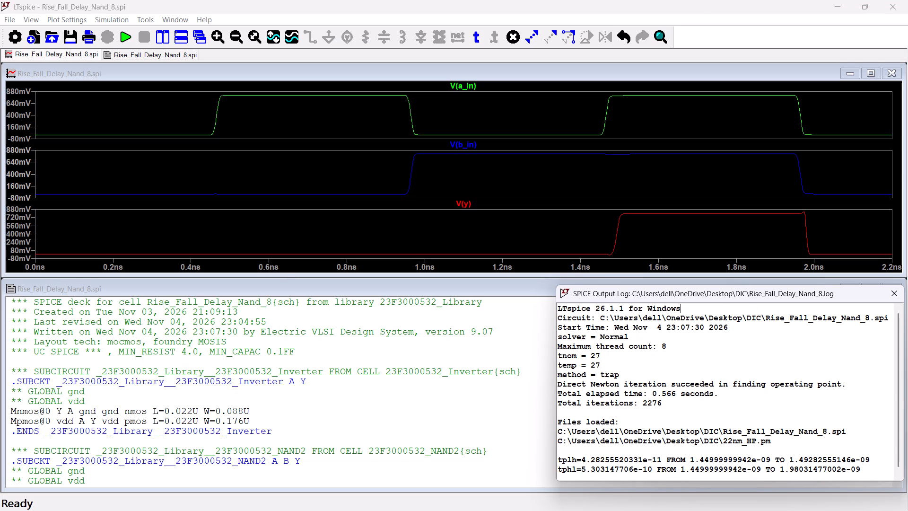
key(shift+super+s)
drag(0, 0, 907, 510)
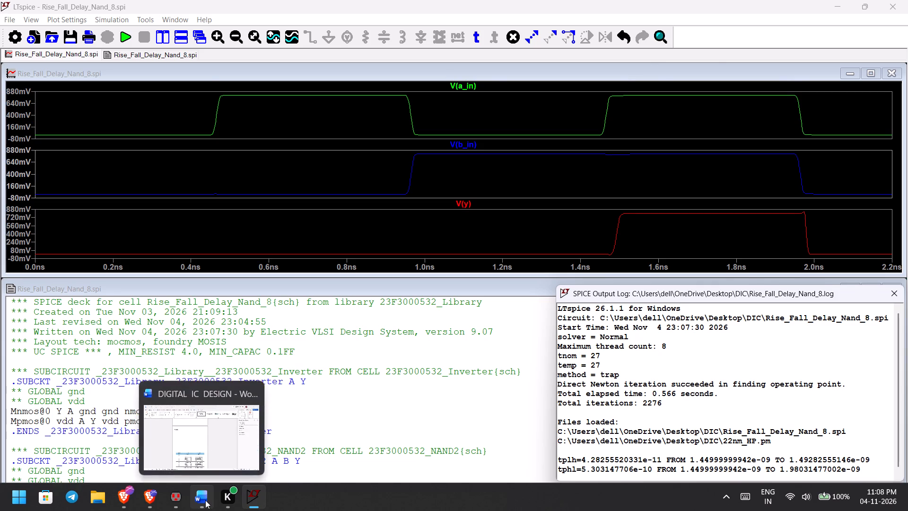
click(205, 500)
click(298, 217)
key(ctrl+v)
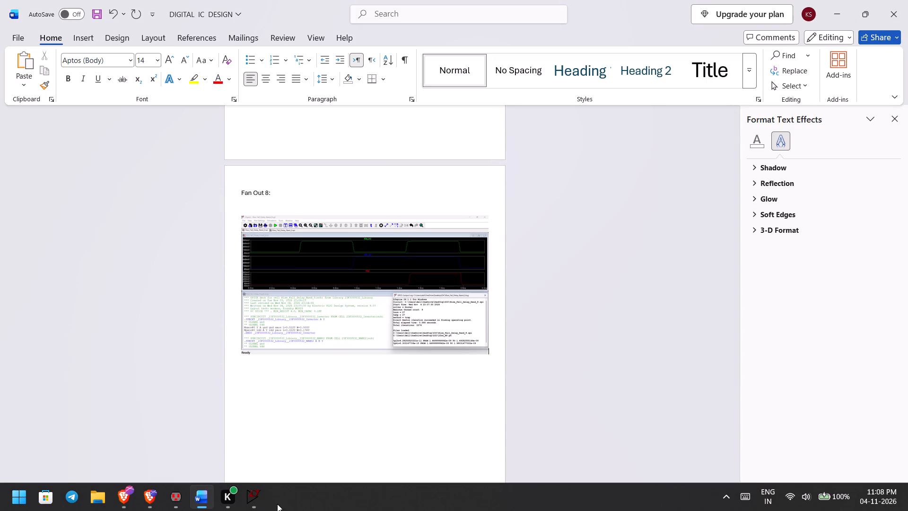
Set the text wrapping of the fan-out 8 LTspice screenshot to Tight.
click(534, 281)
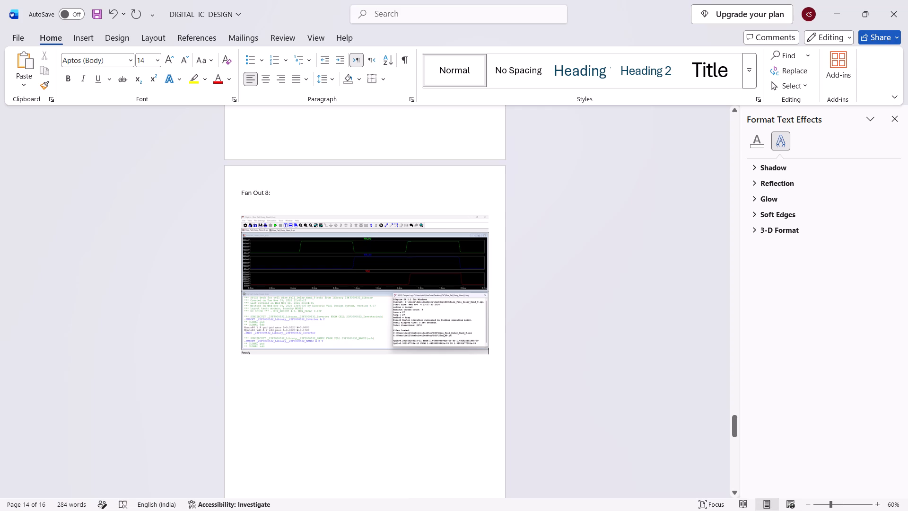
click(427, 302)
click(505, 223)
click(565, 307)
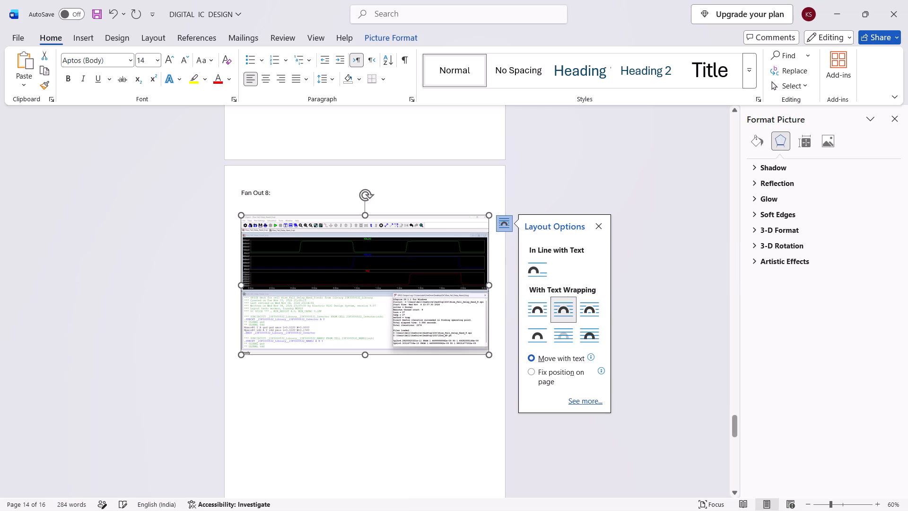
click(314, 388)
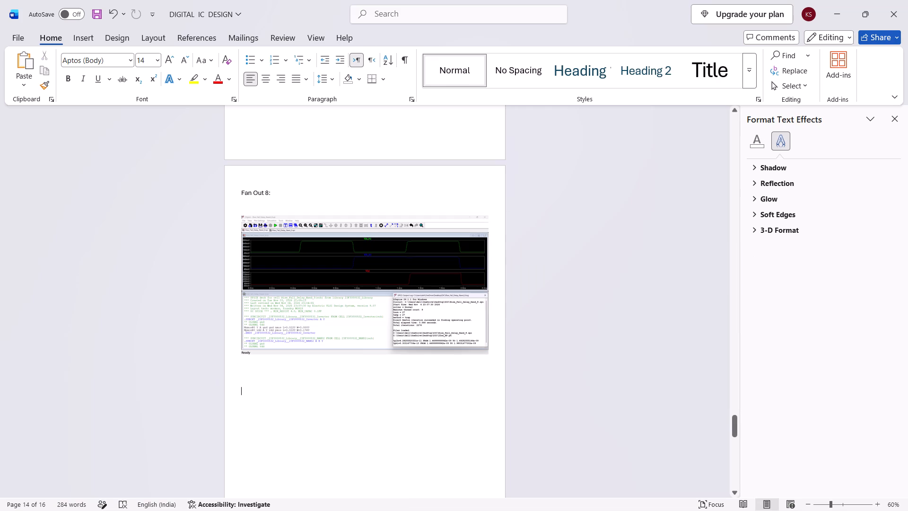
Examine the pasted fan-out 8 screenshot, the space below it and the delay table on the following page.
ctrl+scroll(297, 272, up, 7)
scroll(249, 210, up, 4)
scroll(141, 214, up, 4)
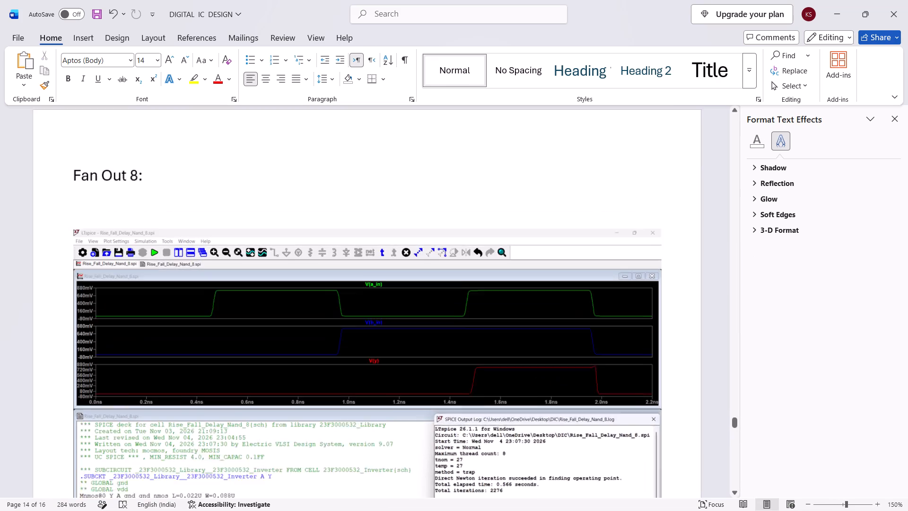
scroll(233, 252, down, 3)
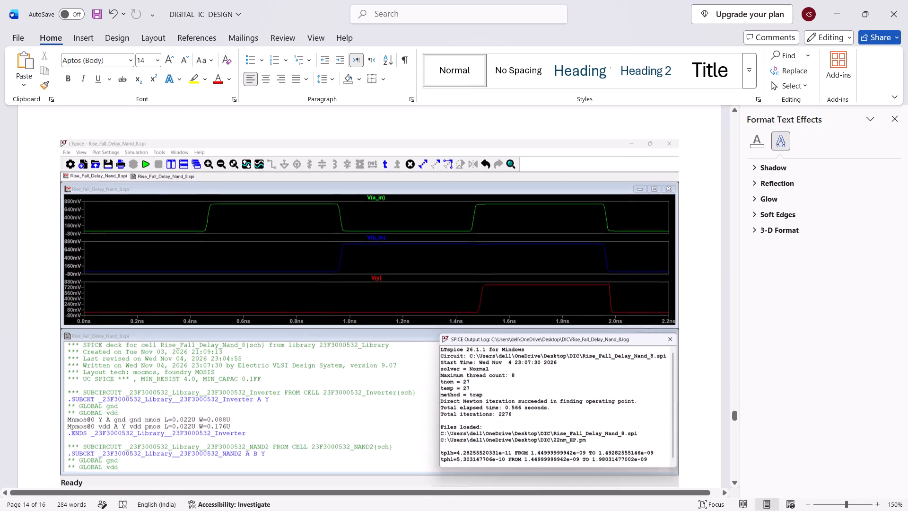
scroll(233, 252, down, 1)
scroll(228, 292, down, 15)
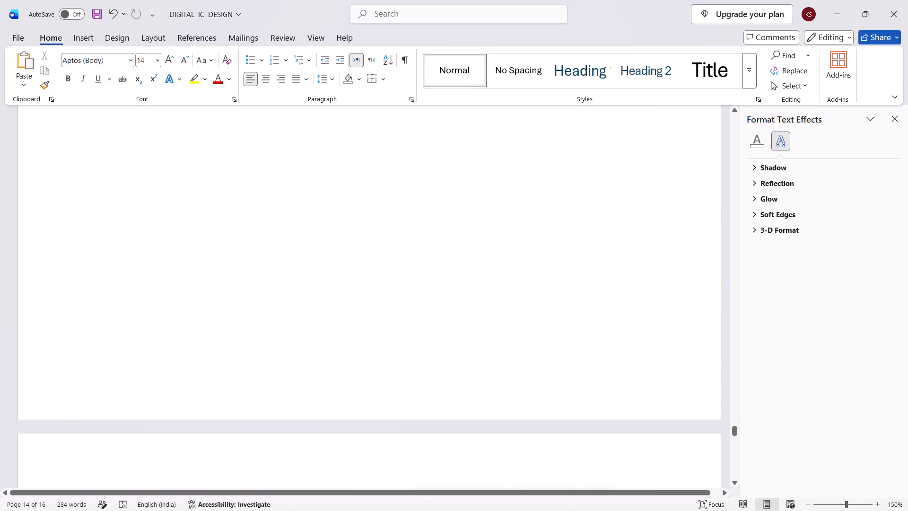
scroll(250, 328, down, 7)
scroll(264, 335, up, 5)
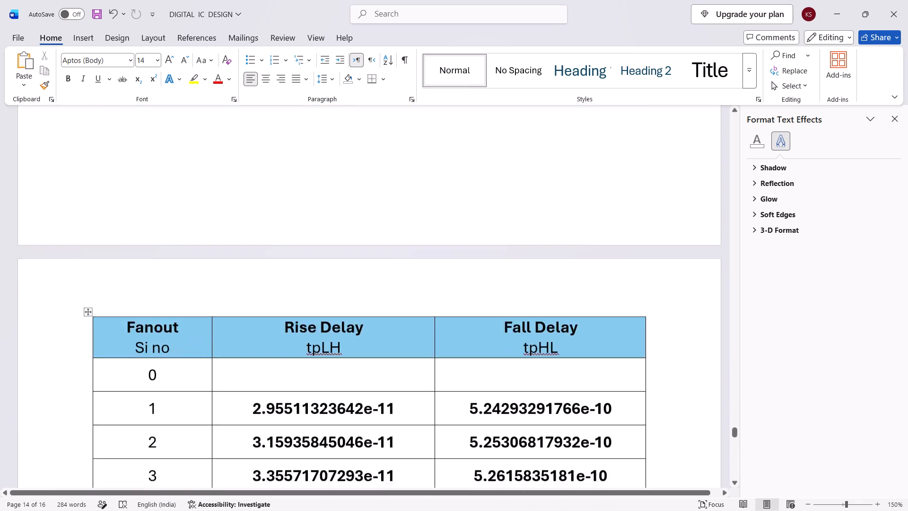
scroll(277, 354, up, 13)
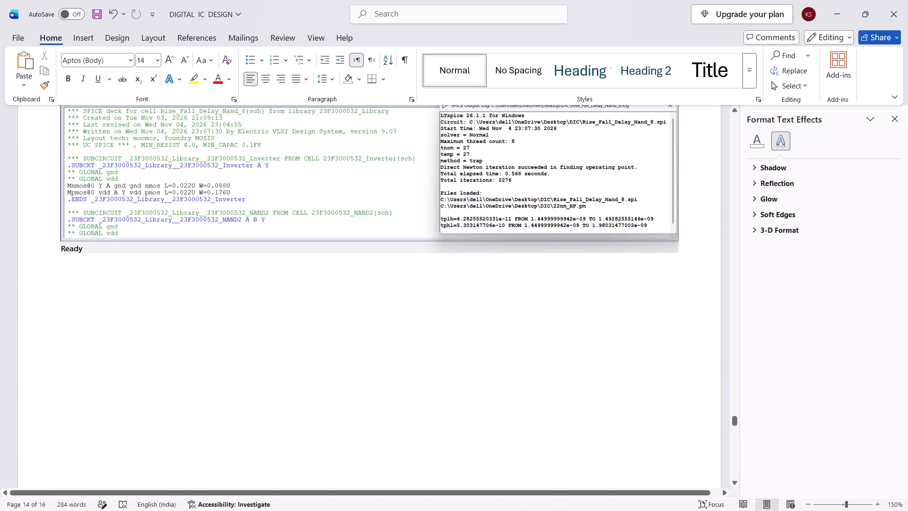
scroll(498, 404, down, 5)
ctrl+scroll(177, 317, down, 12)
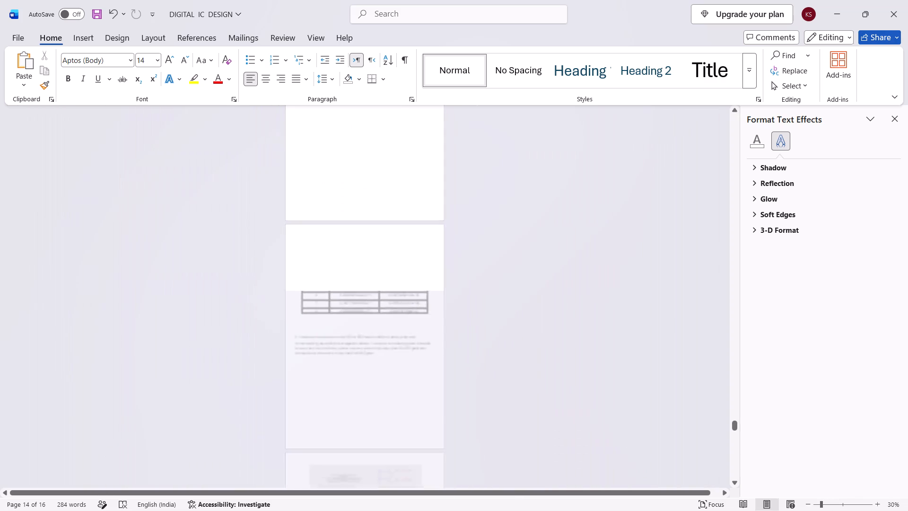
ctrl+scroll(323, 227, up, 2)
scroll(318, 252, up, 2)
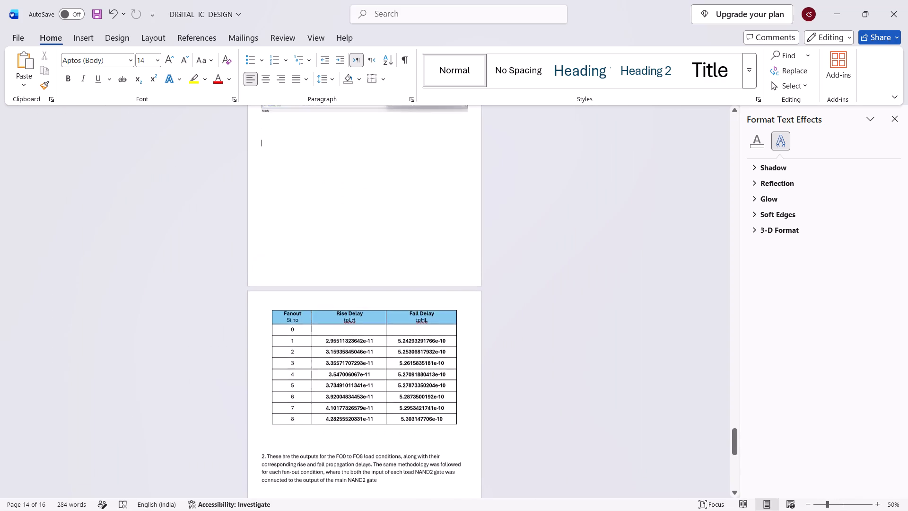
scroll(318, 251, down, 5)
scroll(316, 255, up, 7)
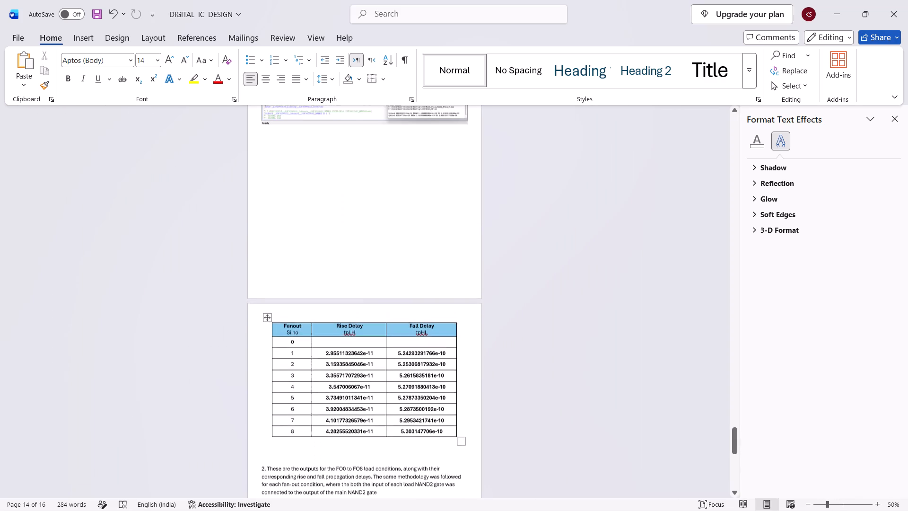
scroll(316, 258, up, 8)
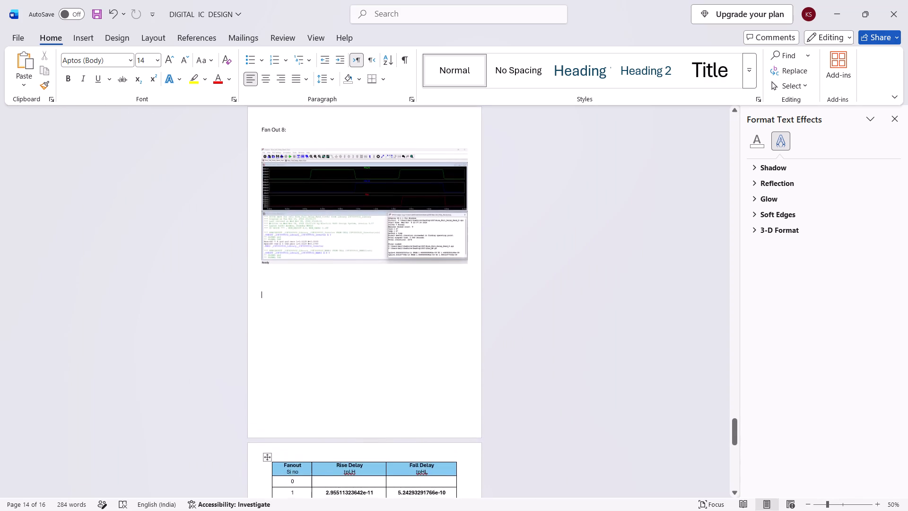
scroll(314, 270, up, 3)
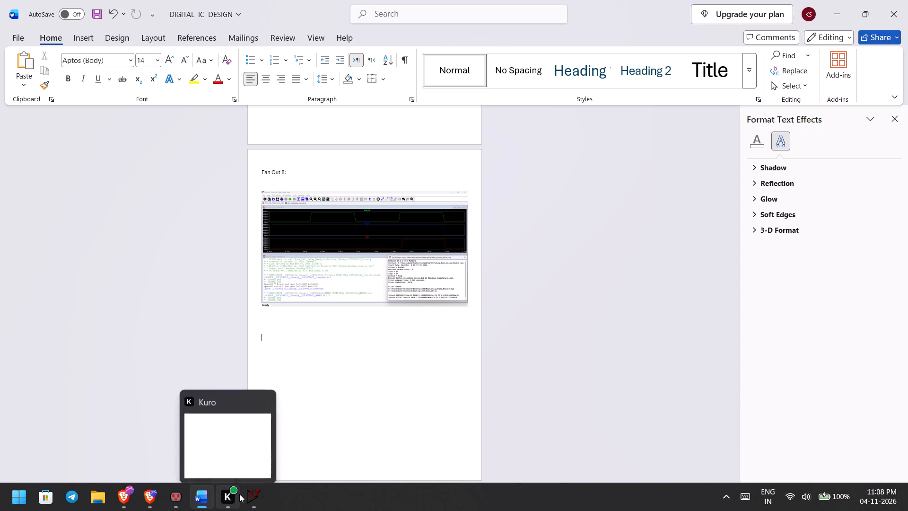
Switch to LTspice, close the fan-out 8 SPICE output log and close the program.
click(247, 494)
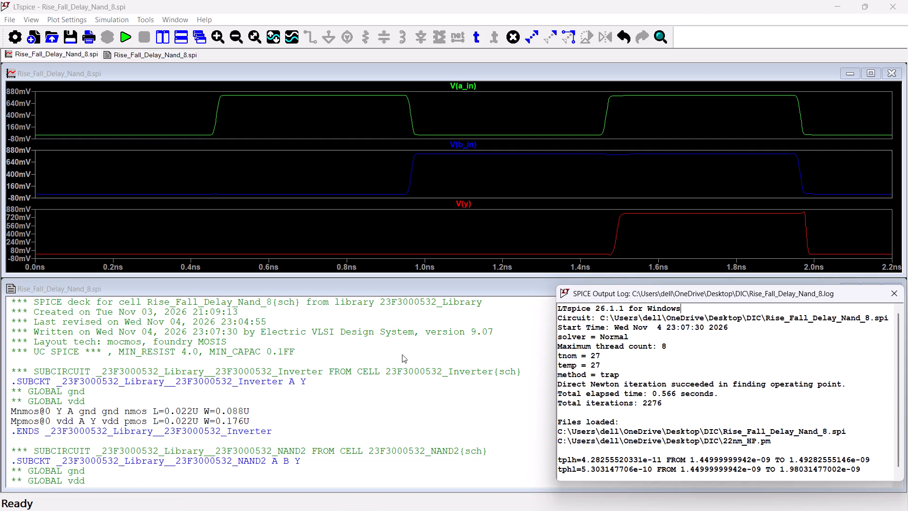
click(907, 0)
click(897, 296)
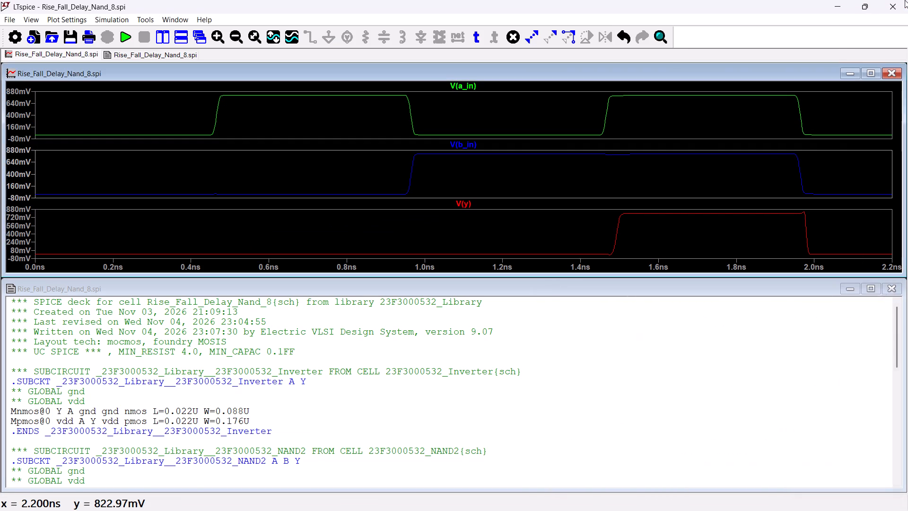
click(906, 0)
Dismiss Electric's External Process window, capture the Rise_Fall_Delay_Nand_8 schematic and paste it below the fan-out 8 screenshot in Word.
click(178, 493)
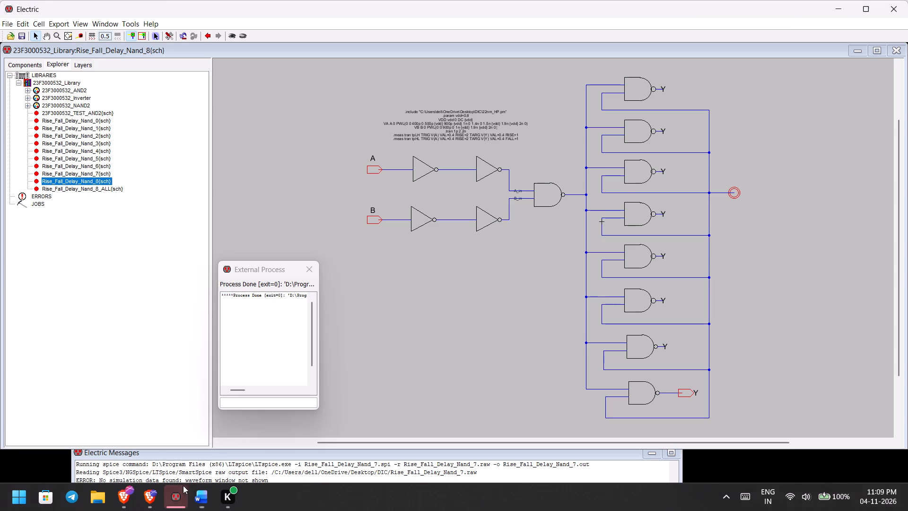
click(304, 269)
key(shift+super+s)
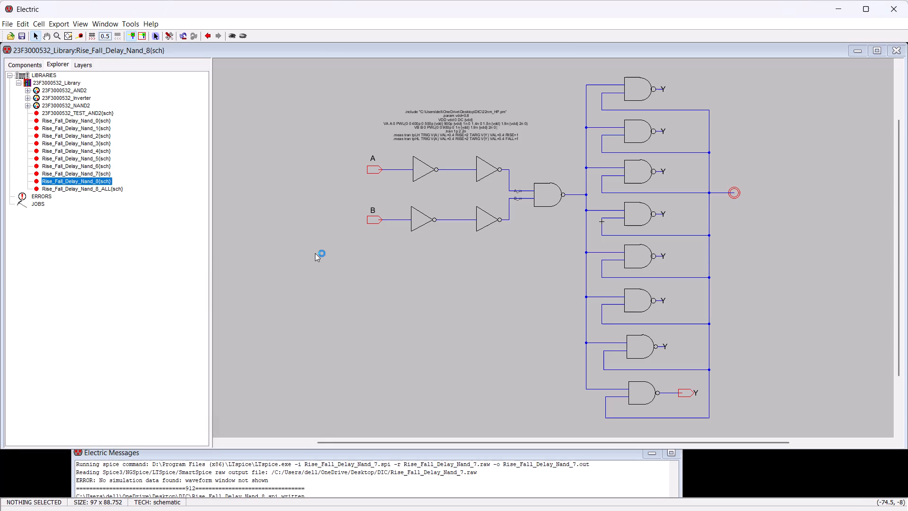
drag(345, 64, 810, 445)
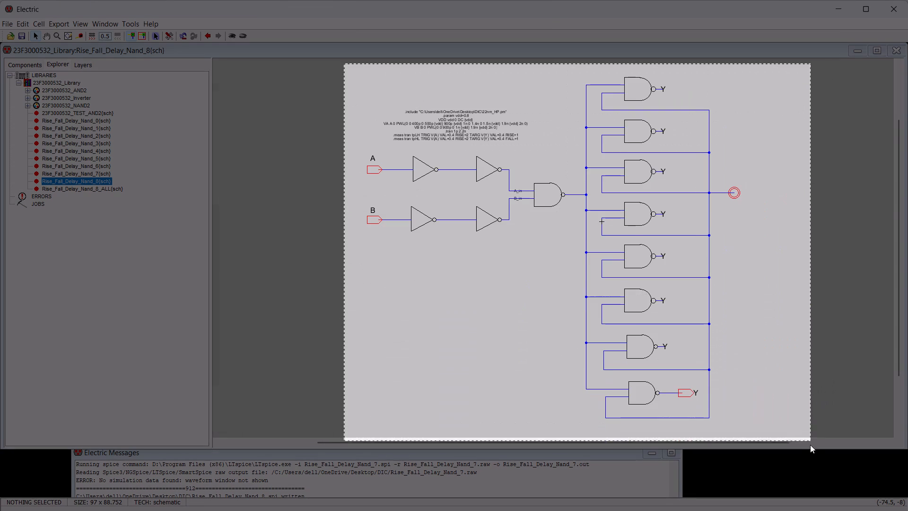
drag(810, 445, 798, 433)
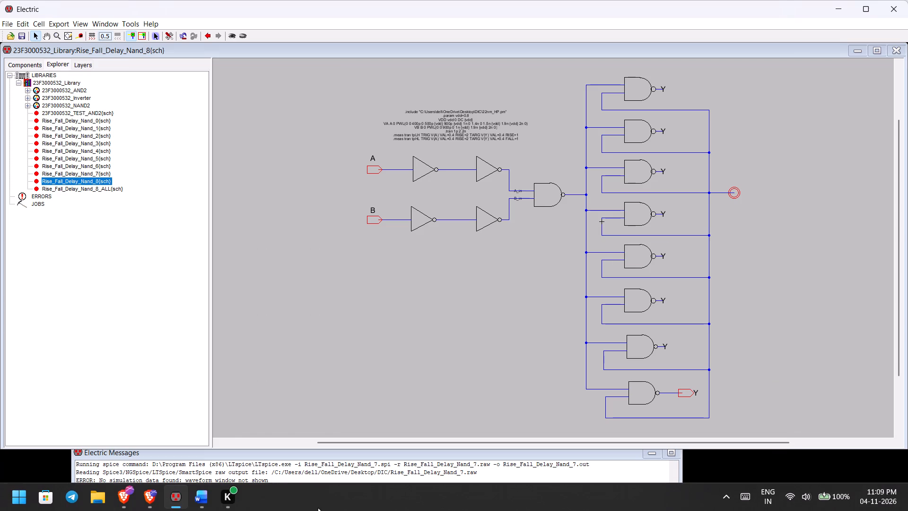
click(199, 498)
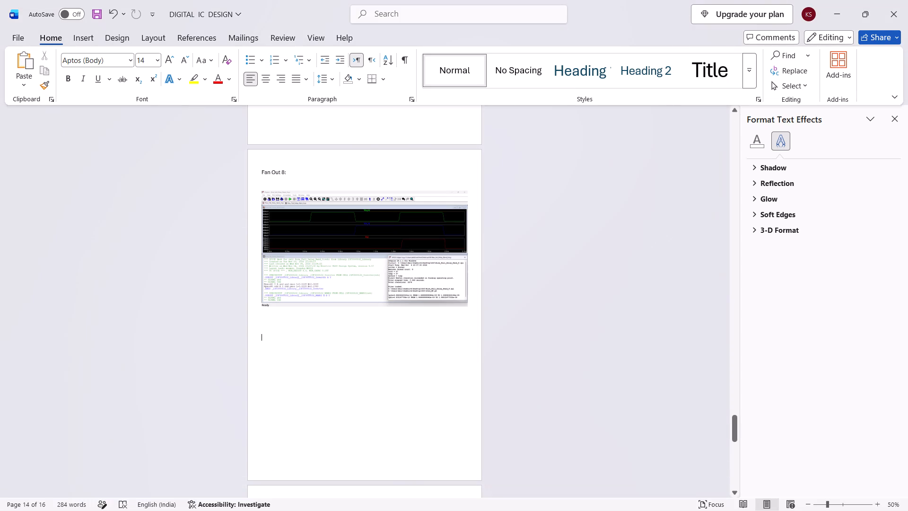
key(ctrl+v)
Set the text wrapping of the pasted fan-out 8 schematic picture to Tight.
click(340, 382)
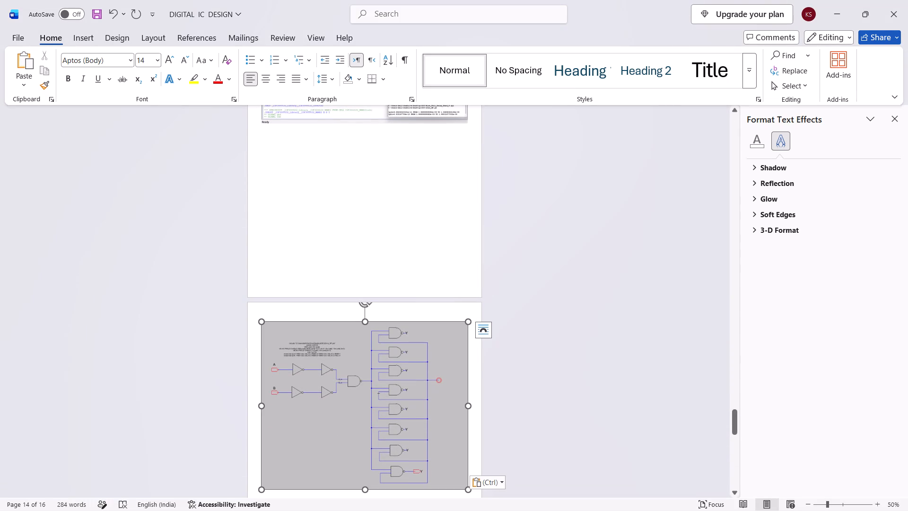
click(493, 330)
click(439, 352)
click(479, 333)
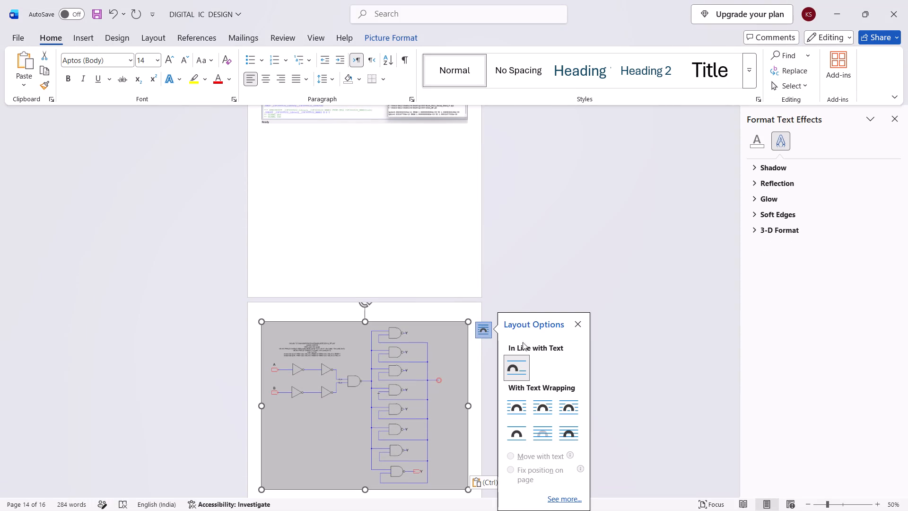
click(543, 408)
Shrink the fan-out 8 schematic proportionally and centre it just below the LTspice screenshot on the "Fan Out 8:" page.
drag(384, 372, 383, 213)
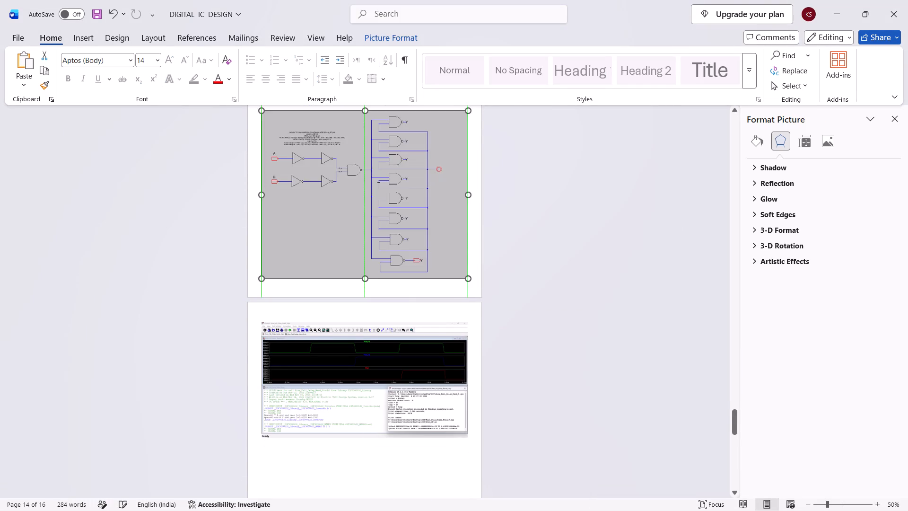
scroll(408, 300, up, 5)
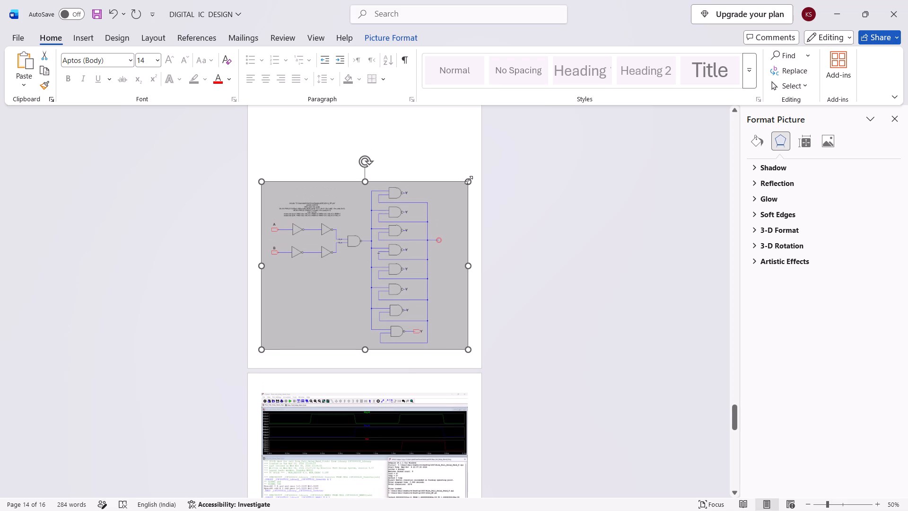
drag(469, 181, 413, 238)
drag(322, 284, 350, 256)
drag(350, 256, 345, 268)
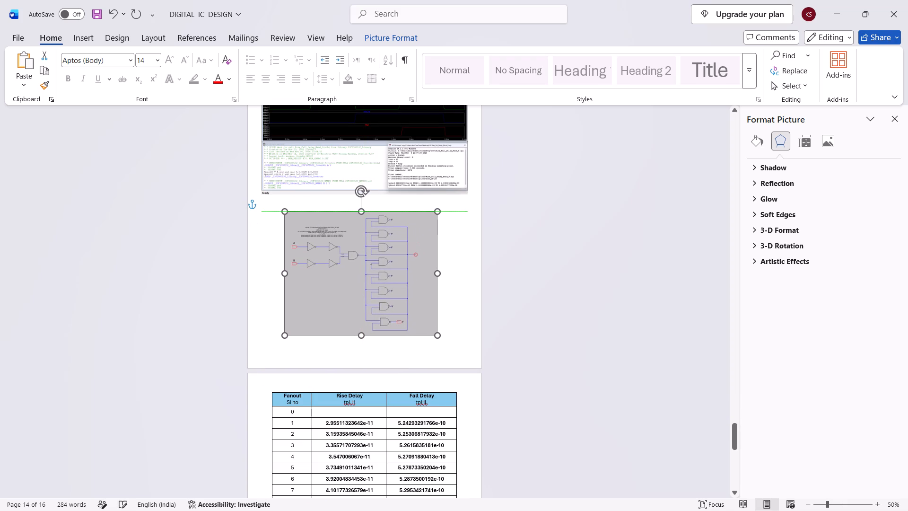
drag(345, 268, 349, 268)
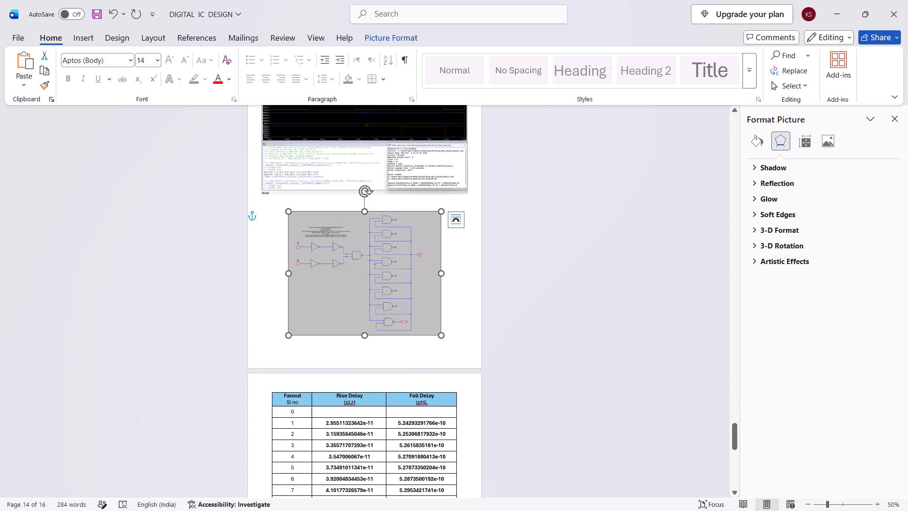
Apply a Brightness/Contrast preset to the fan-out 8 schematic picture and deselect it.
click(828, 136)
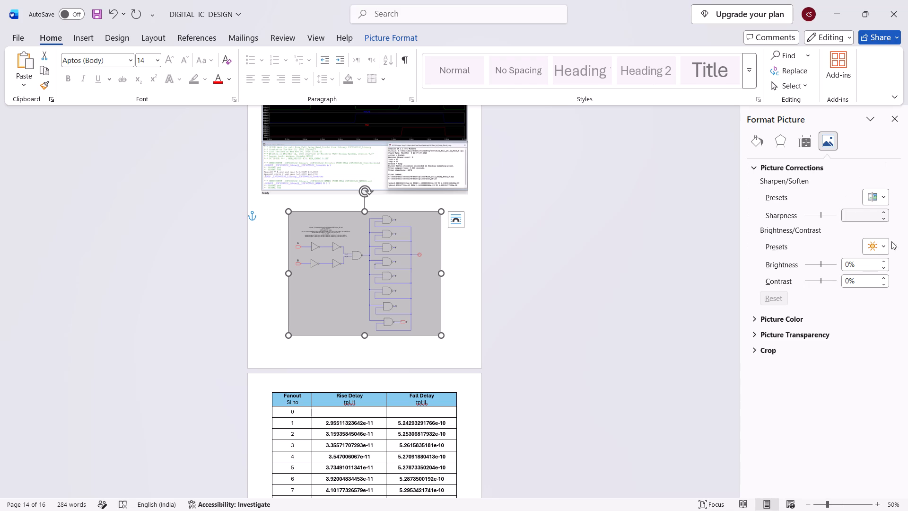
click(886, 253)
click(805, 412)
click(604, 318)
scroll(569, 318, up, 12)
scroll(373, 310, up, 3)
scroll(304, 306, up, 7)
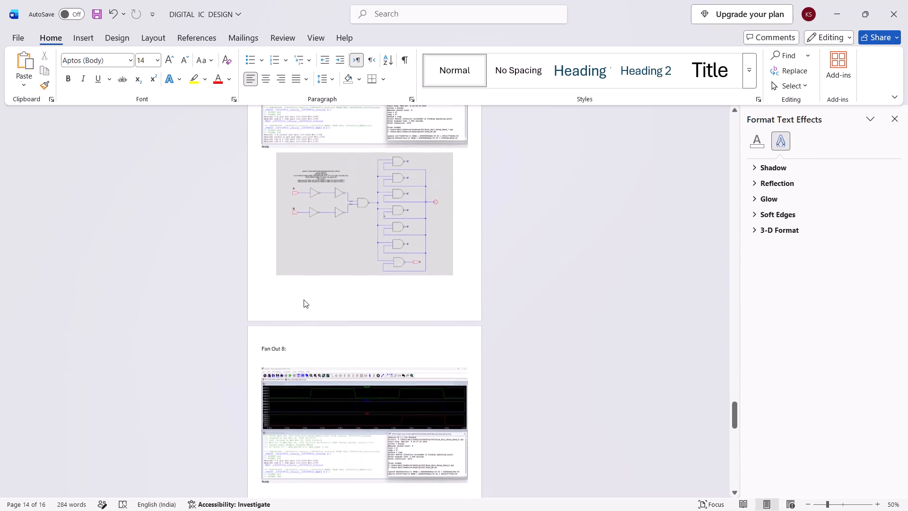
Make the "Fan Out 8:" and "Fan Out 7:" headings bold.
scroll(304, 300, up, 5)
scroll(300, 315, down, 3)
drag(292, 399, 261, 401)
key(ctrl+b)
scroll(313, 387, up, 8)
drag(297, 188, 274, 188)
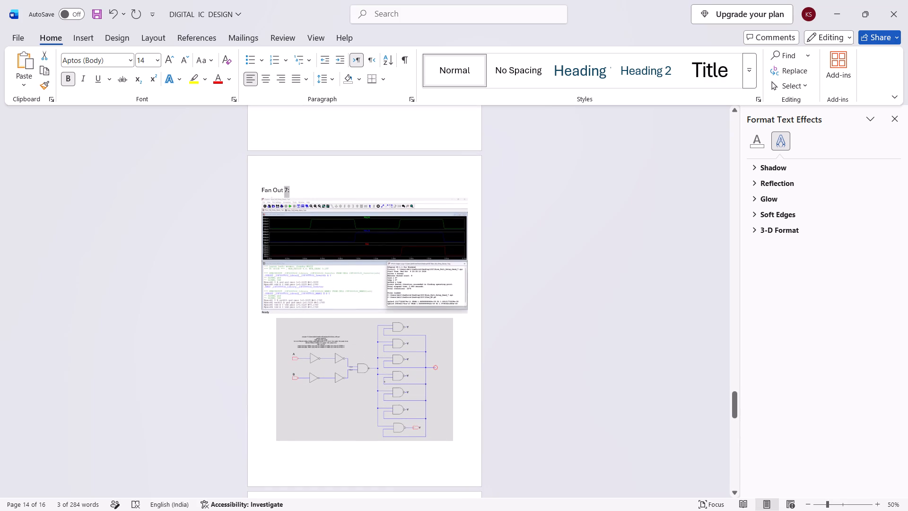
drag(274, 188, 261, 189)
key(ctrl+b)
Make the "Fan Out 6:" and "Fan Out 5:" headings bold.
scroll(277, 299, up, 14)
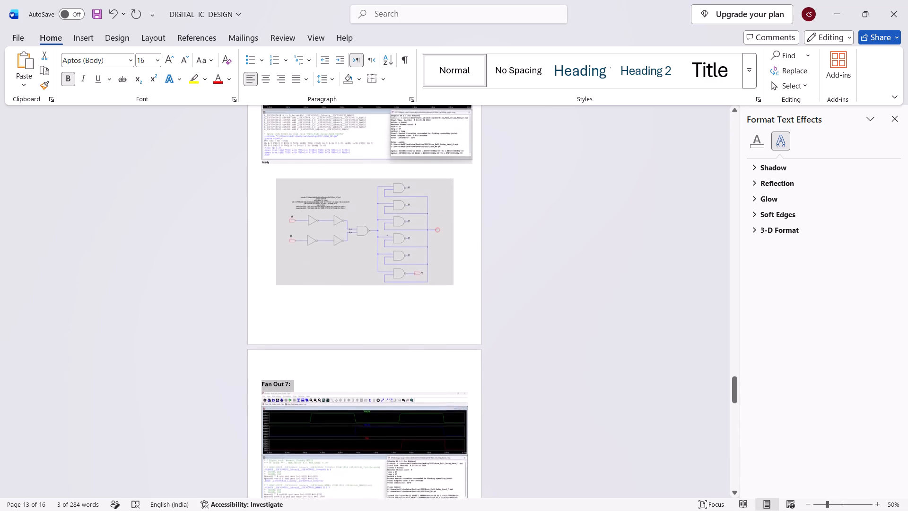
scroll(297, 282, up, 13)
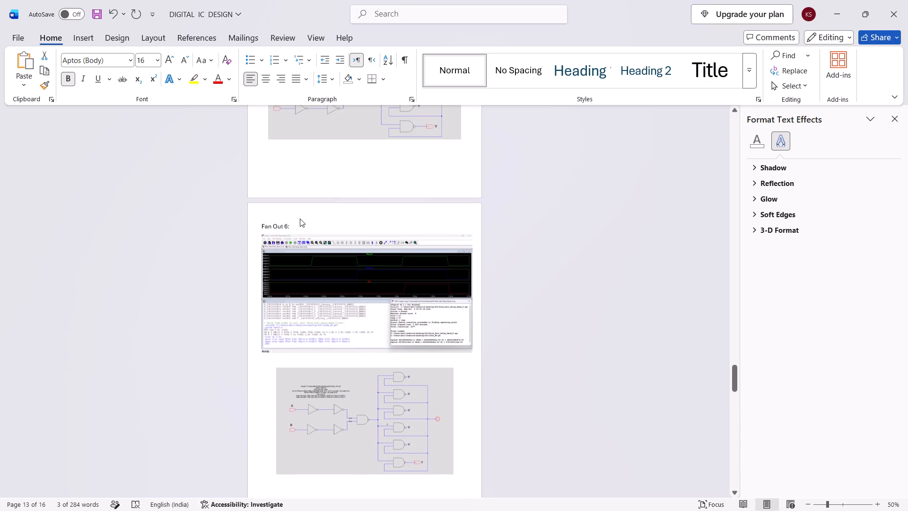
drag(299, 227, 262, 229)
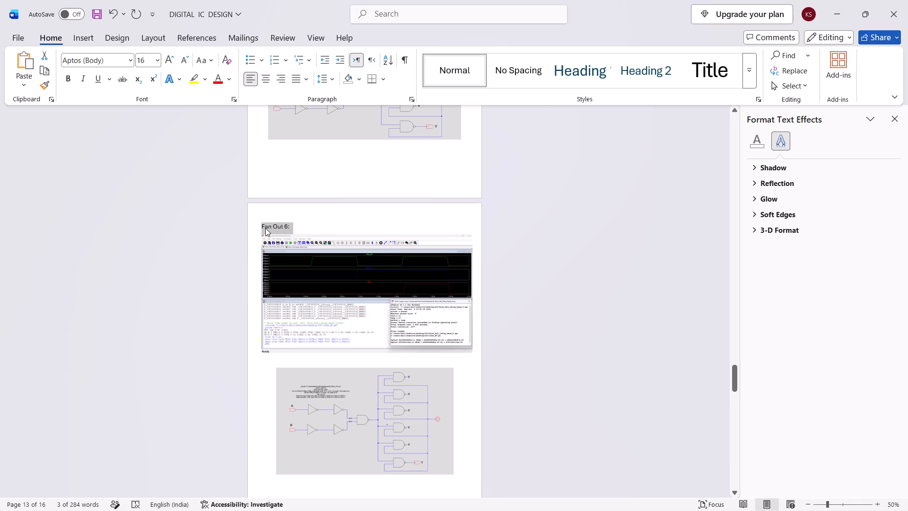
key(ctrl+b)
scroll(346, 279, up, 20)
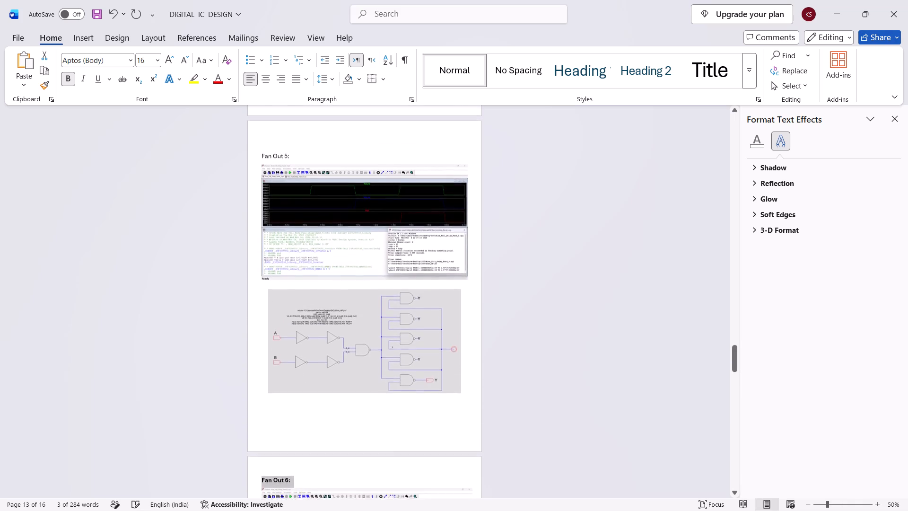
scroll(337, 277, up, 4)
drag(297, 241, 259, 241)
key(ctrl+b)
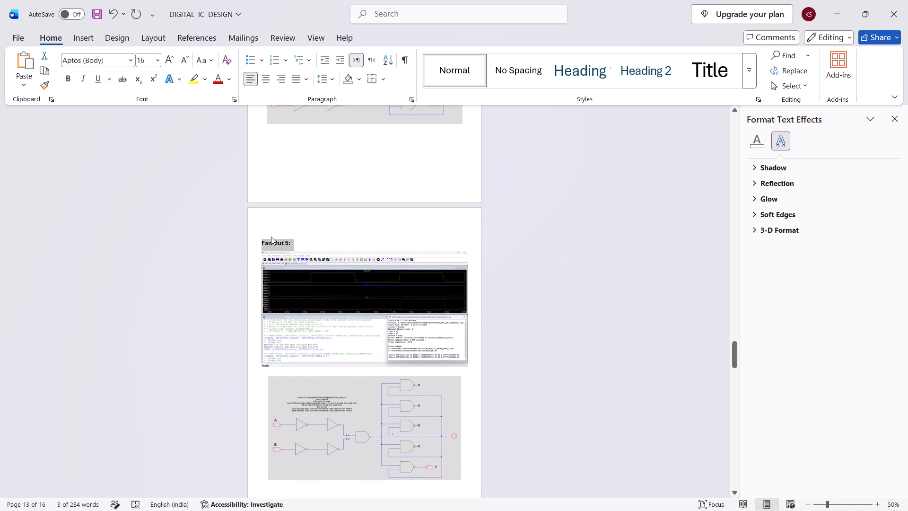
Make the "Fan Out 4:" and "Fan Out 3:" headings bold.
scroll(334, 255, up, 20)
scroll(334, 255, up, 3)
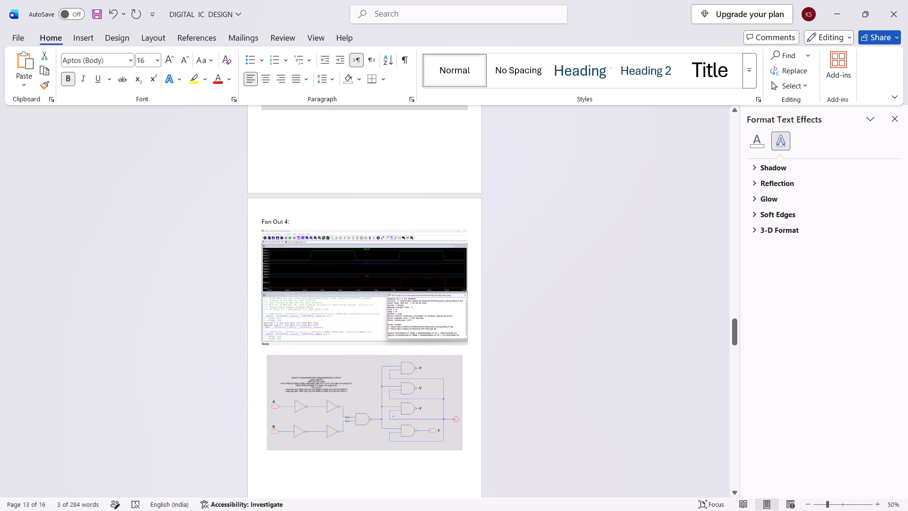
drag(297, 221, 262, 221)
key(ctrl+b)
scroll(331, 294, down, 4)
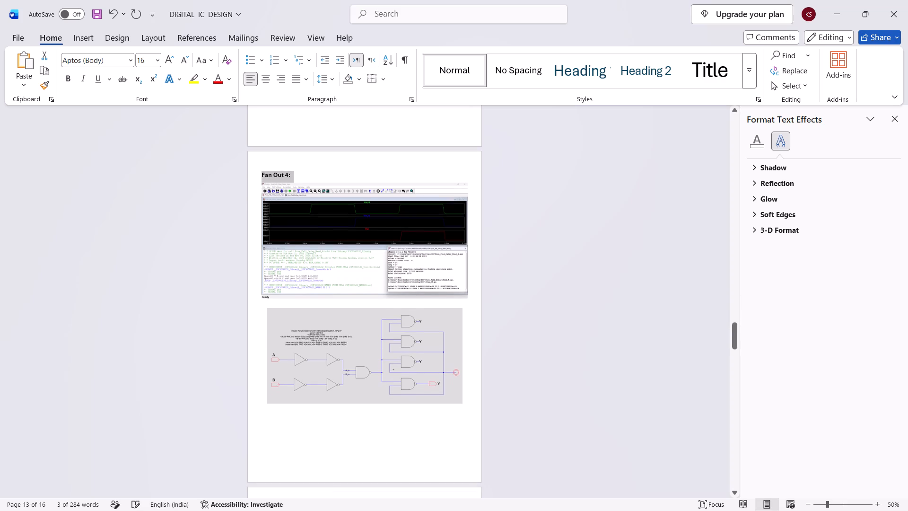
scroll(331, 296, down, 3)
scroll(331, 296, up, 13)
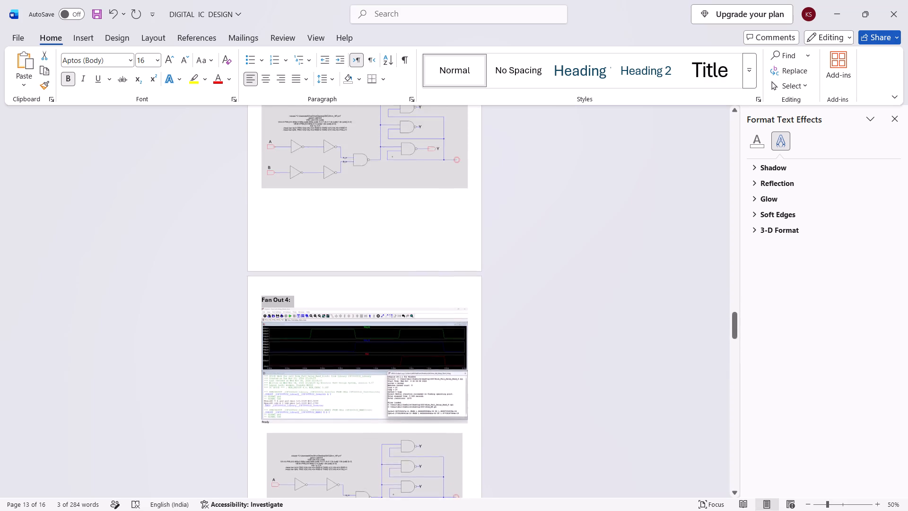
scroll(335, 303, up, 15)
drag(310, 181, 269, 182)
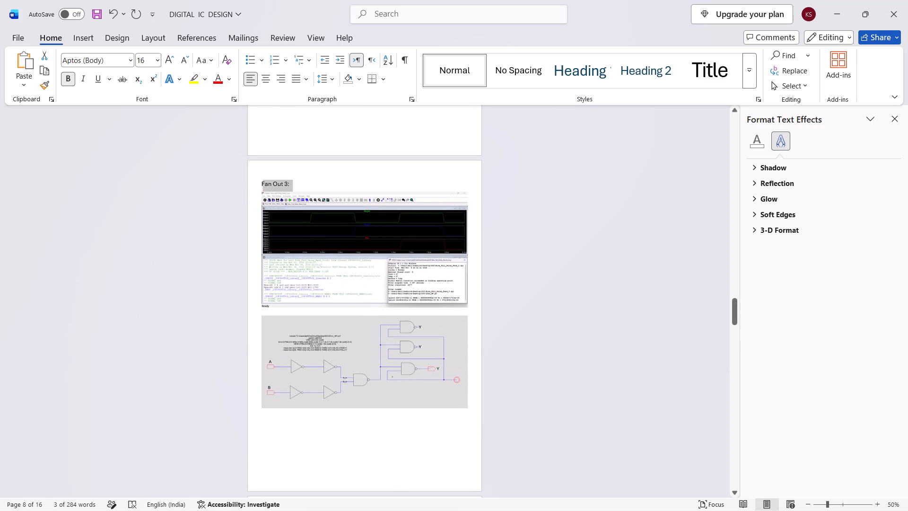
drag(269, 182, 262, 184)
key(ctrl+b)
Make the "Fan Out 2:" and "Fan Out 1:" headings bold.
scroll(382, 290, up, 12)
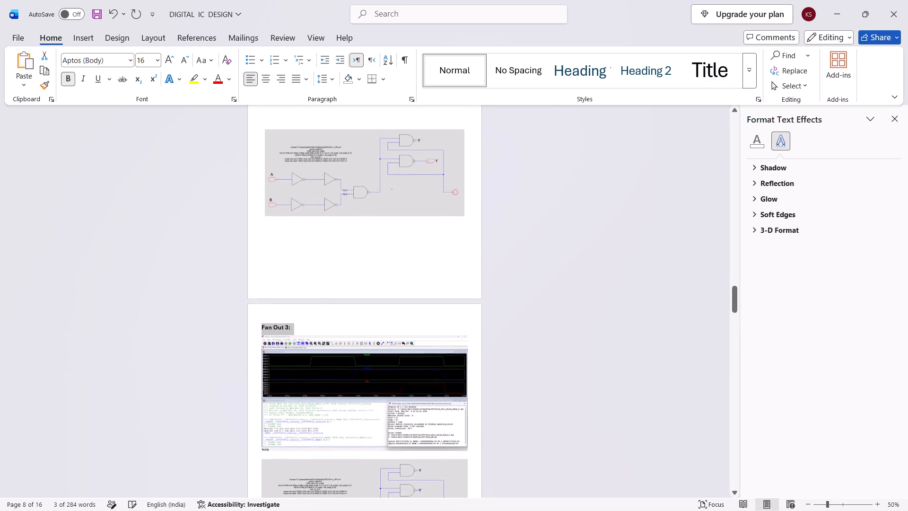
scroll(347, 363, up, 17)
drag(307, 266, 261, 263)
key(ctrl+b)
scroll(383, 436, up, 6)
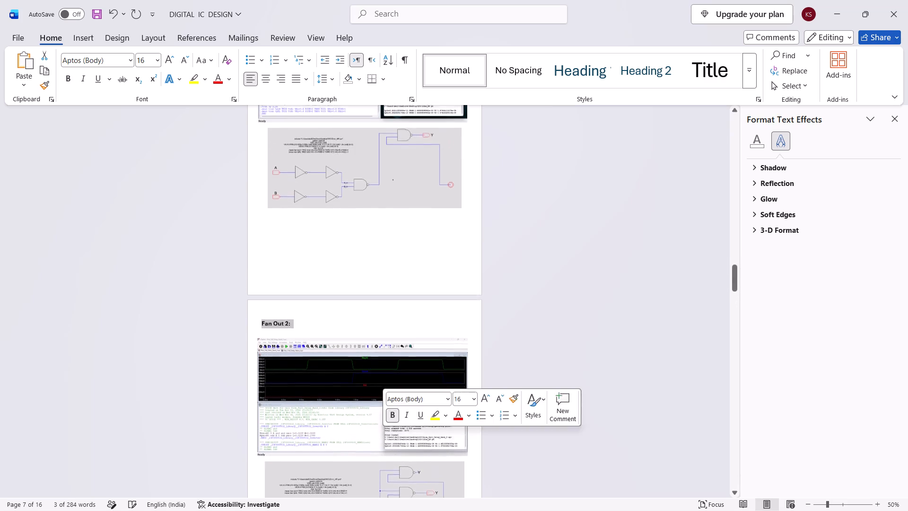
scroll(383, 435, up, 11)
drag(295, 174, 269, 175)
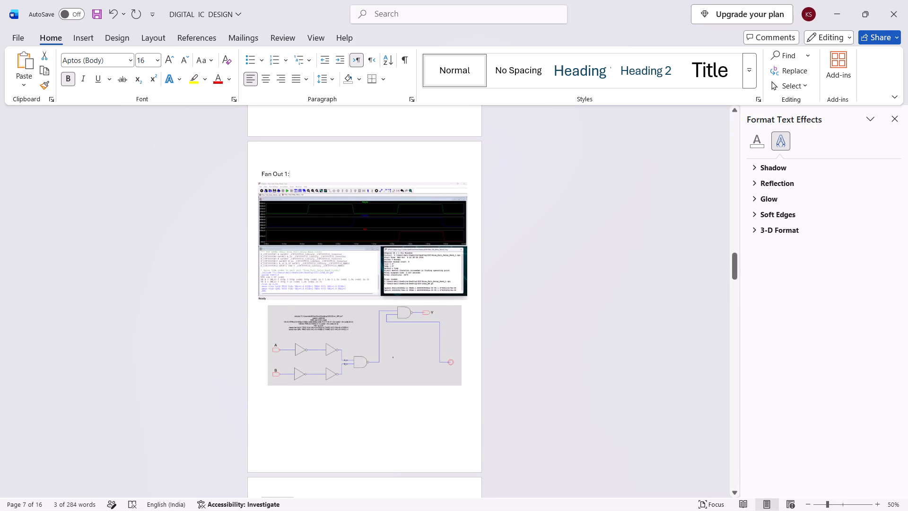
drag(269, 175, 255, 174)
key(ctrl+b)
Enlarge the fan-out 1 schematic picture slightly and centre it horizontally below its LTspice screenshot.
click(371, 374)
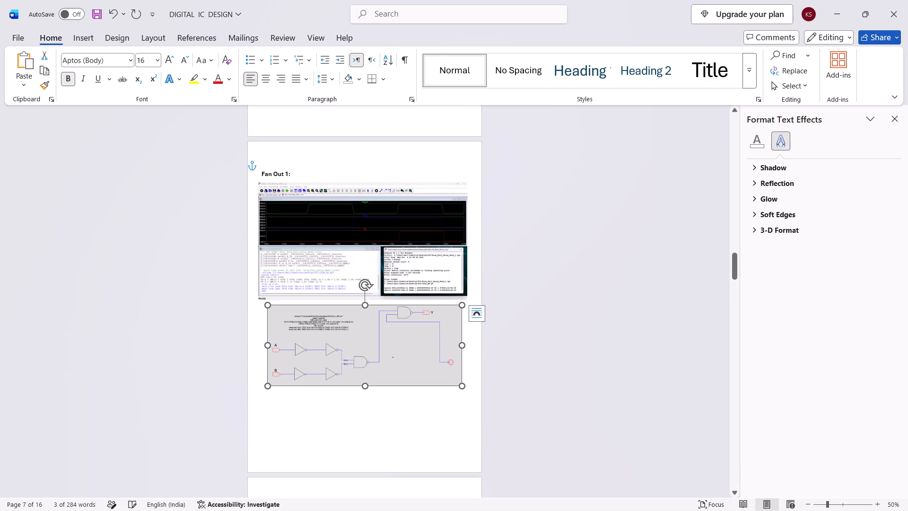
click(461, 385)
drag(431, 365, 425, 365)
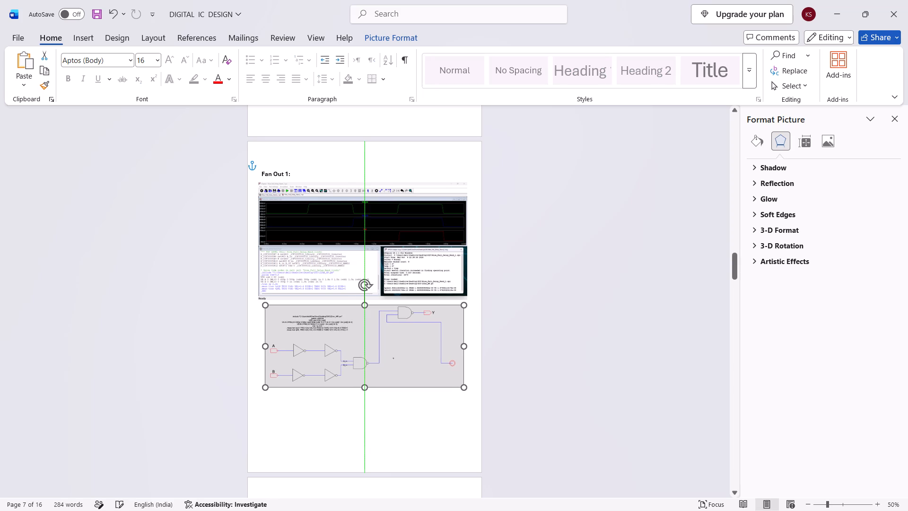
drag(425, 365, 423, 365)
Compare the "Fan Out 0:" page with the pages after it and examine its LTspice screenshot closely.
scroll(409, 397, down, 19)
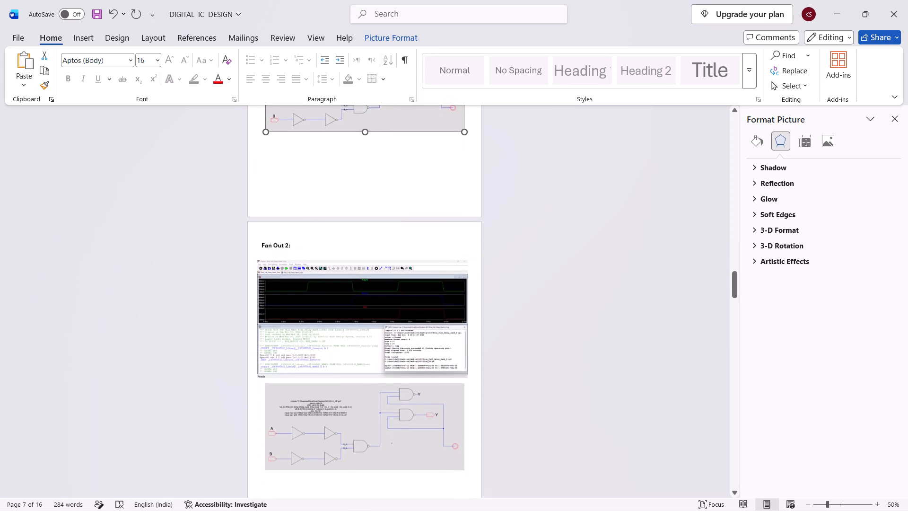
scroll(332, 409, up, 20)
scroll(332, 409, up, 5)
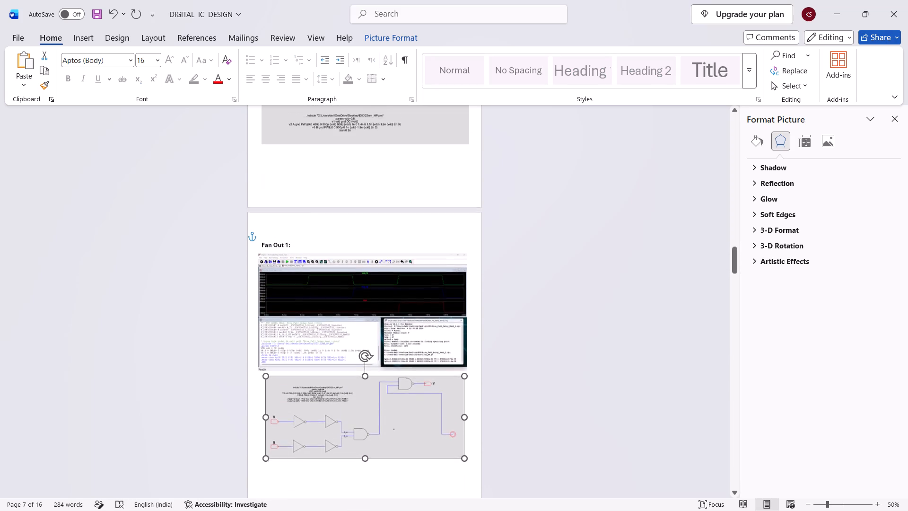
scroll(313, 233, up, 14)
scroll(351, 303, up, 2)
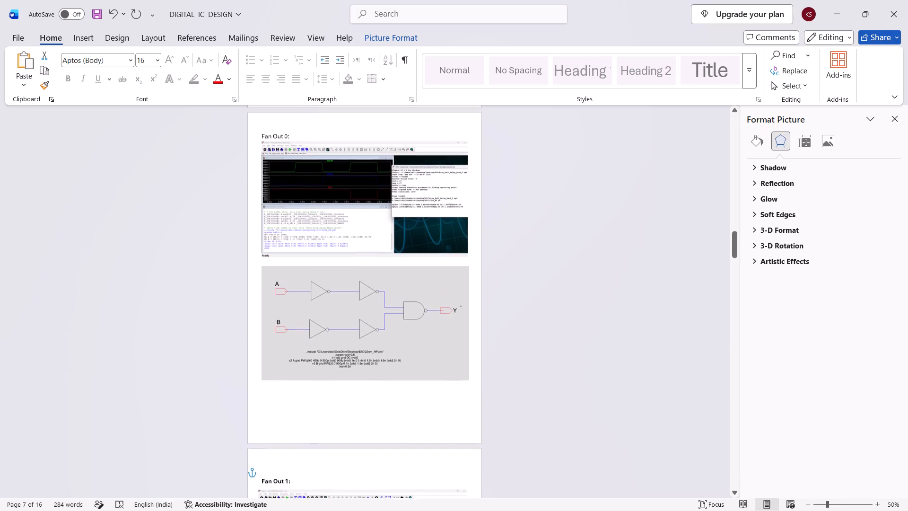
scroll(371, 354, down, 16)
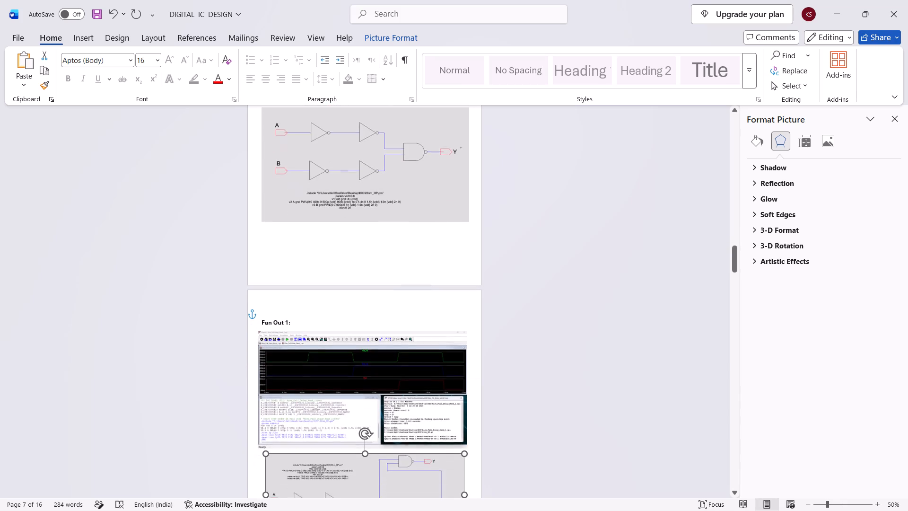
scroll(366, 397, up, 16)
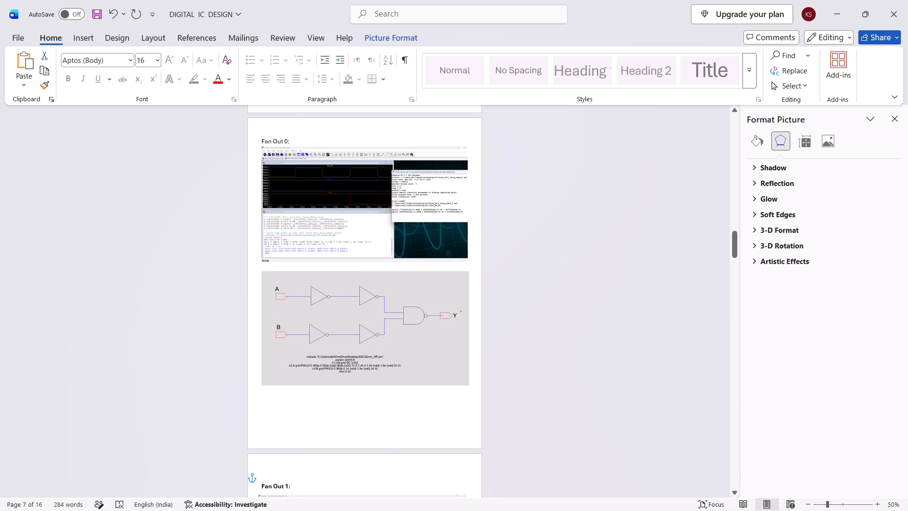
ctrl+scroll(369, 173, up, 6)
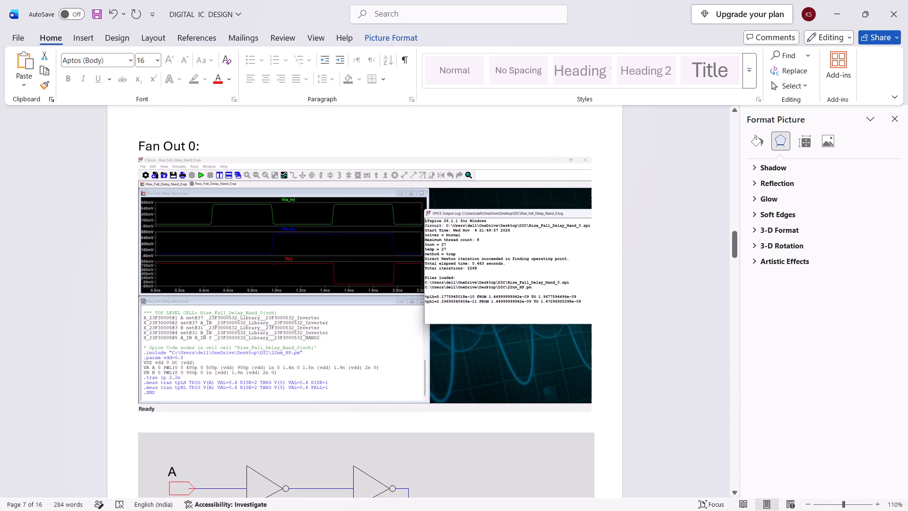
click(662, 147)
ctrl+scroll(454, 243, up, 5)
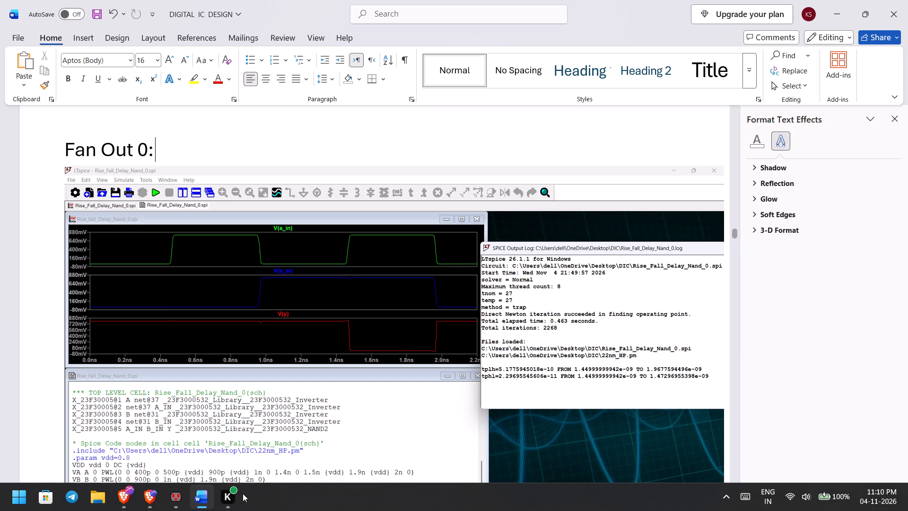
Switch to Electric, open the Rise_Fall_Delay_Nand_0 schematic and run its SPICE simulation in LTspice.
click(179, 502)
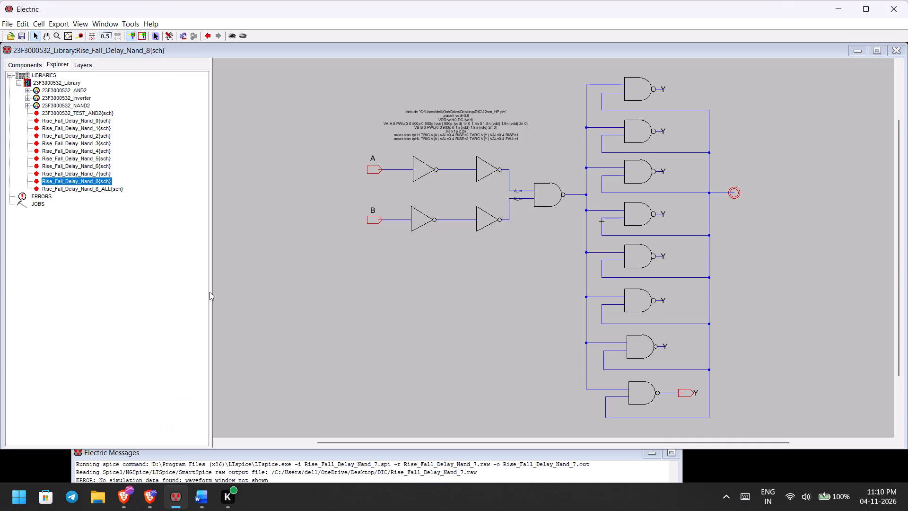
double_click(99, 120)
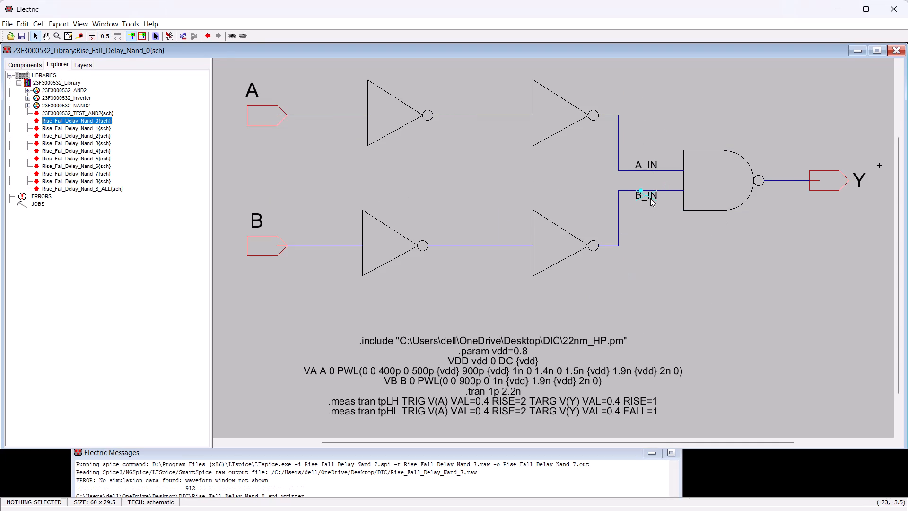
click(125, 22)
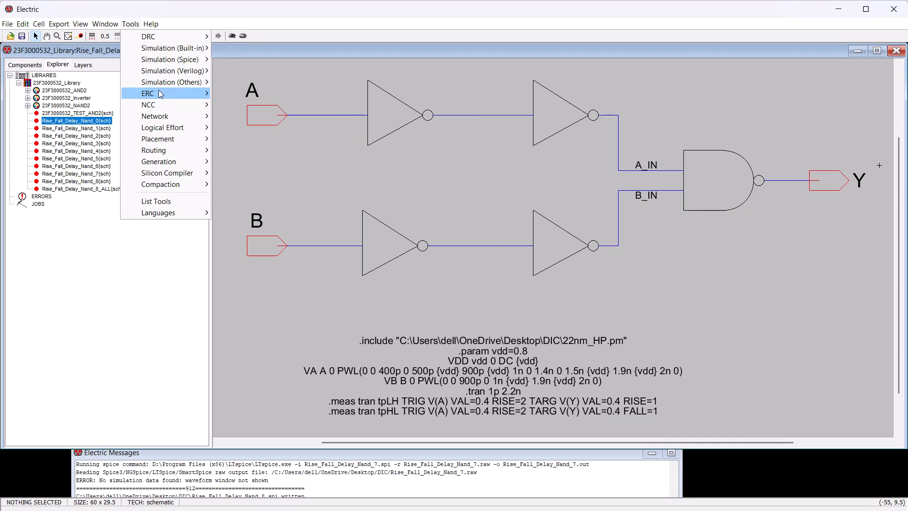
click(223, 58)
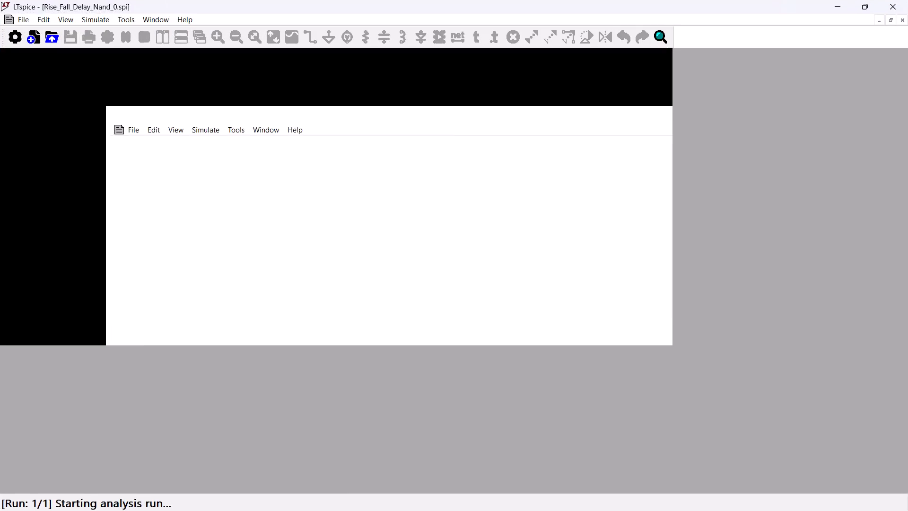
Tile the waveform and netlist windows one above the other and plot V(a_in), V(b_in) and V(y).
click(184, 36)
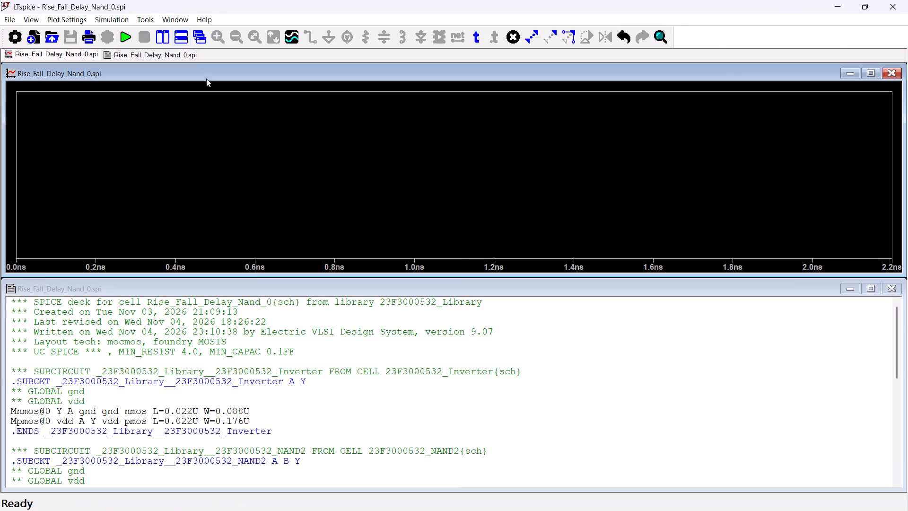
right_click(243, 129)
click(281, 194)
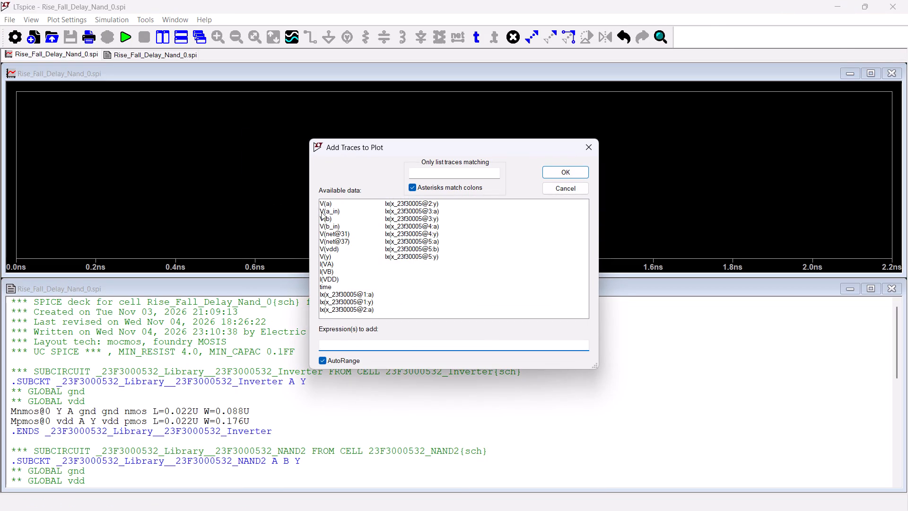
click(321, 211)
click(324, 227)
click(325, 257)
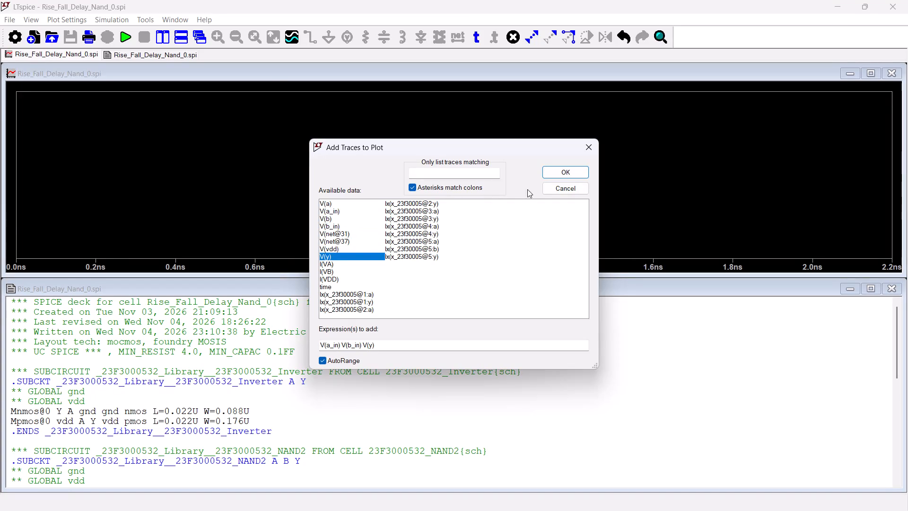
click(559, 174)
Add two plot panes above and separate the traces so V(a_in), V(b_in) and V(y) each have their own pane.
right_click(367, 153)
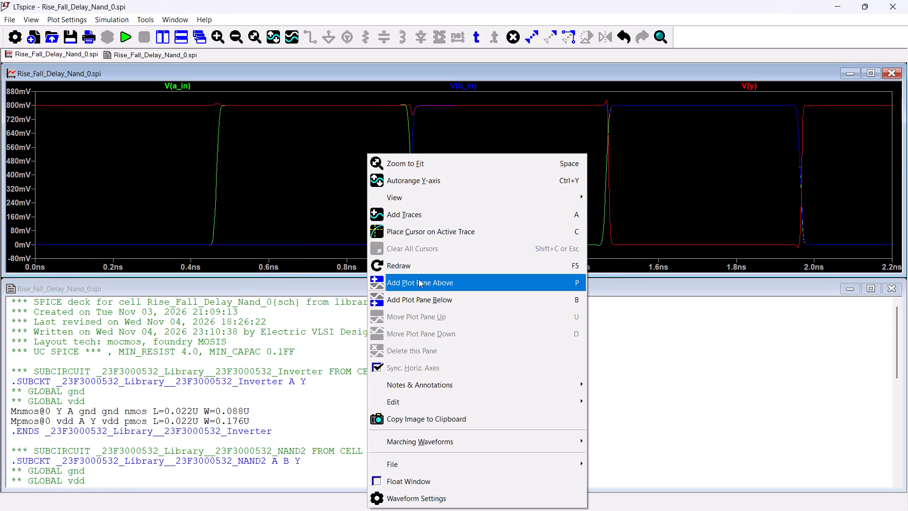
click(419, 279)
right_click(365, 233)
click(400, 282)
drag(174, 205, 211, 122)
drag(243, 208, 247, 182)
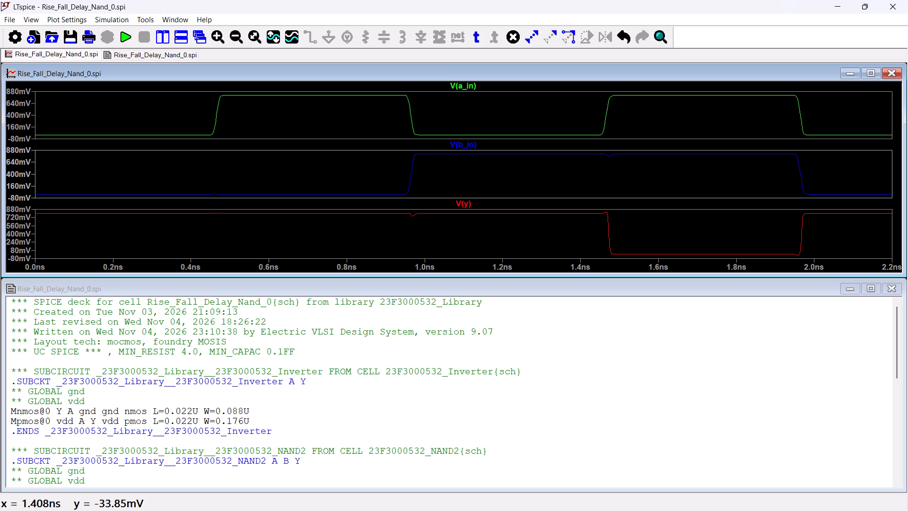
Bring the measurement statements at the end of the fan-out 0 netlist into view and open the SPICE output log.
scroll(321, 405, down, 8)
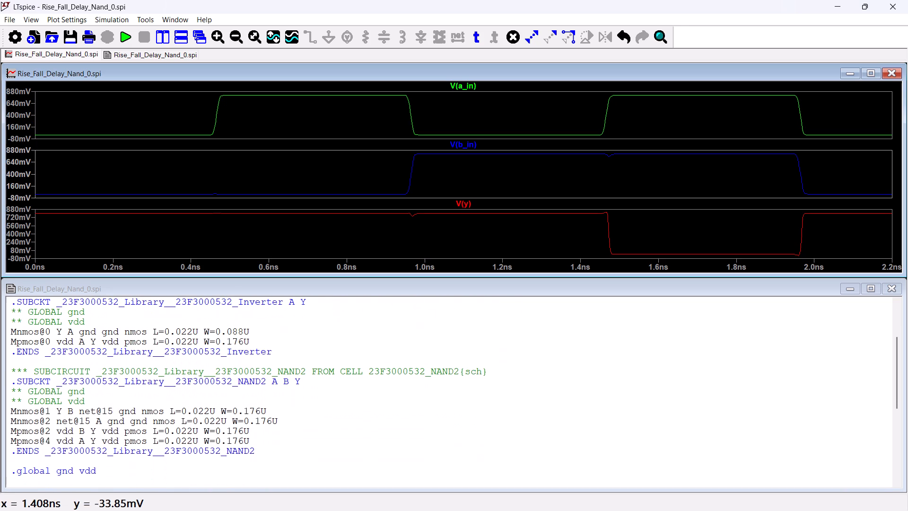
scroll(191, 271, up, 2)
scroll(189, 261, down, 18)
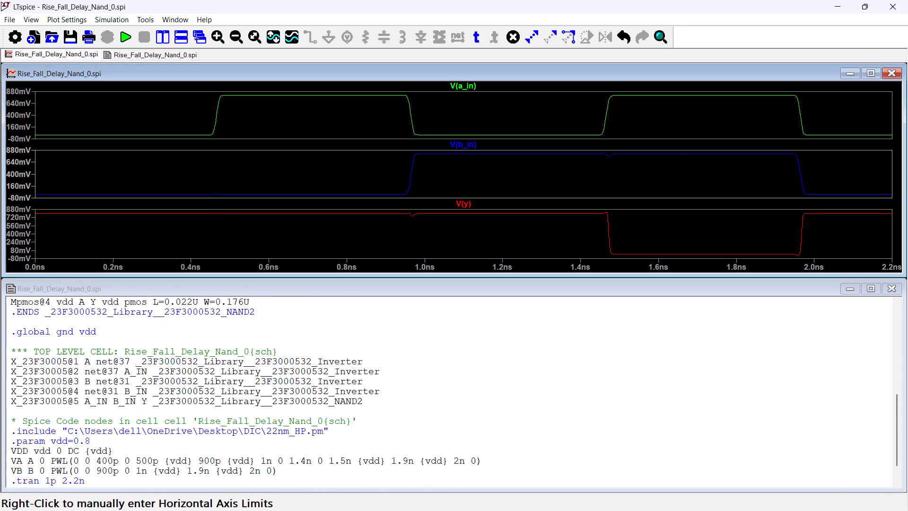
scroll(197, 388, down, 4)
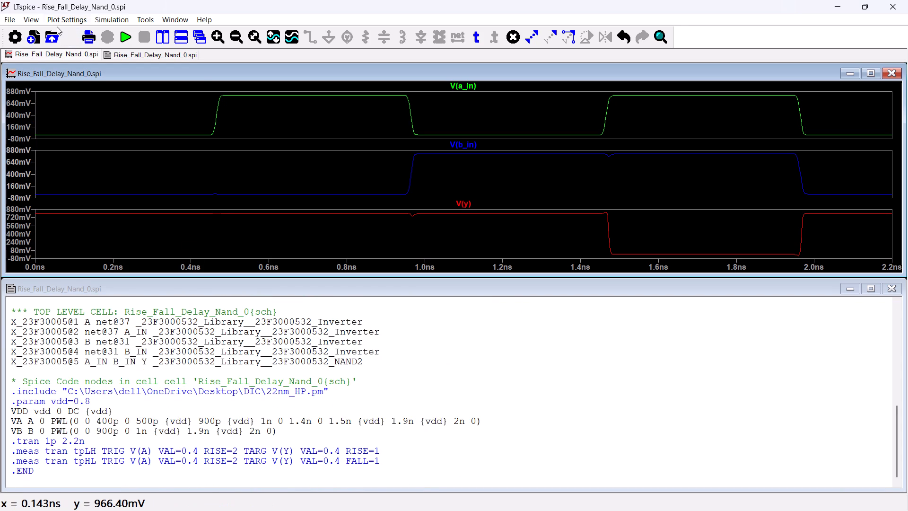
click(31, 20)
click(74, 104)
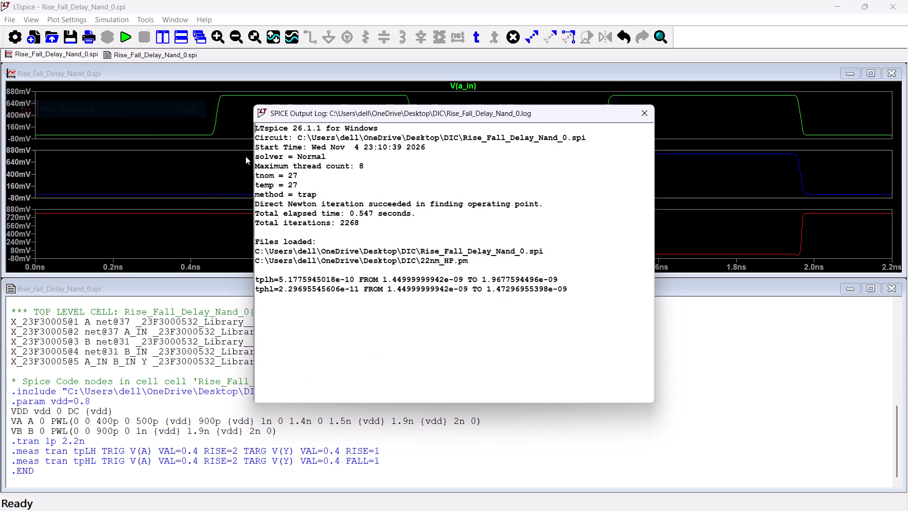
Copy the tphl value 2.29695545606e-11 from the log into the Fanout 0 Rise Delay cell of Word's first delay table.
drag(357, 290, 278, 289)
key(ctrl+c)
click(184, 494)
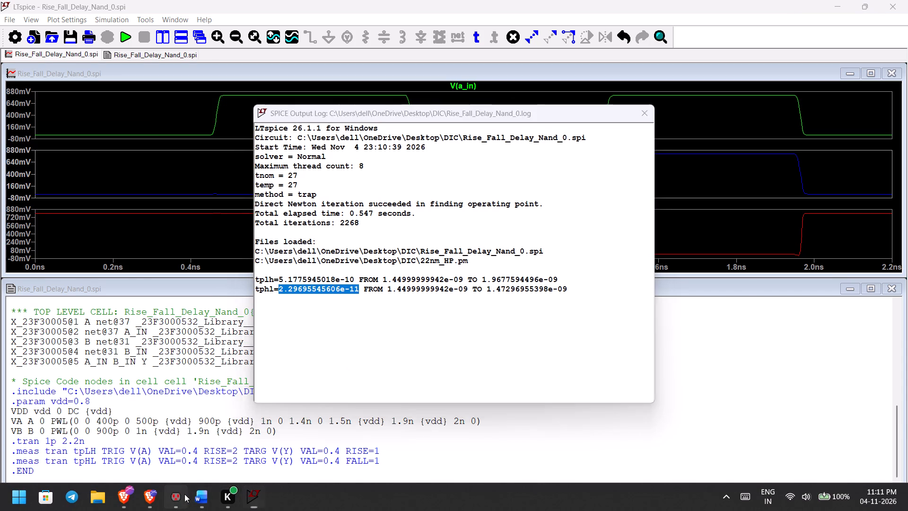
click(198, 494)
scroll(336, 400, down, 7)
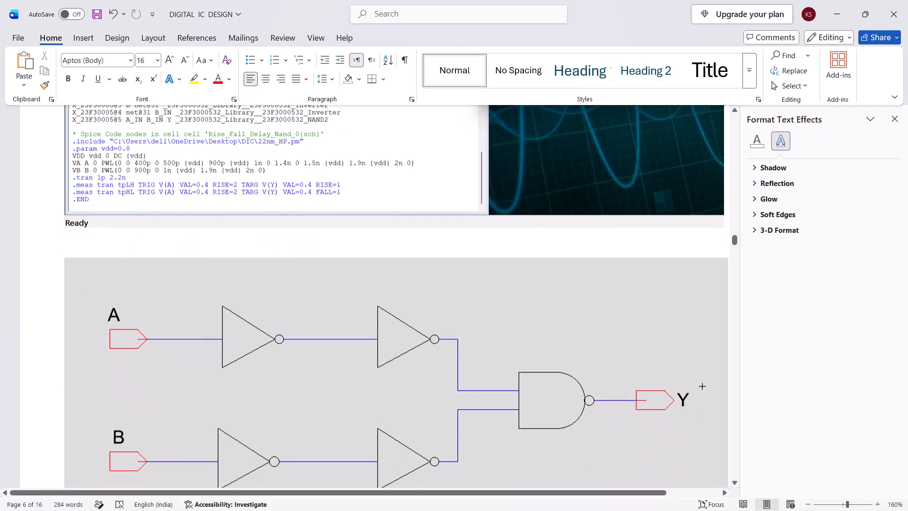
scroll(907, 209, down, 4)
scroll(588, 263, down, 15)
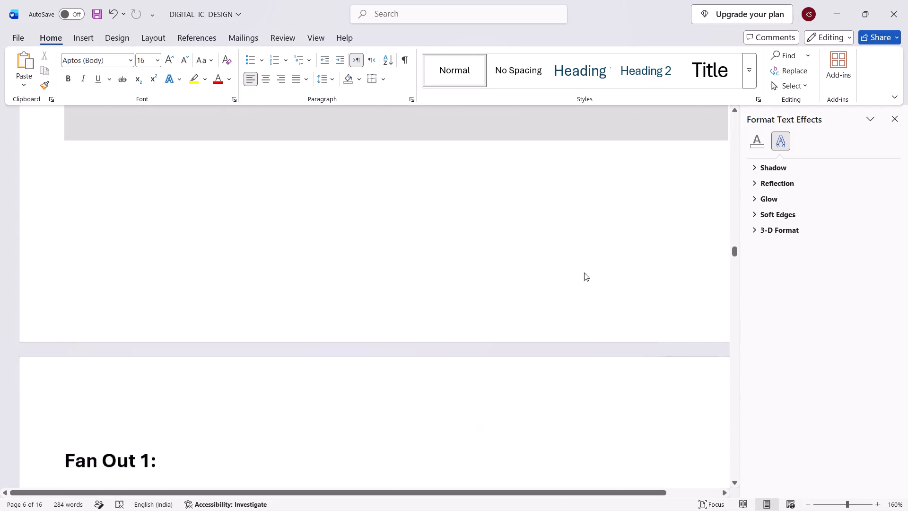
scroll(584, 273, down, 3)
scroll(416, 294, down, 20)
scroll(416, 294, down, 20)
scroll(416, 294, down, 3)
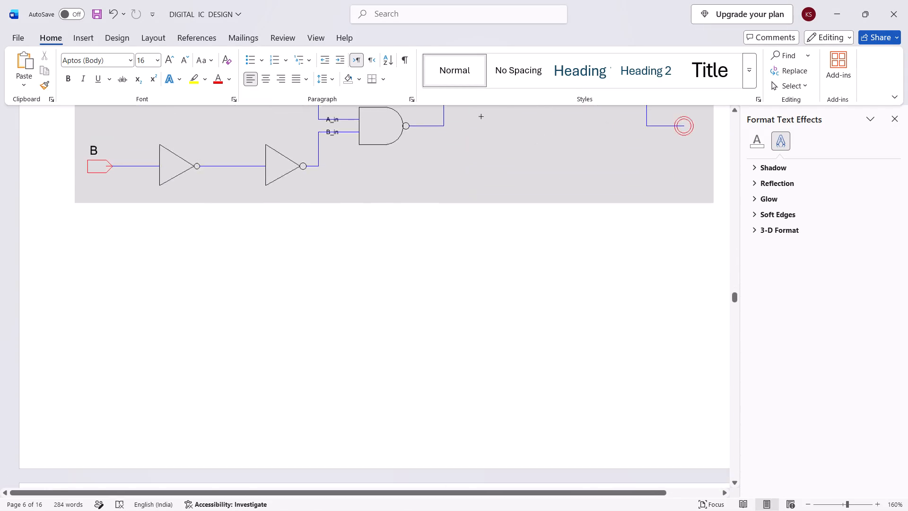
scroll(402, 296, down, 14)
scroll(479, 303, down, 6)
drag(733, 318, 740, 346)
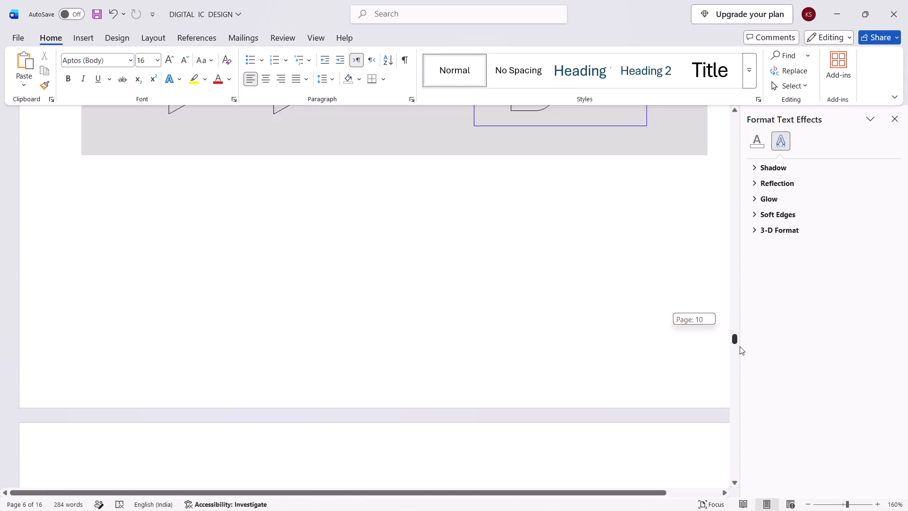
drag(740, 346, 743, 421)
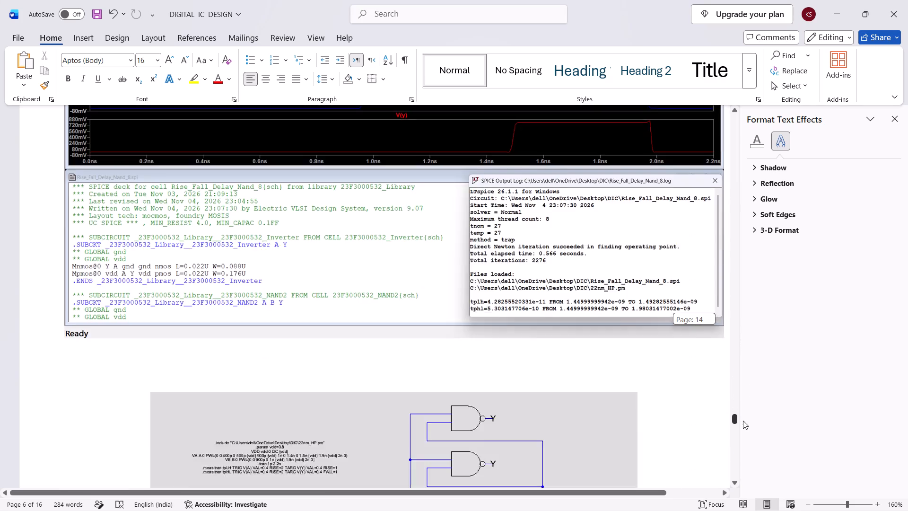
drag(743, 421, 746, 434)
click(563, 353)
click(339, 341)
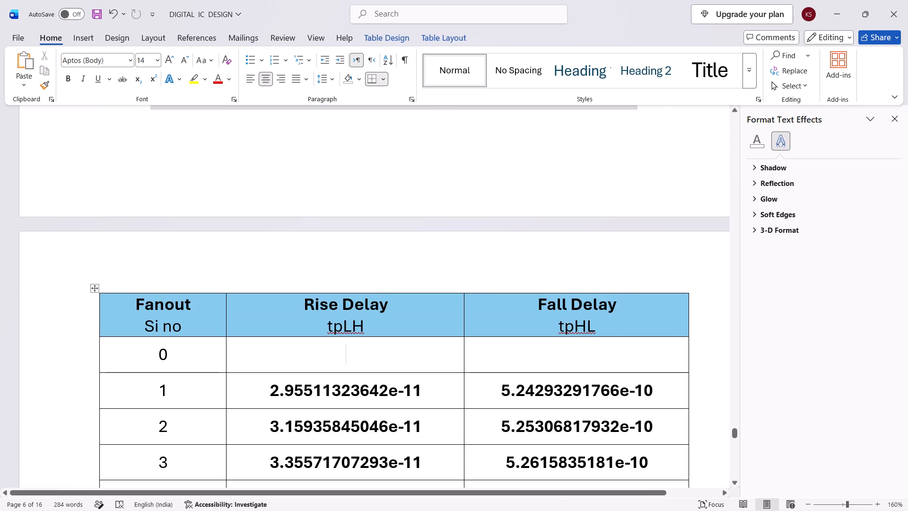
key(ctrl+v)
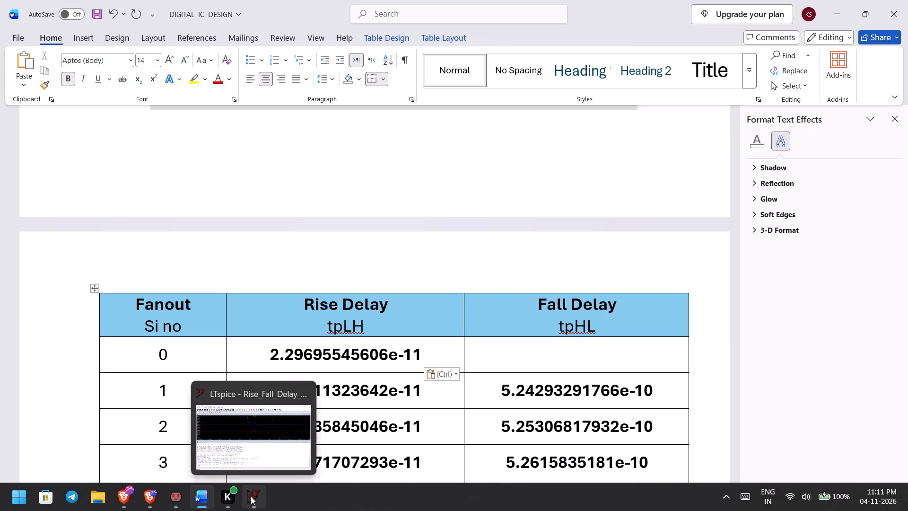
Paste 2.29695545606e-11 into the Fanout 0 Rise Delay cell of the second delay table and remove its bold formatting.
scroll(340, 323, down, 20)
scroll(340, 323, down, 8)
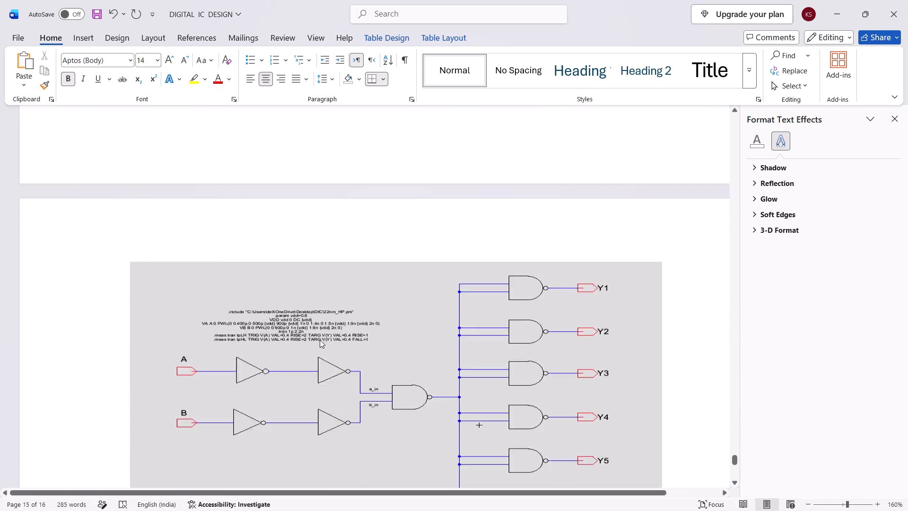
scroll(320, 340, down, 13)
scroll(322, 330, up, 9)
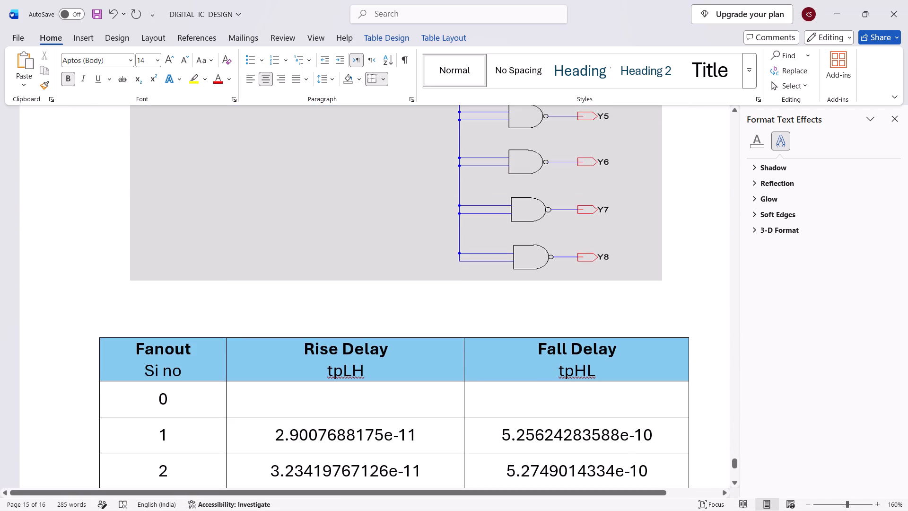
click(319, 404)
key(ctrl+v)
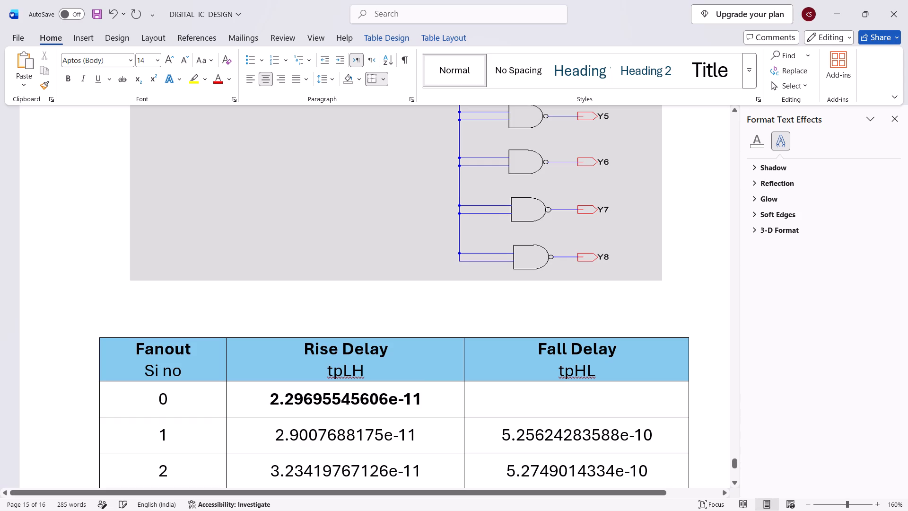
drag(436, 395, 262, 394)
key(ctrl+b)
Copy the tplh value 5.1775945018e-10 from the LTspice log into the second table's Fanout 0 Fall Delay cell and make it non-bold.
click(549, 393)
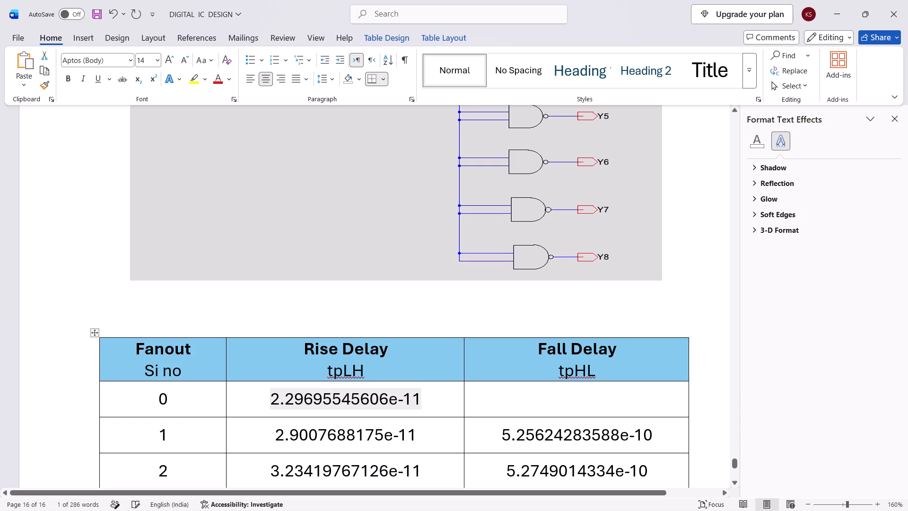
click(248, 500)
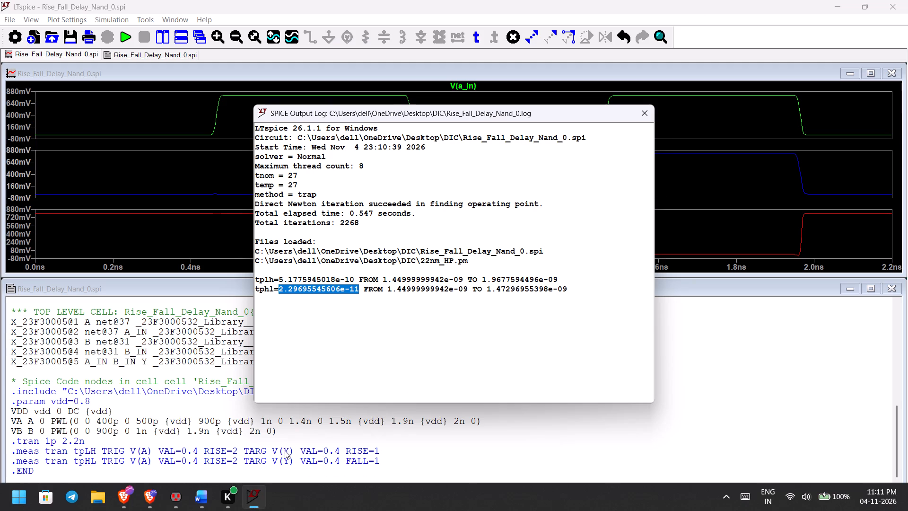
drag(354, 278, 278, 278)
key(ctrl+c)
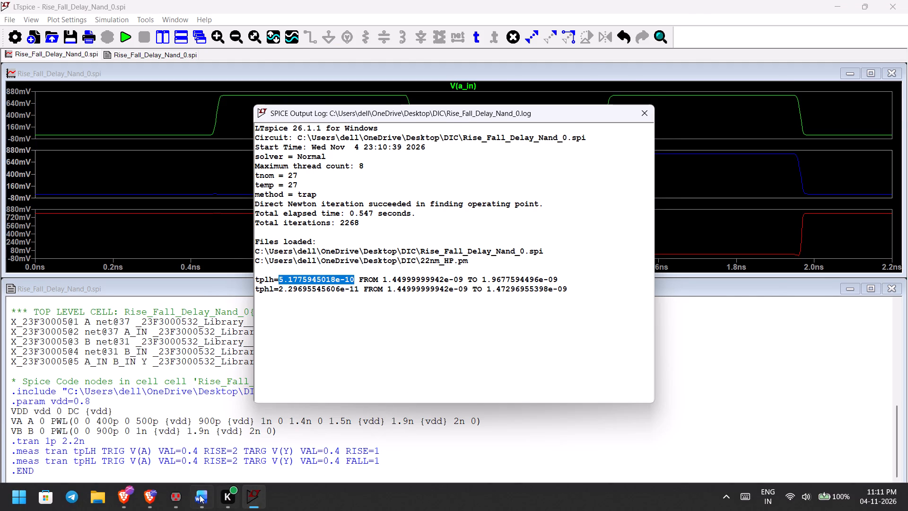
click(200, 494)
click(507, 399)
key(ctrl+v)
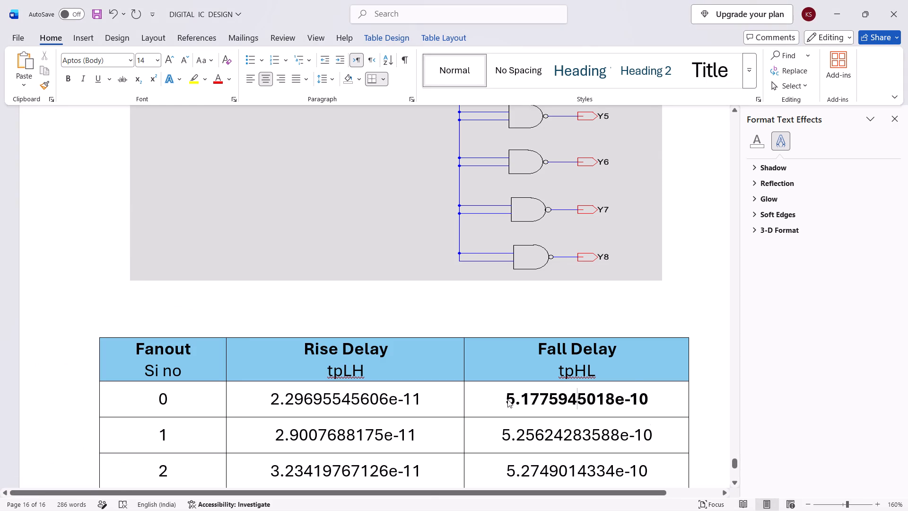
drag(663, 396, 500, 397)
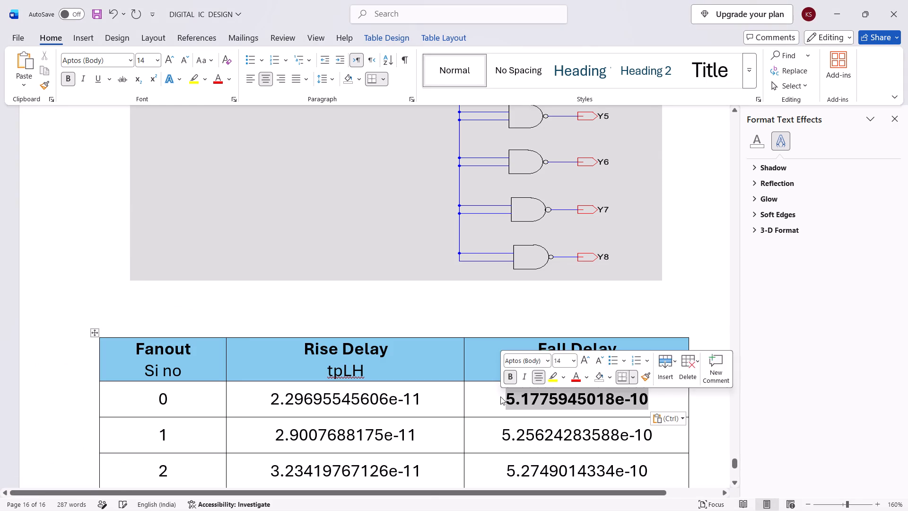
key(ctrl+b)
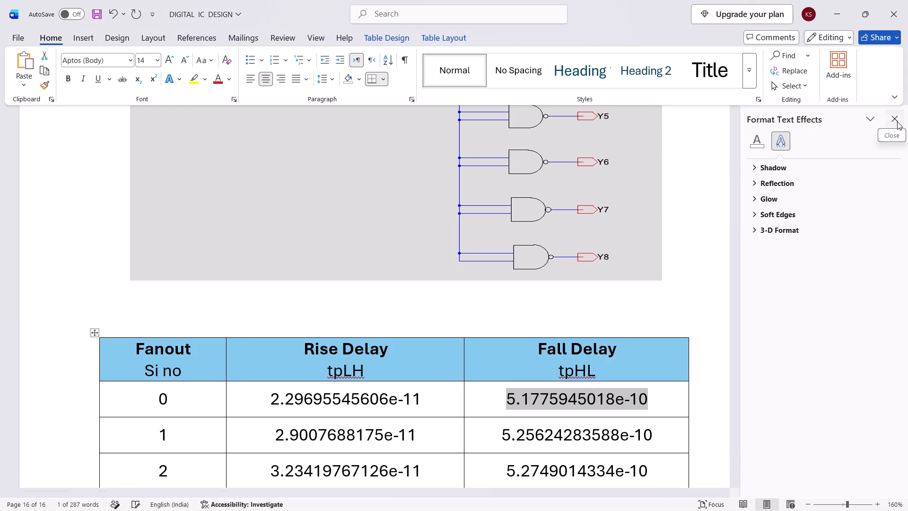
Close the Format Text Effects pane and zoom the document out to 30%.
click(897, 119)
ctrl+scroll(542, 333, up, 1)
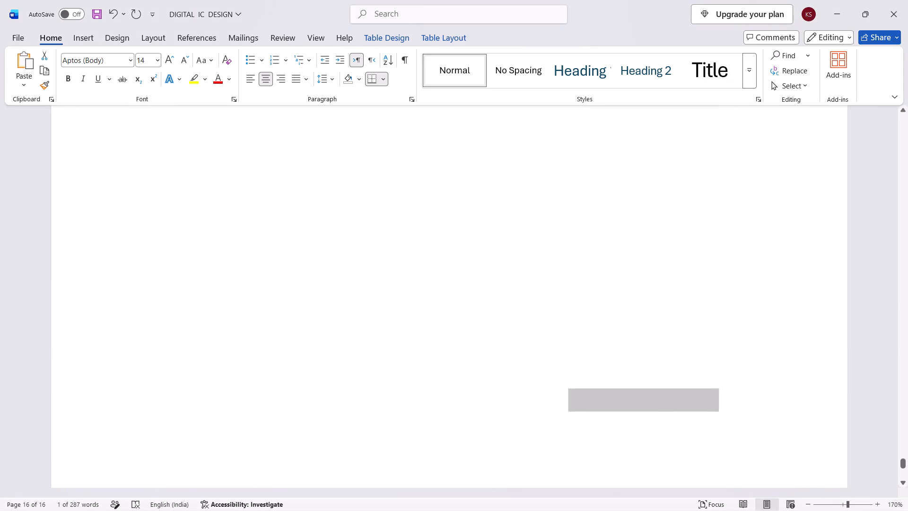
ctrl+scroll(541, 333, down, 14)
click(602, 371)
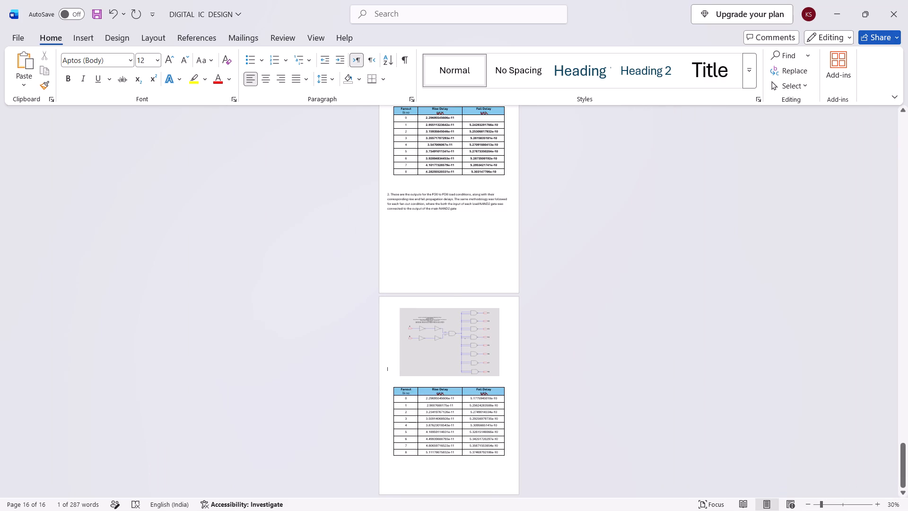
scroll(457, 406, down, 4)
scroll(456, 409, up, 2)
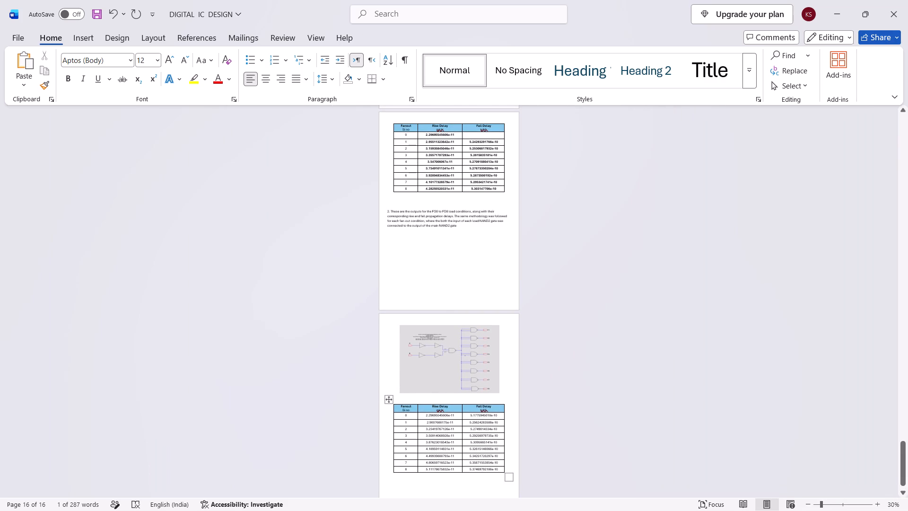
click(417, 254)
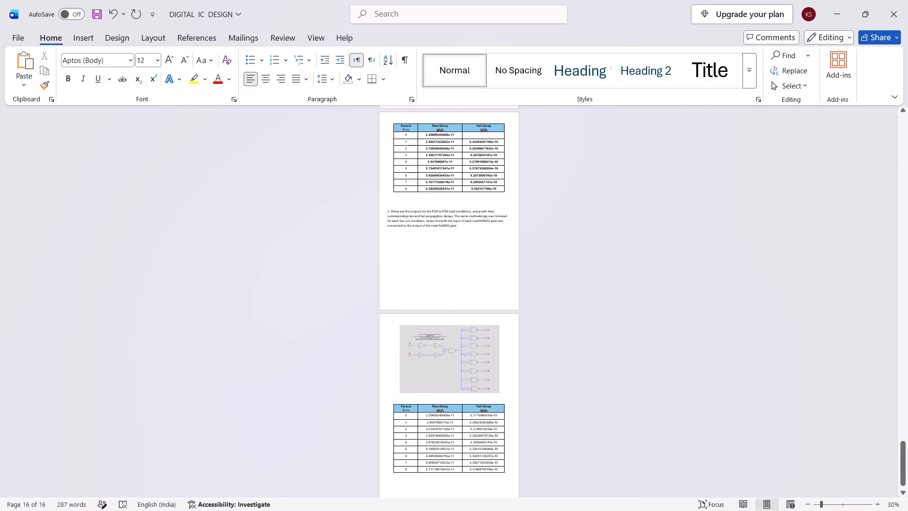
Insert blank lines before the "2. These are the outputs" paragraph until it starts at the top of the schematic's page.
click(387, 211)
scroll(435, 263, up, 3)
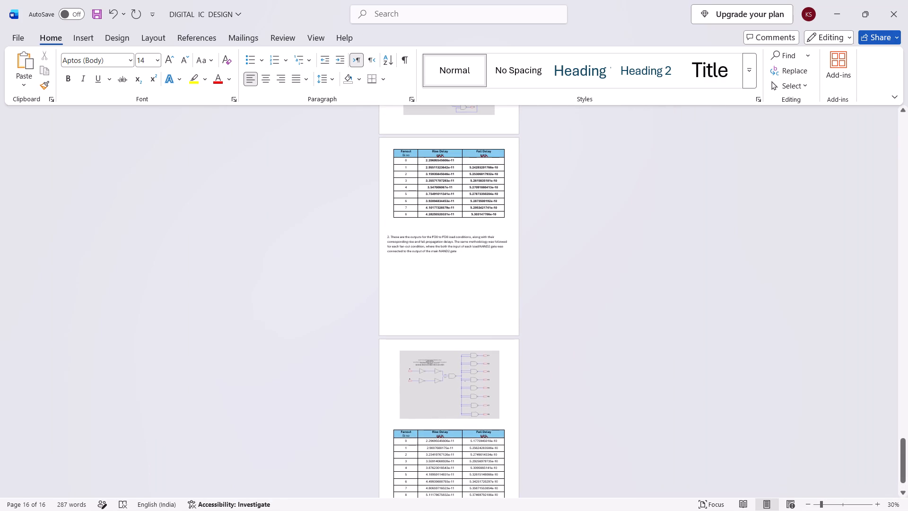
key(Return)
key(Return)
key(Return)
key(Return)
key(Return)
key(Return)
key(Return)
key(Return)
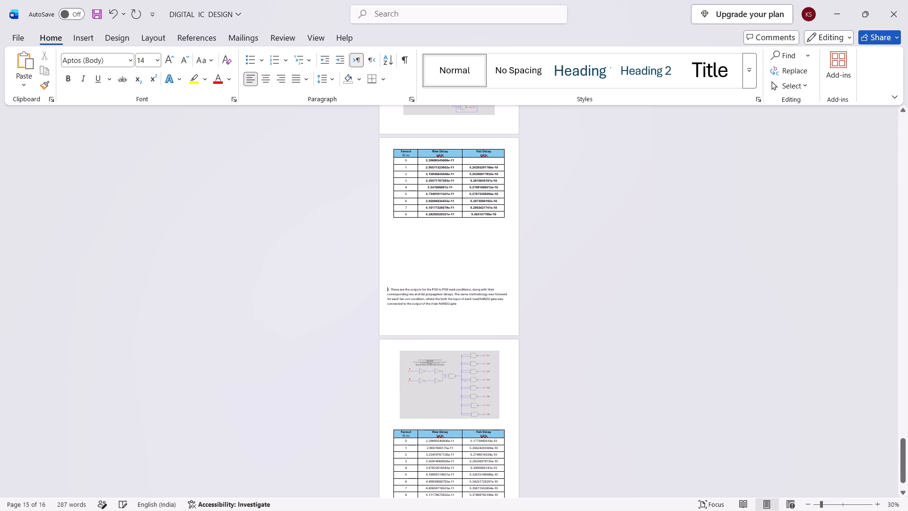
scroll(437, 274, down, 8)
click(462, 349)
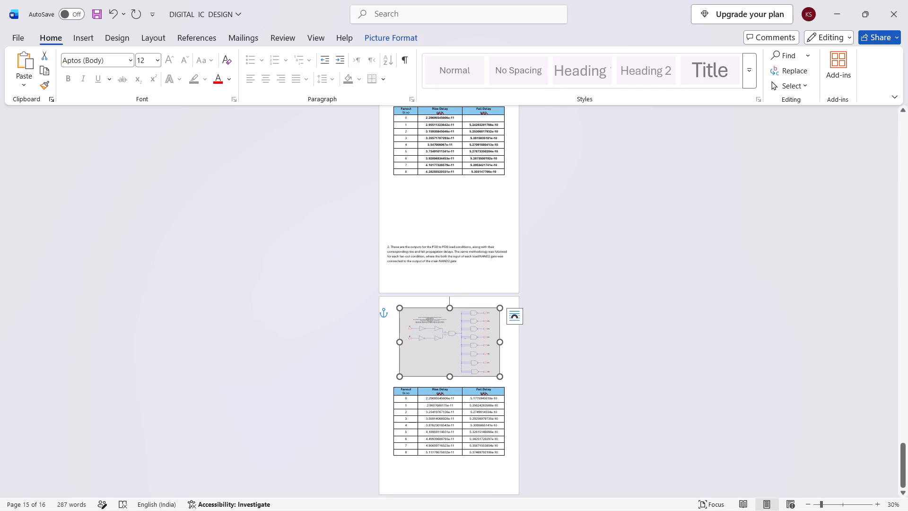
scroll(480, 340, down, 1)
key(Return)
key(Return)
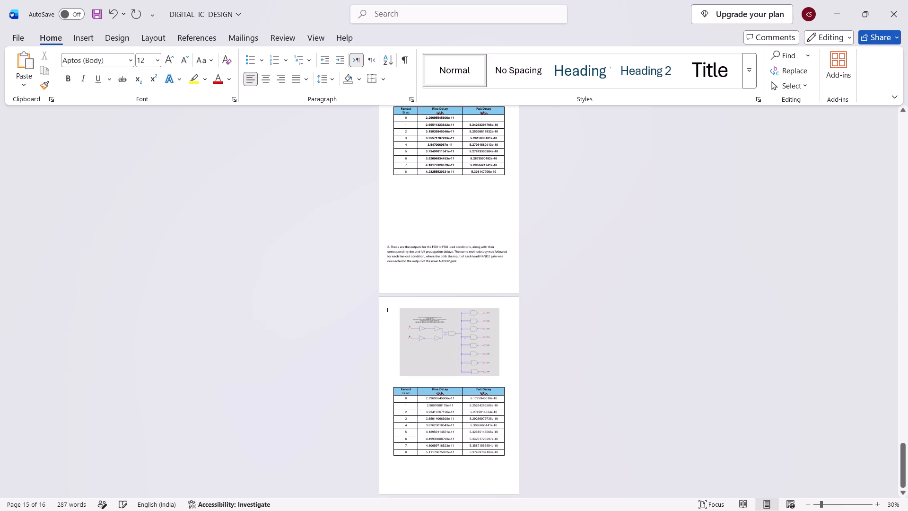
click(386, 245)
key(Return)
key(Return)
key(Return)
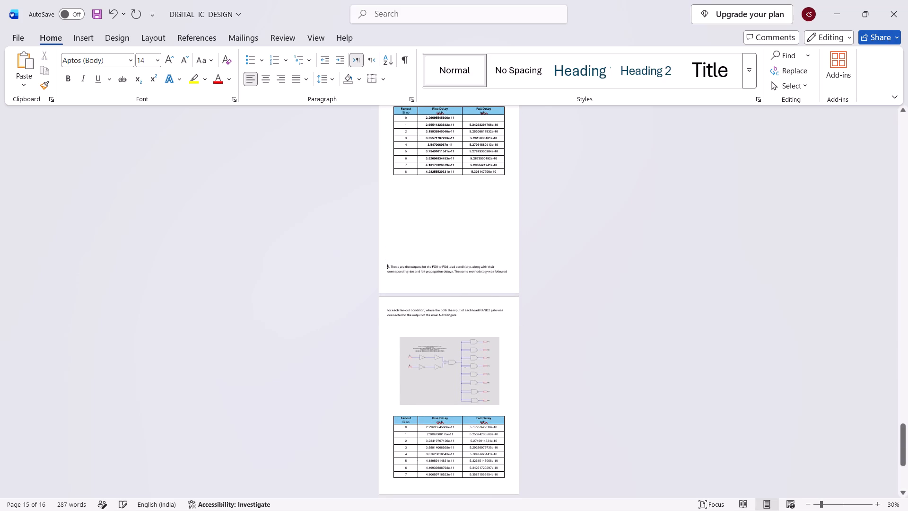
key(Return)
key(Return)
scroll(452, 269, down, 11)
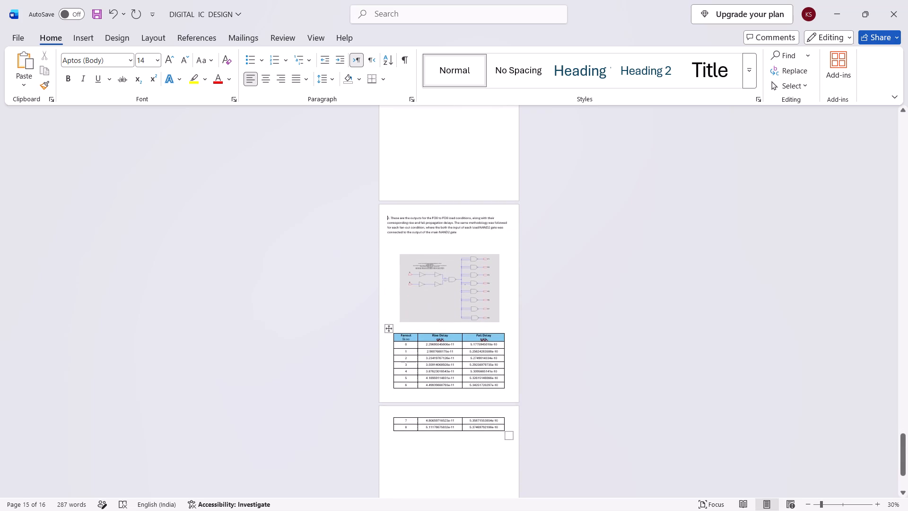
Shrink the eight-load NAND schematic slightly and move it up just below the "2. These are the outputs" paragraph.
scroll(458, 338, up, 1)
click(457, 302)
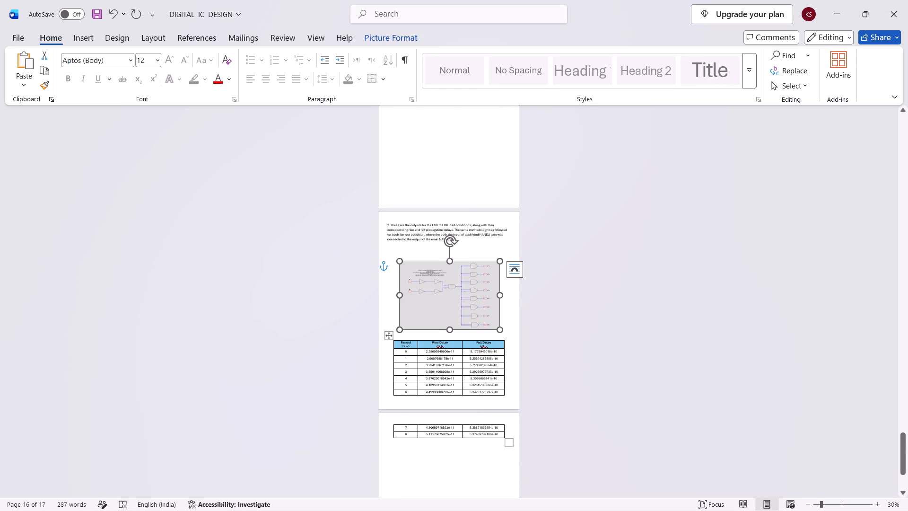
drag(499, 329, 488, 314)
drag(455, 300, 454, 291)
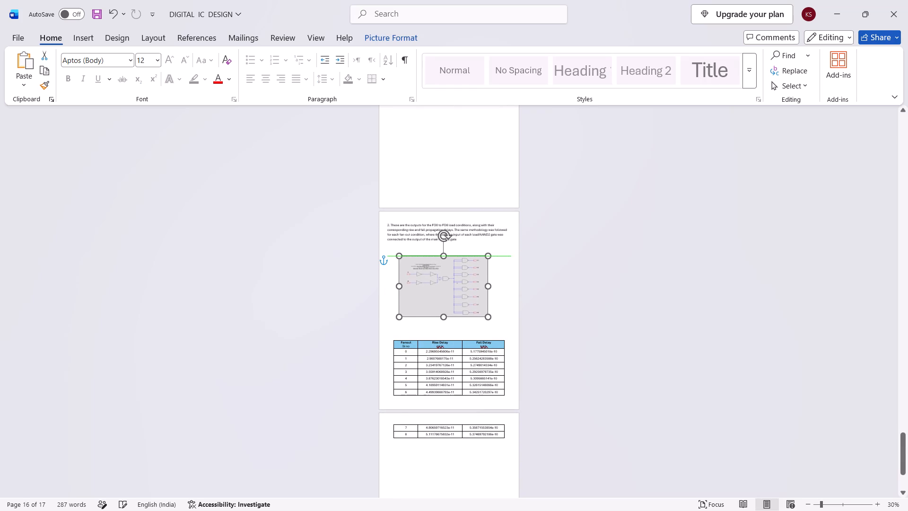
drag(454, 291, 454, 287)
Delete the blank lines between the schematic and the second delay table to pull the table up the page.
click(406, 335)
key(BackSpace)
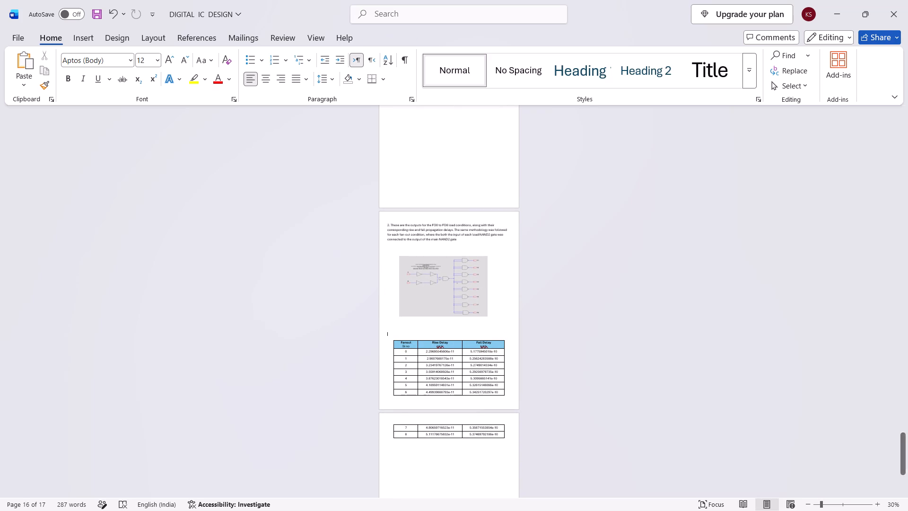
key(BackSpace)
scroll(440, 353, down, 2)
scroll(440, 359, up, 4)
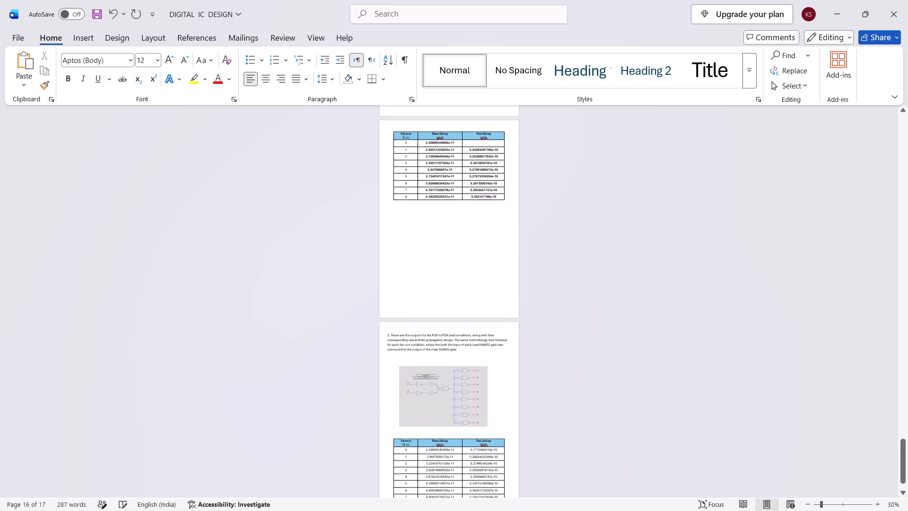
Check the layout of the Fan Out 8 page, the first delay table's page and the start of section 2.
scroll(440, 352, up, 16)
scroll(438, 312, up, 7)
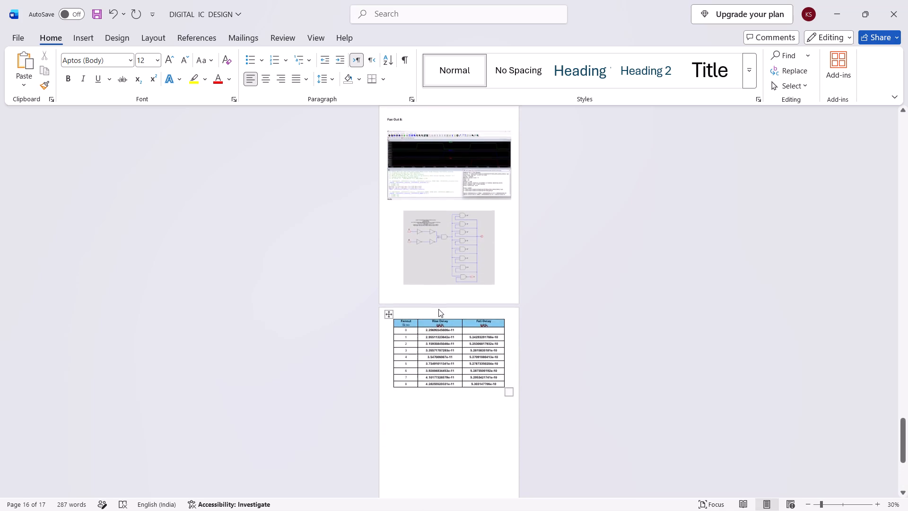
click(457, 271)
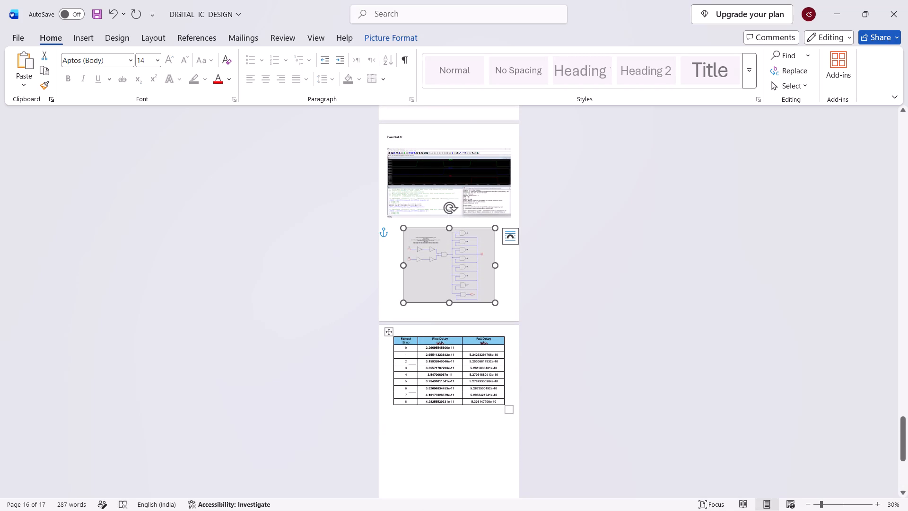
scroll(431, 393, down, 7)
click(451, 400)
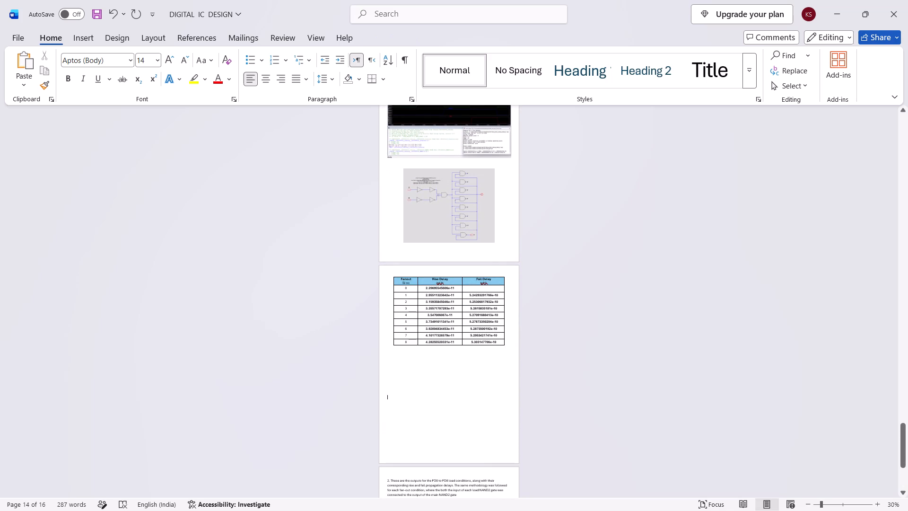
scroll(409, 444, down, 8)
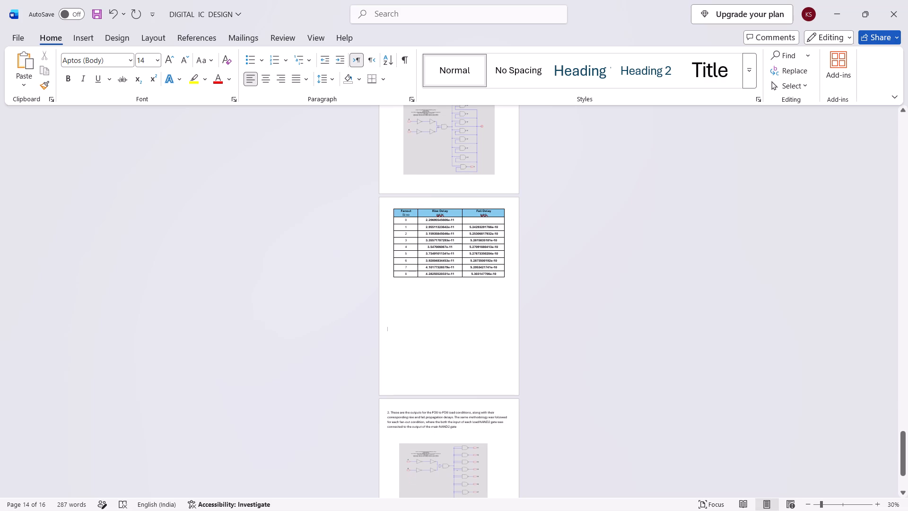
Switch to the reference assignment PDF in Brave and examine its FO8 result and Final Table 1.
click(149, 499)
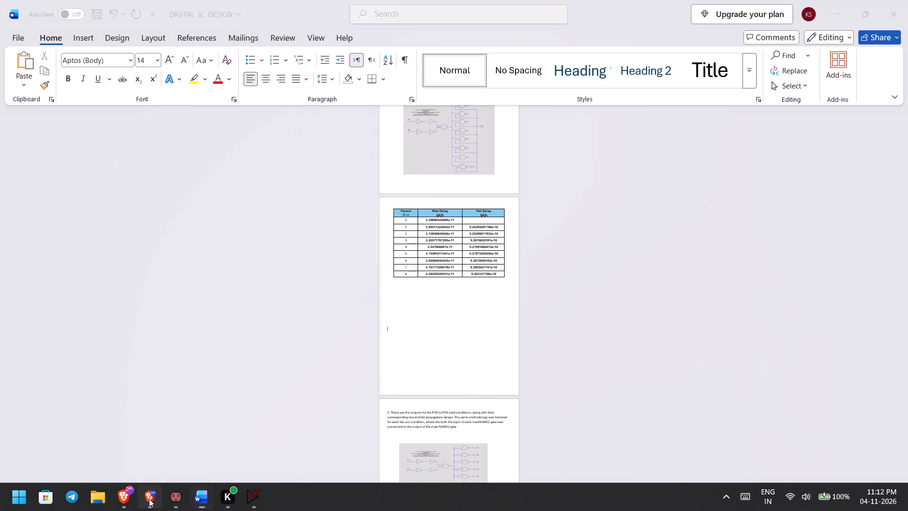
scroll(352, 352, down, 18)
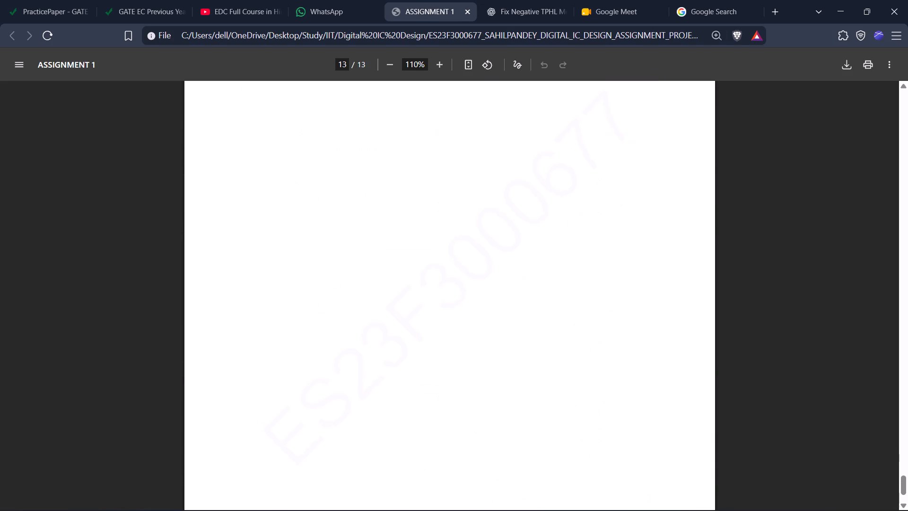
scroll(352, 351, down, 7)
scroll(351, 355, up, 16)
scroll(356, 366, up, 11)
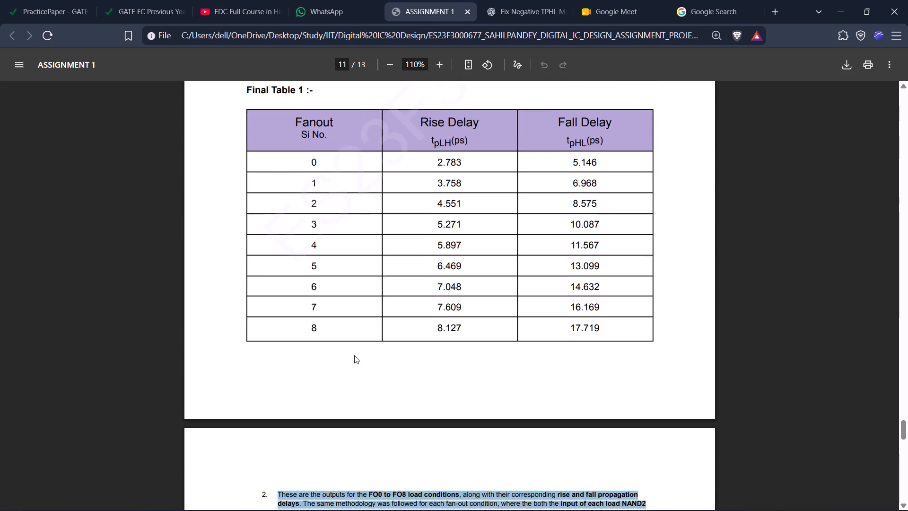
scroll(350, 344, up, 2)
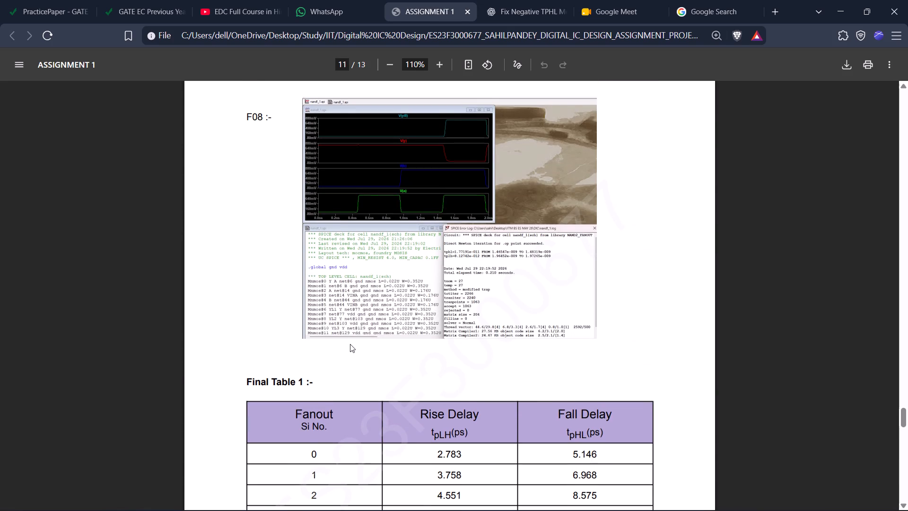
scroll(350, 344, up, 1)
scroll(349, 345, down, 1)
click(249, 495)
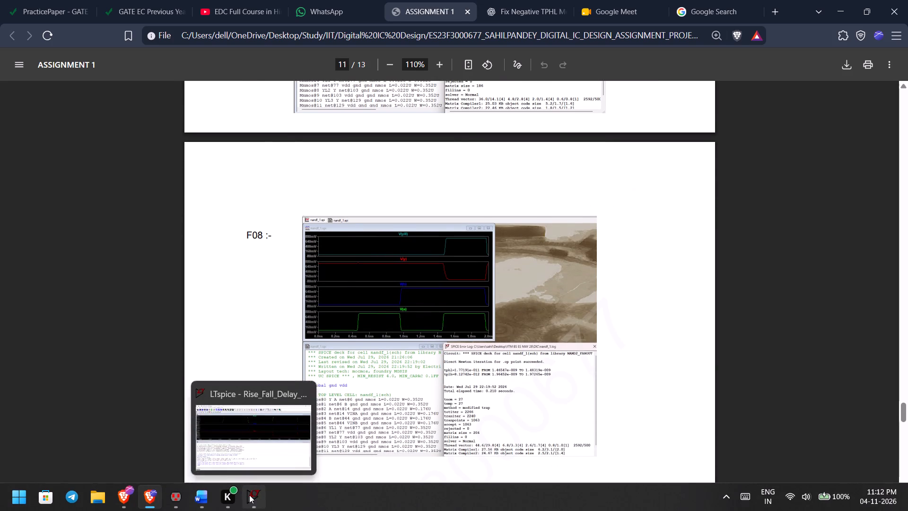
Return to the Word document and examine its last pages, including the section 2 schematic and both delay tables.
click(200, 499)
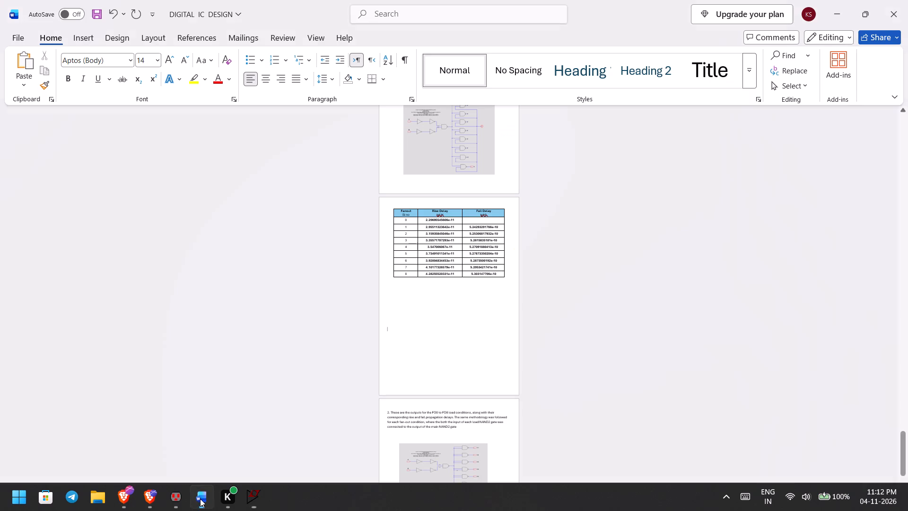
scroll(492, 381, down, 1)
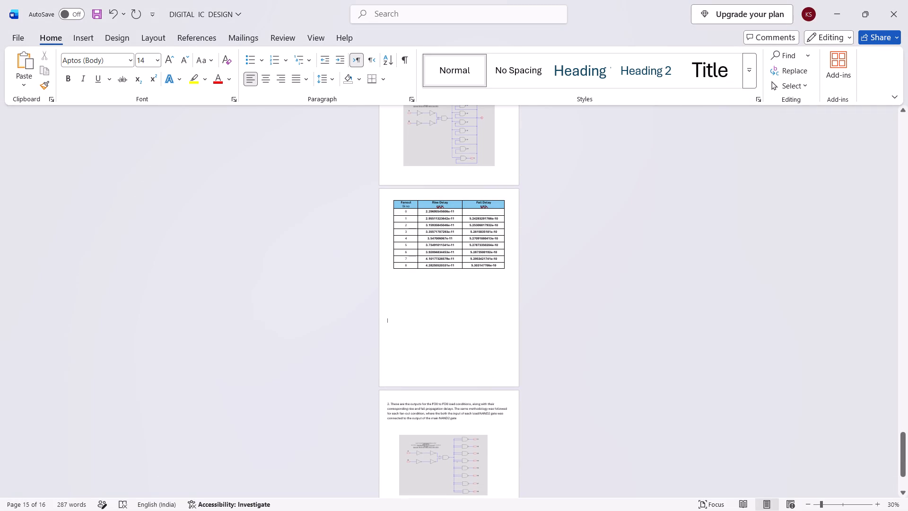
scroll(478, 357, down, 19)
ctrl+scroll(453, 422, up, 1)
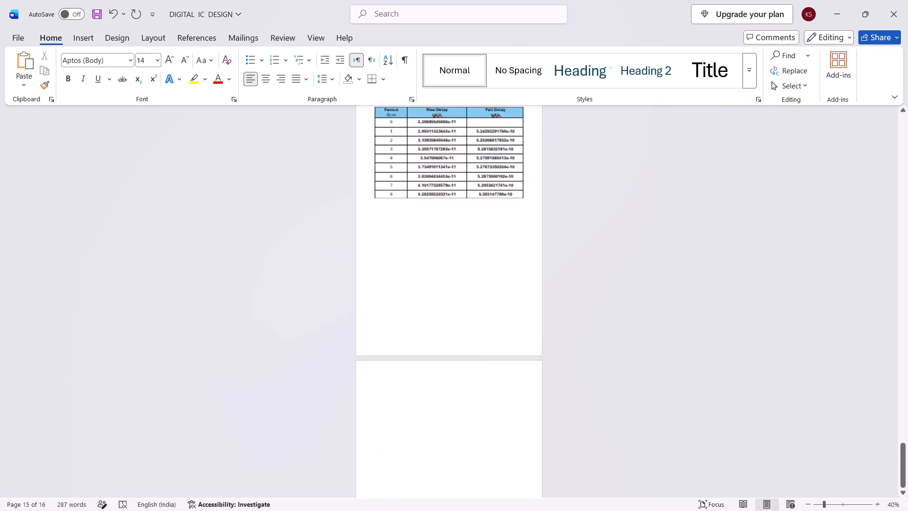
ctrl+scroll(453, 422, up, 6)
scroll(452, 411, down, 19)
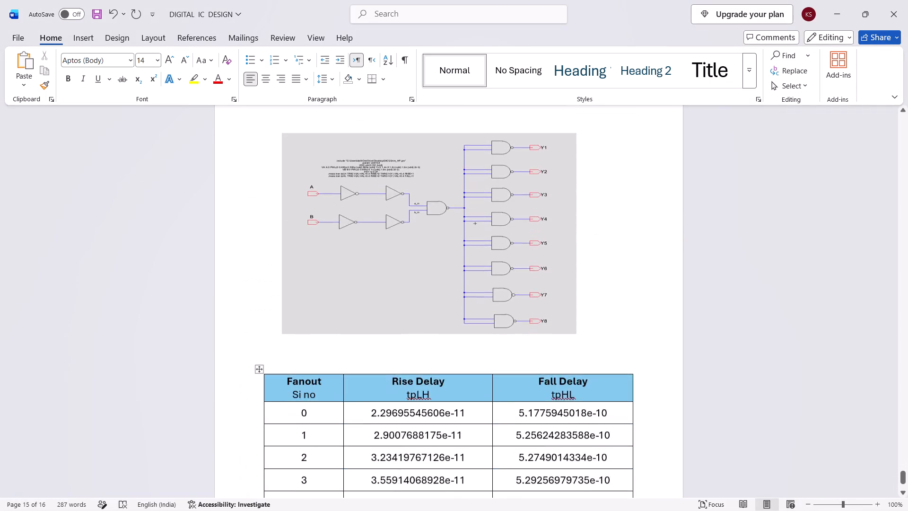
scroll(510, 380, up, 12)
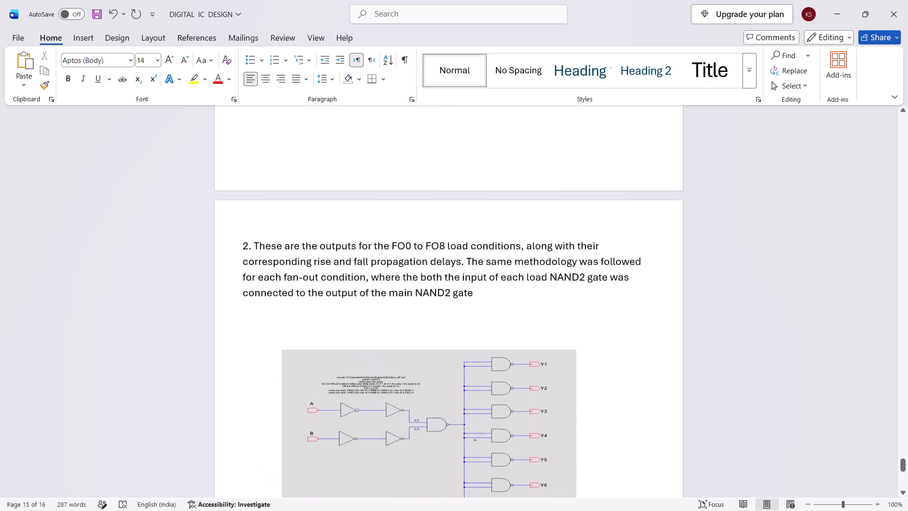
scroll(487, 371, up, 15)
scroll(454, 338, up, 3)
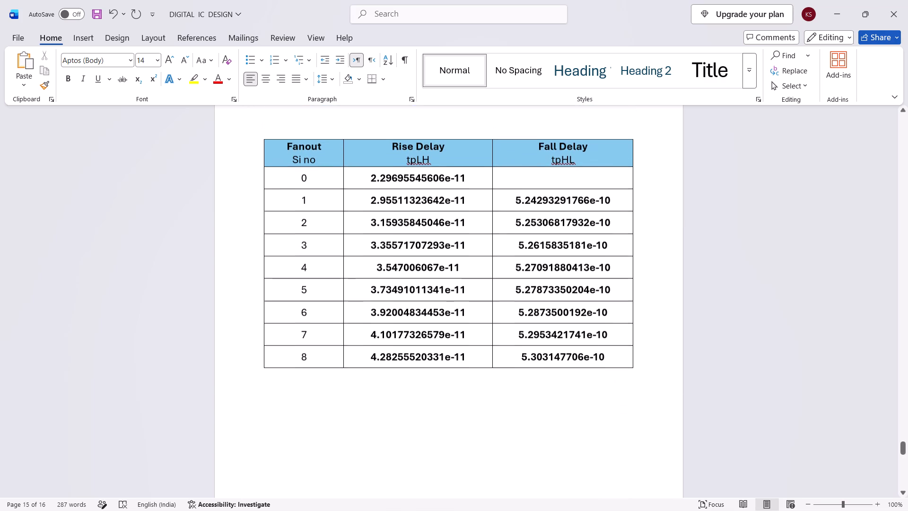
Copy the fan-out 0 fall delay 5.1775945018e-10 from the second table into the first table's empty fan-out 0 cell and make it bold.
click(541, 184)
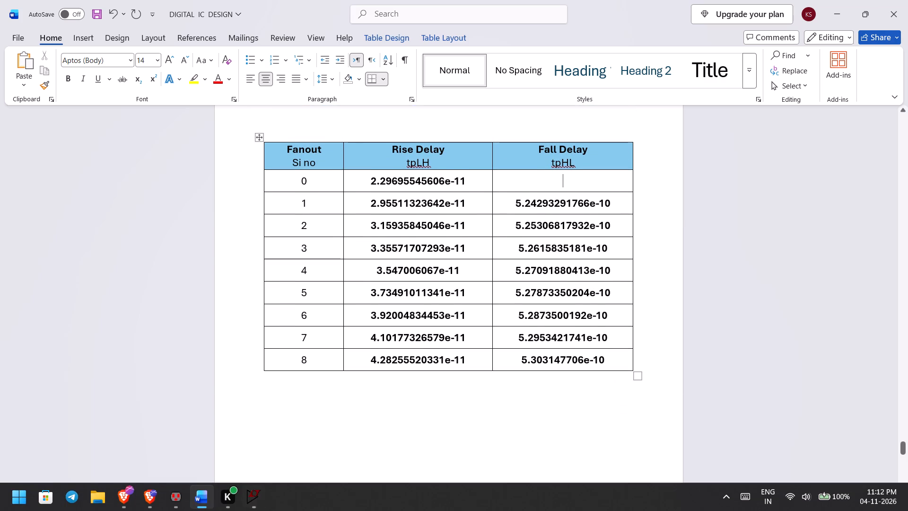
scroll(429, 400, down, 15)
scroll(572, 398, down, 14)
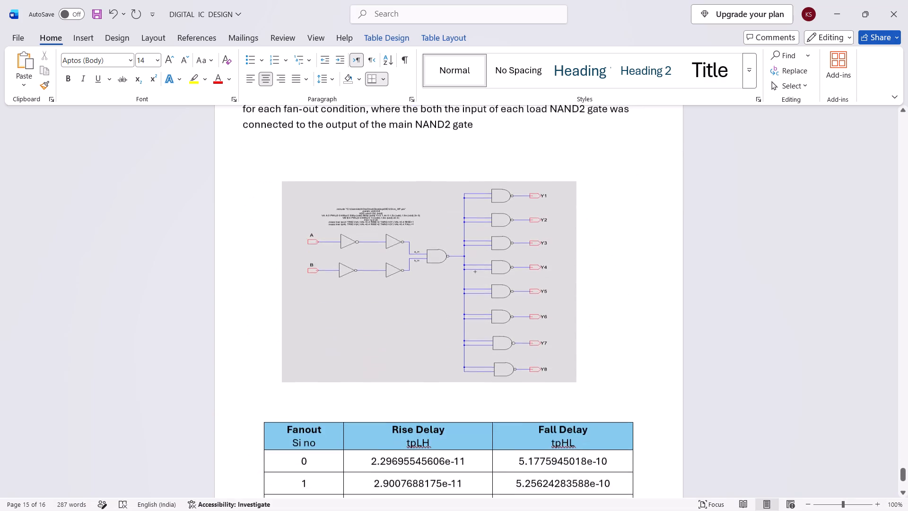
scroll(564, 412, down, 1)
drag(611, 357, 520, 358)
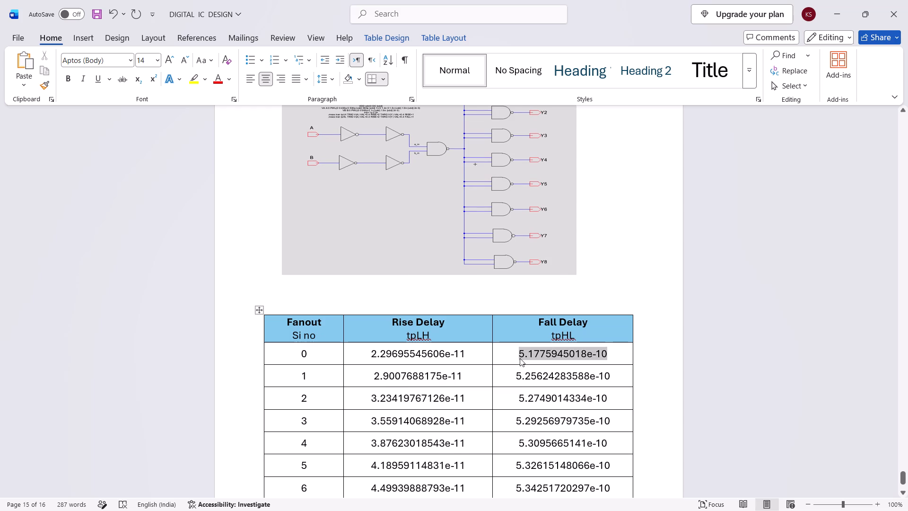
key(ctrl+c)
scroll(520, 358, up, 20)
scroll(520, 358, up, 5)
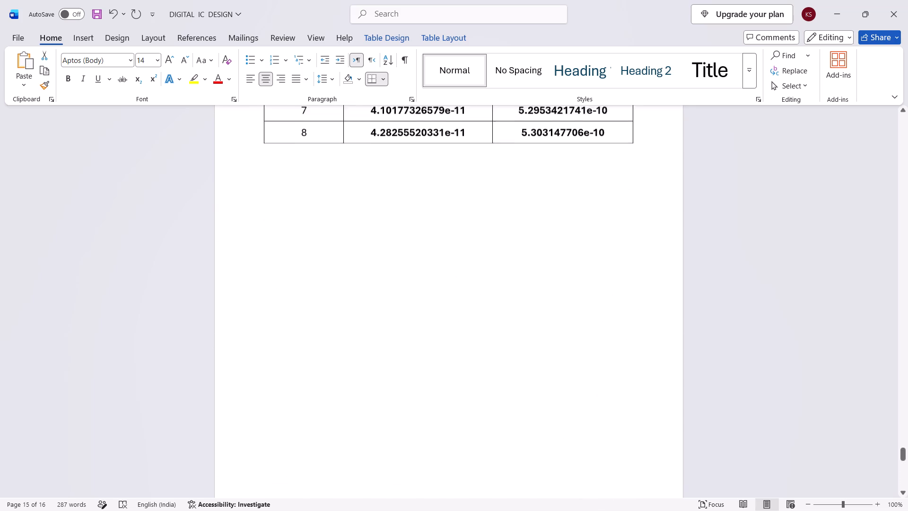
scroll(516, 351, up, 6)
click(562, 206)
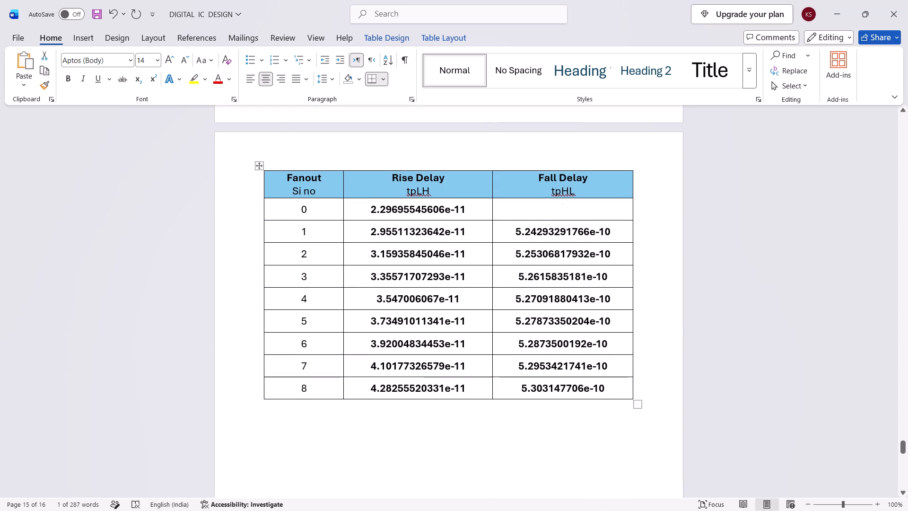
click(564, 210)
key(ctrl+v)
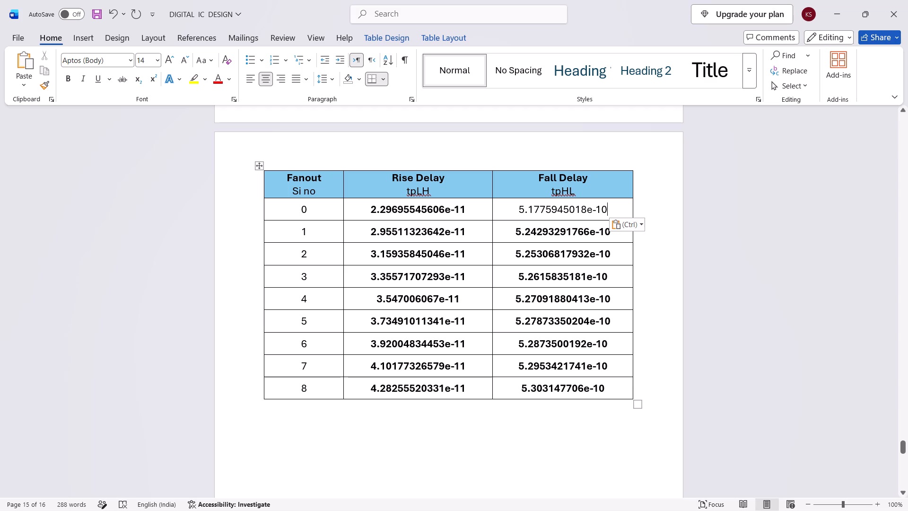
drag(609, 209, 513, 214)
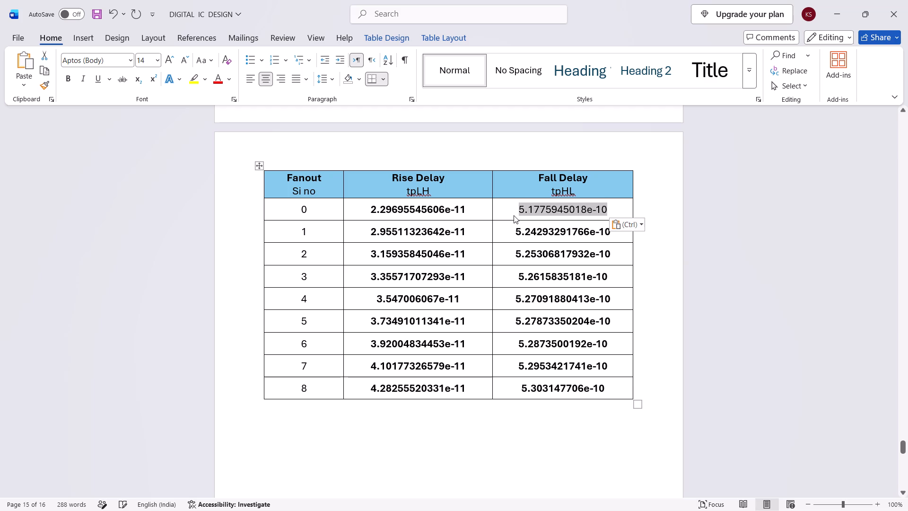
key(ctrl+b)
Make all rise and fall delay values for fan-outs 0 to 8 in the second delay table bold.
scroll(518, 328, down, 20)
scroll(518, 328, down, 3)
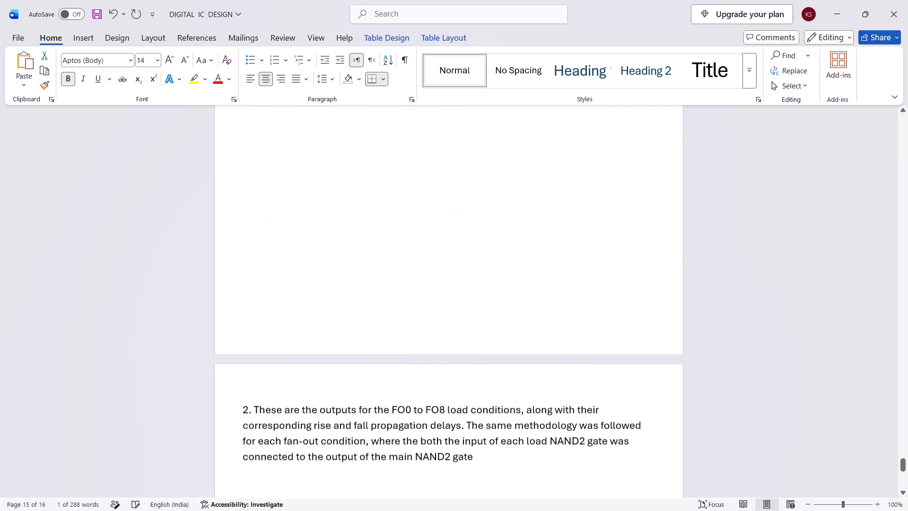
scroll(513, 385, down, 18)
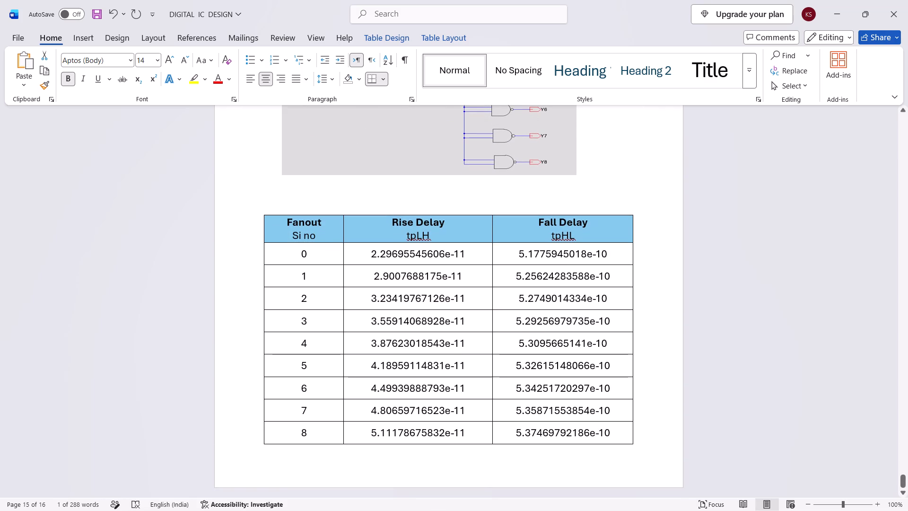
drag(370, 250, 584, 432)
key(ctrl+b)
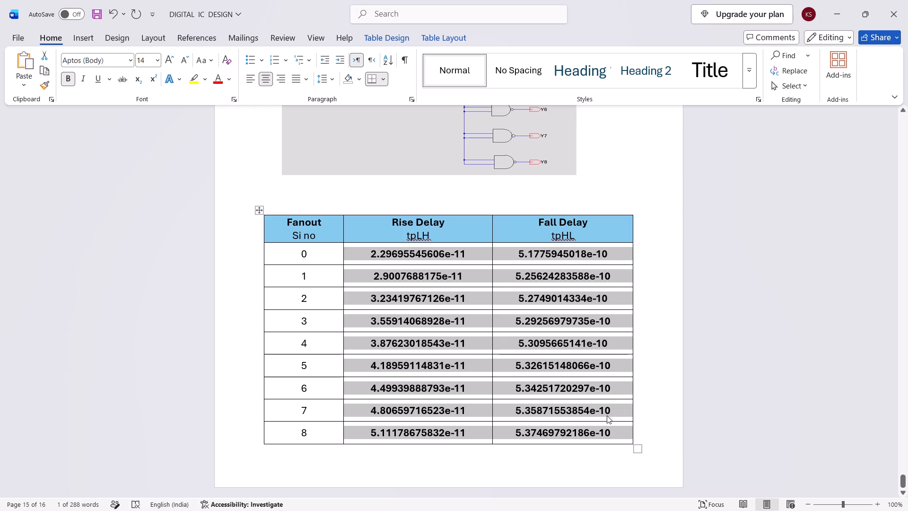
click(806, 306)
Examine the pages from the second delay table back through the Fan Out 8 to Fan Out 0 sections, up to the NAND2 fan-out heading.
scroll(546, 340, up, 20)
scroll(546, 340, up, 2)
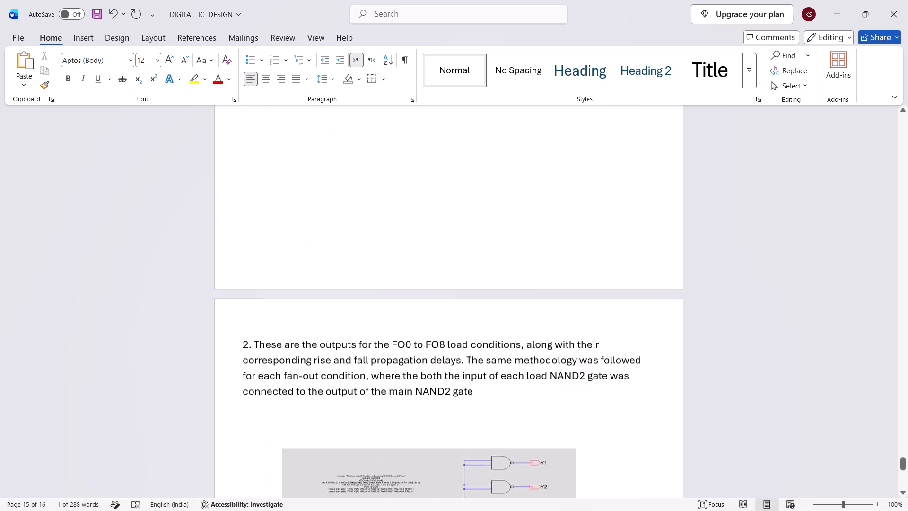
scroll(527, 339, up, 20)
scroll(527, 339, up, 10)
scroll(527, 339, down, 1)
scroll(527, 339, up, 5)
scroll(527, 339, down, 1)
scroll(527, 339, up, 6)
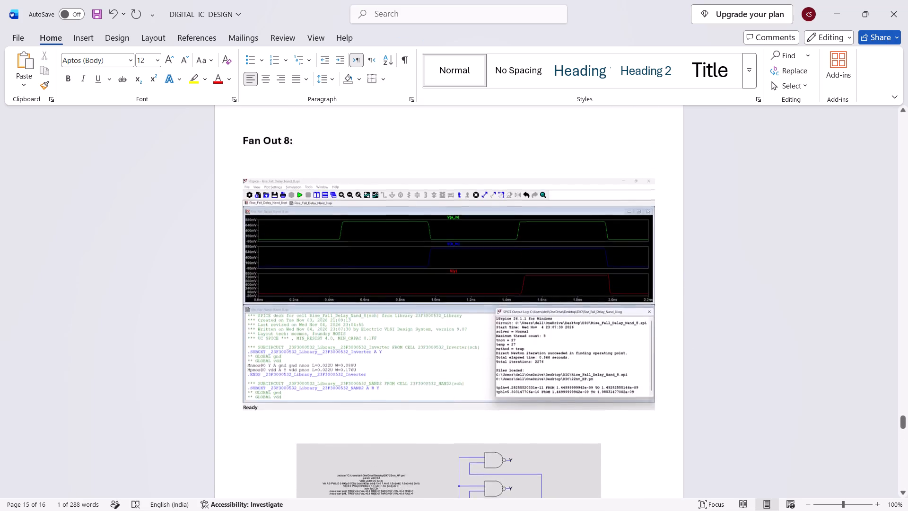
scroll(527, 340, up, 9)
scroll(527, 341, down, 1)
scroll(527, 340, up, 20)
scroll(527, 340, up, 4)
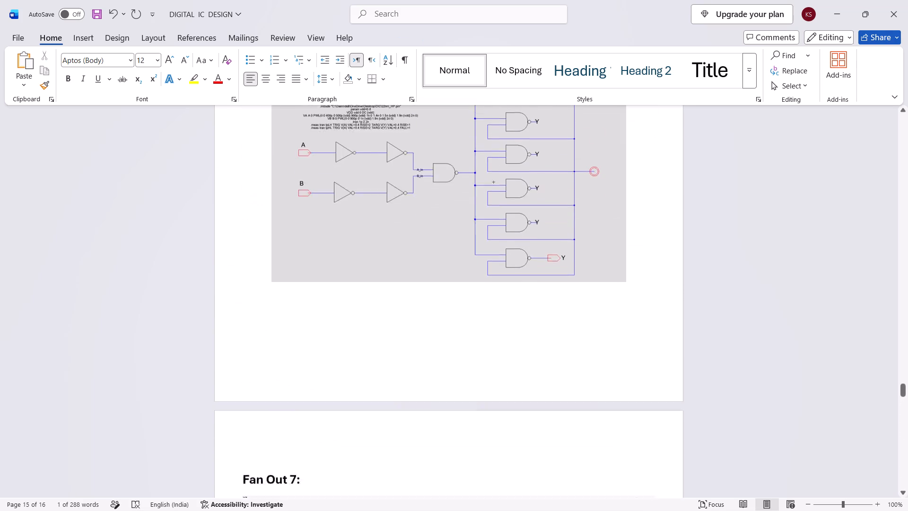
scroll(527, 340, up, 9)
scroll(523, 333, down, 1)
scroll(523, 333, up, 18)
scroll(521, 330, down, 1)
scroll(521, 330, up, 4)
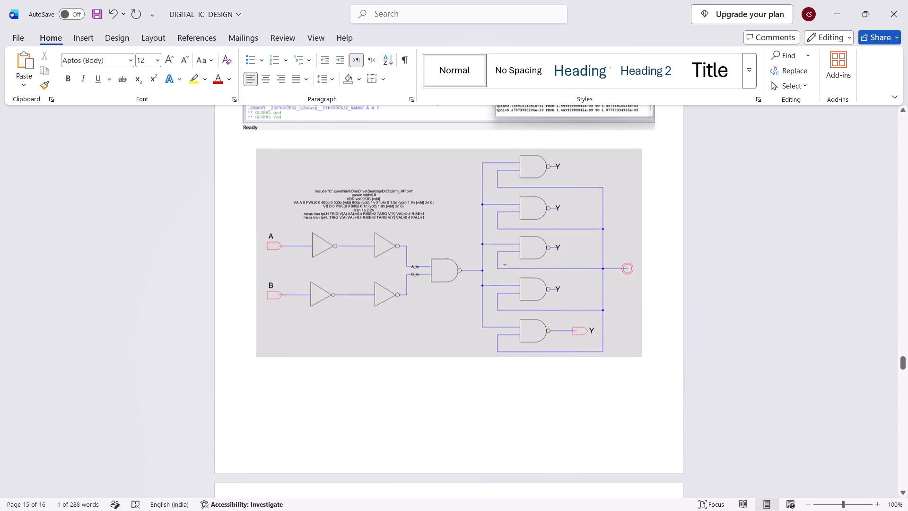
scroll(521, 328, down, 7)
scroll(541, 336, up, 4)
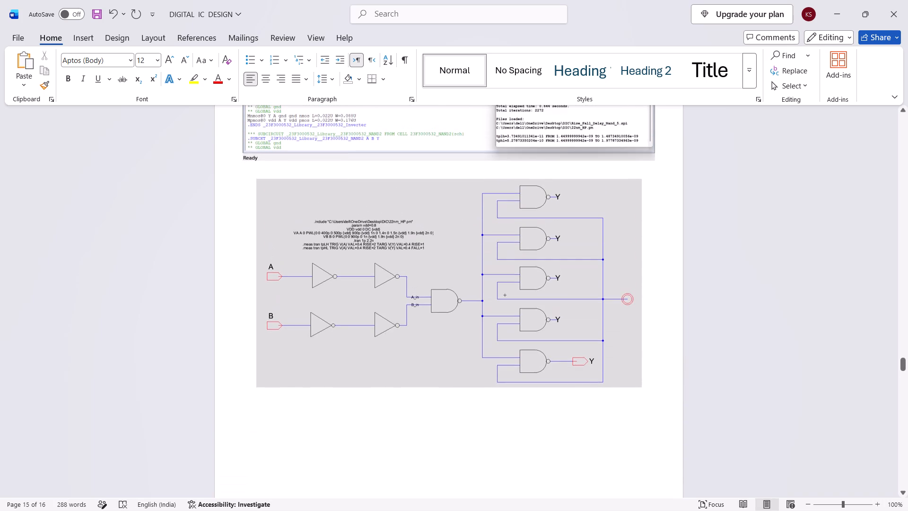
scroll(541, 336, down, 6)
scroll(537, 341, down, 17)
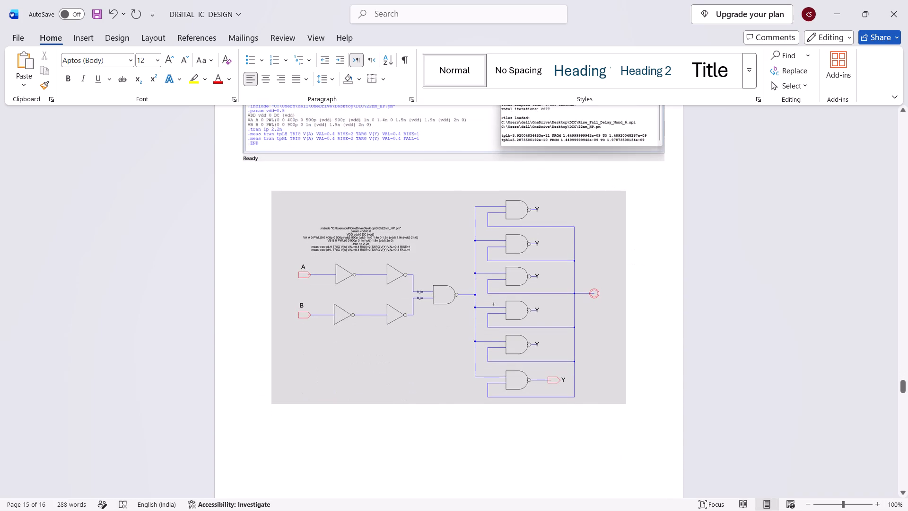
scroll(534, 352, up, 20)
scroll(534, 352, up, 6)
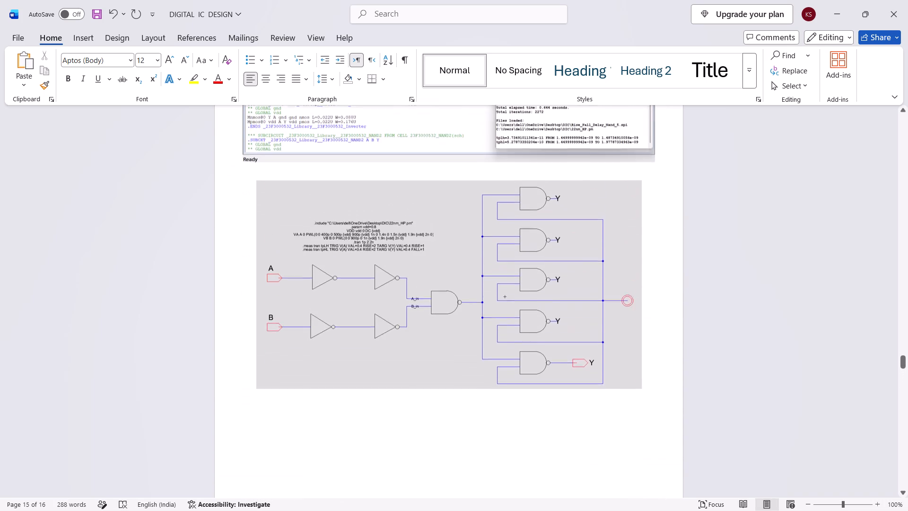
scroll(534, 350, up, 1)
scroll(534, 351, up, 20)
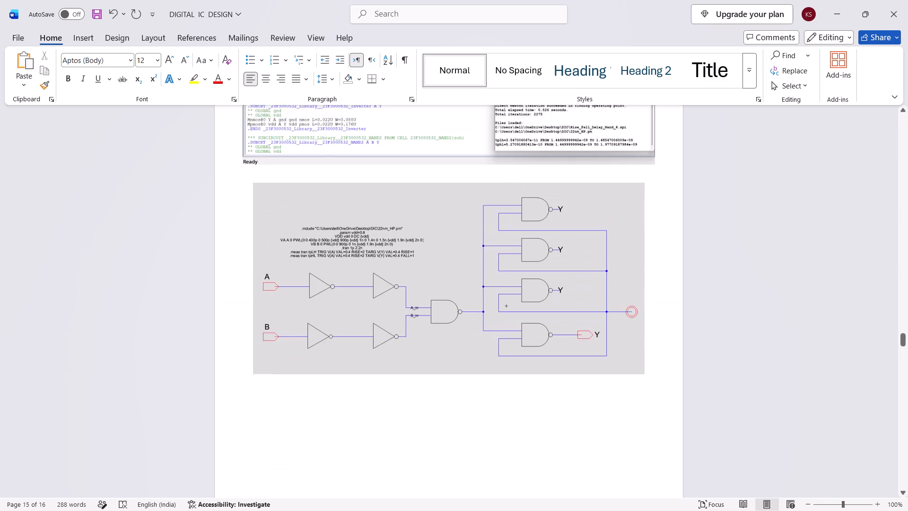
scroll(533, 348, up, 20)
scroll(533, 348, up, 10)
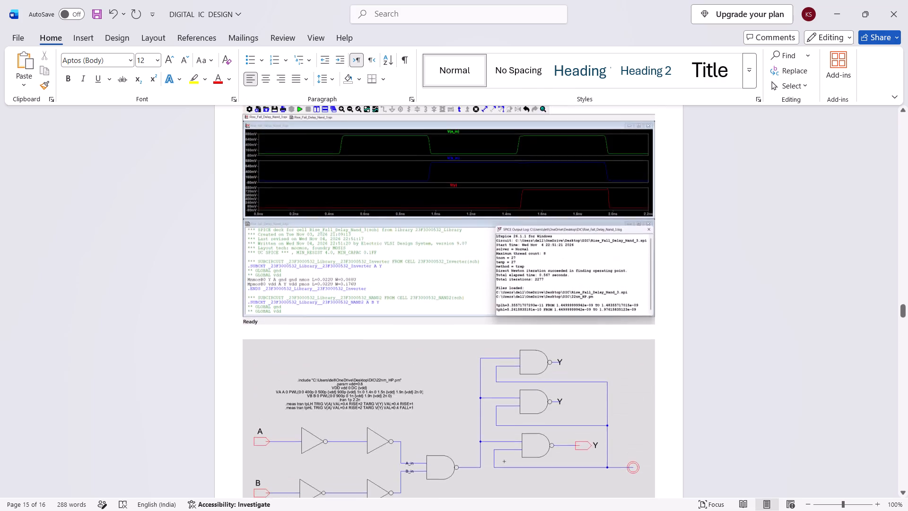
scroll(533, 346, up, 20)
scroll(533, 346, up, 14)
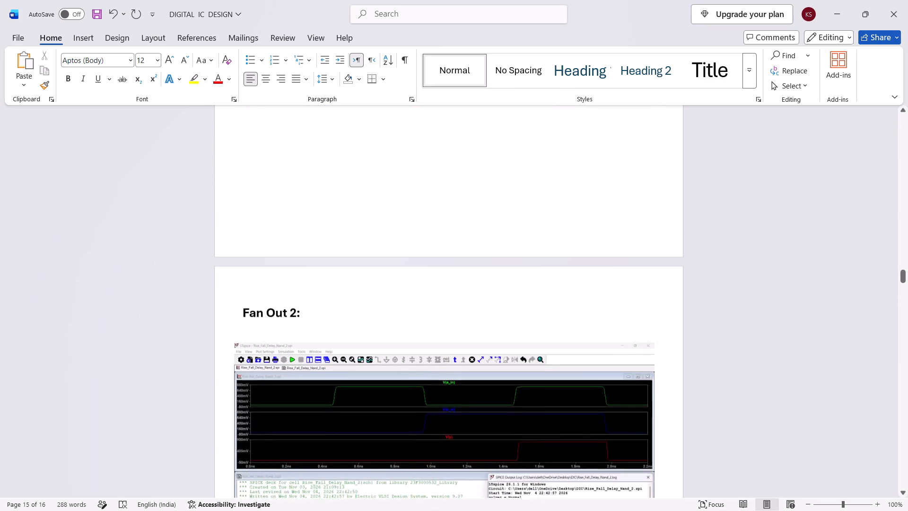
scroll(533, 345, up, 20)
scroll(533, 345, up, 13)
scroll(532, 345, down, 1)
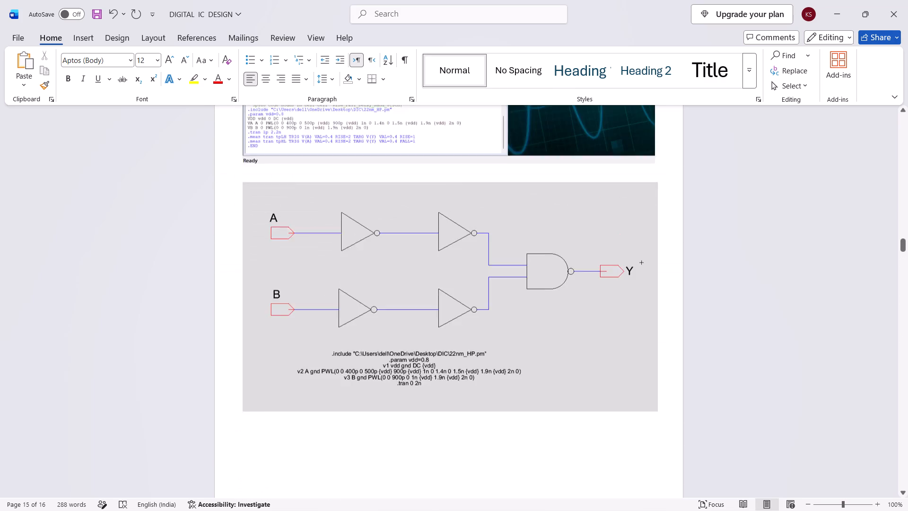
scroll(532, 345, up, 19)
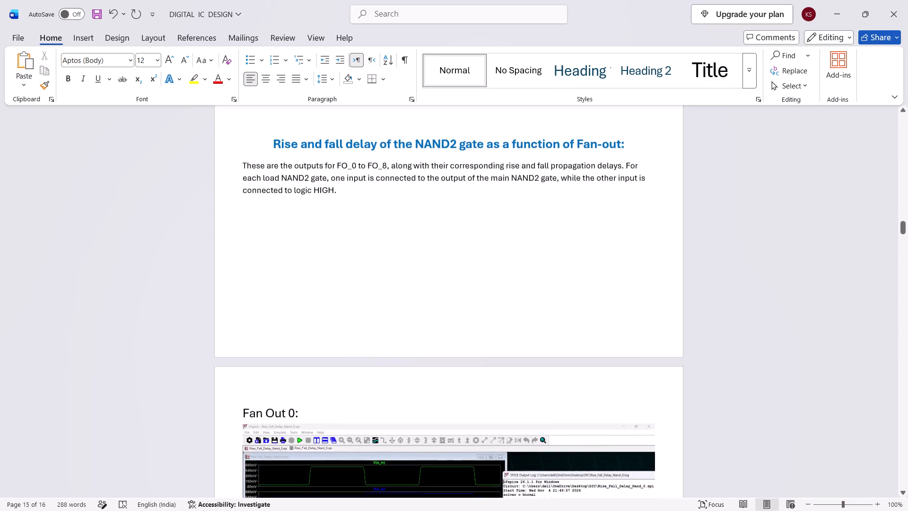
Make the "Fan Out 0:" heading bold.
scroll(329, 399, down, 5)
drag(310, 330, 260, 329)
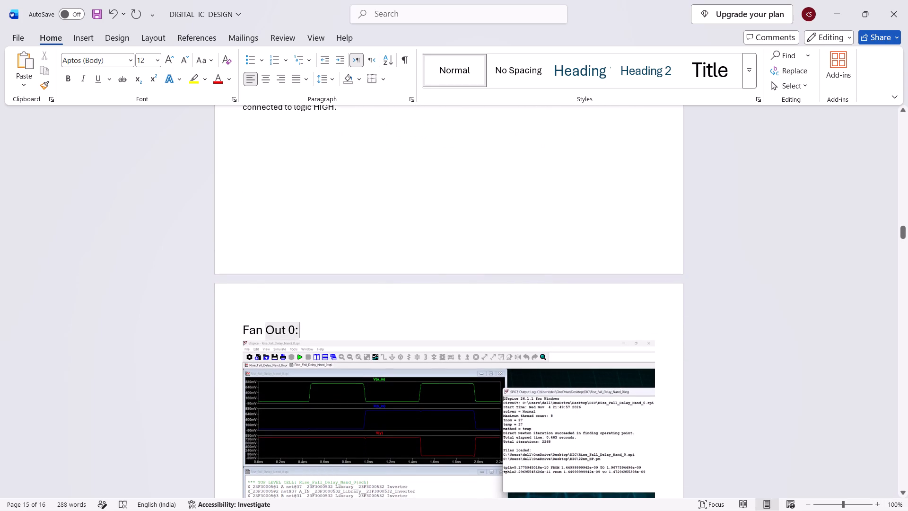
drag(260, 329, 251, 329)
key(ctrl+b)
Switch to the reference assignment PDF in Brave and examine how its NAND2 fan-out section and earlier pages are laid out.
scroll(279, 337, down, 15)
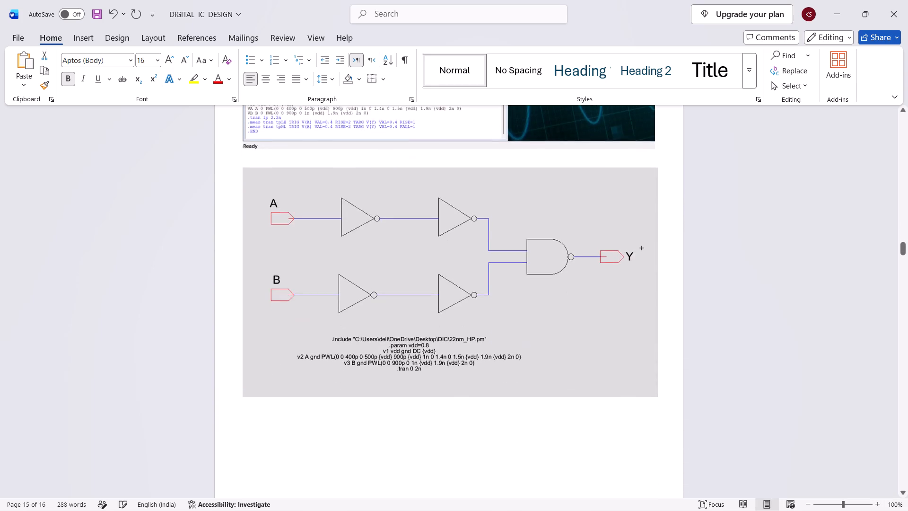
scroll(317, 373, down, 11)
scroll(326, 362, up, 20)
scroll(326, 362, up, 2)
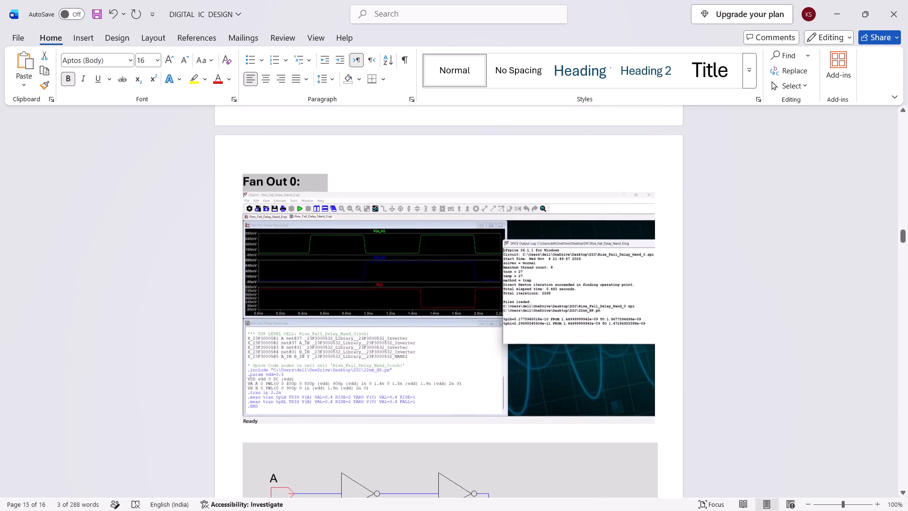
scroll(325, 358, up, 13)
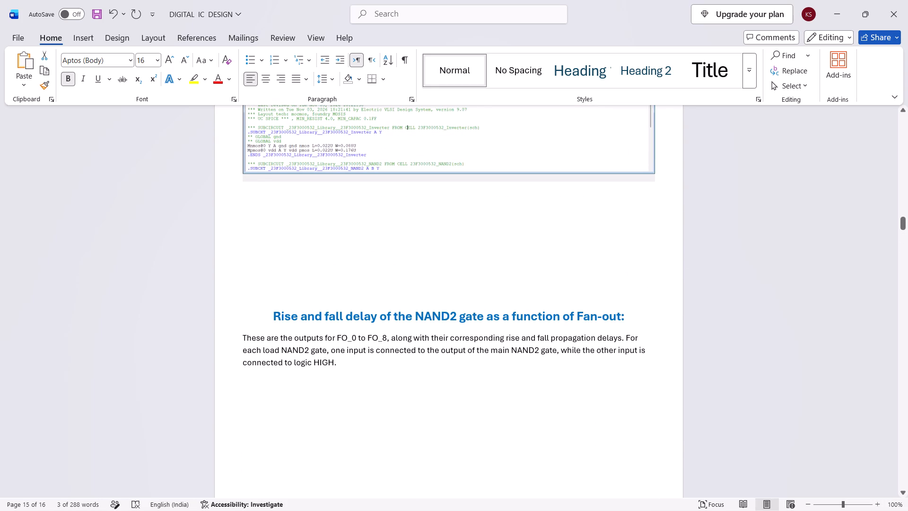
click(155, 498)
scroll(368, 342, down, 6)
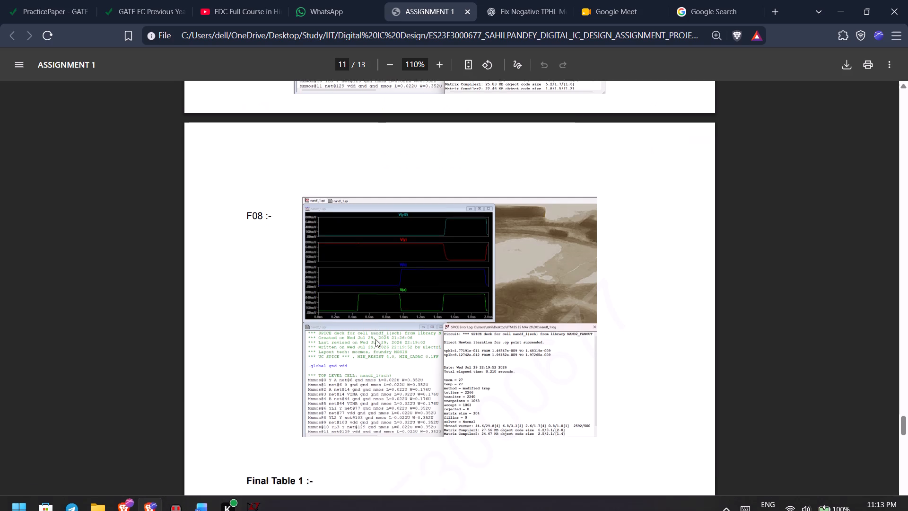
scroll(375, 339, down, 5)
ctrl+scroll(411, 299, up, 5)
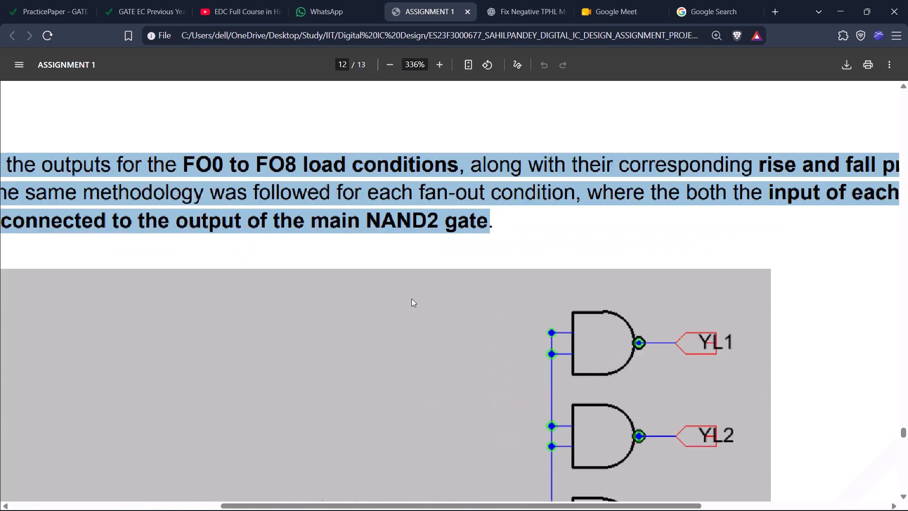
ctrl+scroll(411, 298, down, 8)
scroll(411, 299, up, 5)
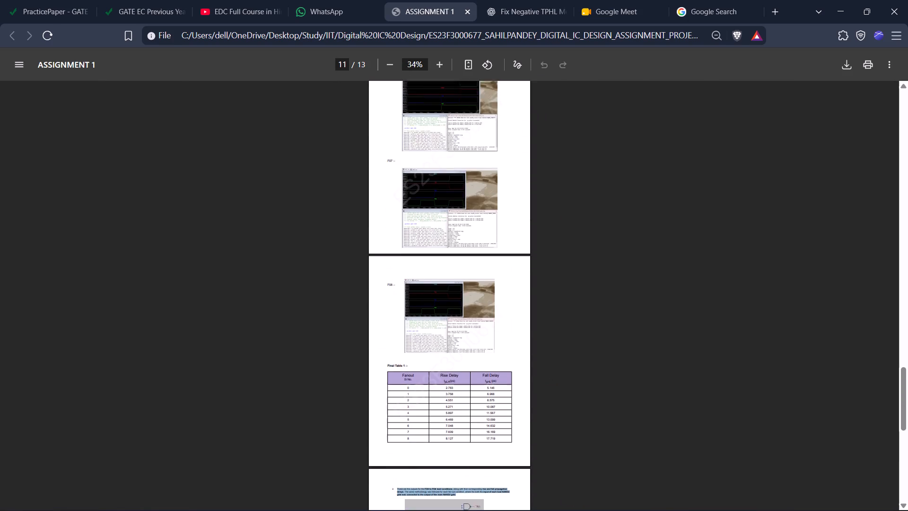
scroll(416, 317, up, 9)
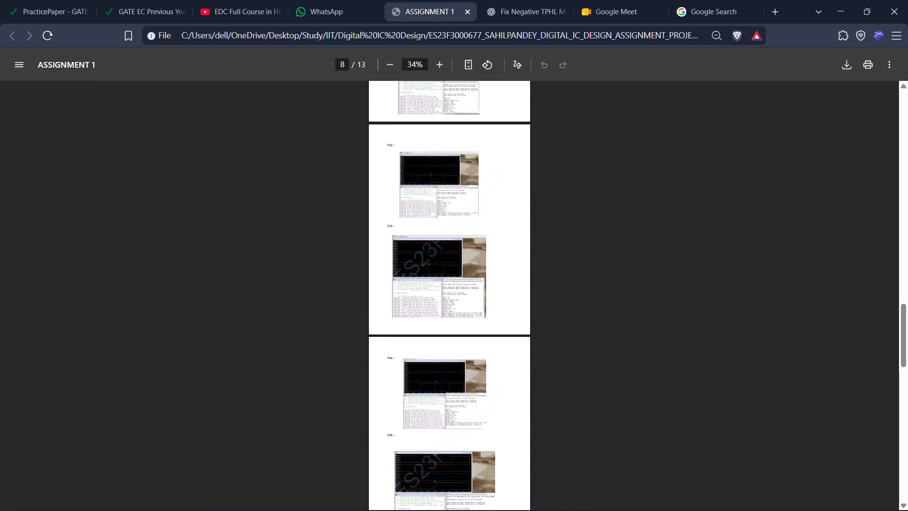
scroll(417, 318, up, 6)
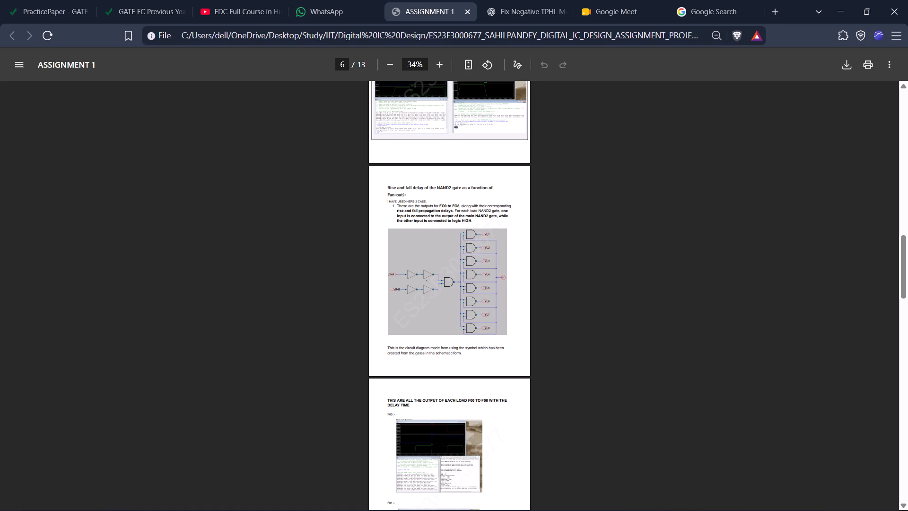
scroll(421, 407, down, 1)
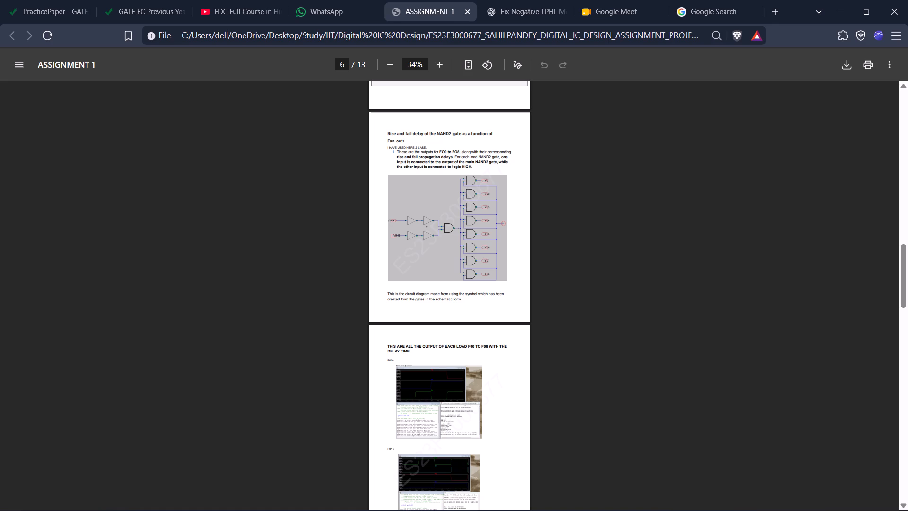
scroll(433, 343, up, 2)
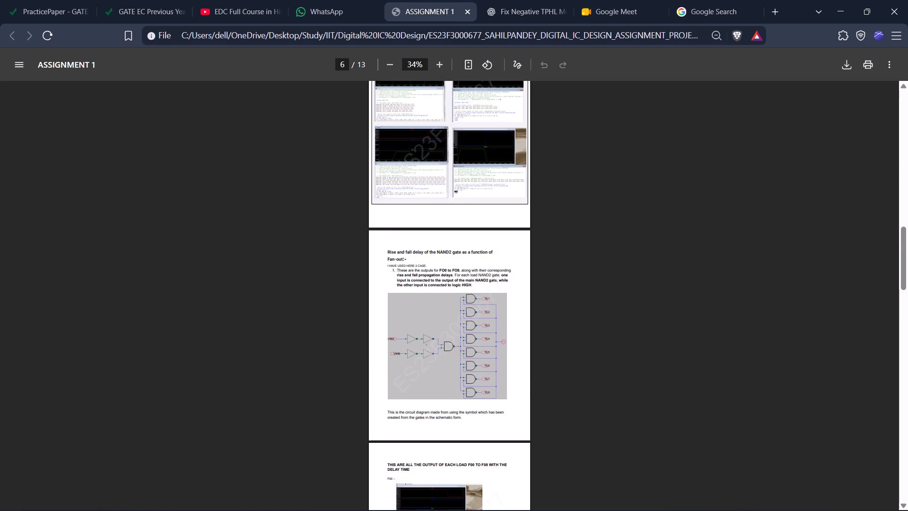
scroll(475, 320, up, 7)
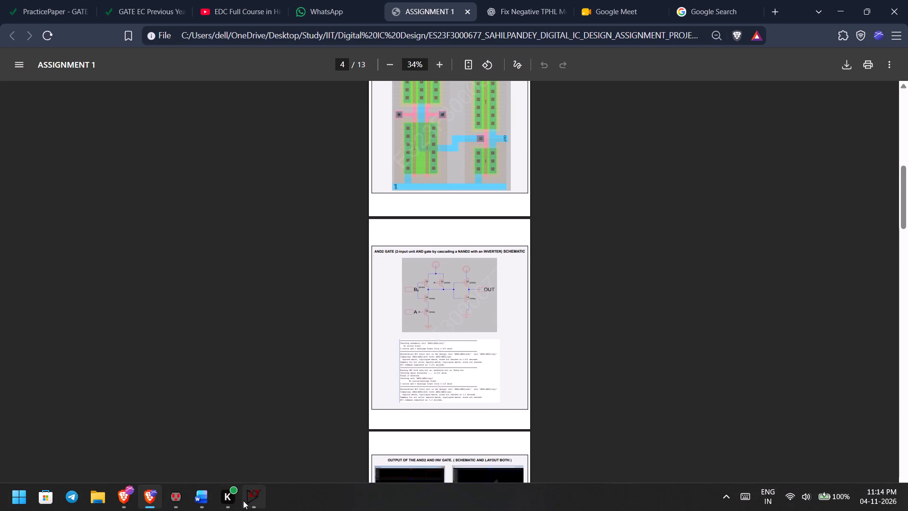
Return to the Word document and insert four blank lines above the heading "Rise and fall delay of the NAND2 gate as a function of Fan-out:".
click(199, 498)
scroll(431, 418, up, 2)
scroll(425, 408, down, 6)
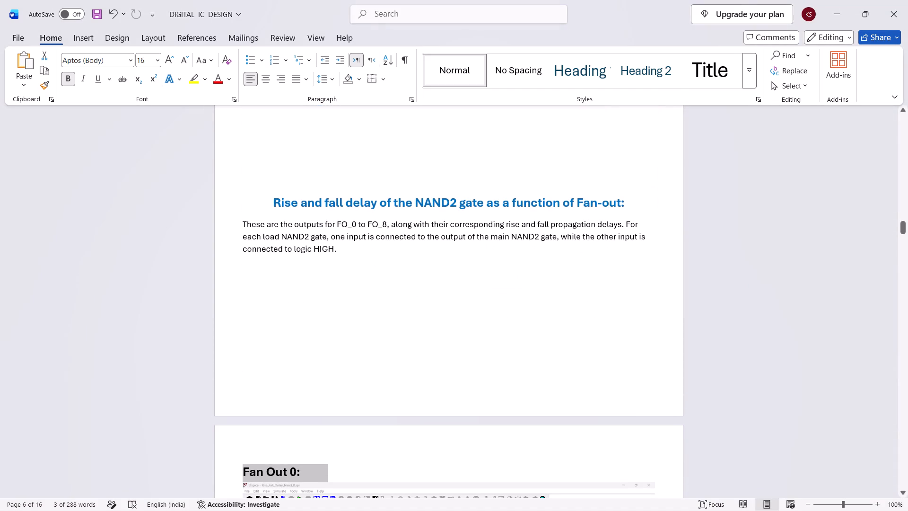
click(275, 201)
scroll(315, 317, down, 1)
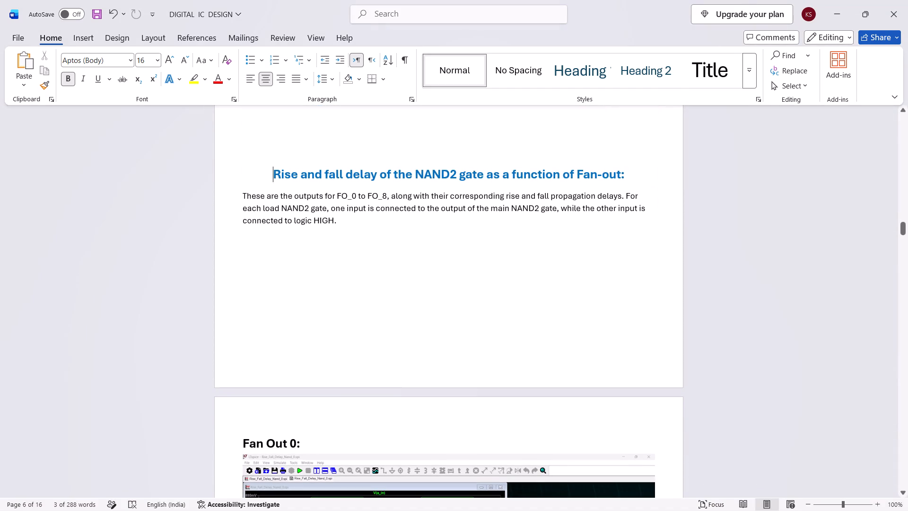
key(Return)
key(Return)
key(Return)
key(Return)
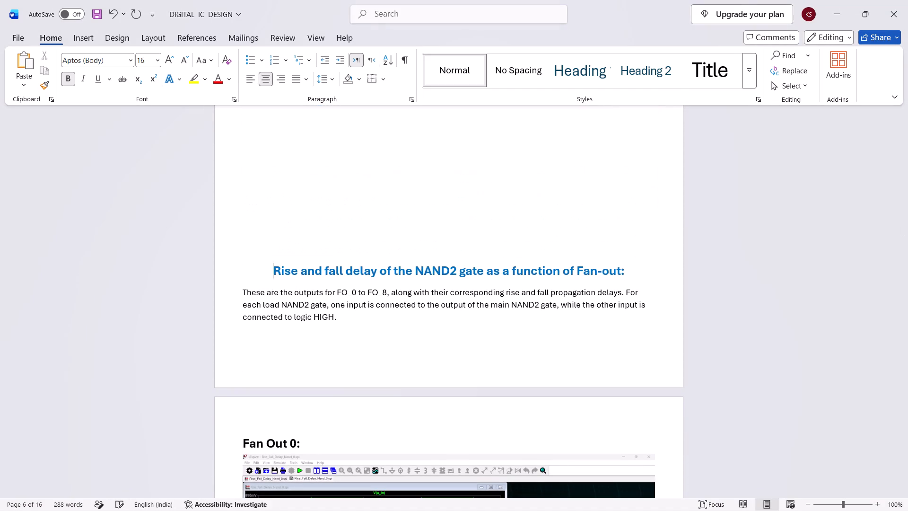
key(Return)
key(BackSpace)
Shrink the Fan Out 0 schematic picture and move it lower, roughly centred between the page margins.
scroll(330, 302, up, 5)
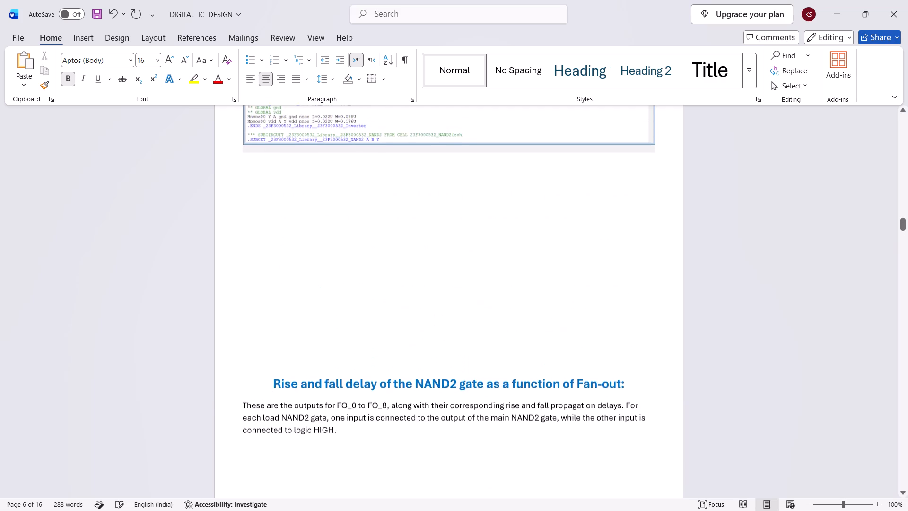
scroll(324, 303, up, 2)
scroll(324, 303, down, 20)
scroll(324, 303, down, 7)
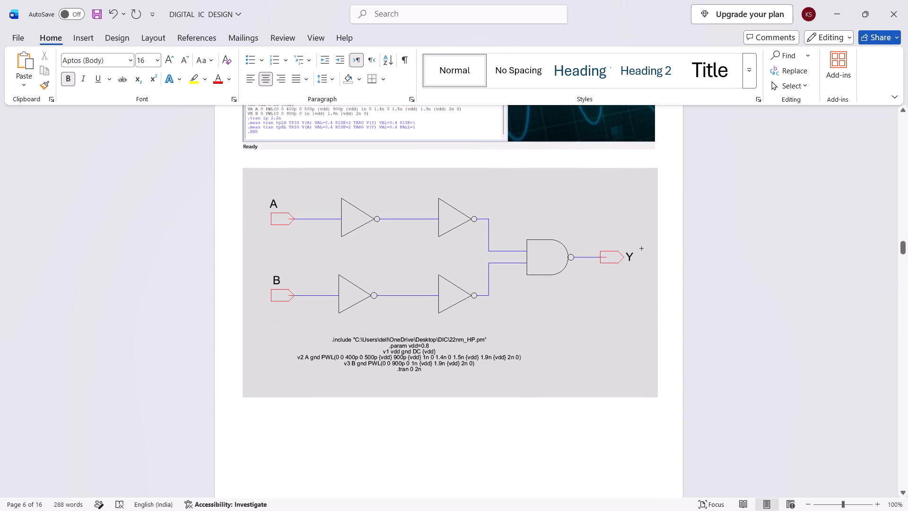
click(481, 317)
drag(659, 136, 624, 174)
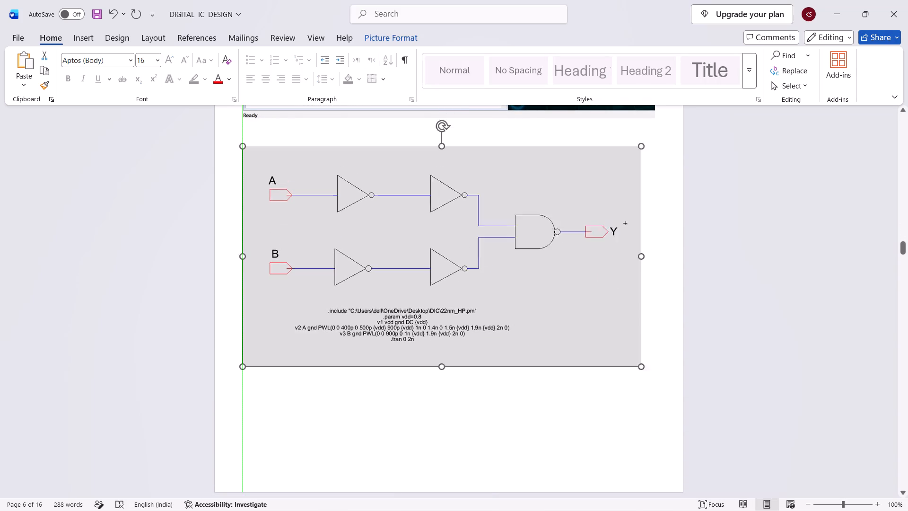
drag(624, 174, 567, 208)
drag(396, 286, 435, 364)
Set the text wrapping of the Fan Out 0 simulation screenshot to Tight.
scroll(435, 363, up, 8)
click(432, 253)
drag(435, 252, 438, 309)
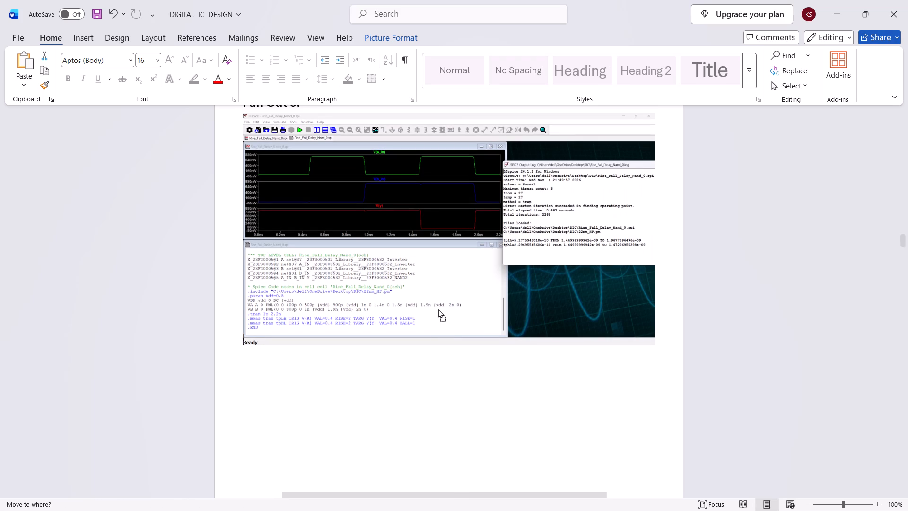
drag(438, 309, 438, 310)
click(665, 126)
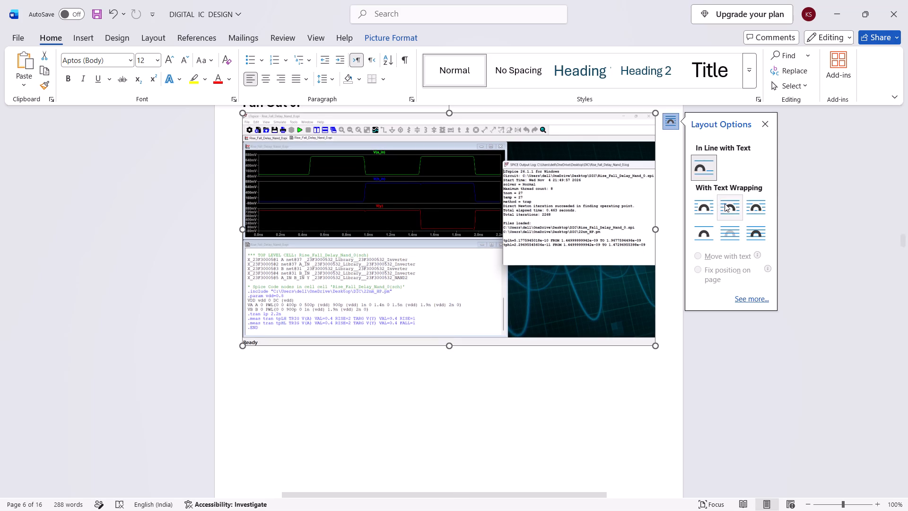
click(725, 203)
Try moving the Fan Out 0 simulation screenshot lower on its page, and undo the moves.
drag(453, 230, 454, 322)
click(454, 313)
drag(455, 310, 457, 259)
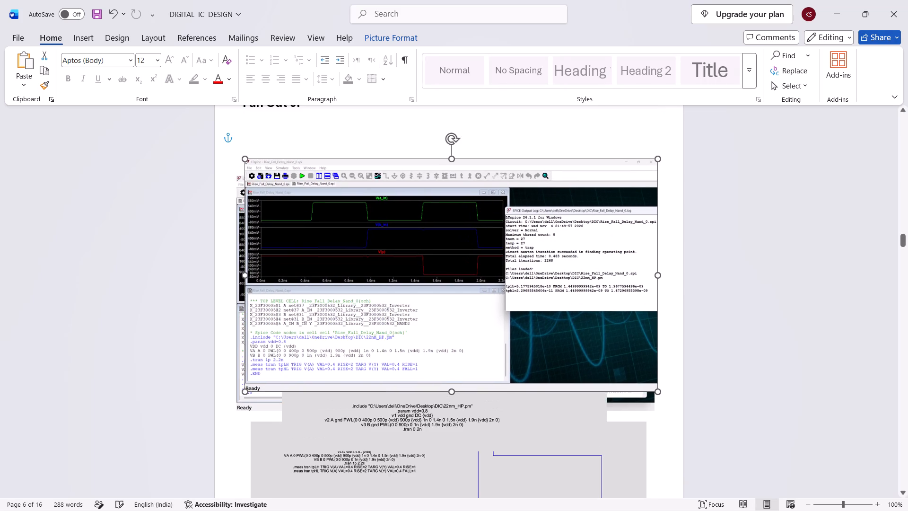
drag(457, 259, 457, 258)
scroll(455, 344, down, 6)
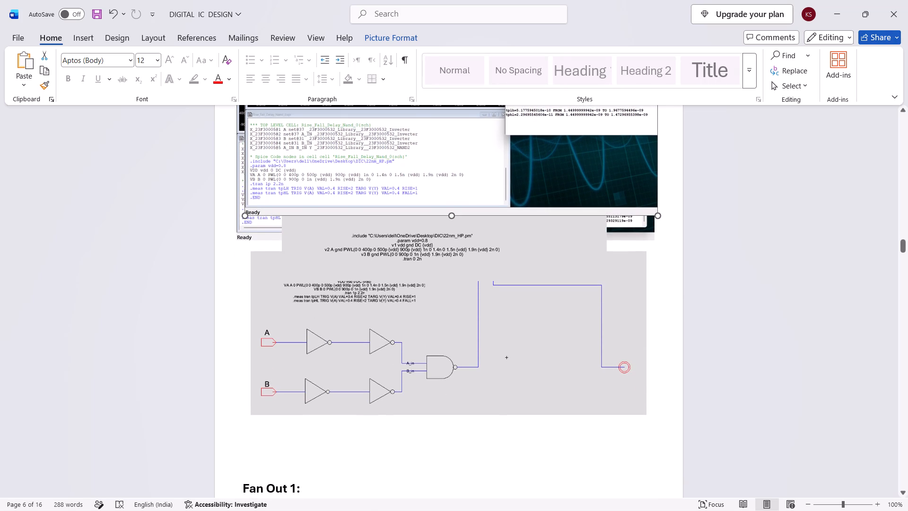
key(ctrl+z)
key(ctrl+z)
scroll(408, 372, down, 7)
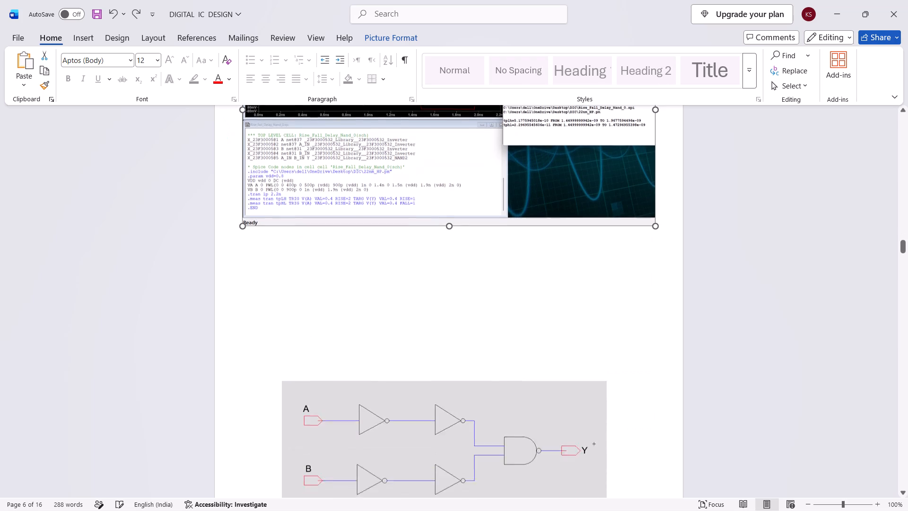
Move the Fan Out 0 simulation screenshot slightly lower, leaving a gap beneath the "Fan Out 0:" heading.
scroll(413, 284, up, 5)
scroll(633, 197, up, 4)
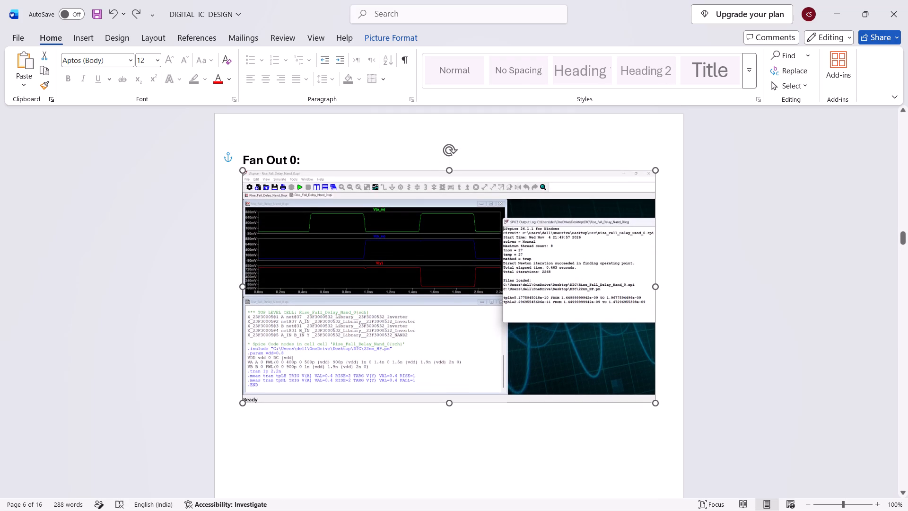
click(620, 207)
click(665, 181)
click(559, 254)
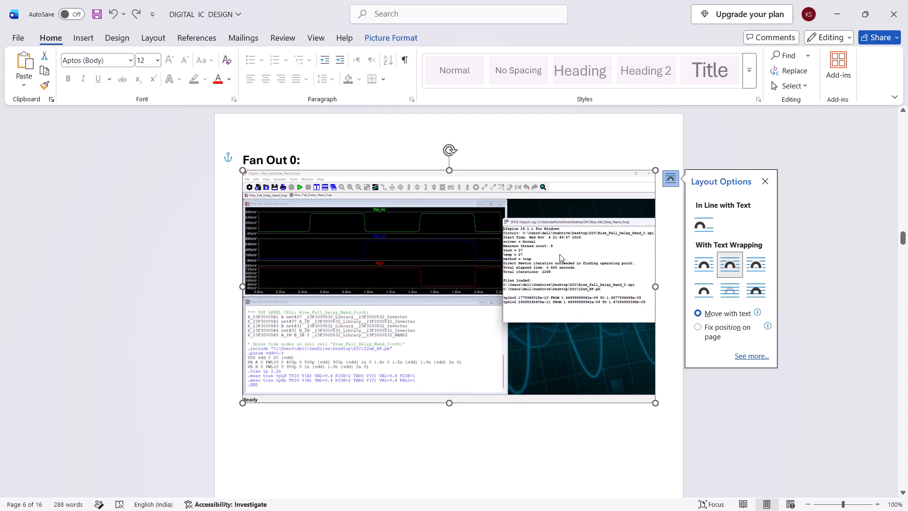
drag(435, 251, 437, 283)
scroll(437, 278, down, 7)
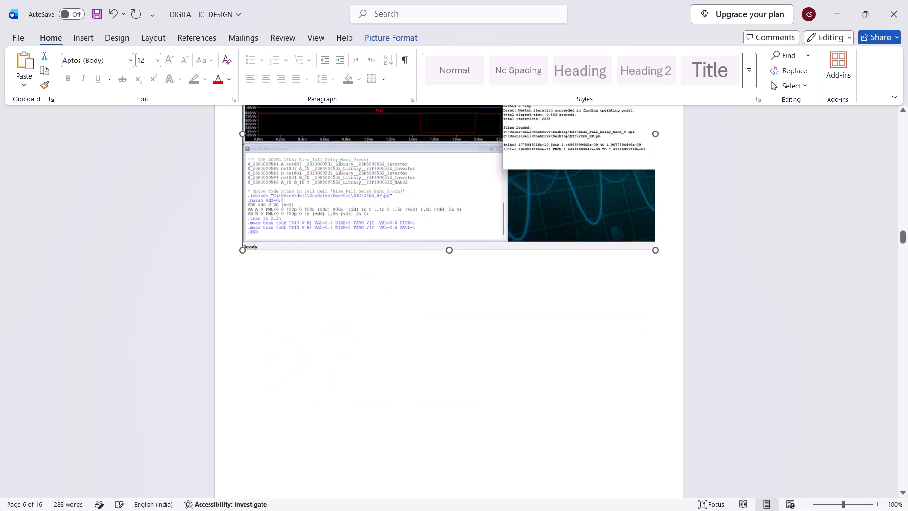
Move the Fan Out 0 schematic onto the Fan Out 0 page, below the simulation screenshot and towards the right margin.
ctrl+scroll(437, 277, down, 6)
scroll(433, 317, down, 2)
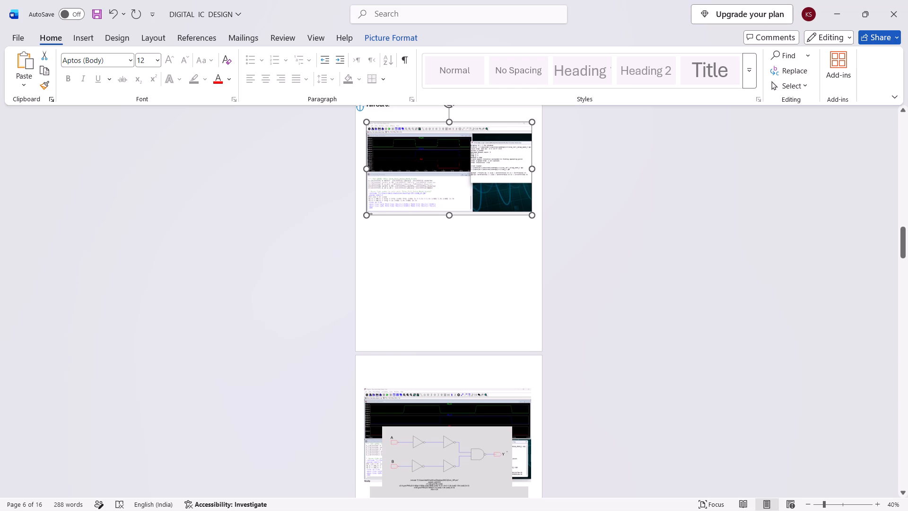
click(431, 449)
drag(431, 453, 436, 283)
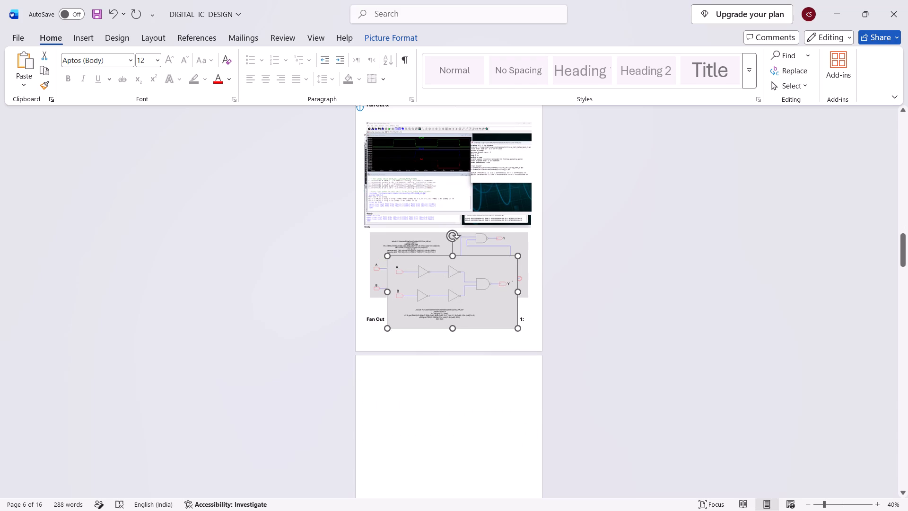
drag(436, 283, 437, 308)
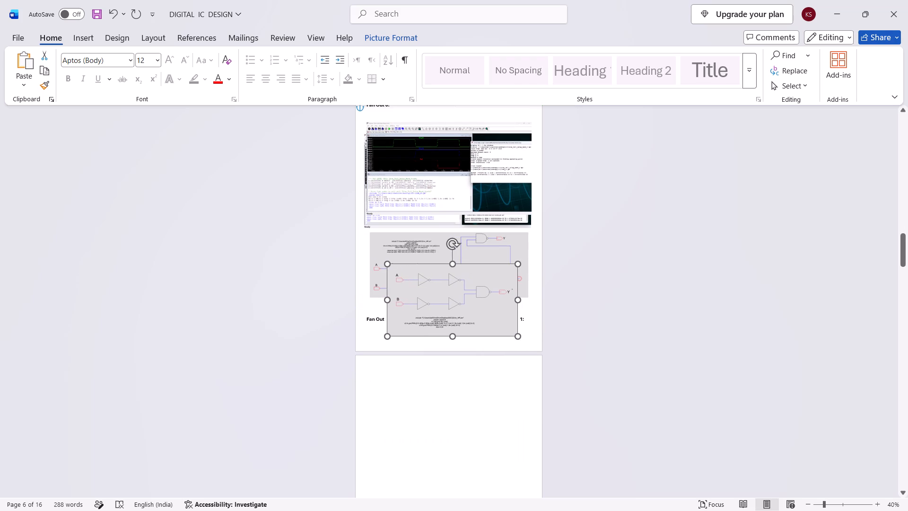
drag(437, 308, 439, 296)
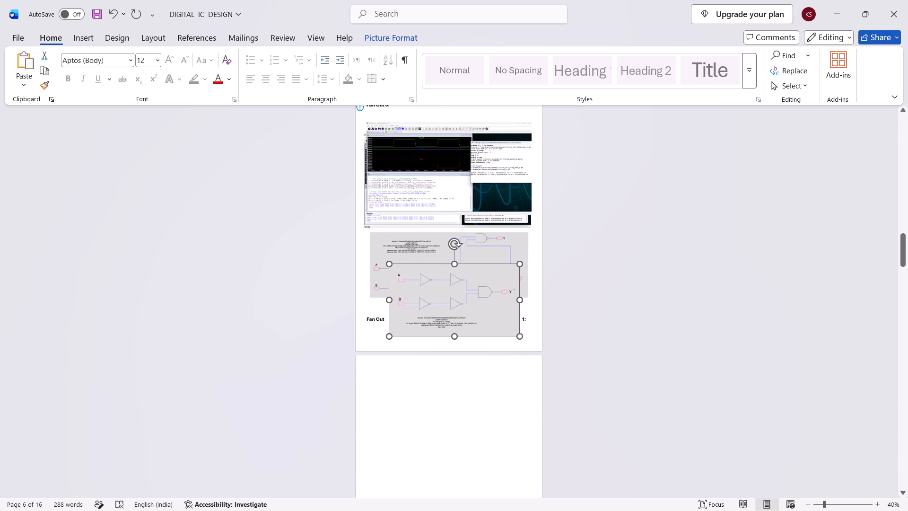
drag(439, 296, 448, 303)
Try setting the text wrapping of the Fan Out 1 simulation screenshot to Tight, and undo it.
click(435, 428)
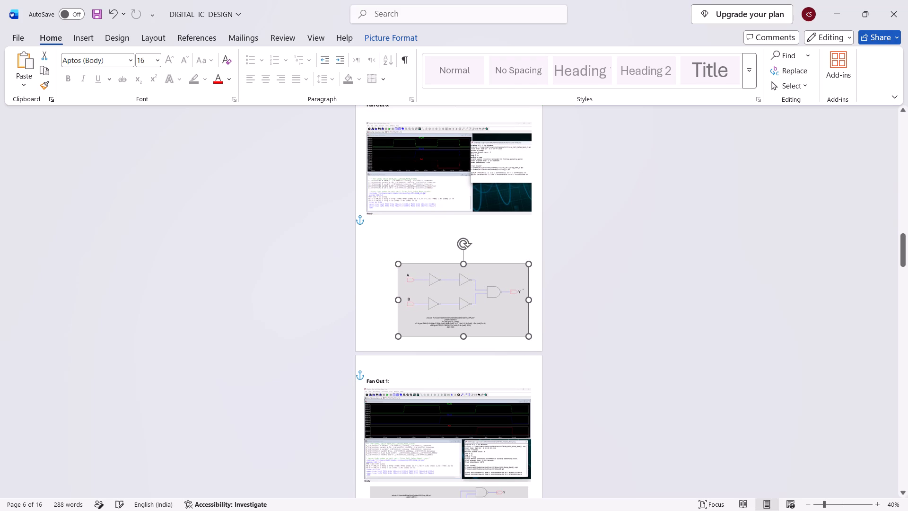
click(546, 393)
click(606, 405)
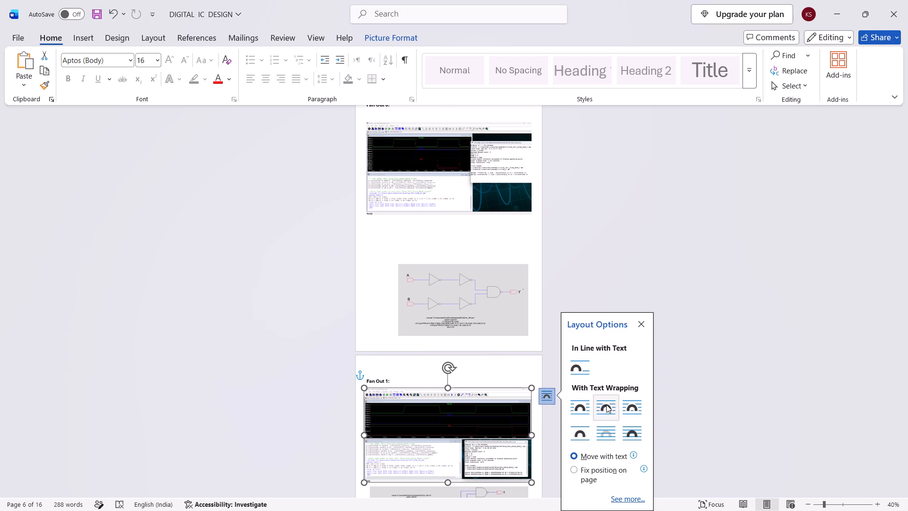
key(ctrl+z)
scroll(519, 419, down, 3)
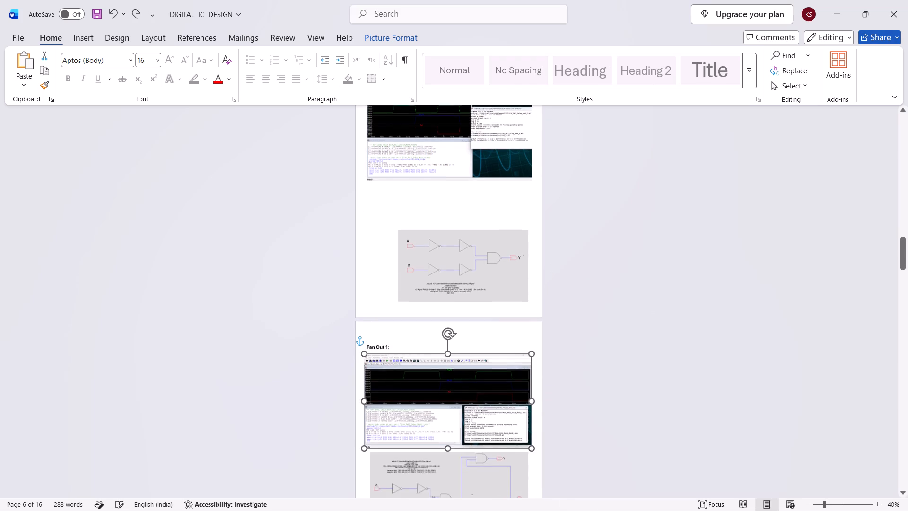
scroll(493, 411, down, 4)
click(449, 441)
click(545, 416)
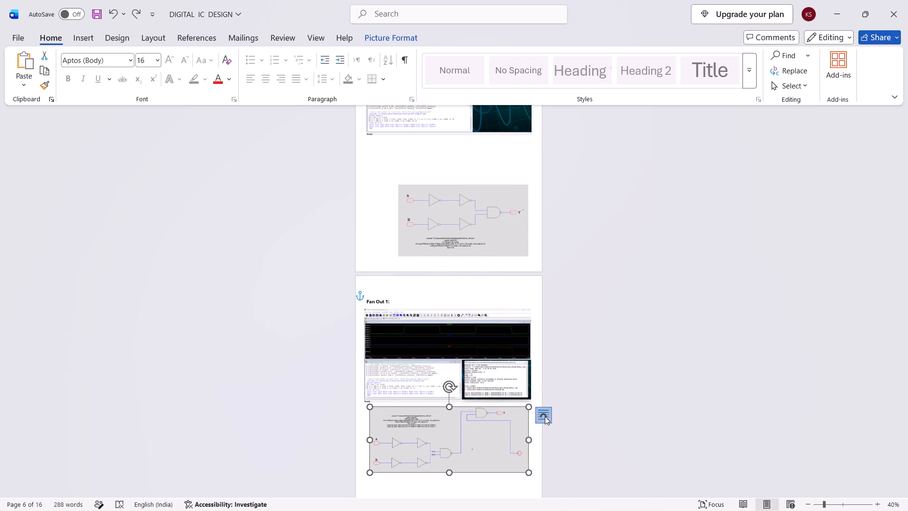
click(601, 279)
Move the Fan Out 0 schematic closer to the simulation screenshot above it and align it with the right margin.
scroll(446, 288, up, 3)
click(439, 268)
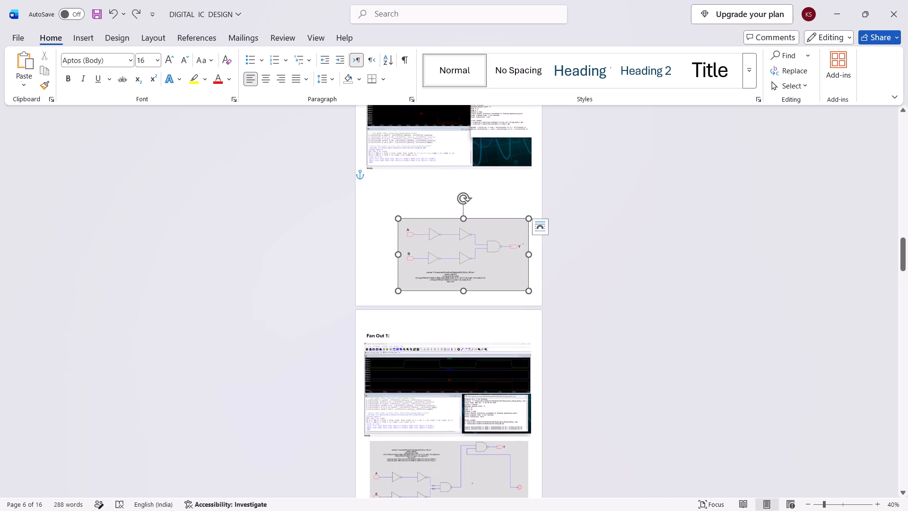
scroll(443, 268, up, 5)
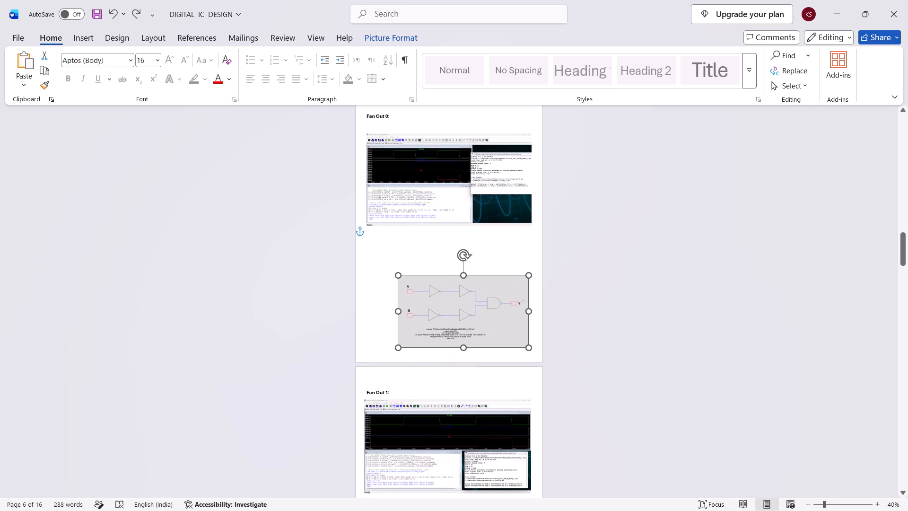
drag(463, 288, 464, 271)
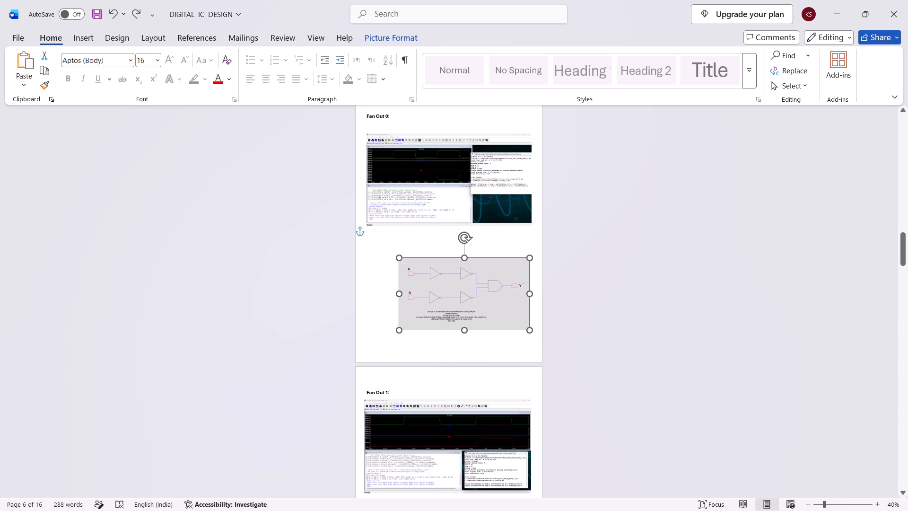
drag(464, 271, 470, 268)
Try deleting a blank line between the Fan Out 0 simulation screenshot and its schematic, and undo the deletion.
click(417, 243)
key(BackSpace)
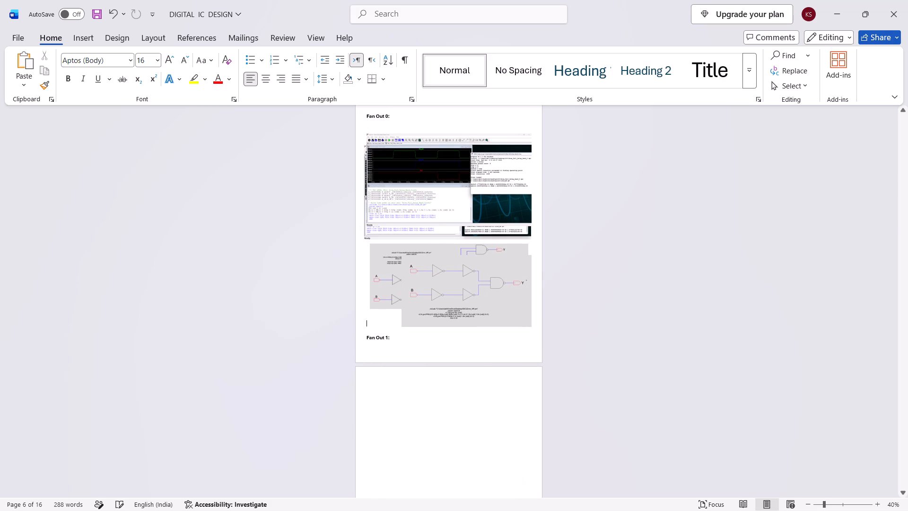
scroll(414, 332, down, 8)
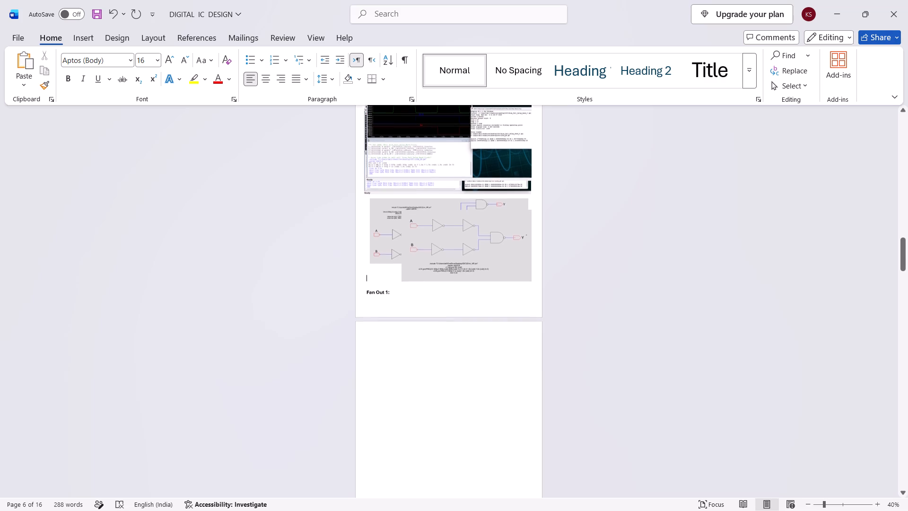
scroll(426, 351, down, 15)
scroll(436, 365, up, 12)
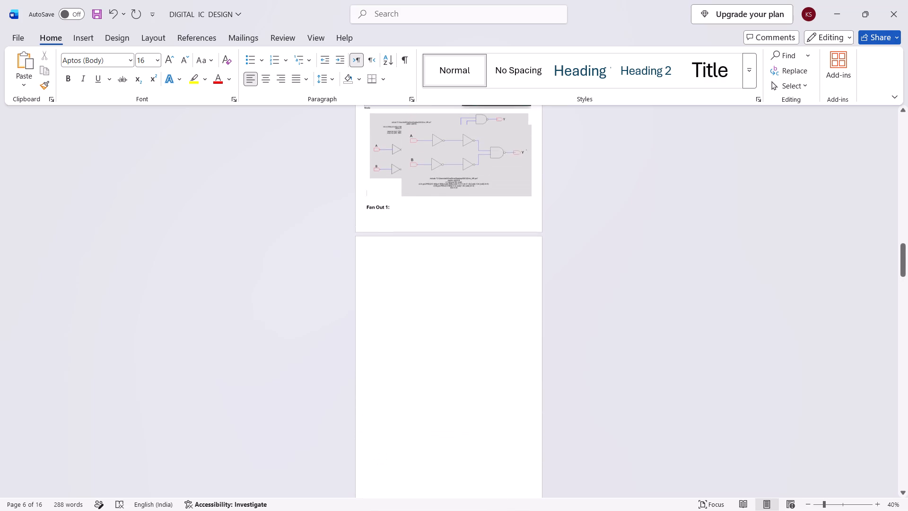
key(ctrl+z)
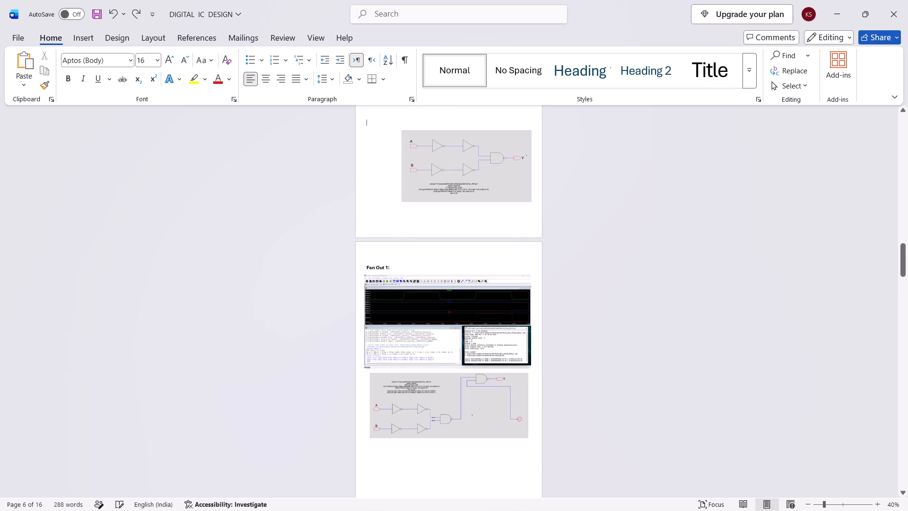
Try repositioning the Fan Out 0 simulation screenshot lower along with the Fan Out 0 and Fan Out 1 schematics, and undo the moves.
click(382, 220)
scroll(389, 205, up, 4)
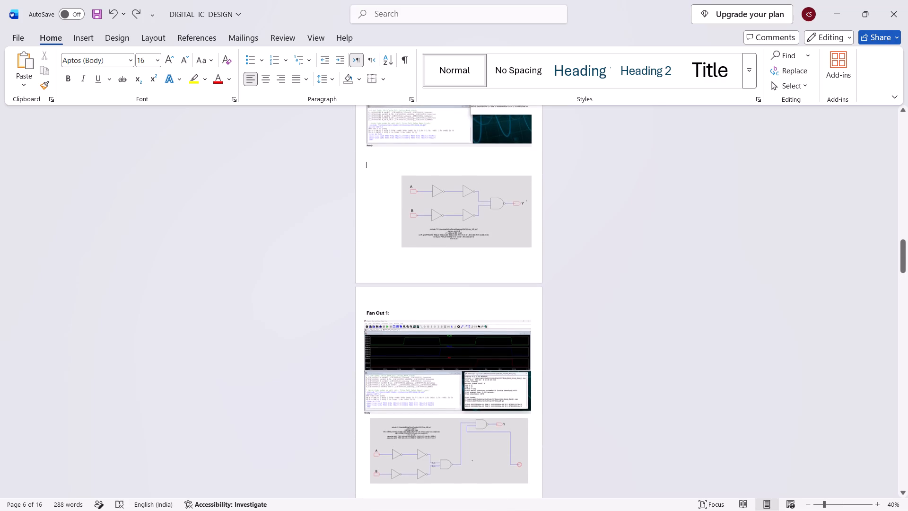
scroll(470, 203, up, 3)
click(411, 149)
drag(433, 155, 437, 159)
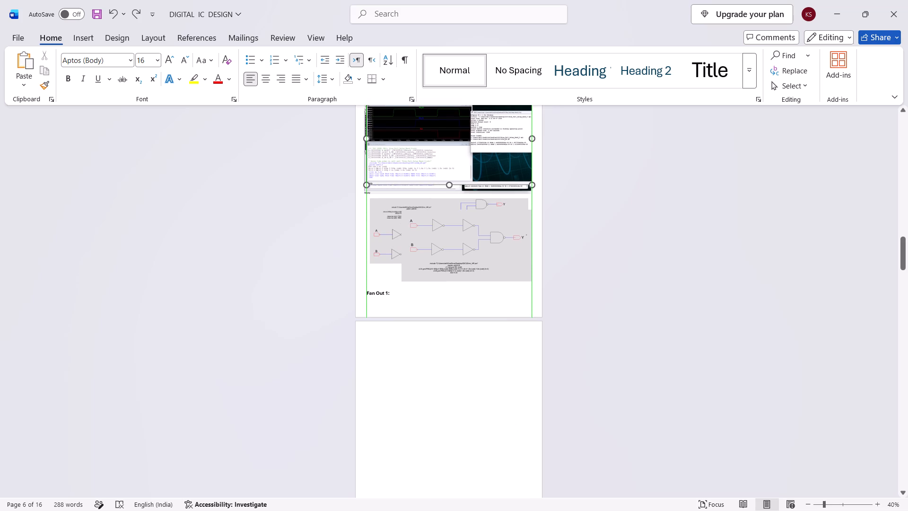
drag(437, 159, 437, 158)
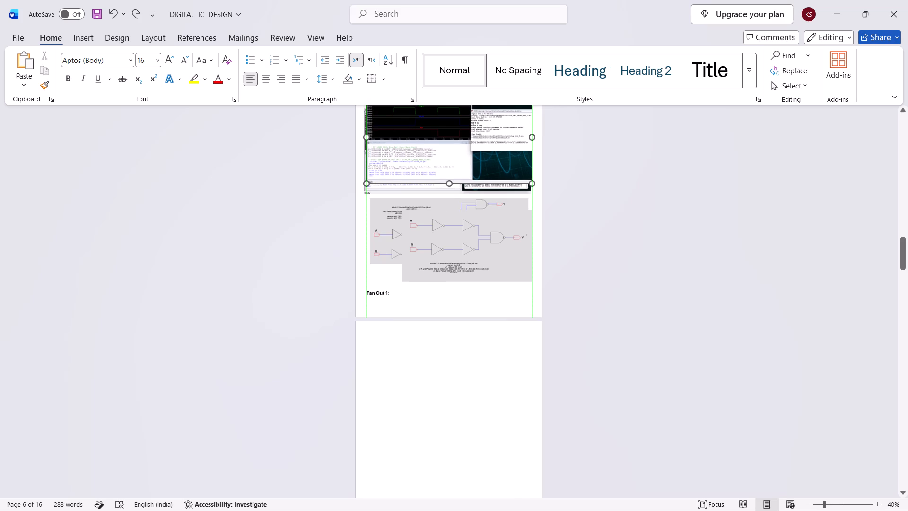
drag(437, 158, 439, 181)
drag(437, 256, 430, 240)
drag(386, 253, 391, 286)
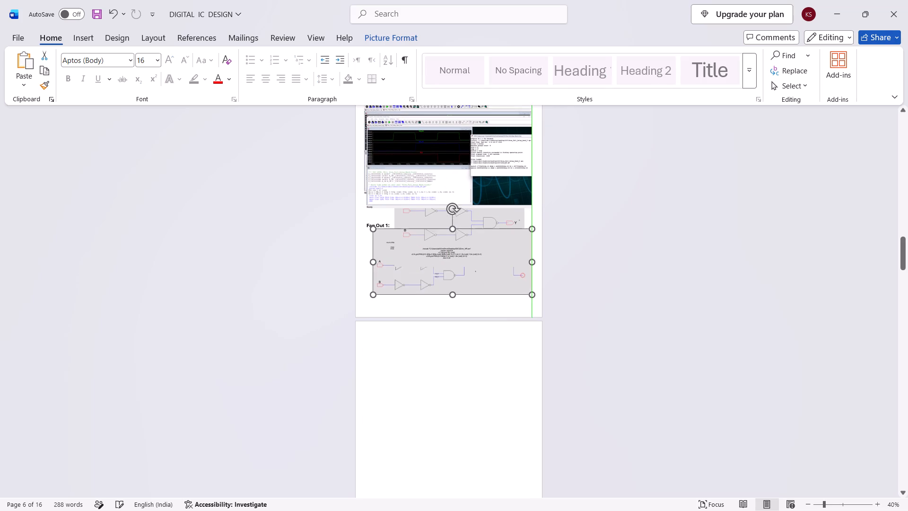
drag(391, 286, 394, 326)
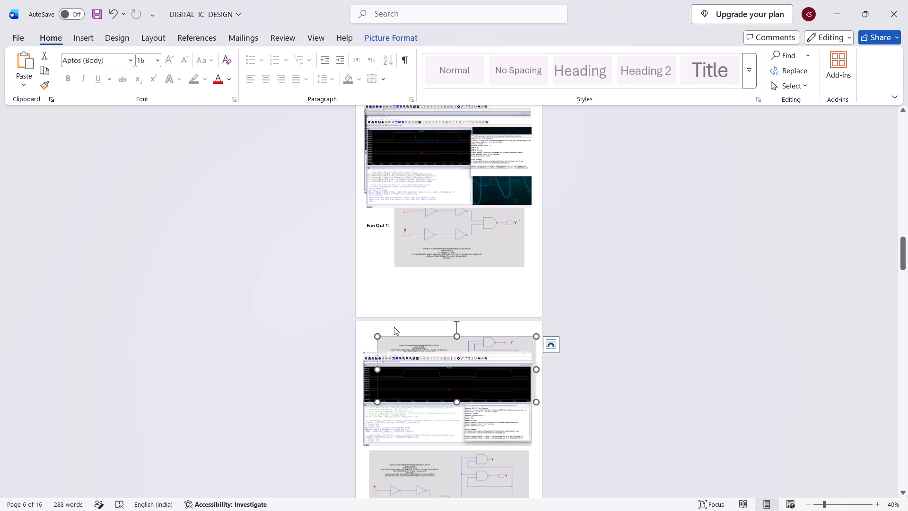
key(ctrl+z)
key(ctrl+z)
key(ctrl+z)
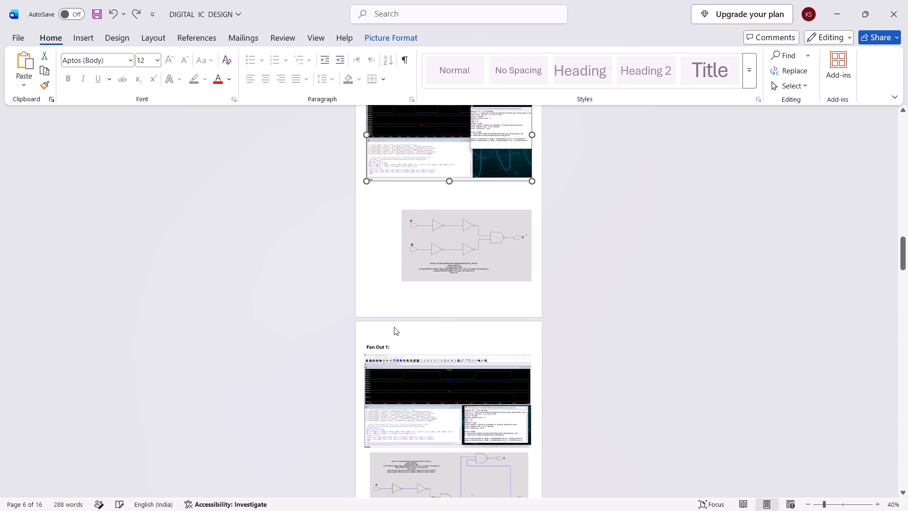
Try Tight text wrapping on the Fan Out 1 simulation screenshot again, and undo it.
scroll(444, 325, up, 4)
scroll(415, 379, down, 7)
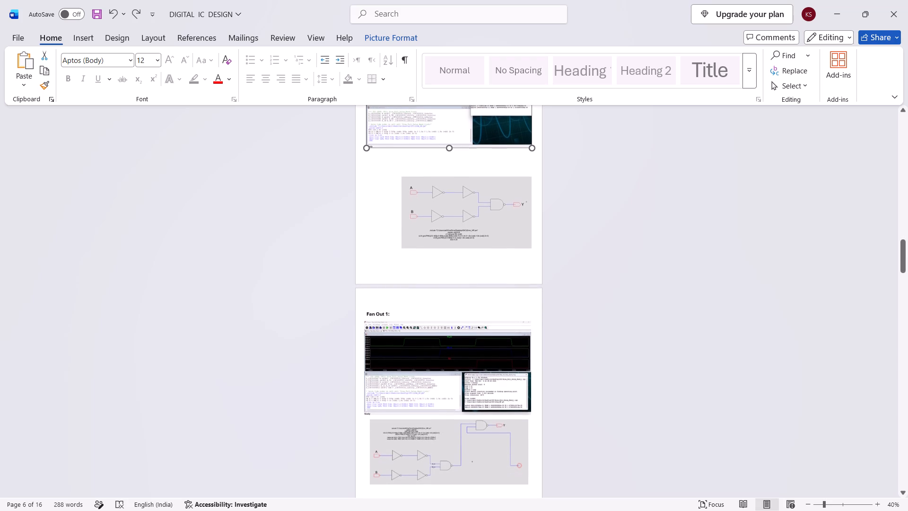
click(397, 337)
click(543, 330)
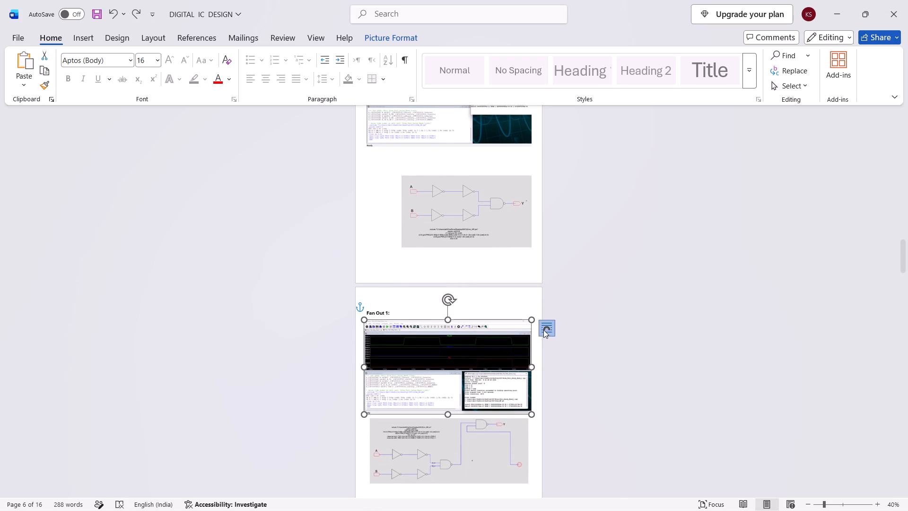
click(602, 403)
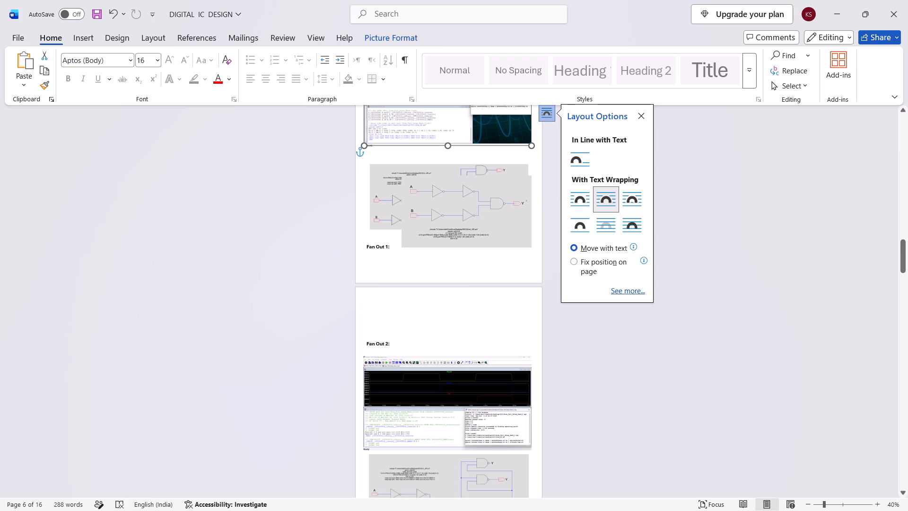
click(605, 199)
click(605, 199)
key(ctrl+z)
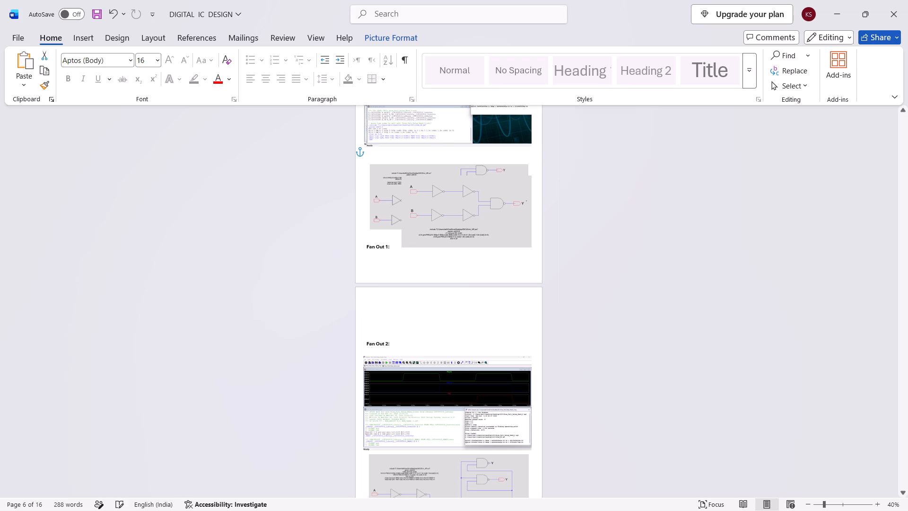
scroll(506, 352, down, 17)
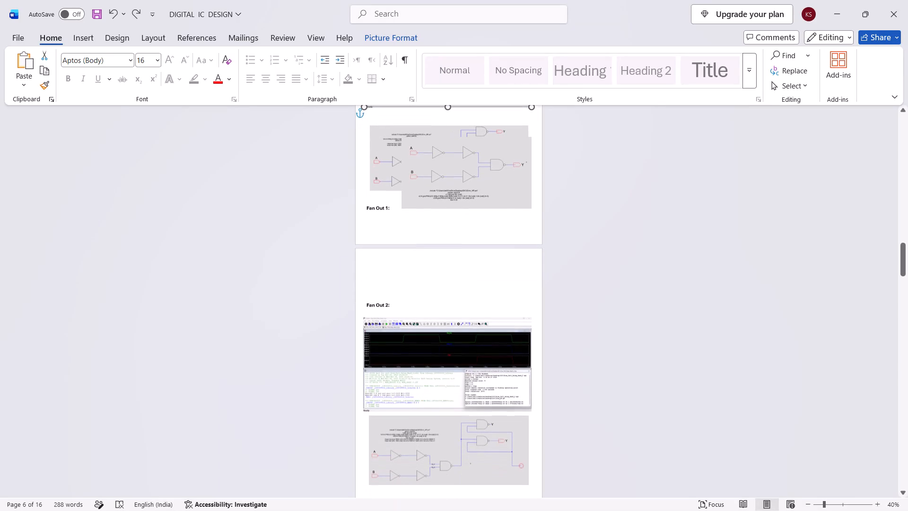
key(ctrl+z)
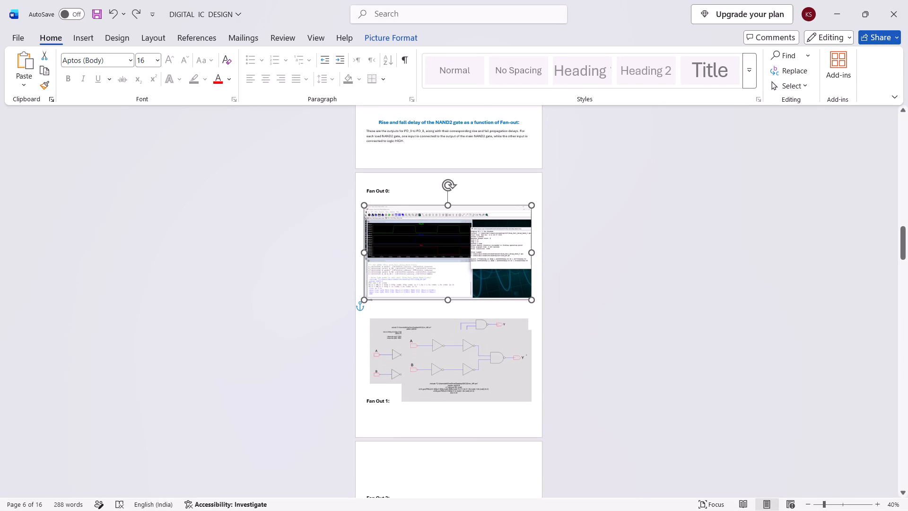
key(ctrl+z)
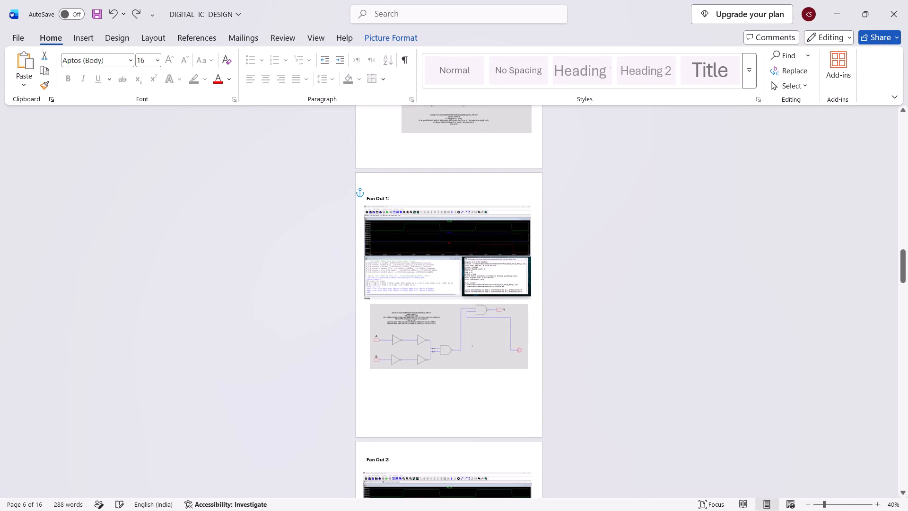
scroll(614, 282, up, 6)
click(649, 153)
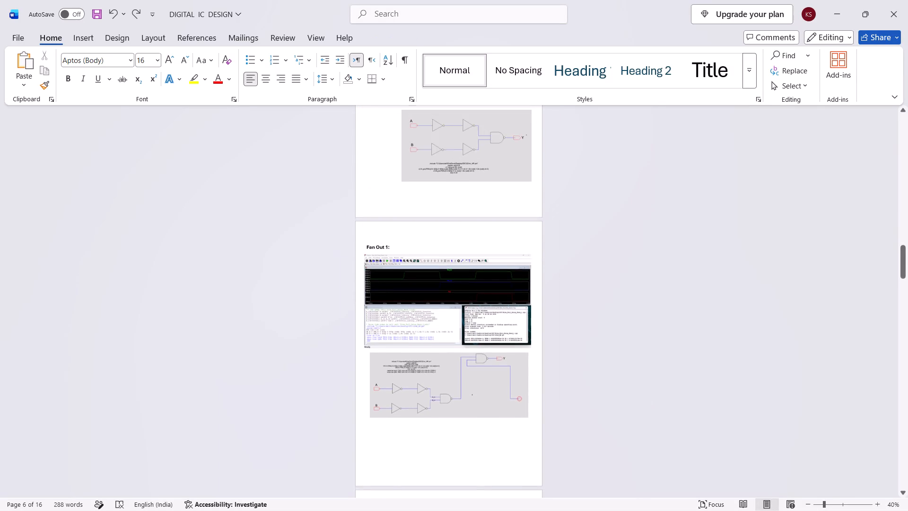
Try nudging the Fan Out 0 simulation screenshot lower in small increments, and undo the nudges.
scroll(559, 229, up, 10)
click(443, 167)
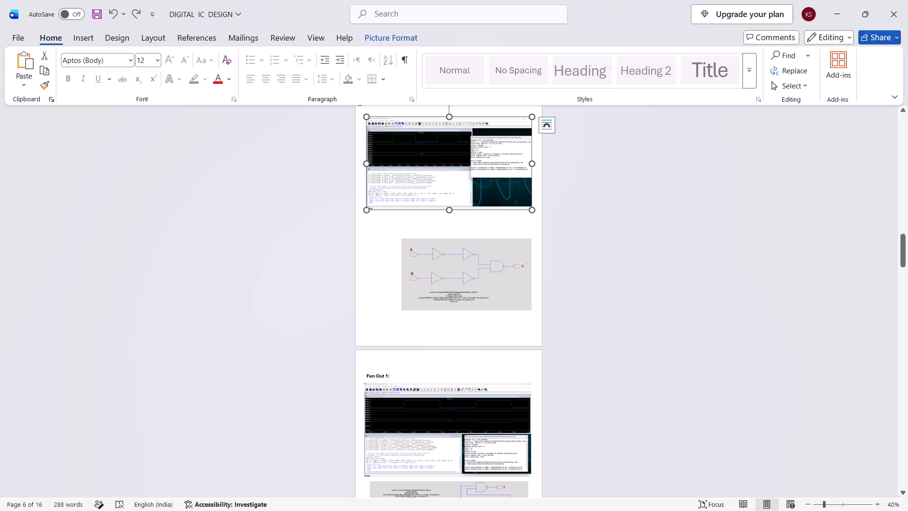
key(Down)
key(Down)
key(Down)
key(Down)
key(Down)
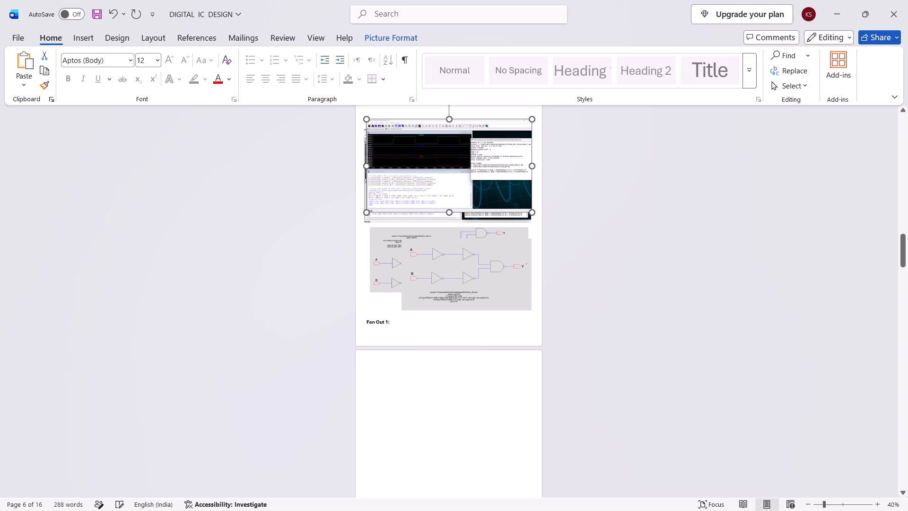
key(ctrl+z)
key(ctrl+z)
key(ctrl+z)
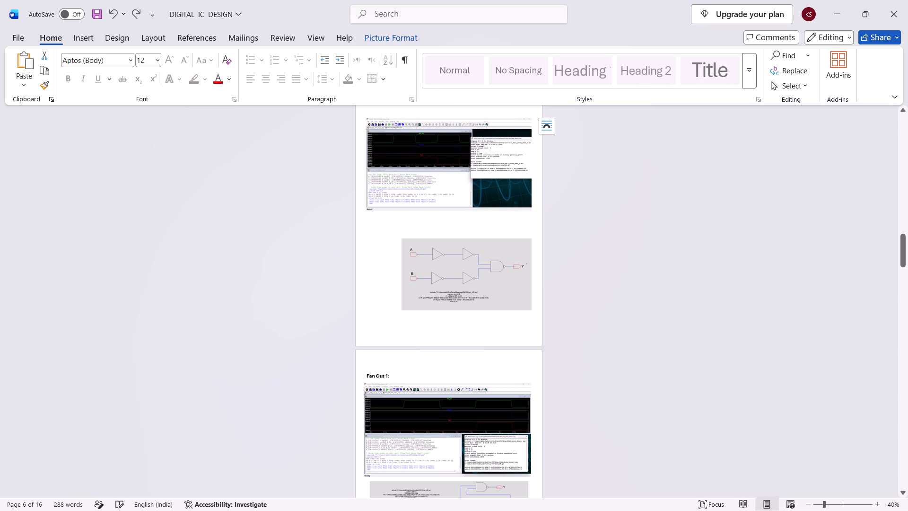
Undo the recent position and size changes to the Fan Out 0 simulation screenshot and schematic.
scroll(559, 200, up, 3)
key(ctrl+z)
key(ctrl+z)
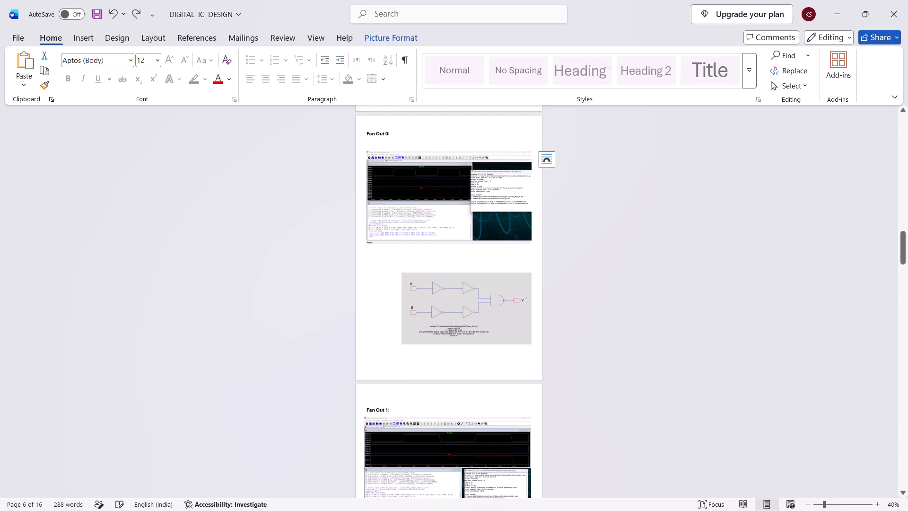
key(ctrl+z)
key(ctrl+z)
key(ctrl+z)
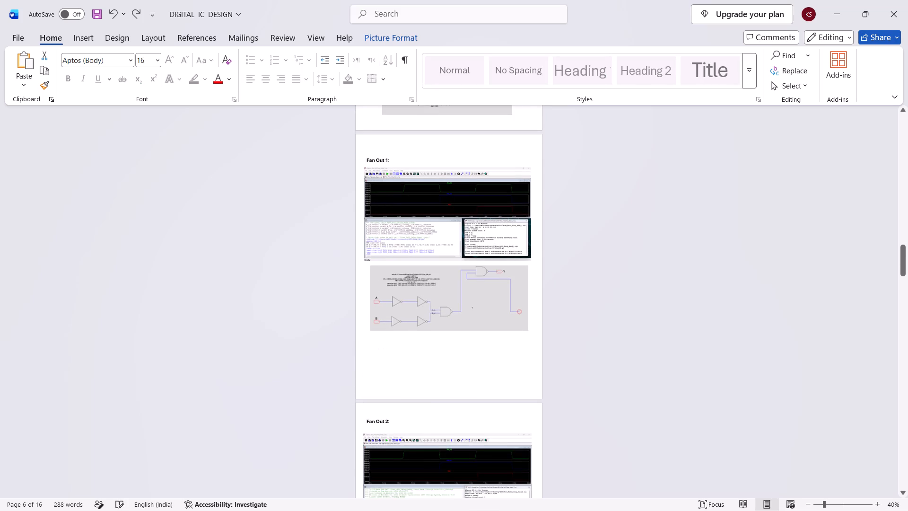
key(ctrl+z)
key(ctrl+z)
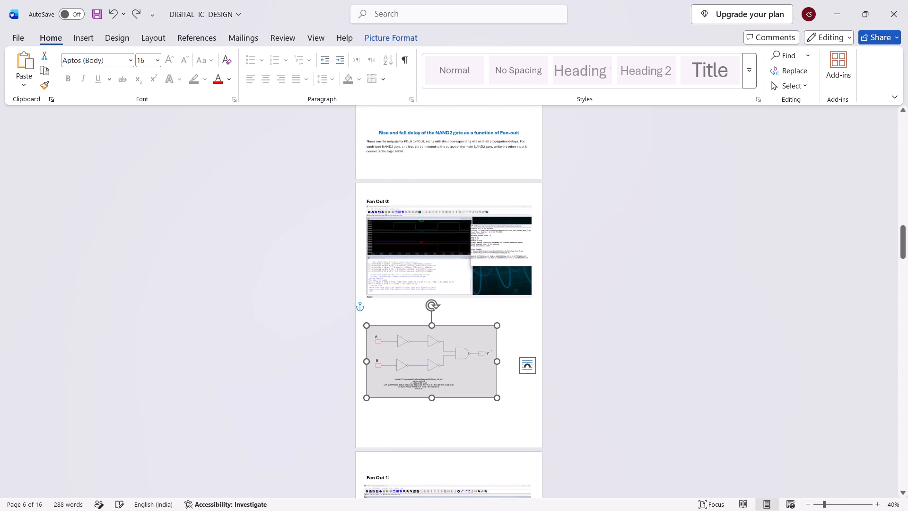
key(ctrl+z)
Review the page layout from the Simulations section through the Fan Out 2 page.
scroll(523, 207, up, 5)
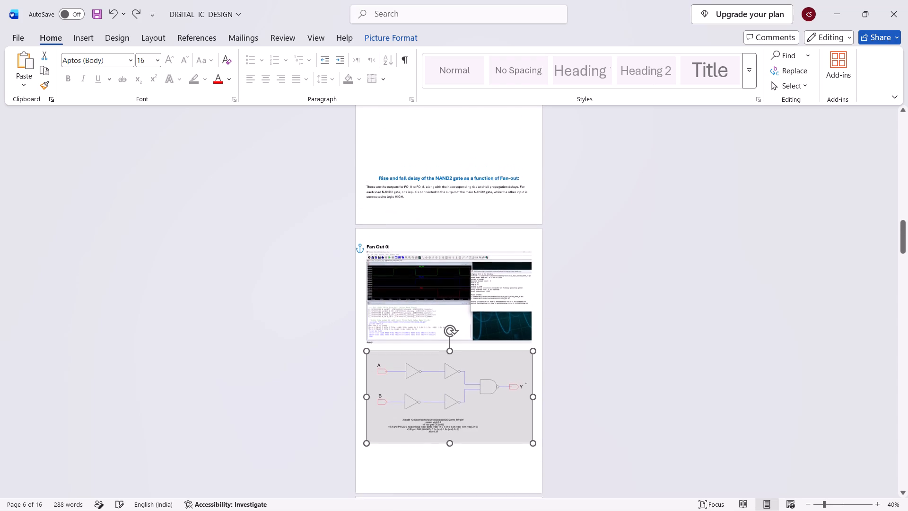
scroll(410, 214, up, 16)
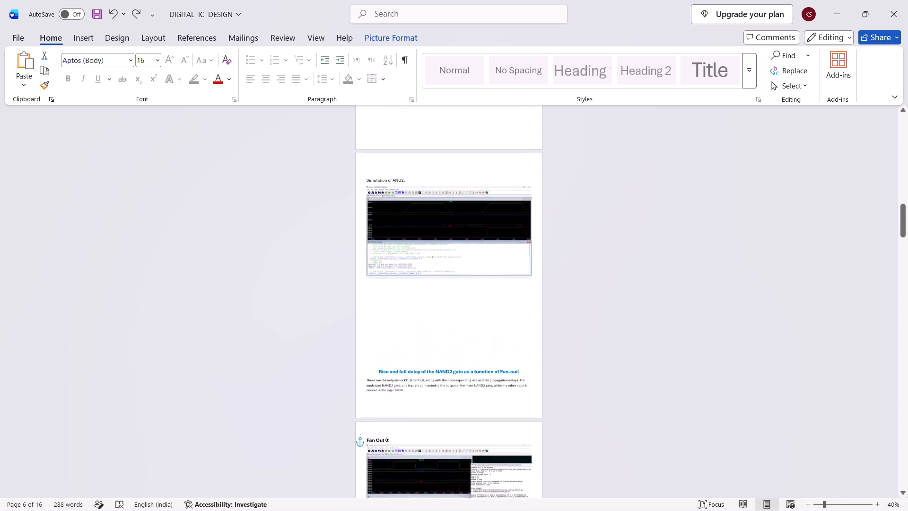
scroll(426, 260, up, 17)
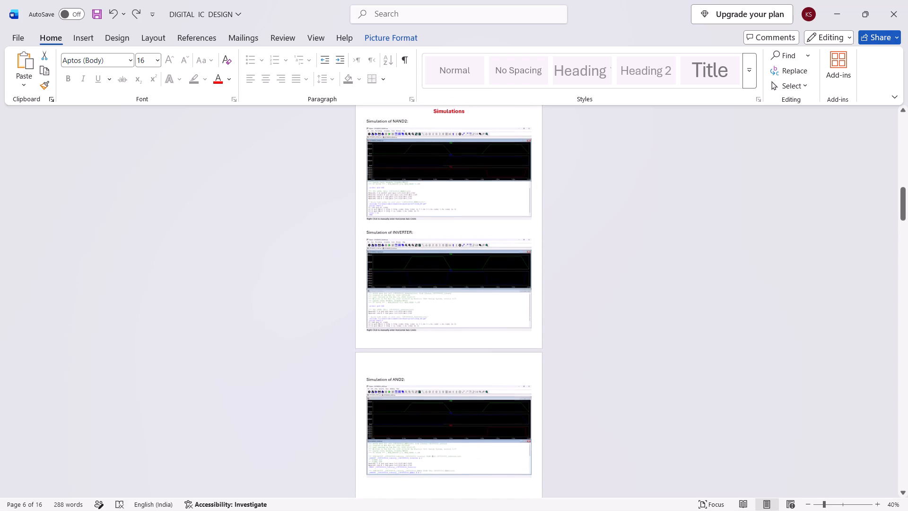
scroll(419, 282, up, 5)
scroll(415, 275, down, 12)
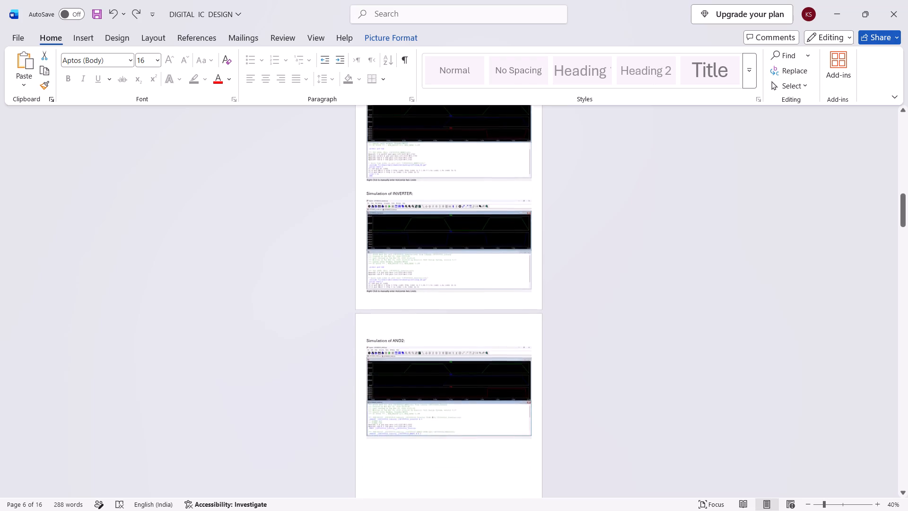
scroll(400, 296, down, 20)
scroll(400, 296, down, 20)
scroll(400, 296, down, 1)
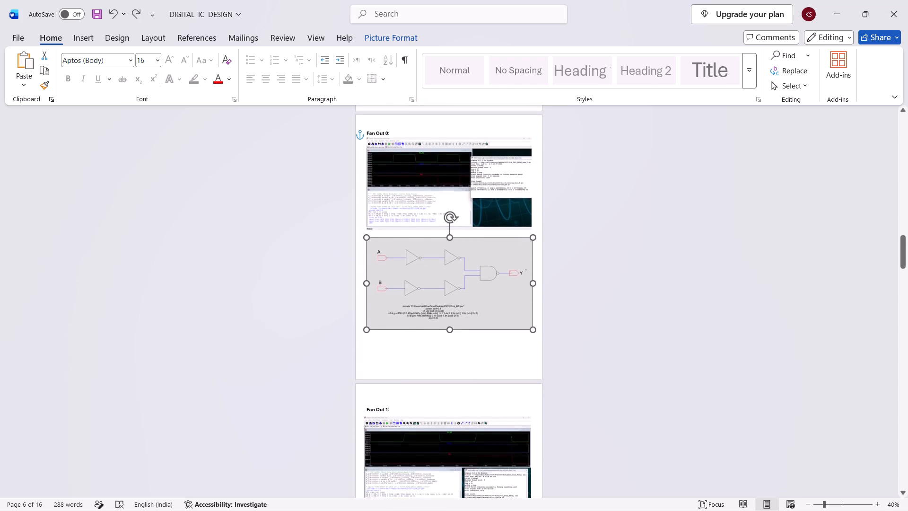
scroll(402, 294, down, 20)
scroll(402, 294, down, 20)
scroll(402, 294, down, 1)
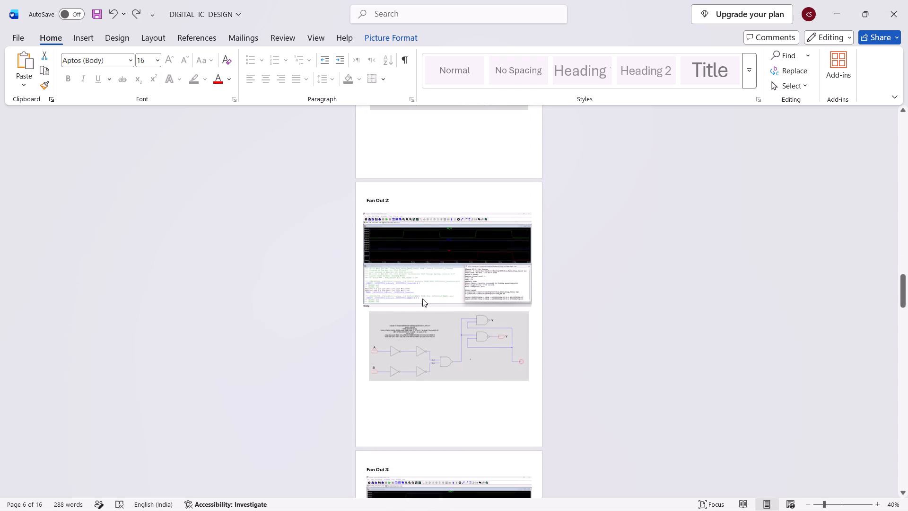
Save the document.
click(102, 11)
Review the layout of the remaining fan-out pages and both rise and fall delay tables at the document's end.
scroll(375, 260, down, 3)
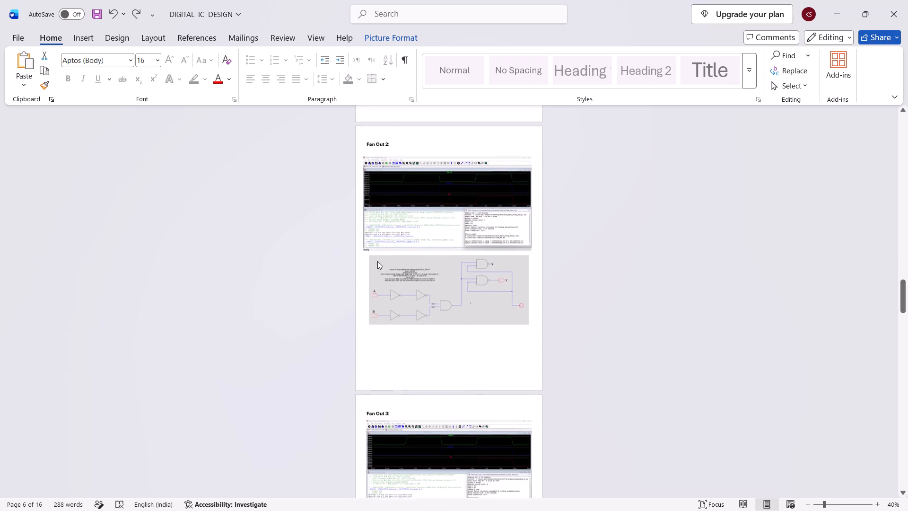
scroll(377, 261, down, 18)
drag(907, 313, 907, 378)
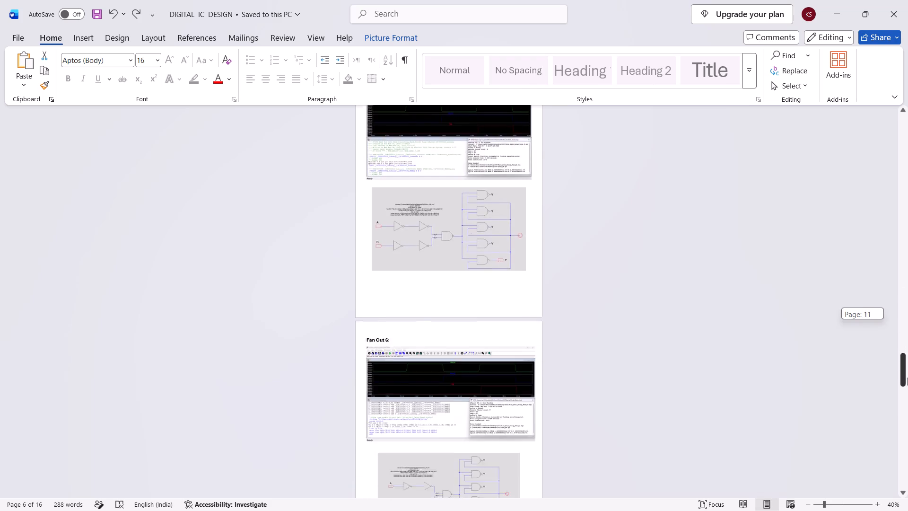
drag(907, 378, 907, 458)
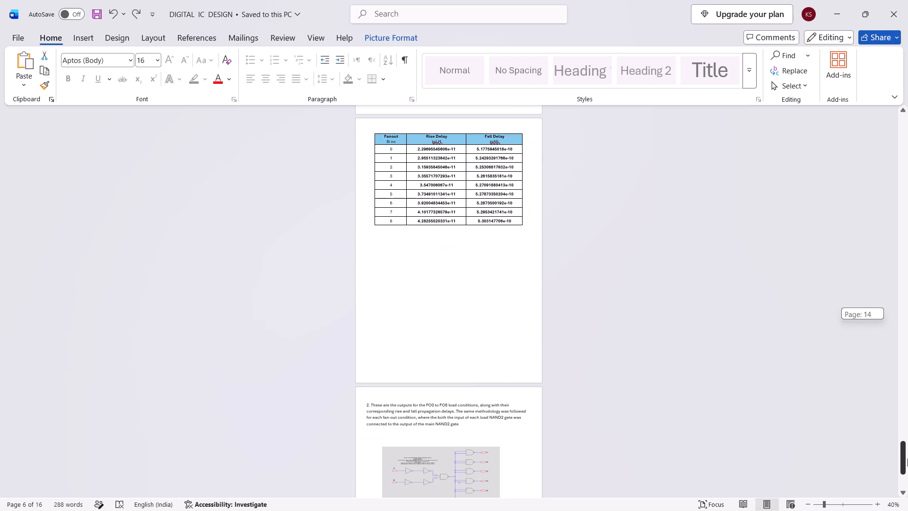
drag(907, 458, 907, 488)
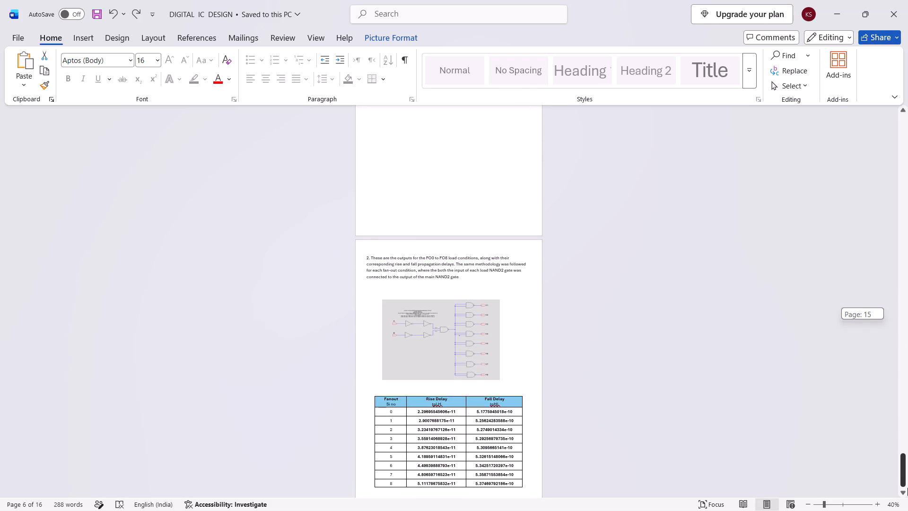
drag(907, 488, 905, 465)
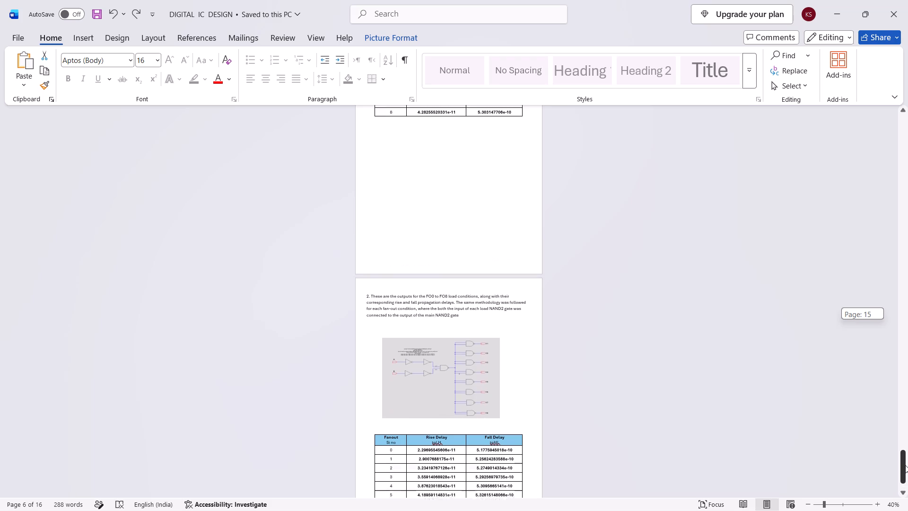
drag(905, 465, 904, 448)
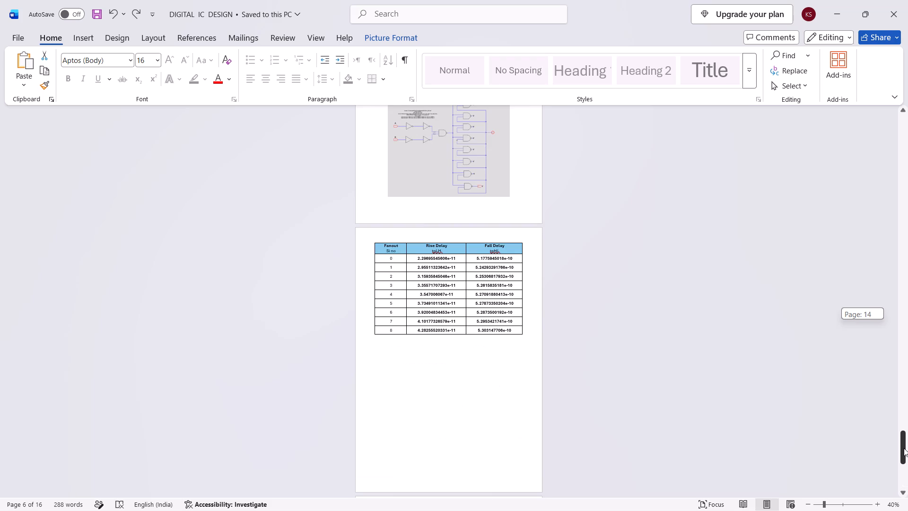
drag(904, 448, 903, 447)
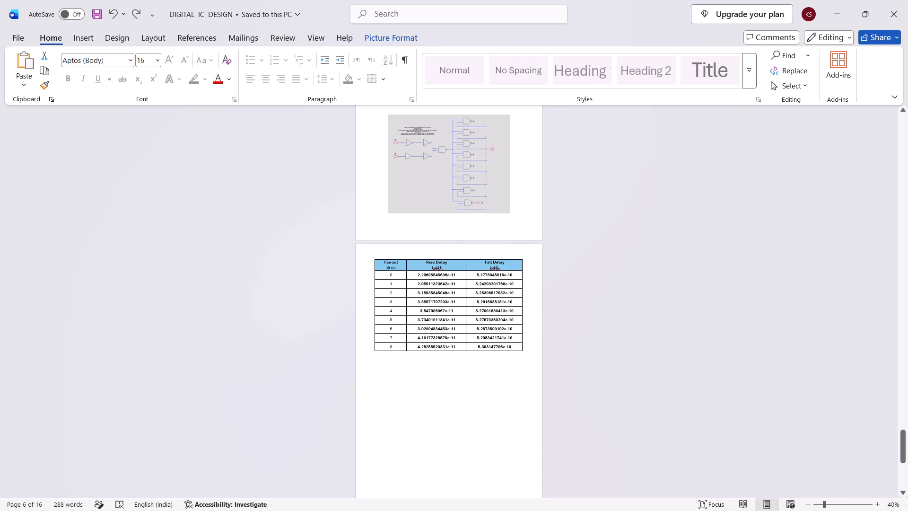
scroll(459, 415, up, 9)
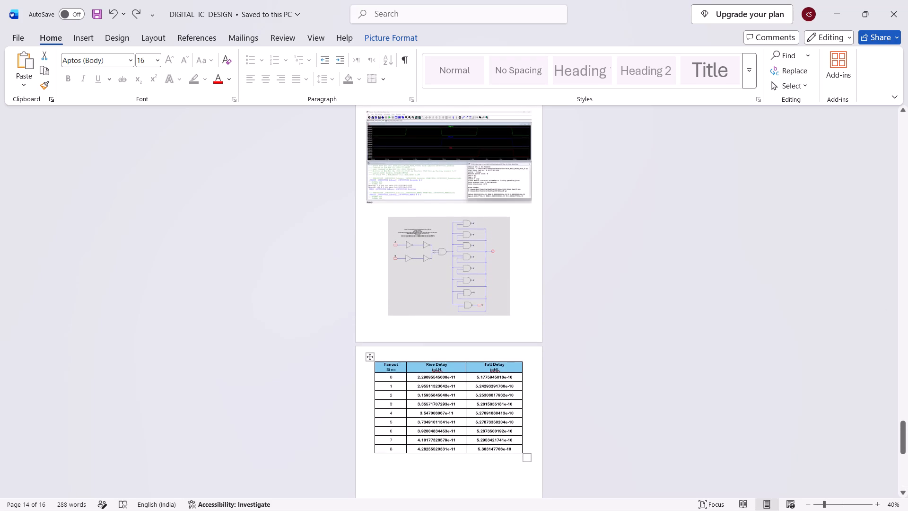
scroll(263, 232, up, 4)
scroll(318, 267, up, 11)
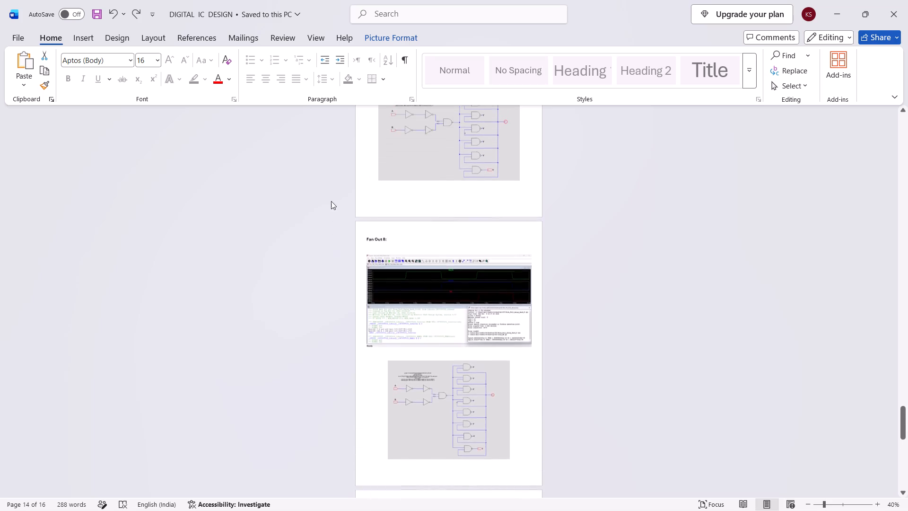
scroll(331, 201, up, 20)
scroll(331, 201, up, 2)
scroll(317, 158, up, 1)
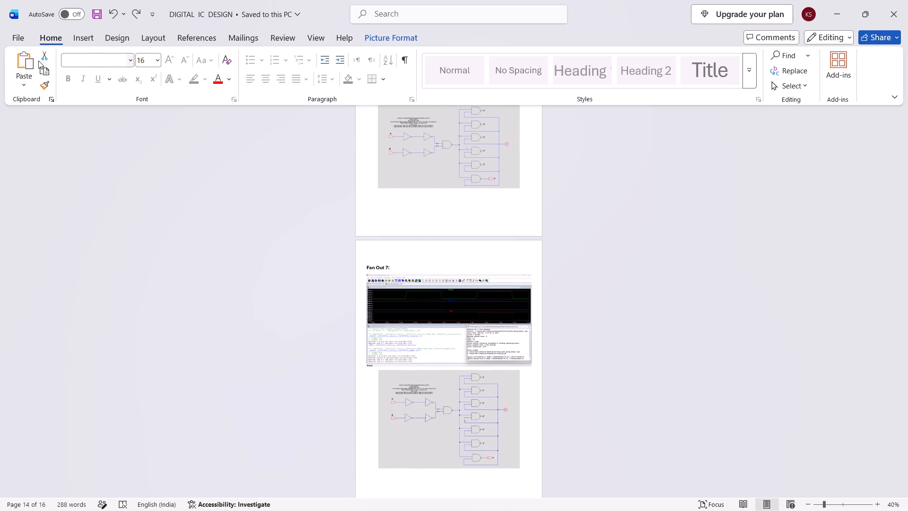
click(18, 39)
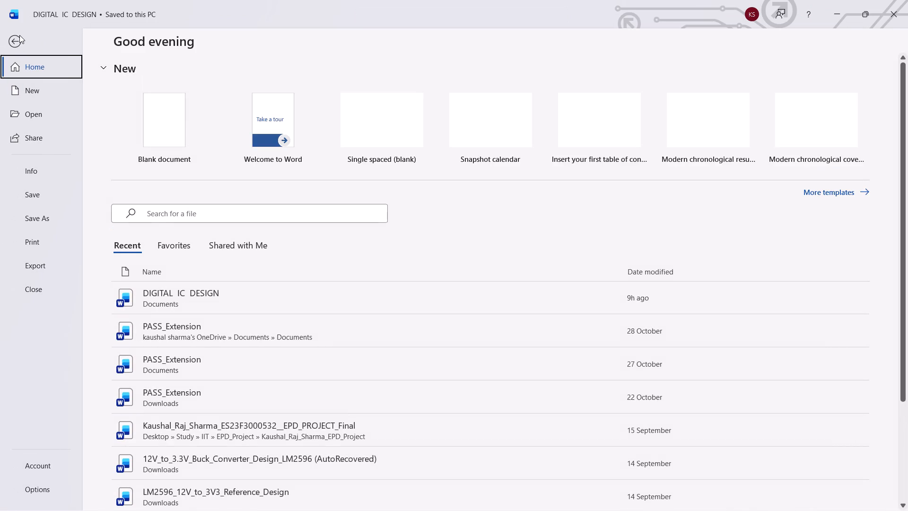
click(19, 35)
Review the document from its first page through the NAND2, INVERTER and AND2 layouts, the simulations and the Fan Out 0 page.
drag(907, 389, 907, 120)
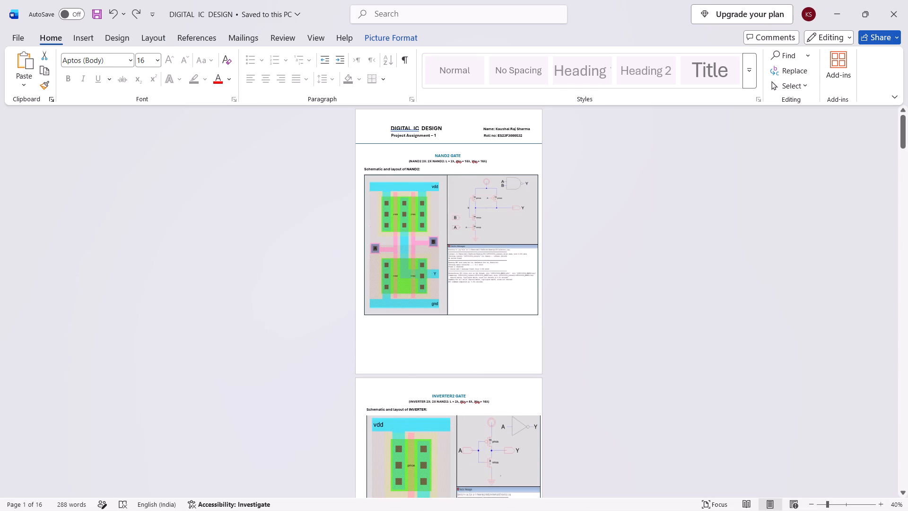
scroll(454, 314, down, 3)
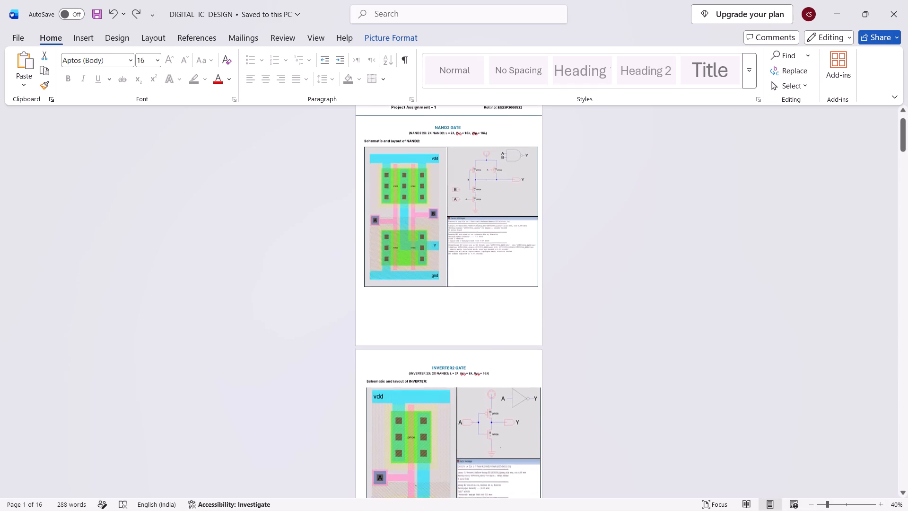
scroll(453, 317, down, 10)
scroll(462, 356, down, 12)
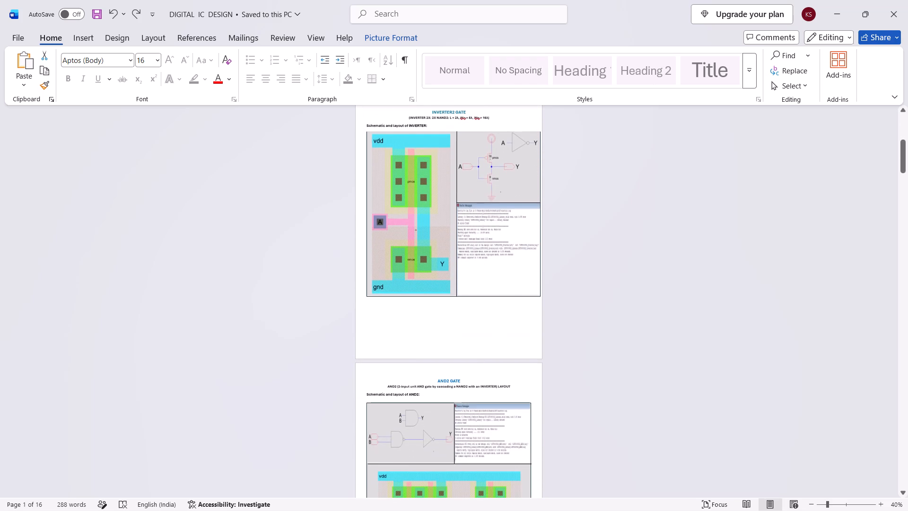
scroll(464, 362, down, 10)
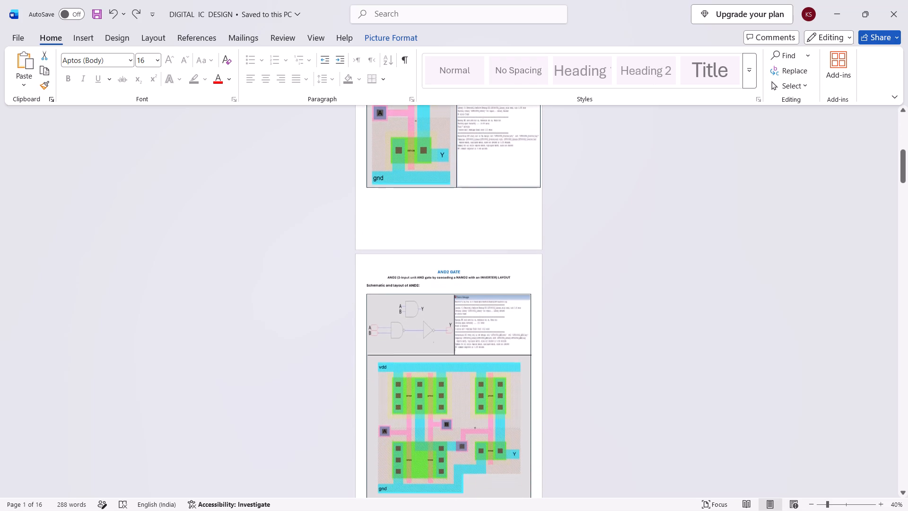
scroll(464, 362, down, 15)
scroll(464, 365, down, 6)
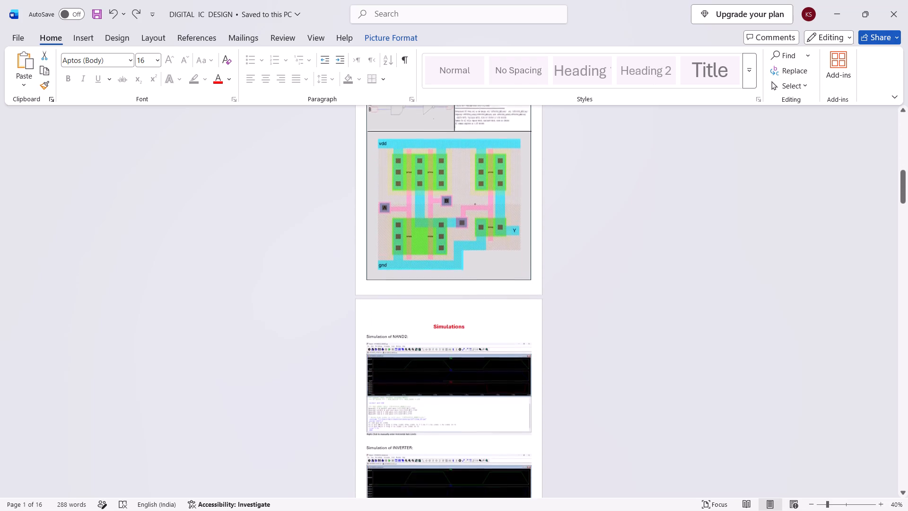
scroll(465, 368, up, 10)
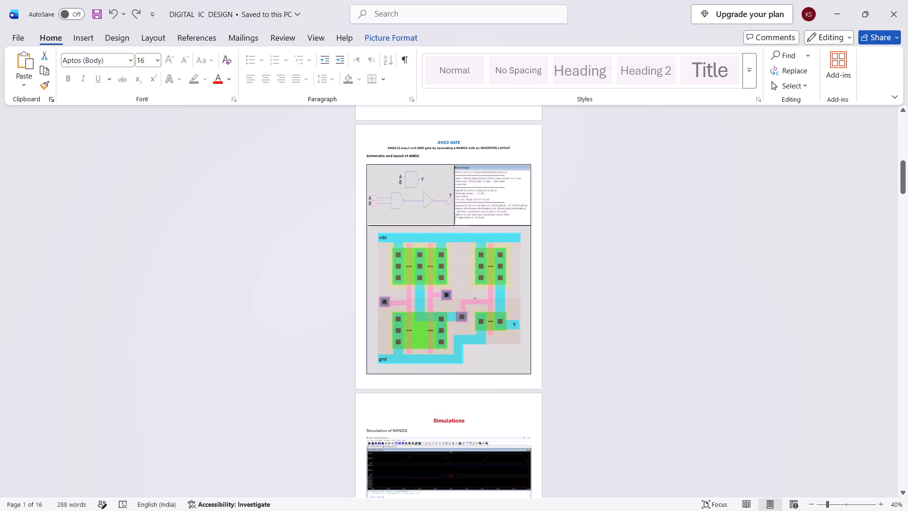
scroll(658, 299, up, 2)
scroll(658, 299, down, 18)
scroll(640, 359, down, 15)
scroll(603, 376, down, 7)
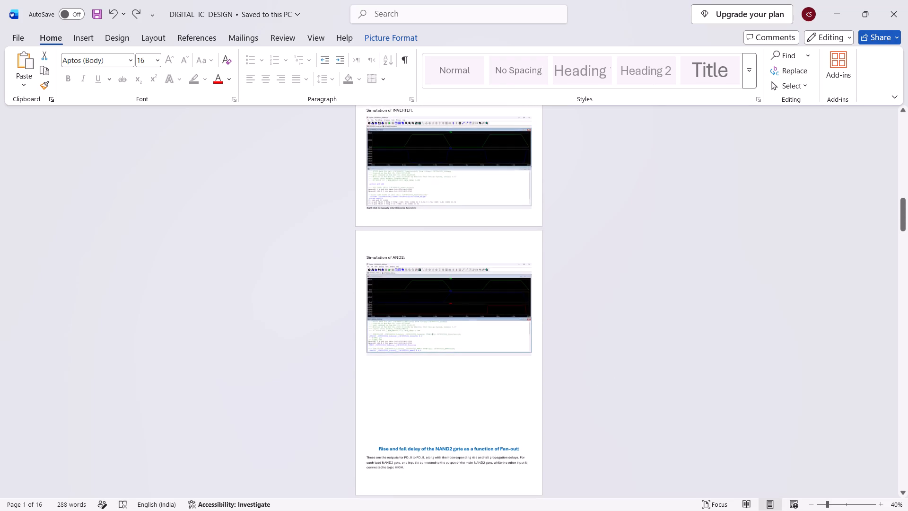
scroll(696, 312, up, 5)
scroll(696, 308, down, 20)
scroll(589, 286, down, 1)
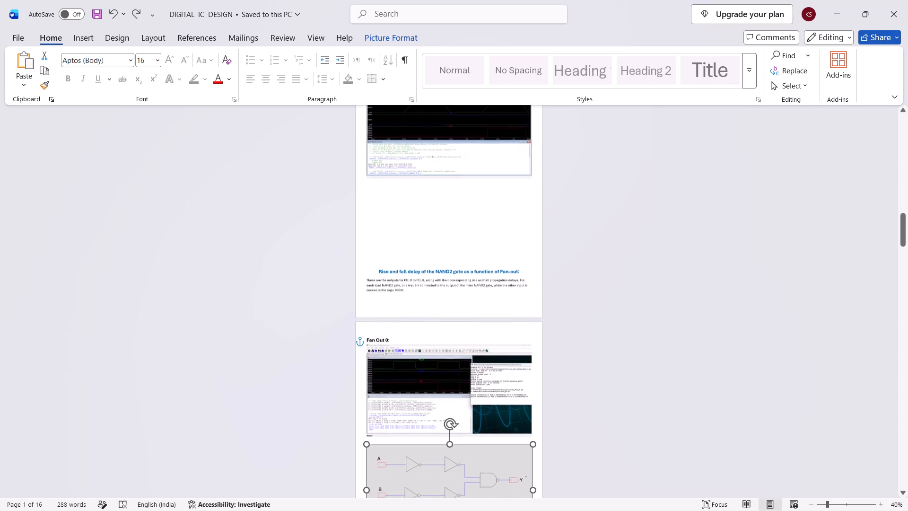
scroll(589, 287, up, 16)
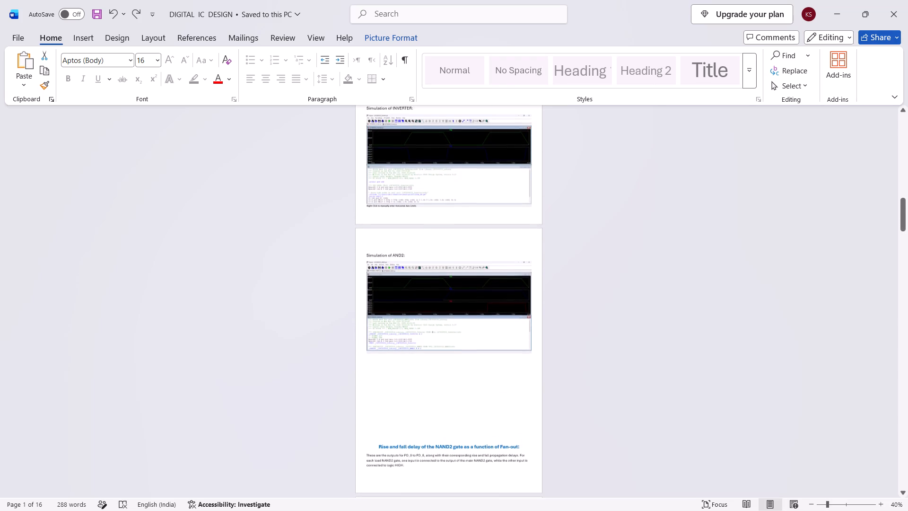
scroll(524, 278, up, 3)
scroll(482, 267, up, 6)
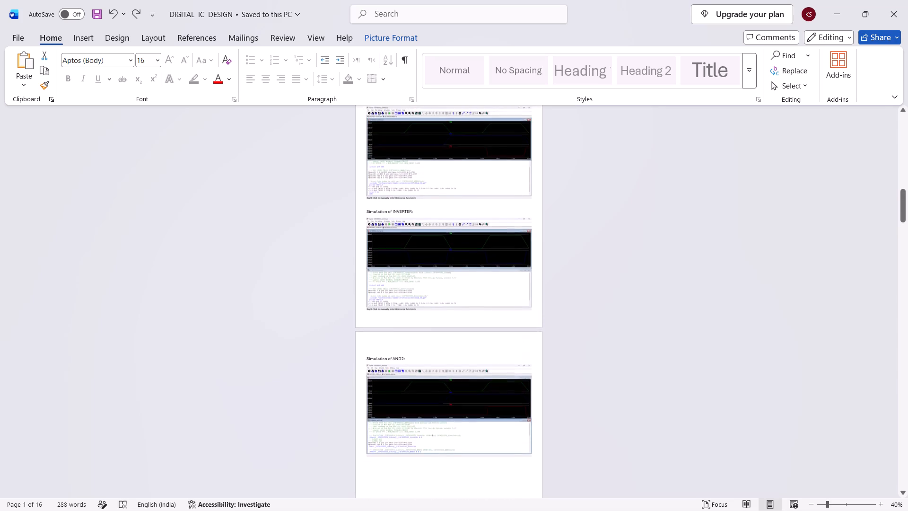
scroll(439, 231, up, 20)
scroll(439, 231, up, 8)
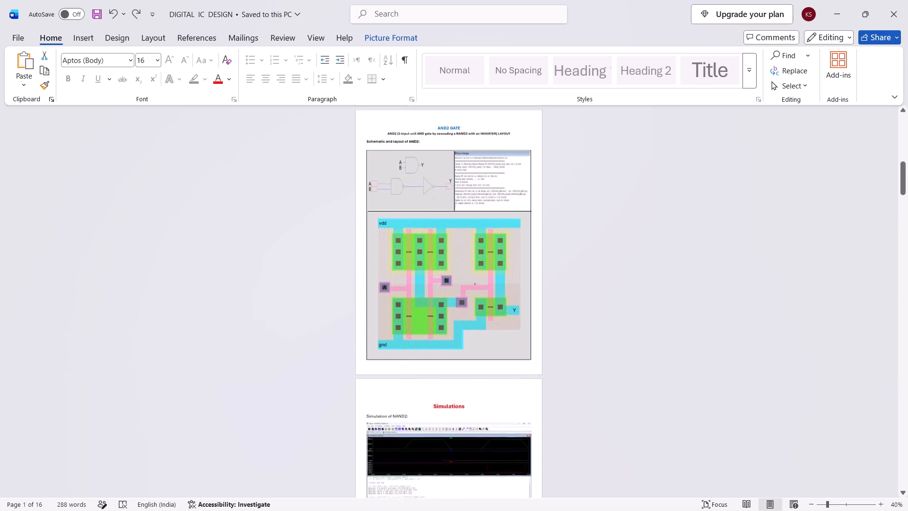
ctrl+scroll(475, 194, up, 5)
ctrl+scroll(503, 223, up, 3)
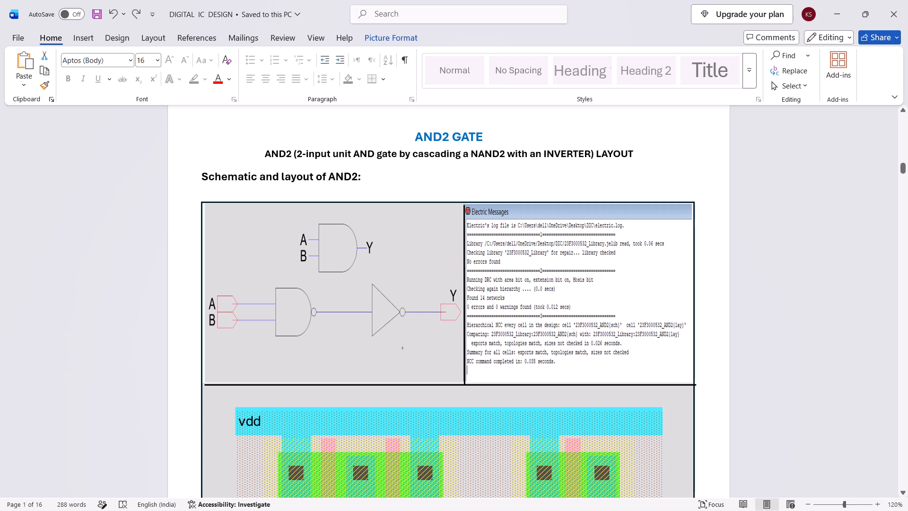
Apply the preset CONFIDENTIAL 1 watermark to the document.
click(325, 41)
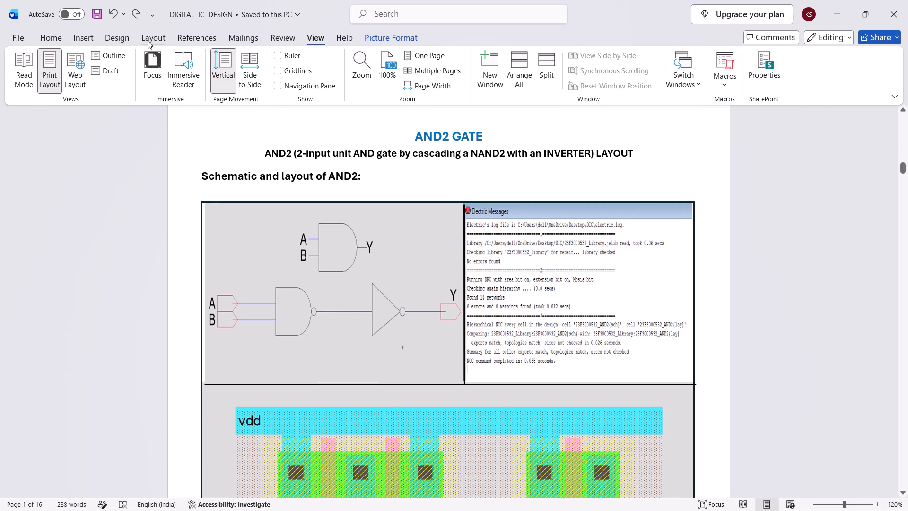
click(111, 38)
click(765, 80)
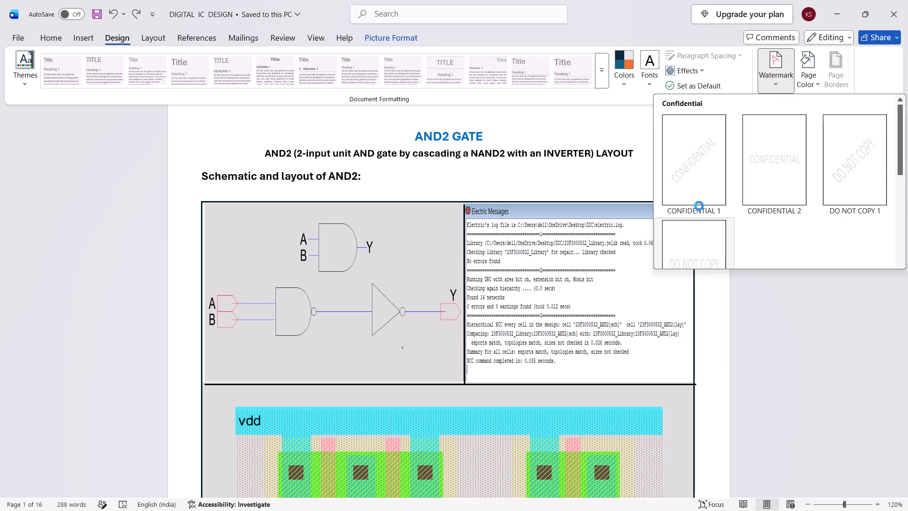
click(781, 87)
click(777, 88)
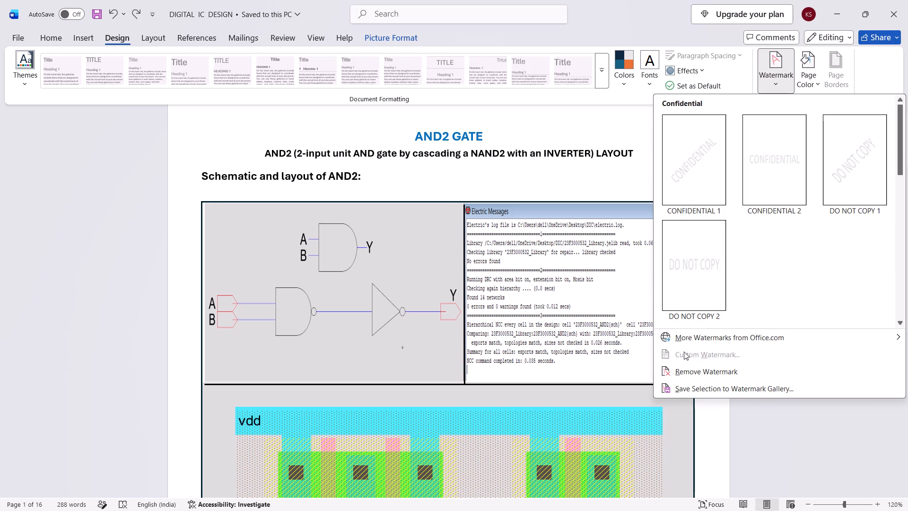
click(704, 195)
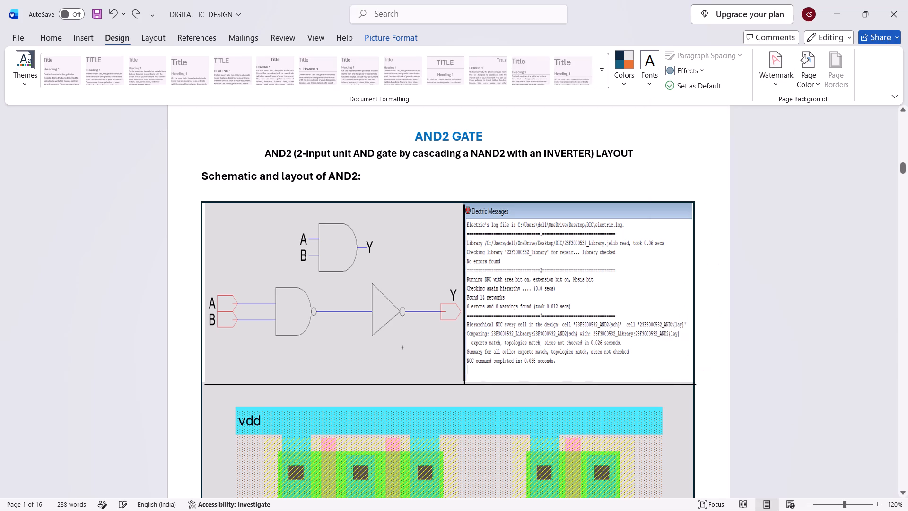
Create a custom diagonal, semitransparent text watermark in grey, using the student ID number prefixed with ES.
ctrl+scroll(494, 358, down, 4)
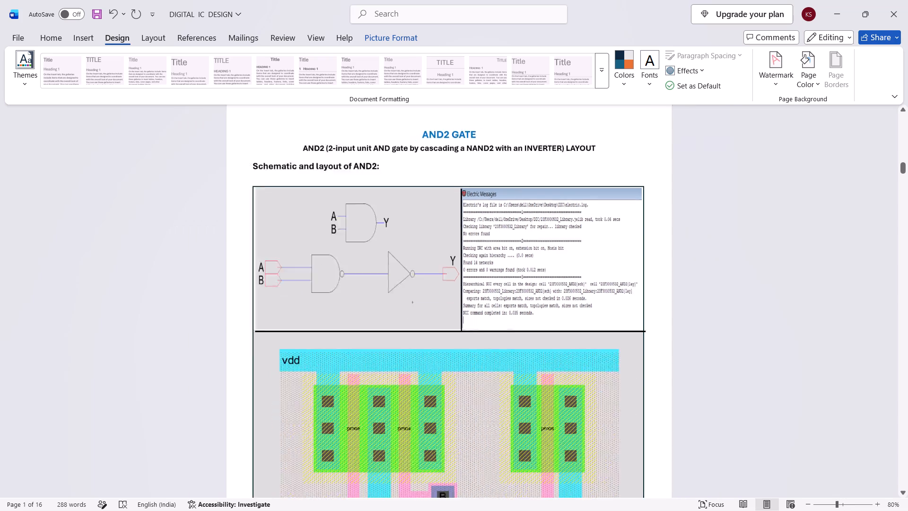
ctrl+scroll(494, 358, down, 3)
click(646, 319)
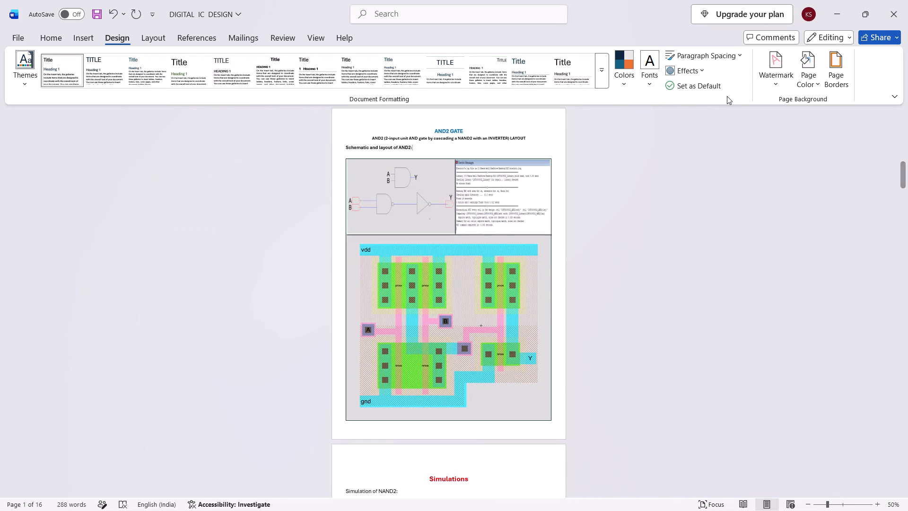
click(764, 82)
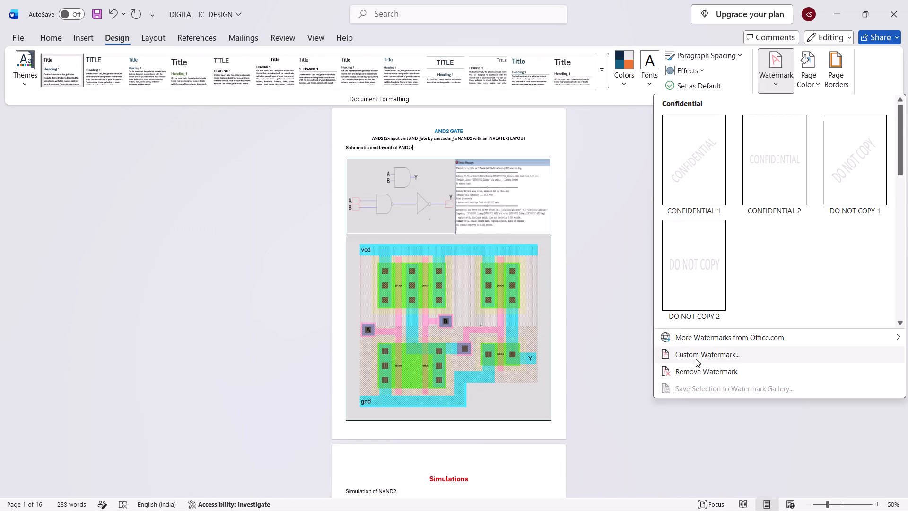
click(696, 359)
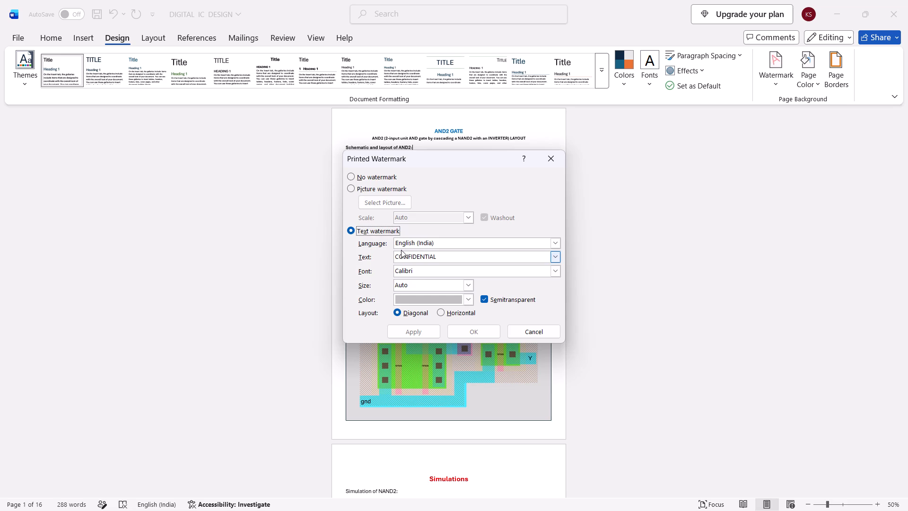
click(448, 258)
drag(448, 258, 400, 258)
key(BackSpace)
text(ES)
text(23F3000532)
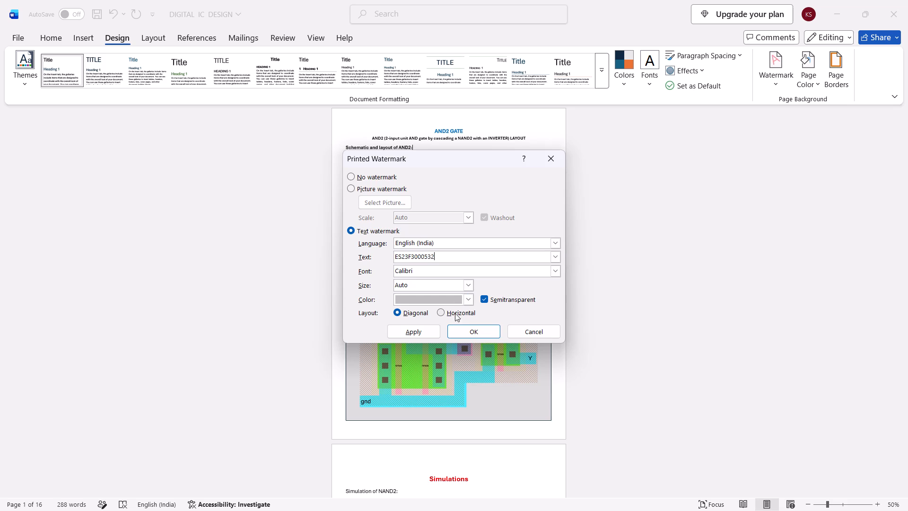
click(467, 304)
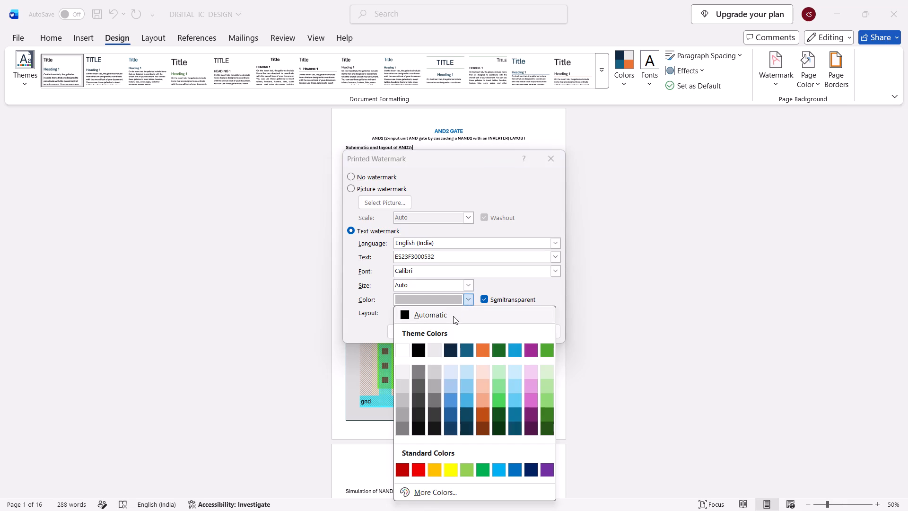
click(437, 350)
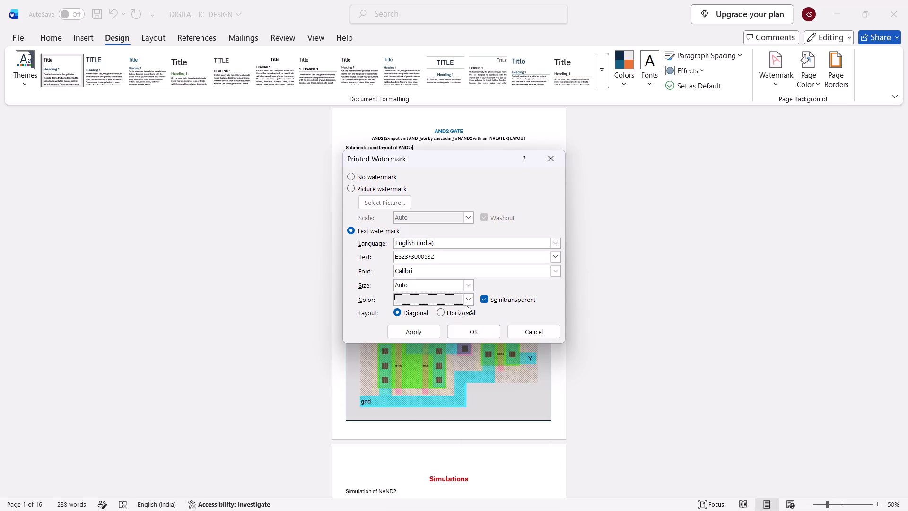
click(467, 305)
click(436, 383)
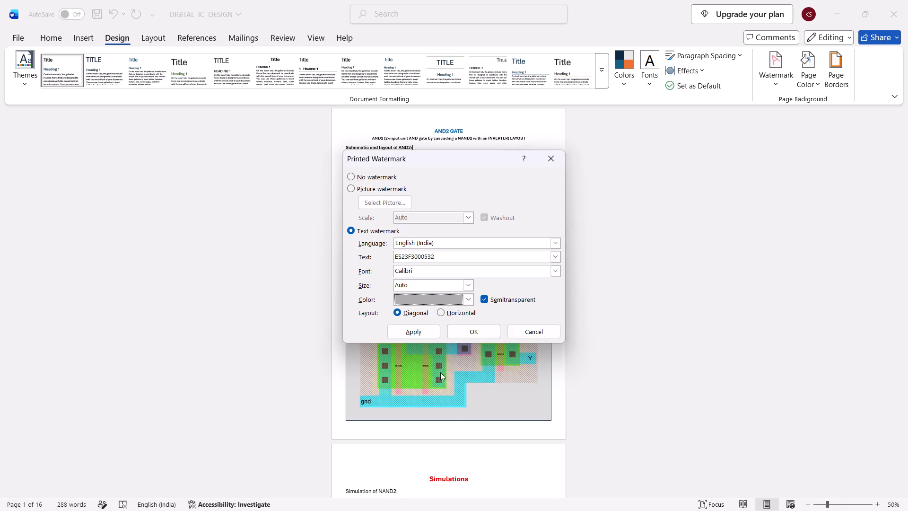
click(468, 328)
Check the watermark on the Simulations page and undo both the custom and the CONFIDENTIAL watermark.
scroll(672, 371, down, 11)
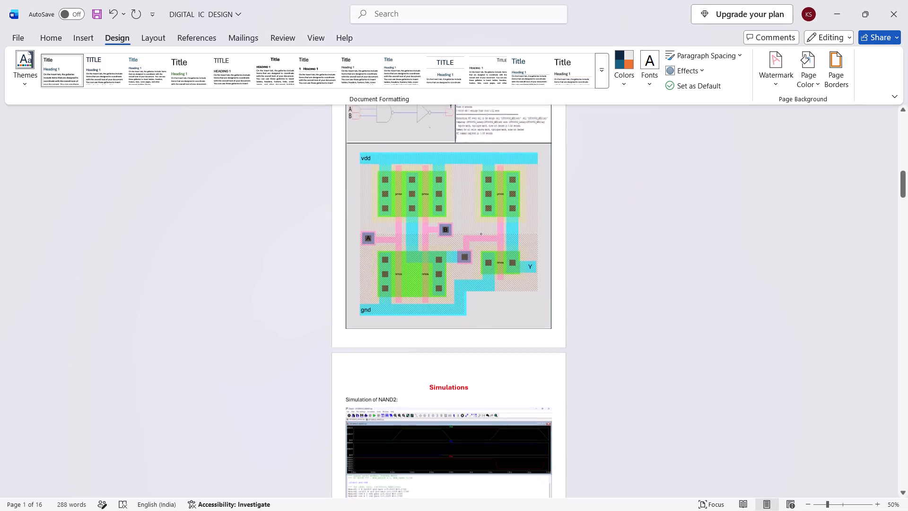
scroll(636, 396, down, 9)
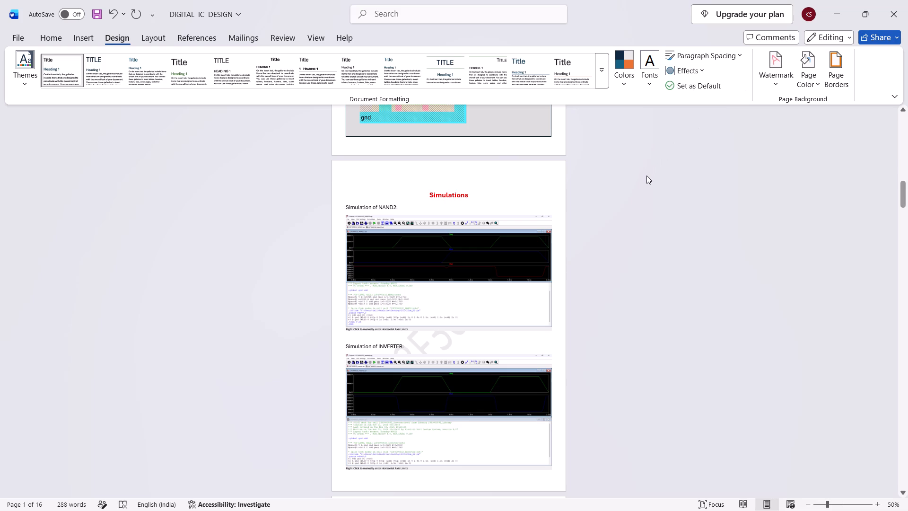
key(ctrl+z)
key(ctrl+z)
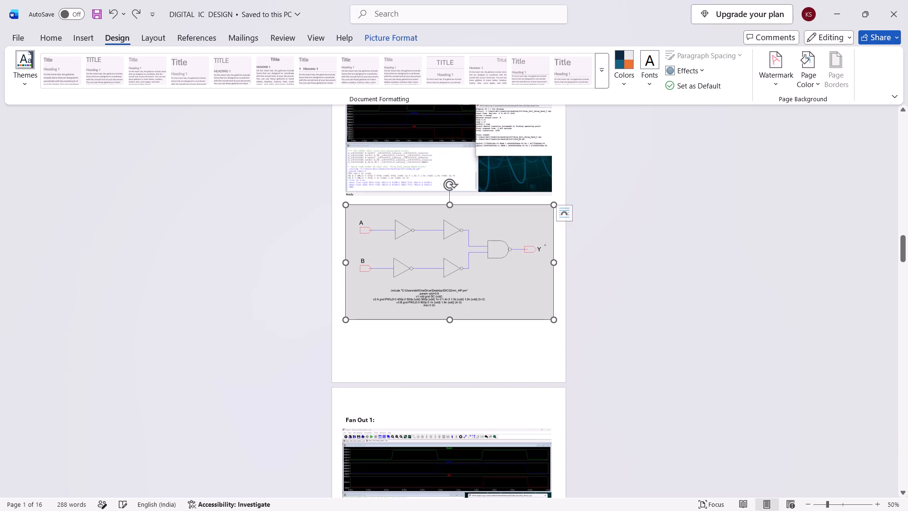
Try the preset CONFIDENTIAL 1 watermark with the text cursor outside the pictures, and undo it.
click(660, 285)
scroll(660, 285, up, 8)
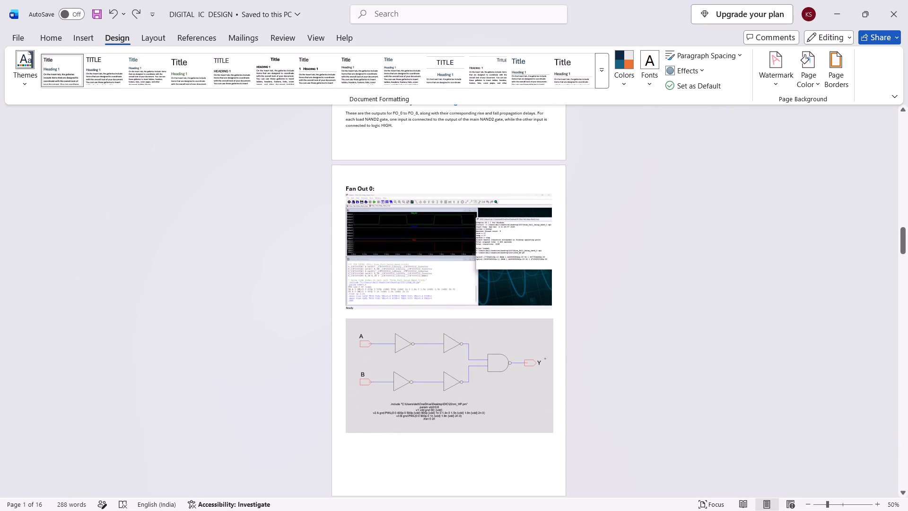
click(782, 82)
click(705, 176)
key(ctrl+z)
Apply a custom text watermark with the ES-prefixed student ID number, keeping automatic size, grey colour, semitransparency and diagonal layout.
click(774, 82)
click(690, 353)
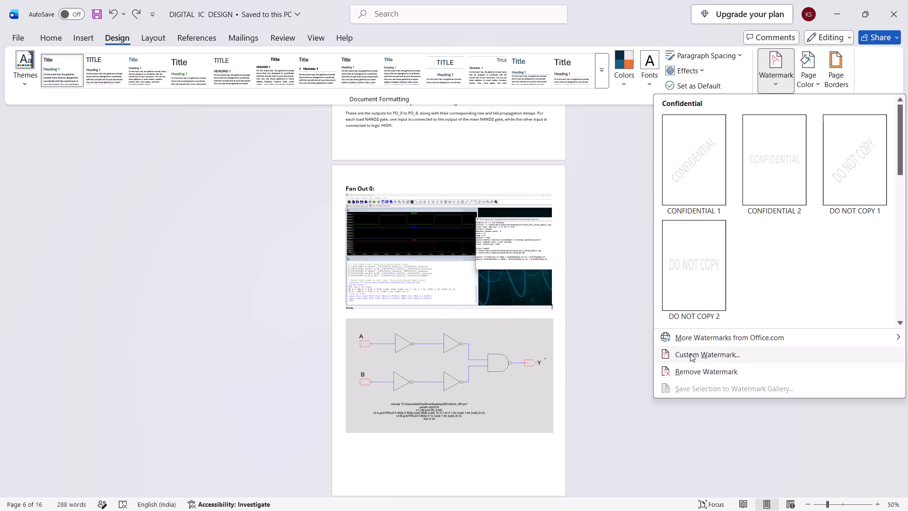
click(351, 230)
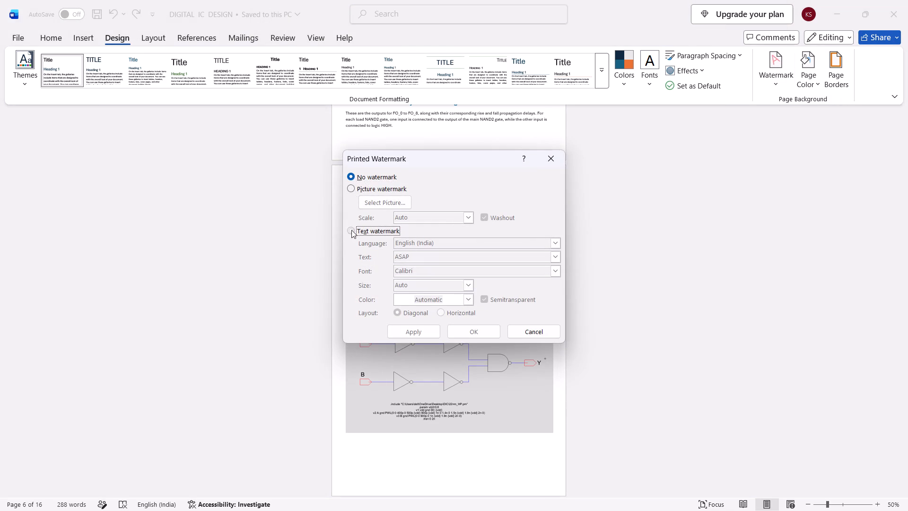
drag(420, 260, 395, 260)
key(BackSpace)
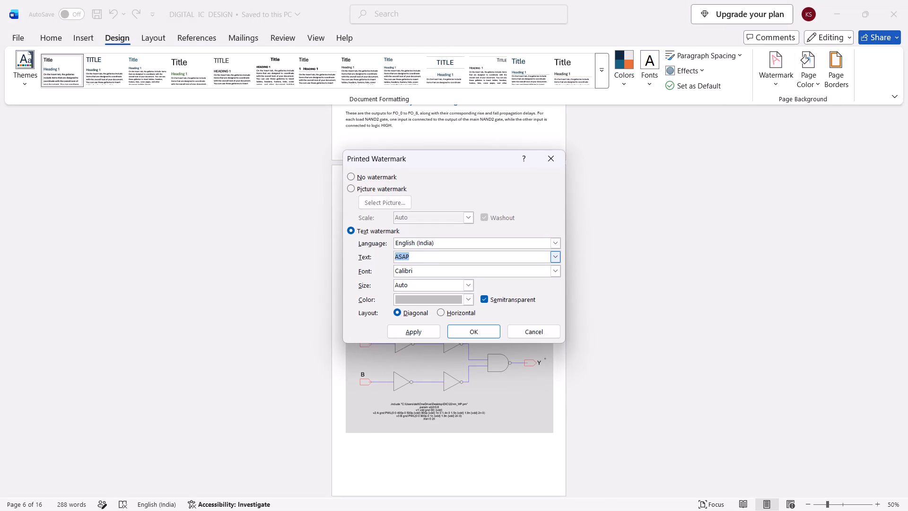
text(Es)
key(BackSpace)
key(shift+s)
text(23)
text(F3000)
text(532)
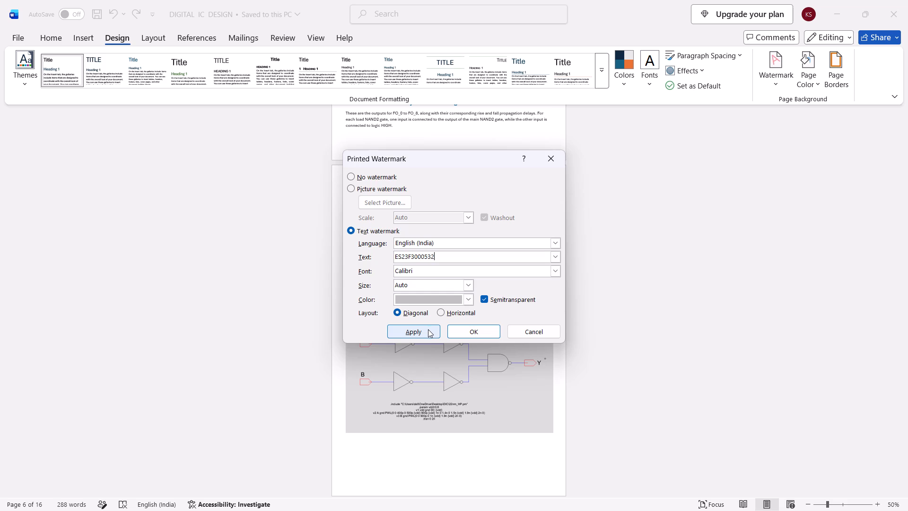
click(466, 288)
click(466, 288)
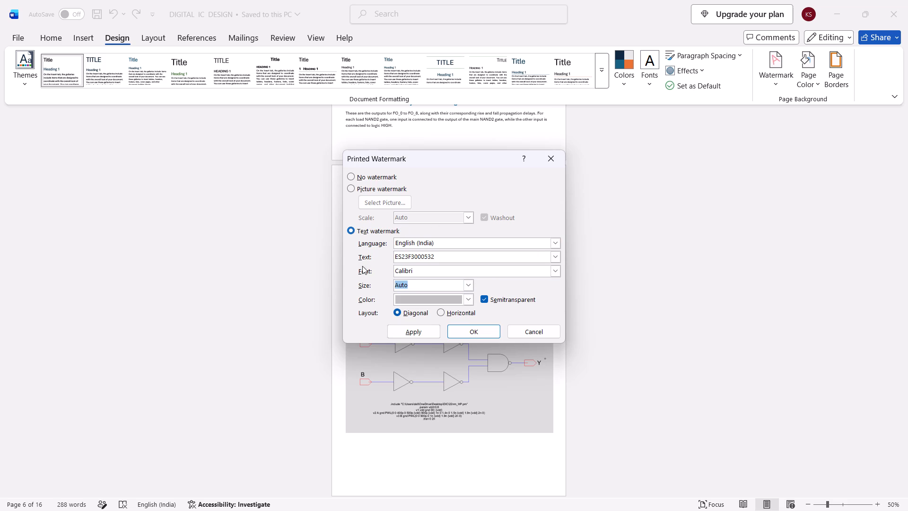
click(487, 299)
click(489, 298)
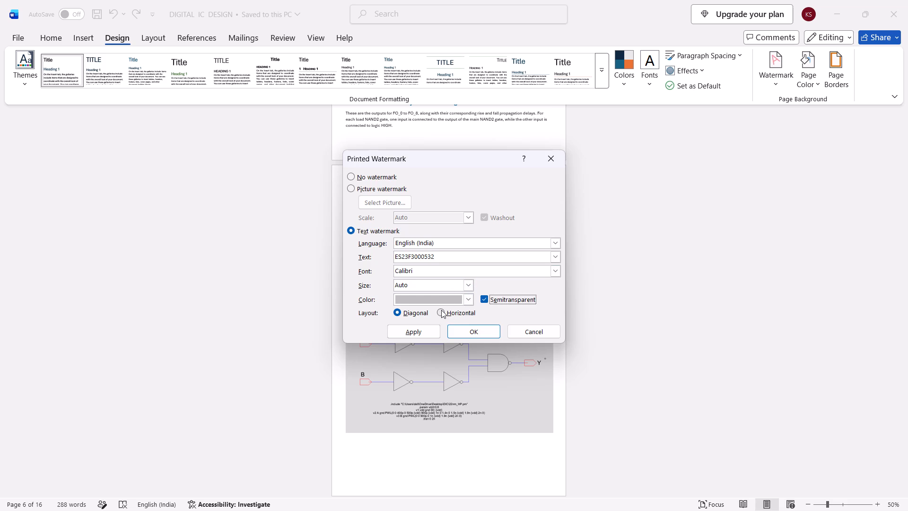
click(422, 329)
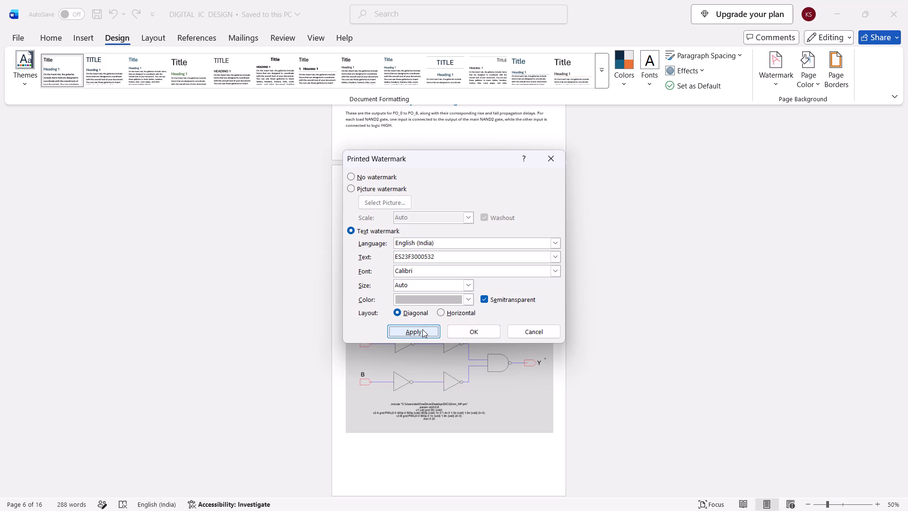
click(473, 332)
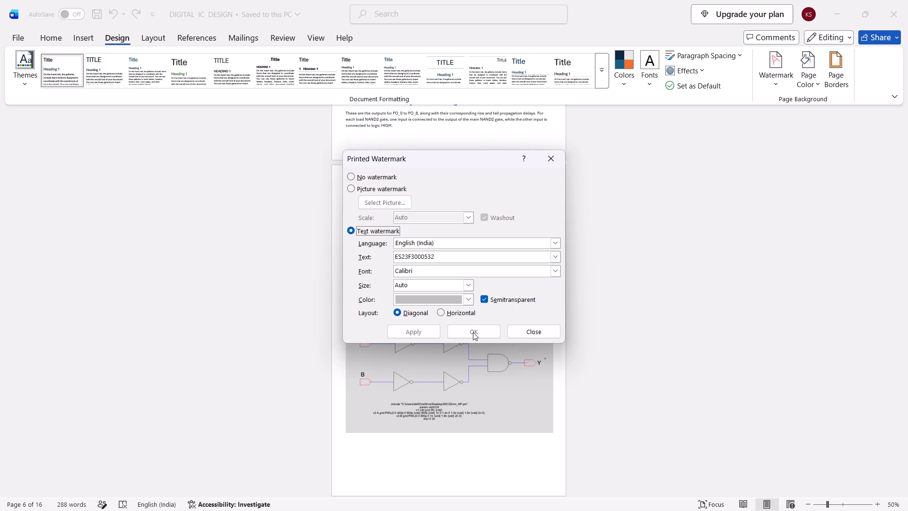
click(522, 338)
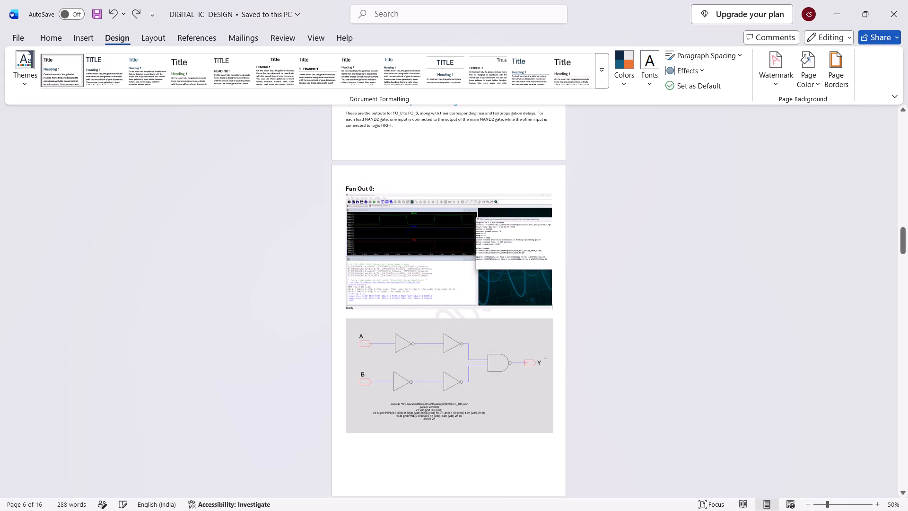
Check the student ID watermark on the pages from Fan Out 0 through Fan Out 8 and the delay table.
scroll(479, 396, down, 20)
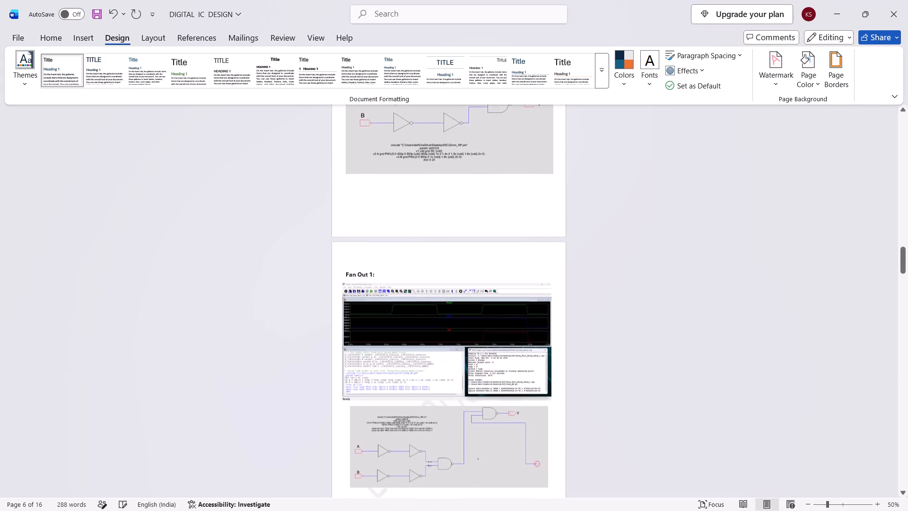
scroll(461, 436, down, 7)
scroll(461, 435, down, 17)
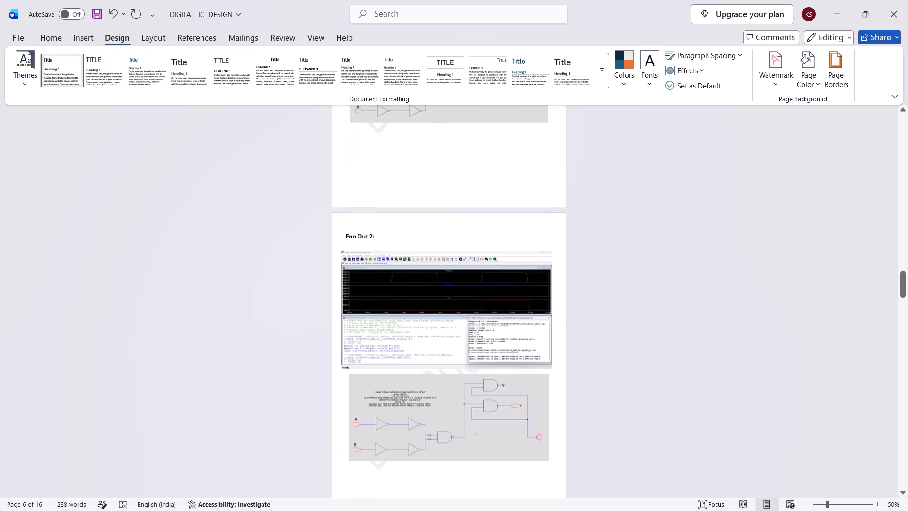
scroll(464, 442, down, 18)
scroll(463, 442, down, 15)
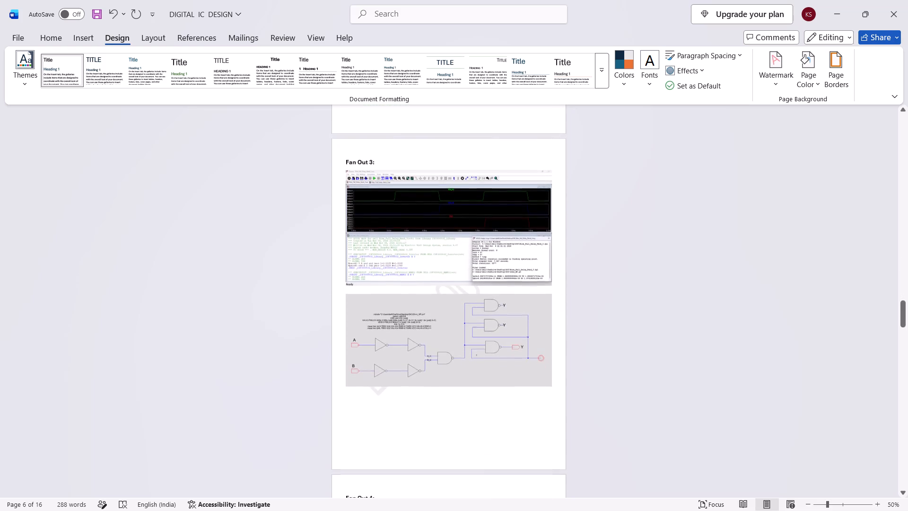
scroll(465, 441, down, 14)
scroll(465, 442, down, 8)
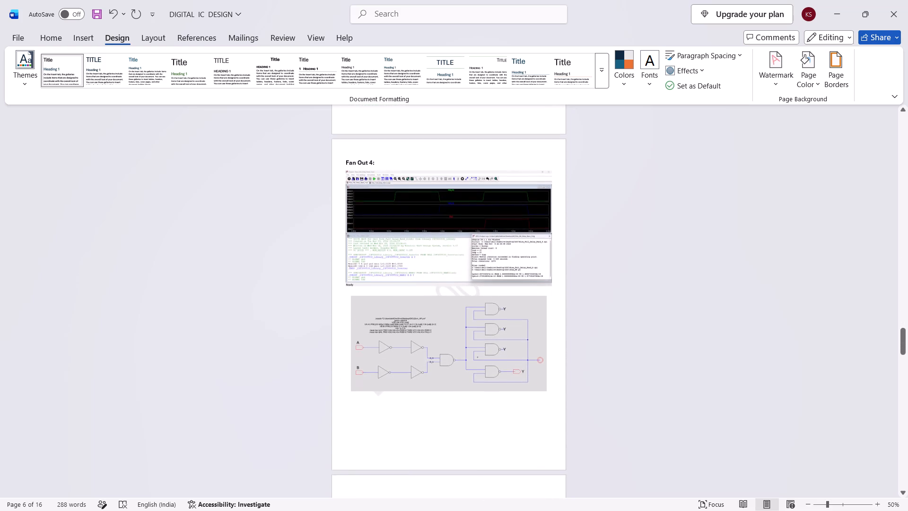
scroll(465, 443, down, 12)
drag(901, 356, 902, 386)
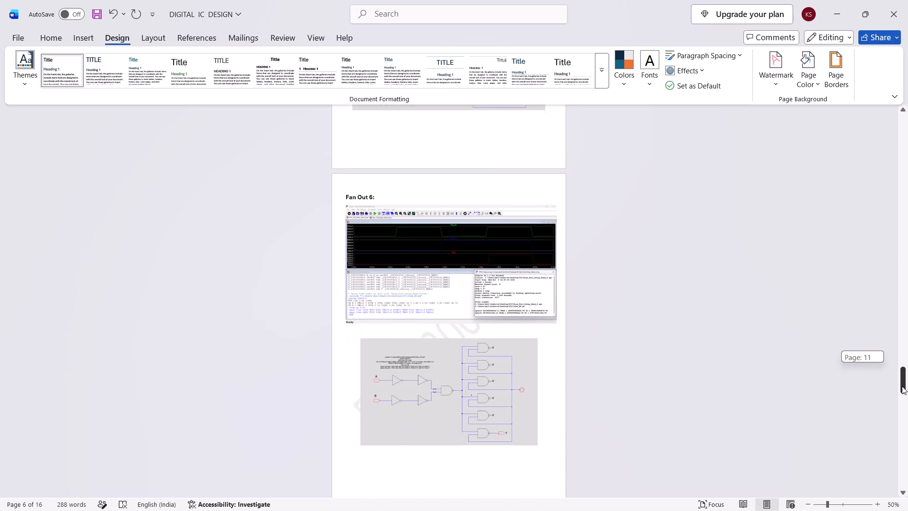
drag(902, 386, 904, 463)
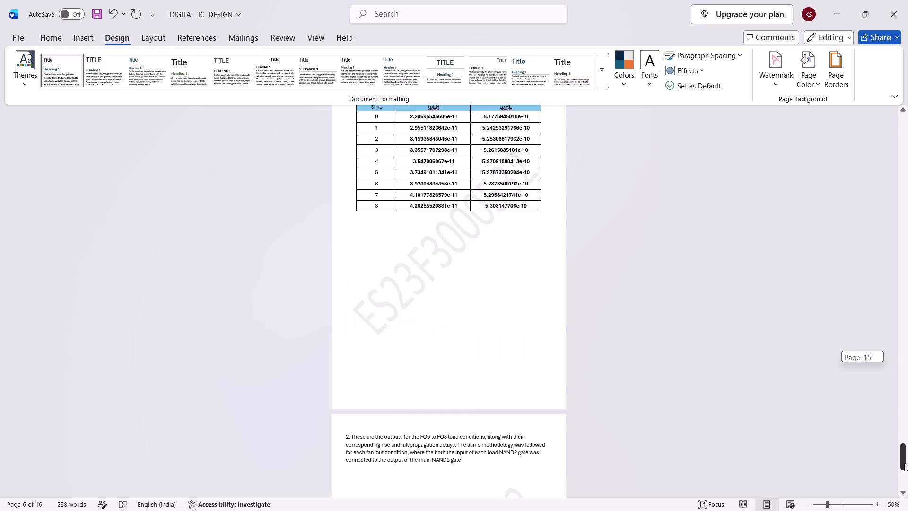
drag(904, 463, 898, 439)
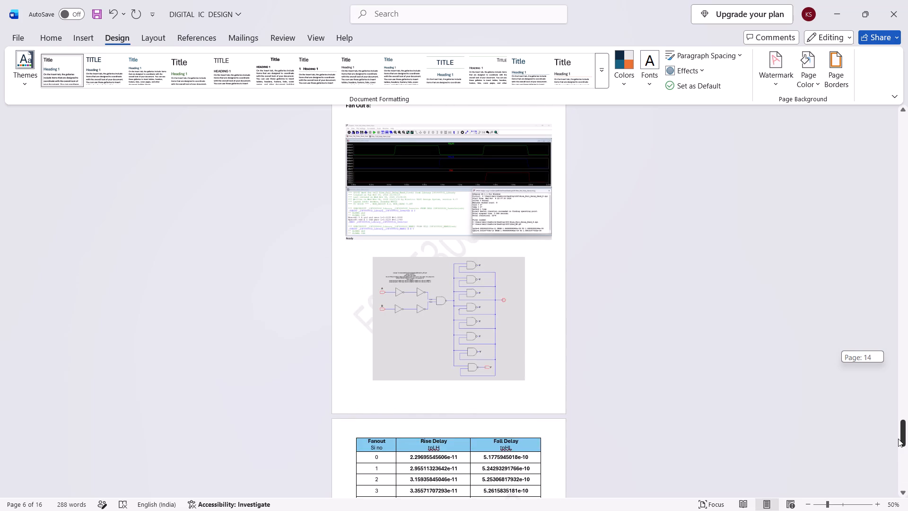
drag(898, 439, 899, 452)
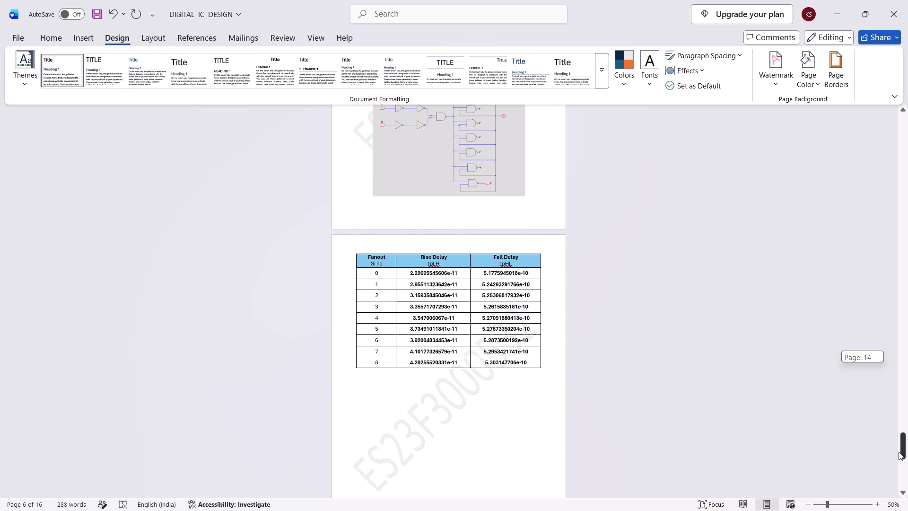
drag(899, 452, 899, 457)
Undo the custom student ID text watermark.
key(ctrl+z)
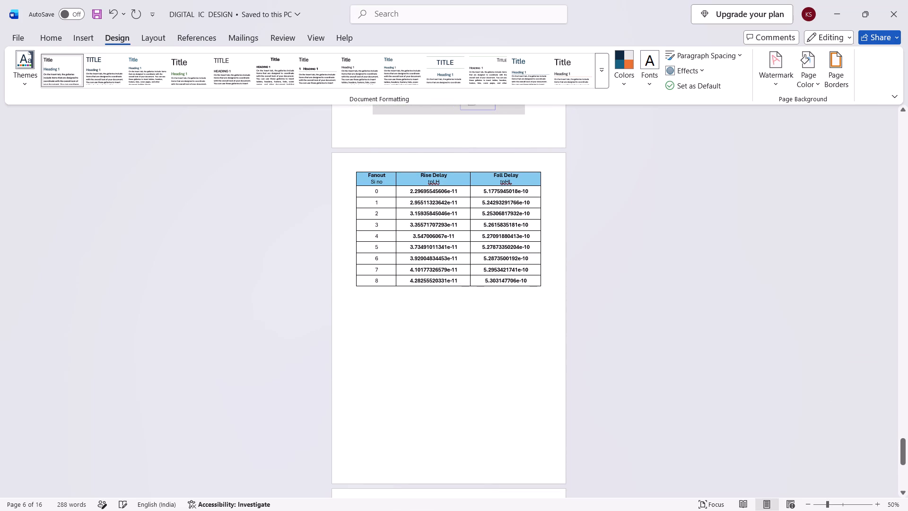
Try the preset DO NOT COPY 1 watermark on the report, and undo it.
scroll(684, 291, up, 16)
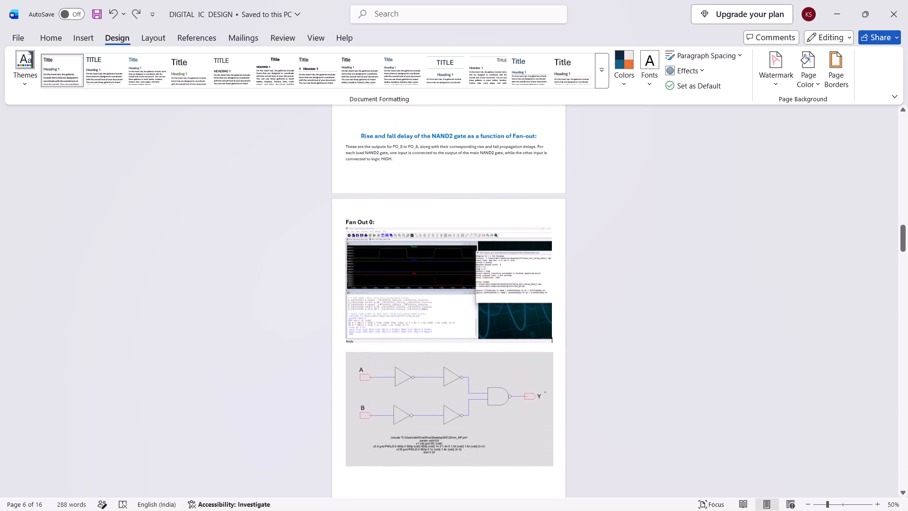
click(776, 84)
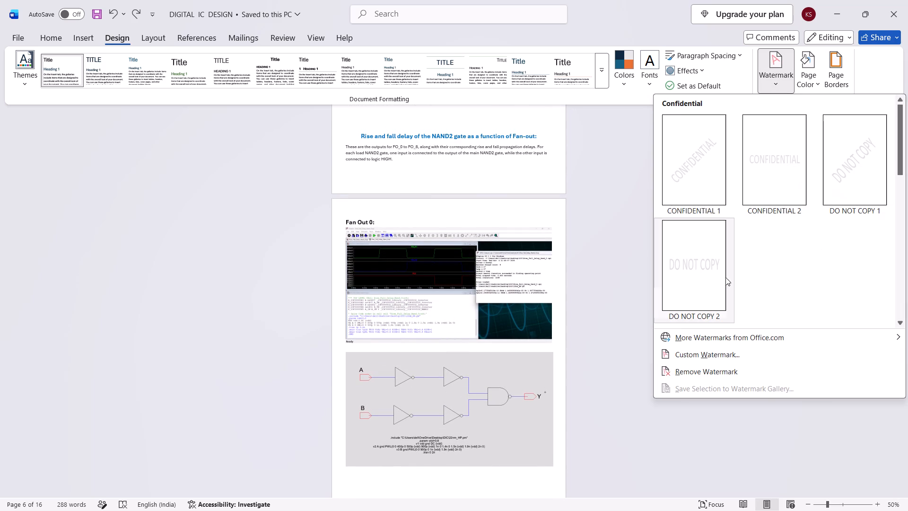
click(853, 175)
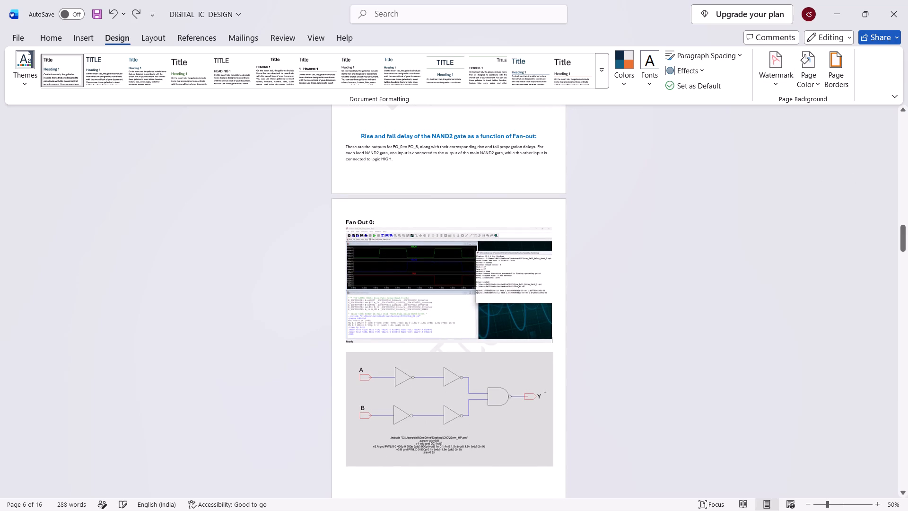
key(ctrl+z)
Remove any remaining watermark from the document.
click(776, 80)
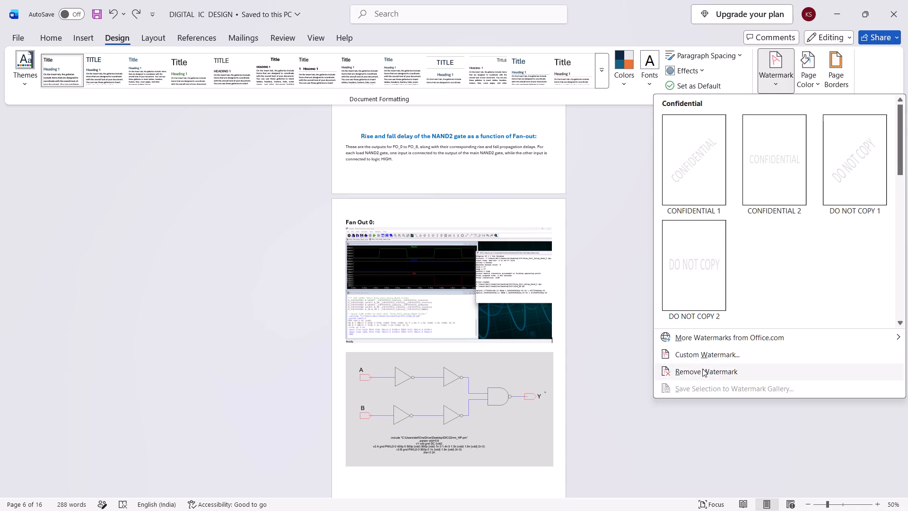
click(702, 369)
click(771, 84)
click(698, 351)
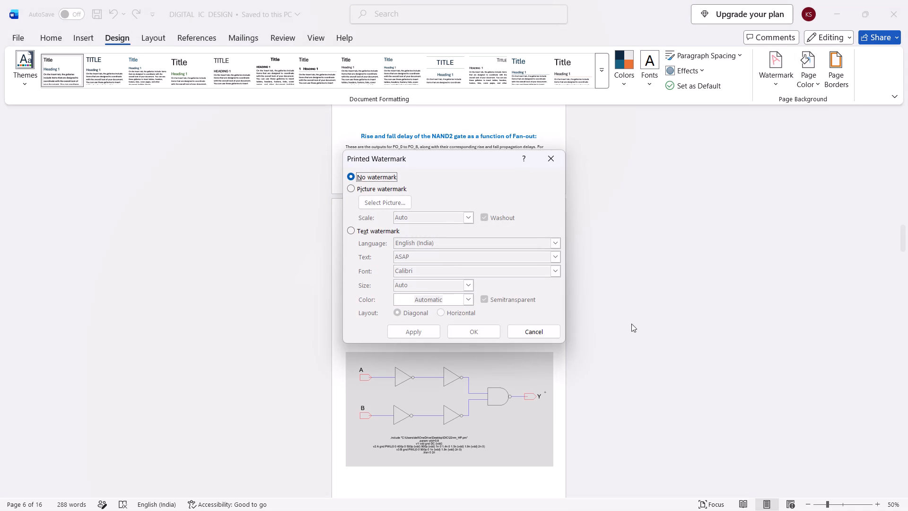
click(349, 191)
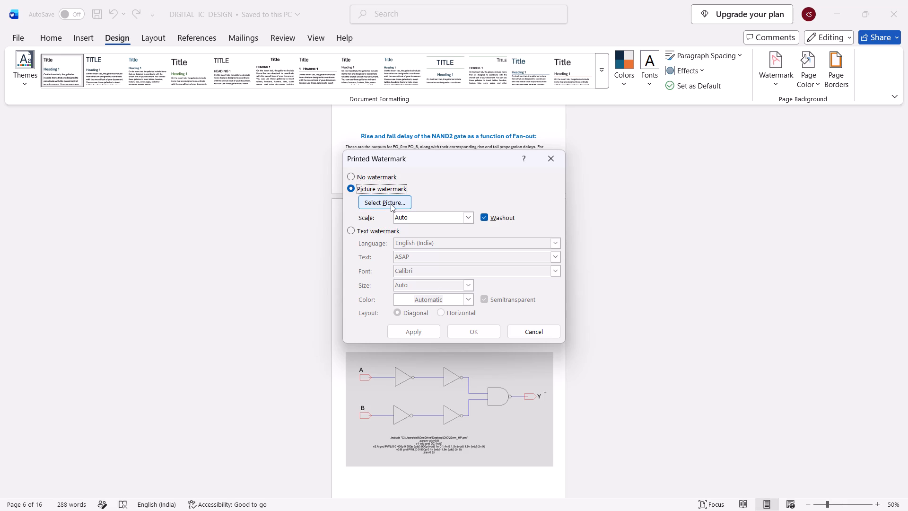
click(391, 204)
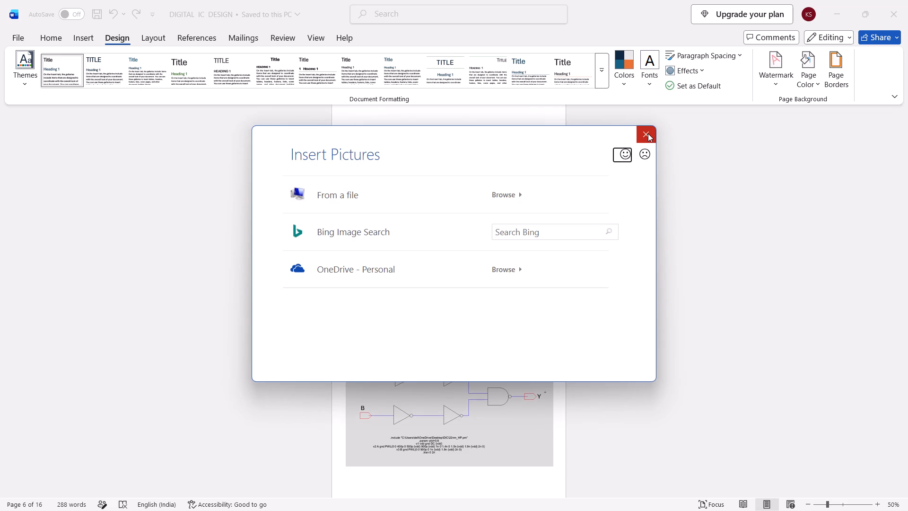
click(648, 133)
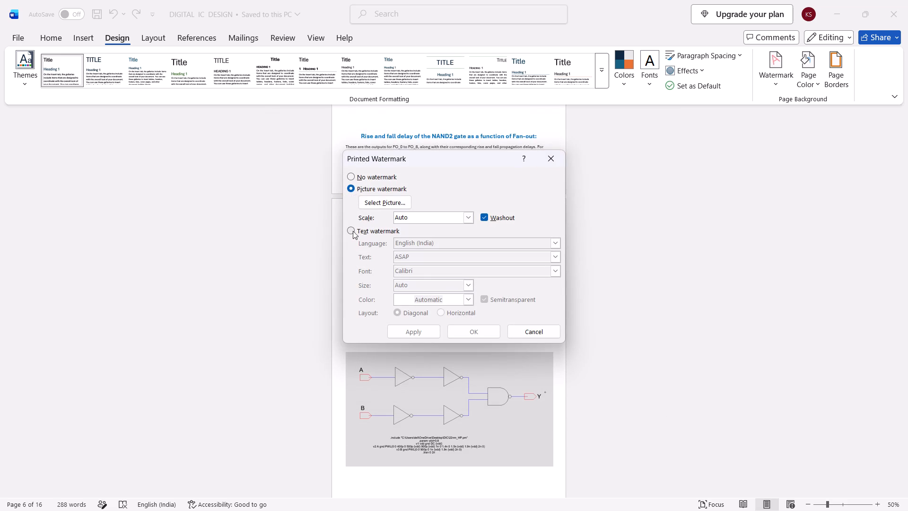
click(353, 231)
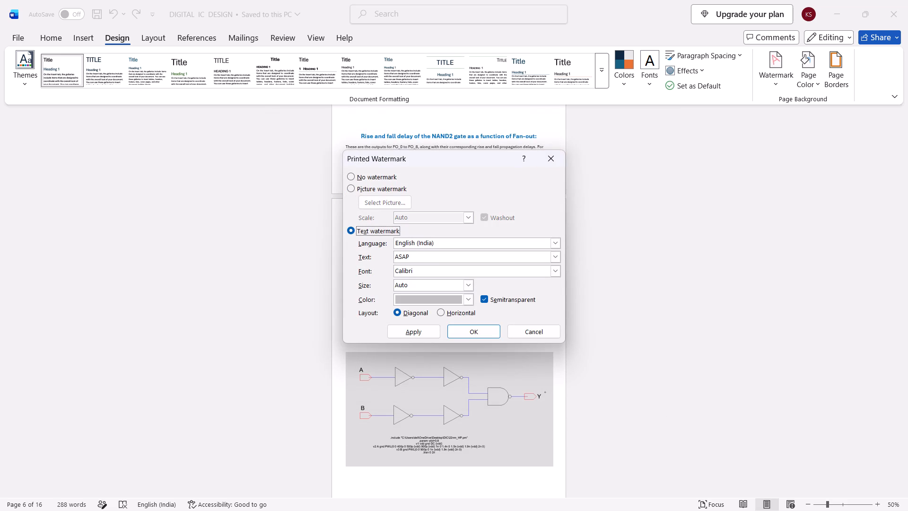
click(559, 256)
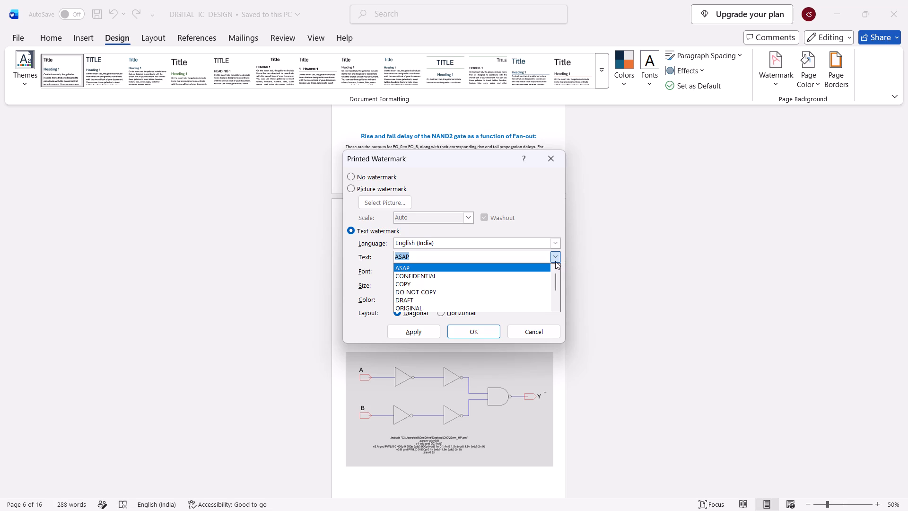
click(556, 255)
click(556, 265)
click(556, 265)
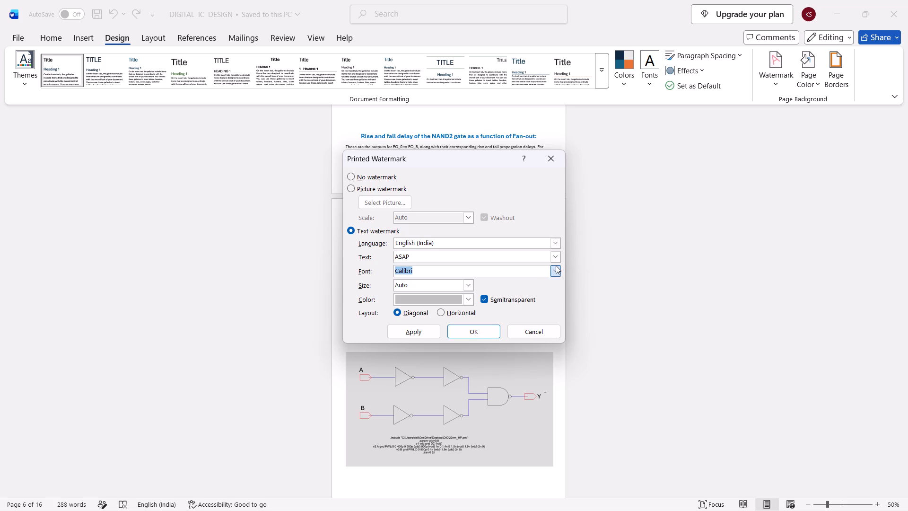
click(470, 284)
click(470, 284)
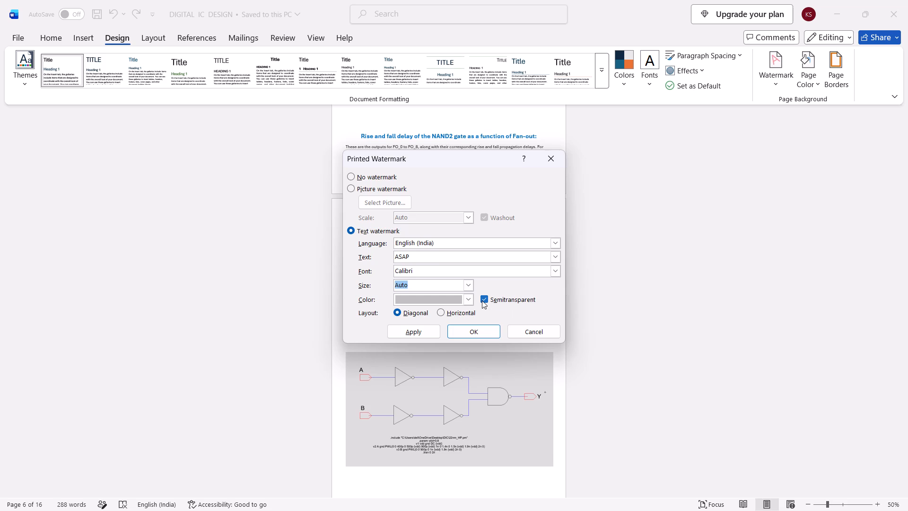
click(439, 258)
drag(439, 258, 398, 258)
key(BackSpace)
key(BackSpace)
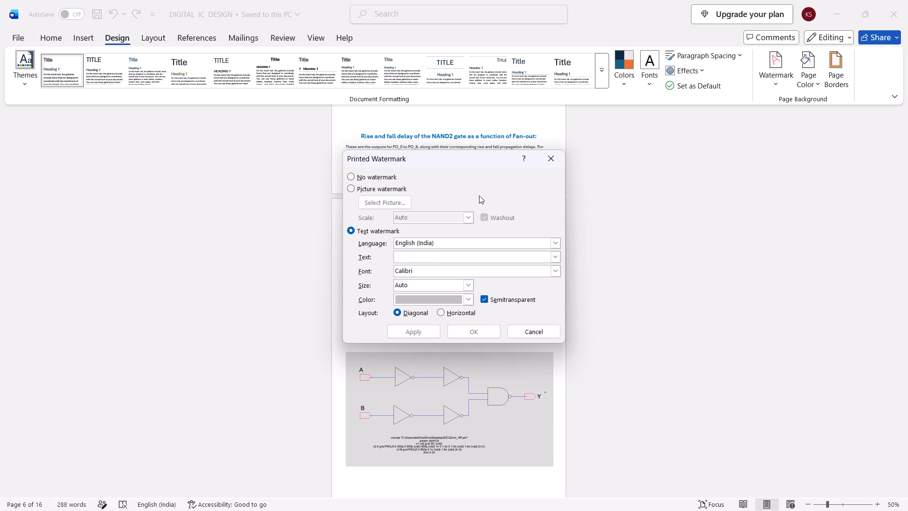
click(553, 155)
Review the report from the NAND2 gate page through the simulations and fan-out pages to the last delay table.
scroll(665, 306, up, 11)
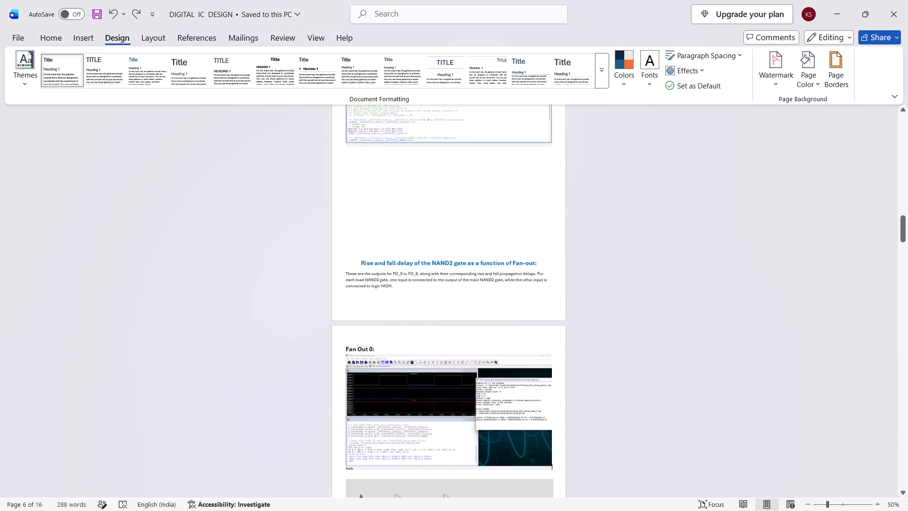
scroll(665, 284, up, 3)
drag(905, 220, 907, 113)
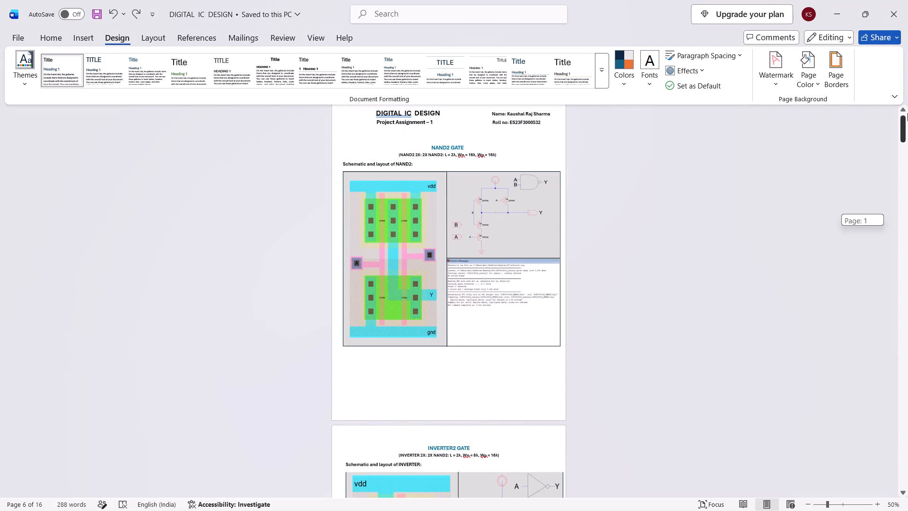
drag(907, 113, 907, 117)
drag(907, 117, 907, 199)
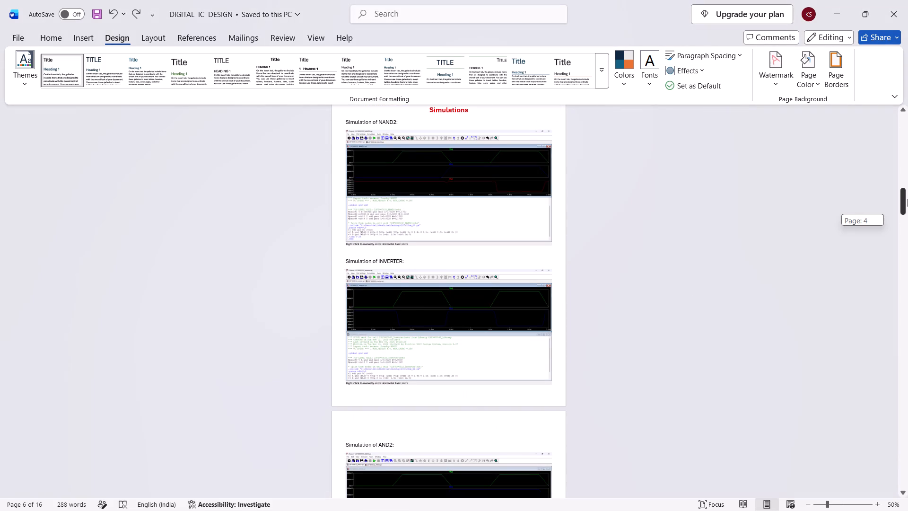
drag(907, 199, 907, 261)
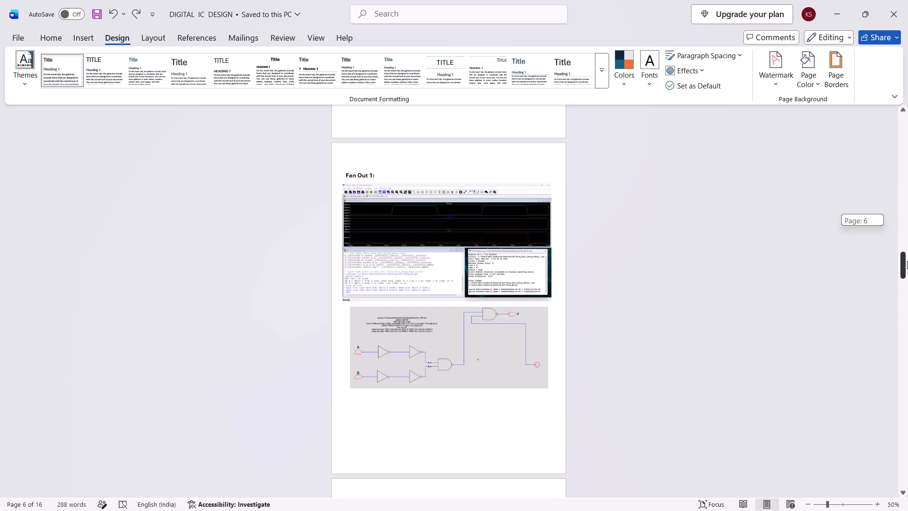
drag(907, 261, 907, 349)
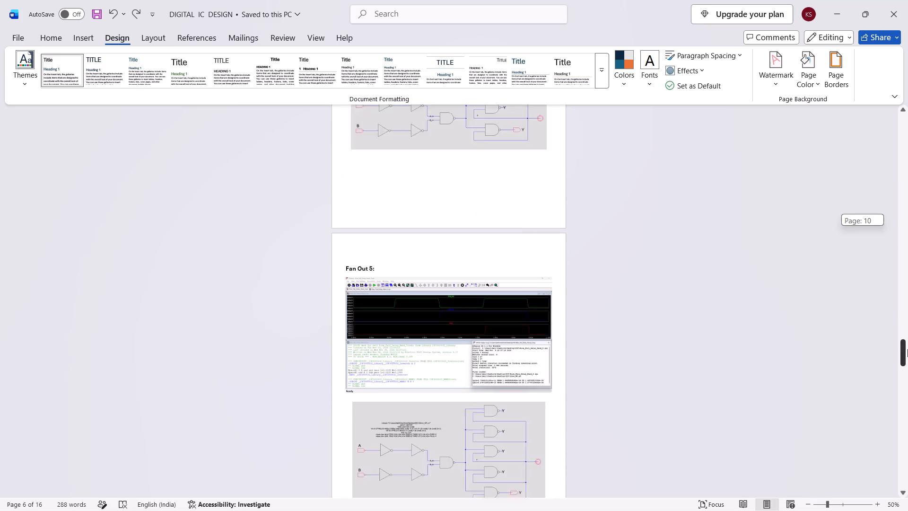
drag(907, 349, 907, 404)
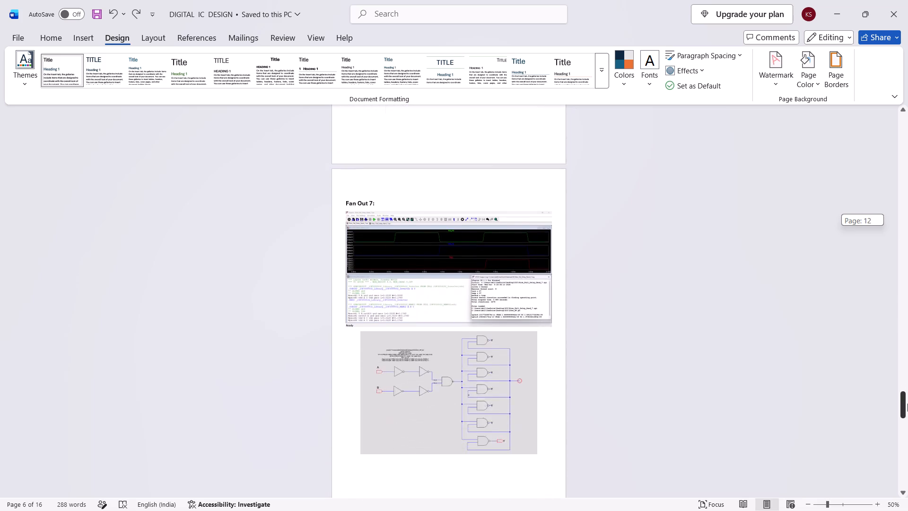
drag(907, 404, 907, 475)
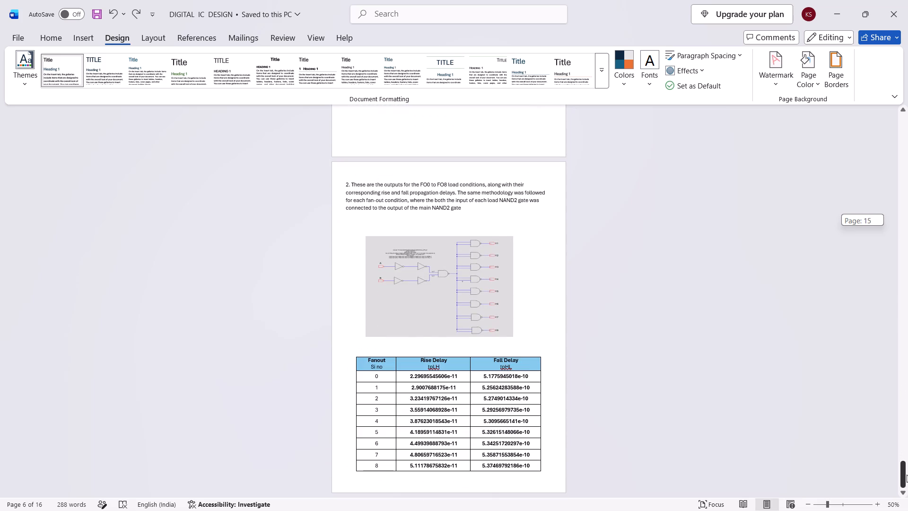
drag(907, 475, 904, 473)
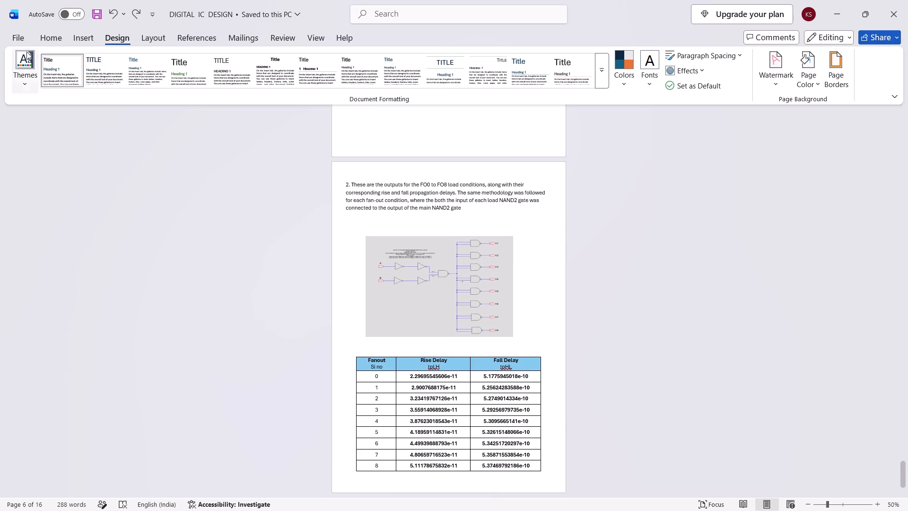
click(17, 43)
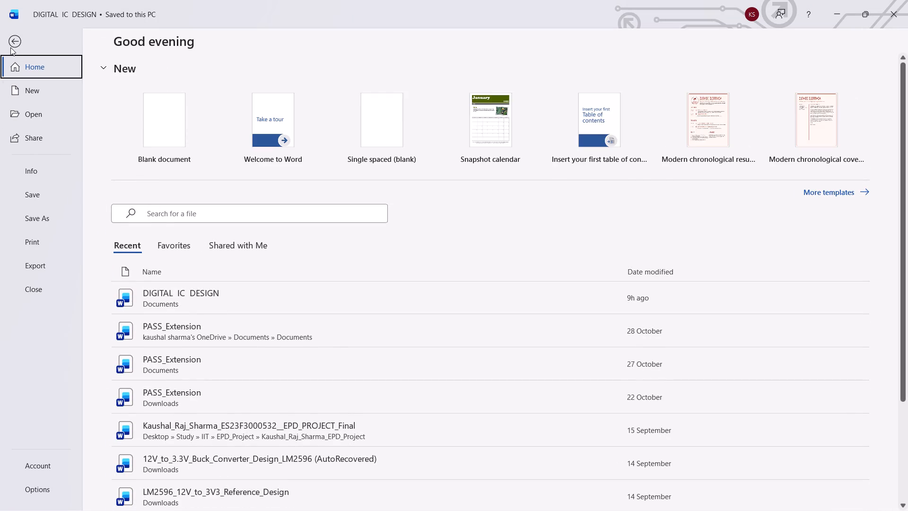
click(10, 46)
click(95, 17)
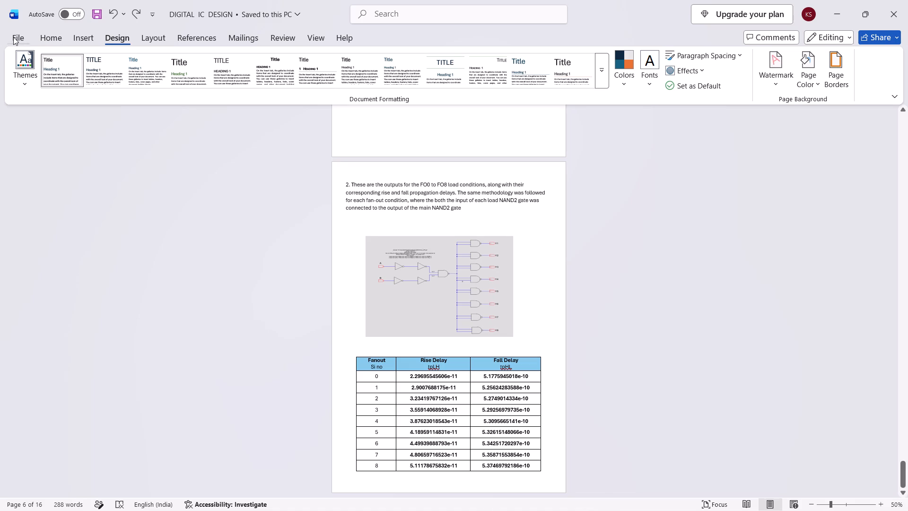
Open the report's print settings, check the last page in the preview, and set the print range to all pages.
click(13, 37)
click(30, 238)
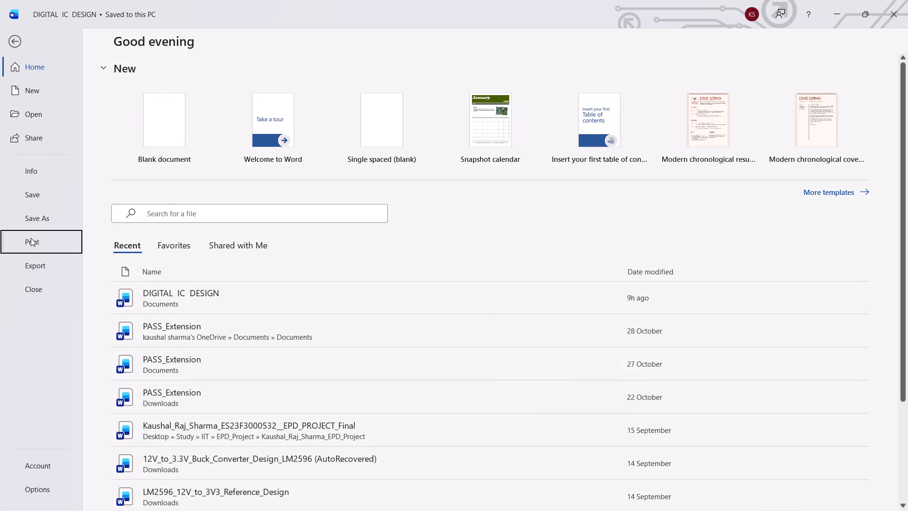
scroll(613, 217, up, 4)
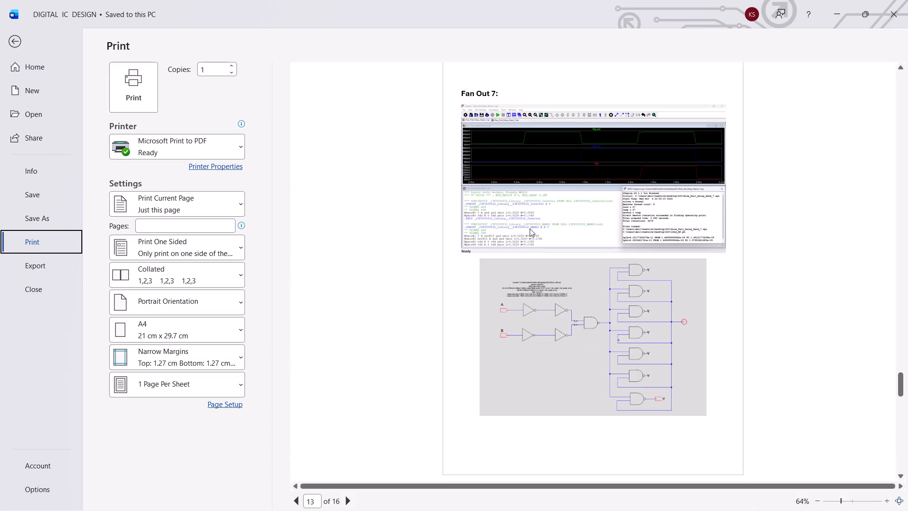
scroll(507, 229, down, 3)
scroll(646, 321, down, 4)
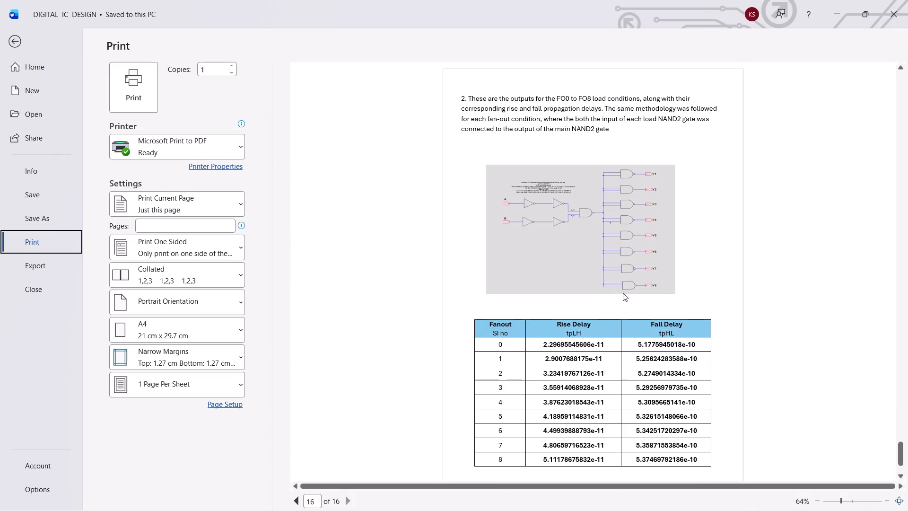
scroll(603, 278, down, 2)
scroll(540, 294, down, 2)
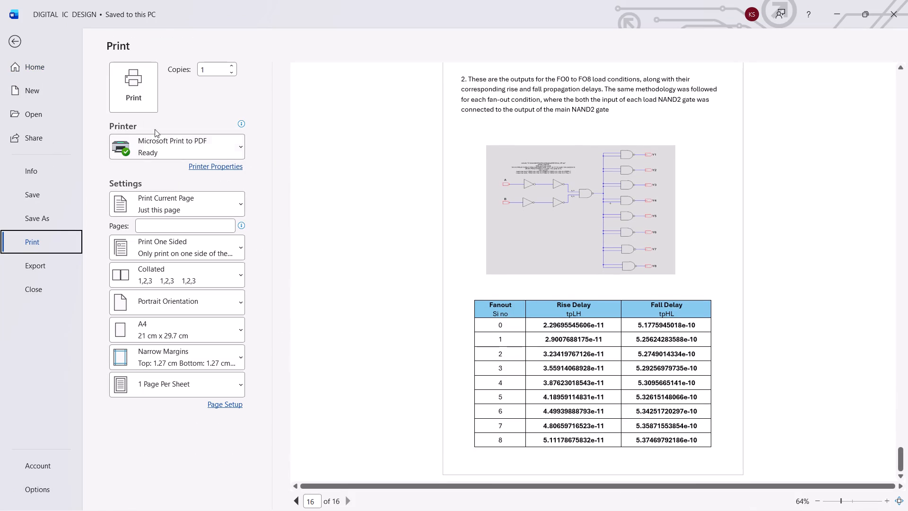
click(222, 204)
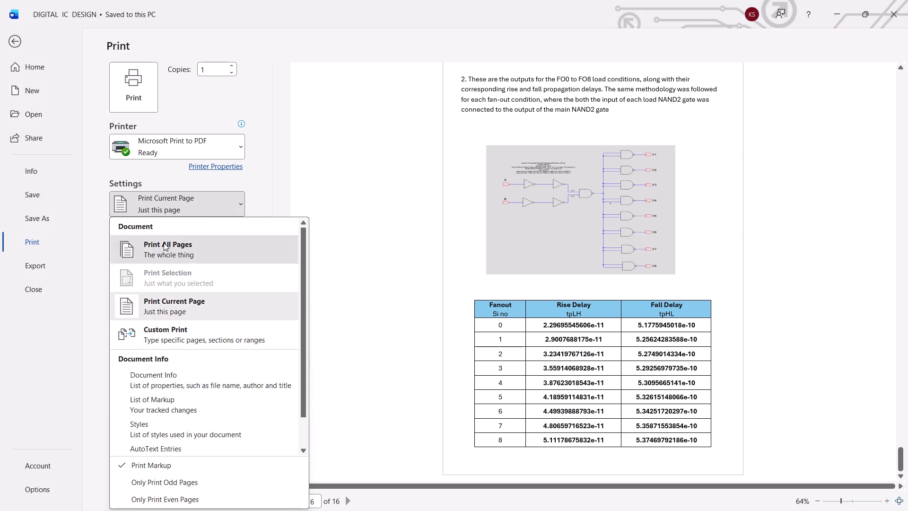
click(164, 243)
Examine the Fan Out 5 to Fan Out 8 pages in the print preview.
scroll(458, 331, up, 6)
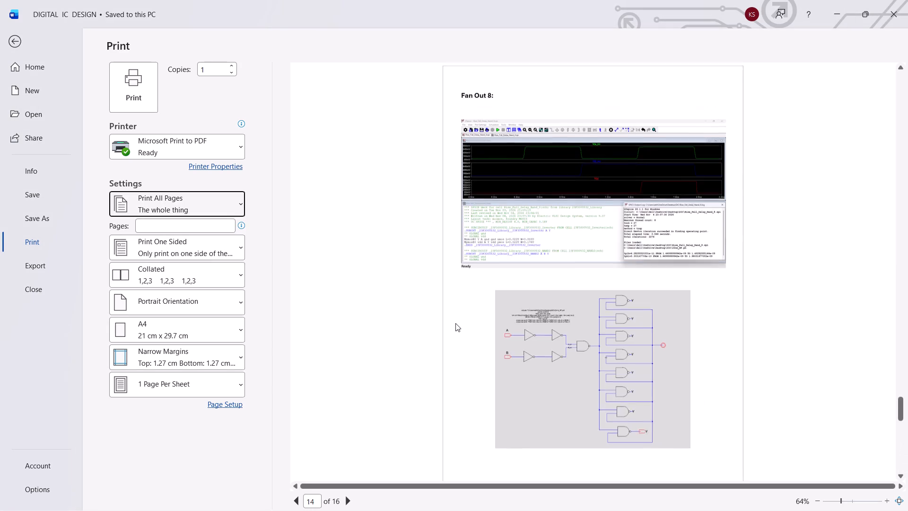
scroll(455, 323, up, 12)
scroll(452, 304, down, 3)
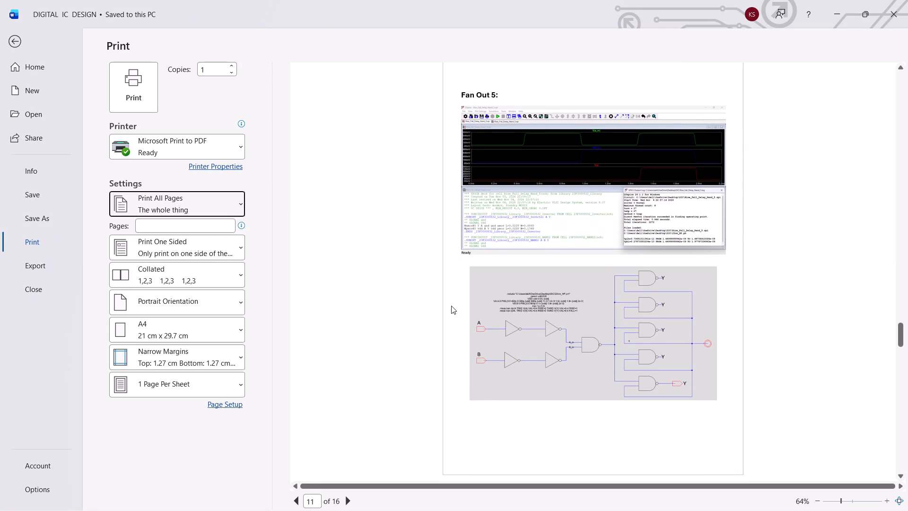
scroll(451, 306, down, 6)
scroll(450, 308, up, 2)
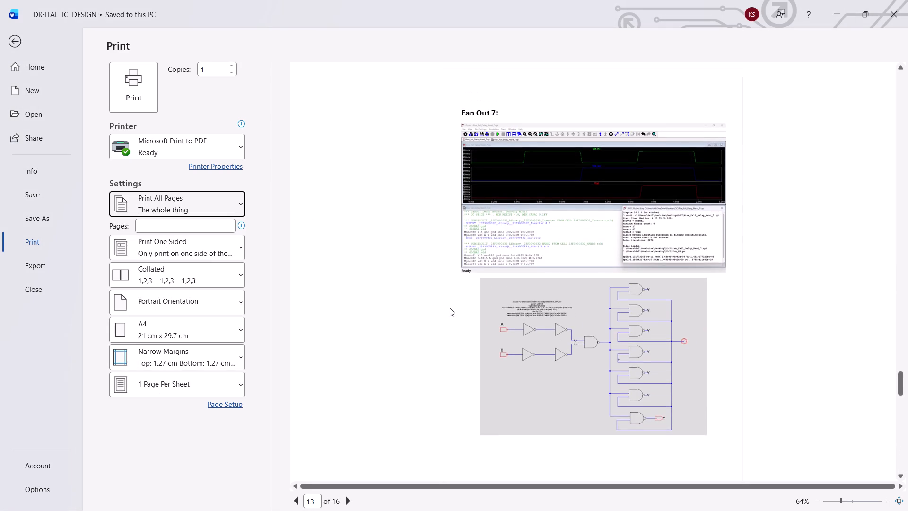
scroll(450, 308, up, 2)
scroll(396, 388, down, 1)
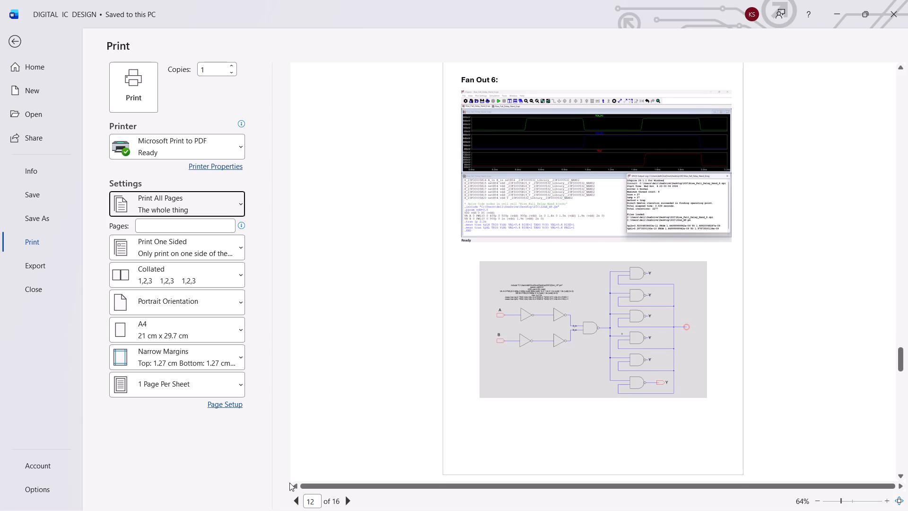
Keep the portrait orientation and print the whole report with Microsoft Print to PDF.
click(228, 306)
click(216, 325)
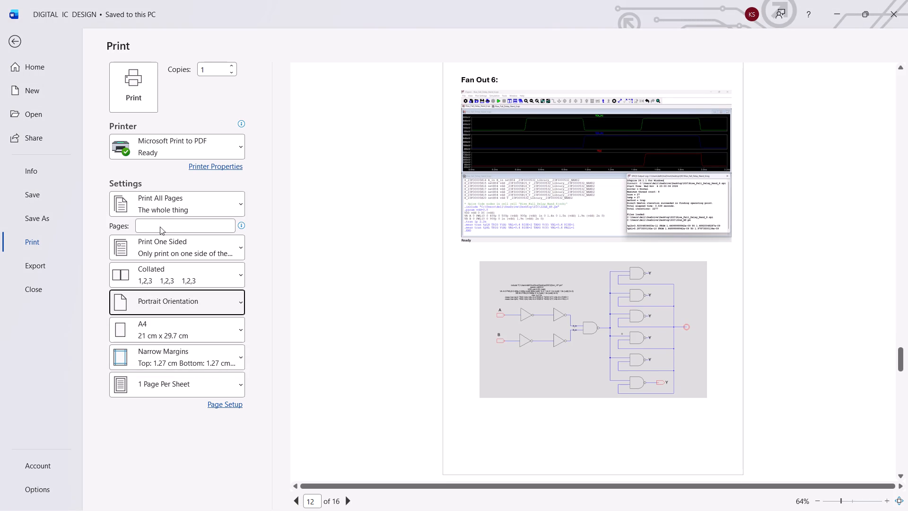
click(144, 91)
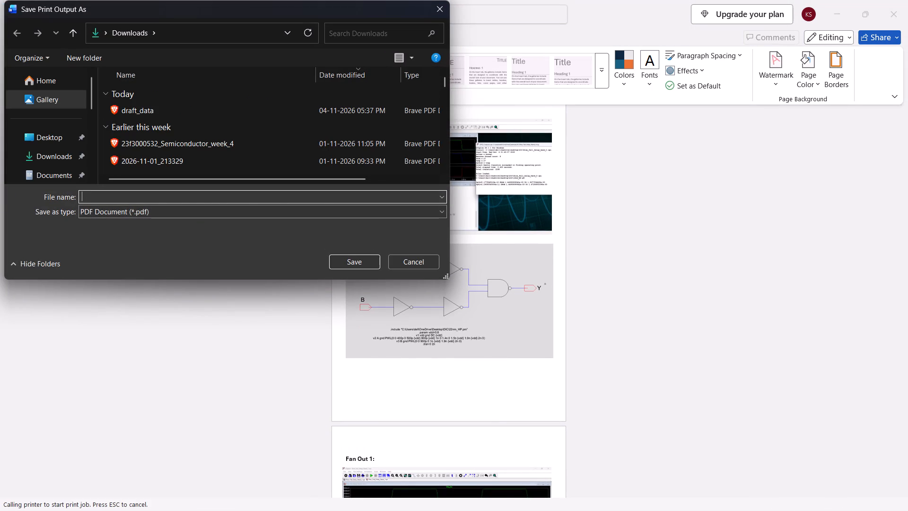
Save the PDF in the Downloads folder, named with the student ID followed by _Project_DIC_Assignment.
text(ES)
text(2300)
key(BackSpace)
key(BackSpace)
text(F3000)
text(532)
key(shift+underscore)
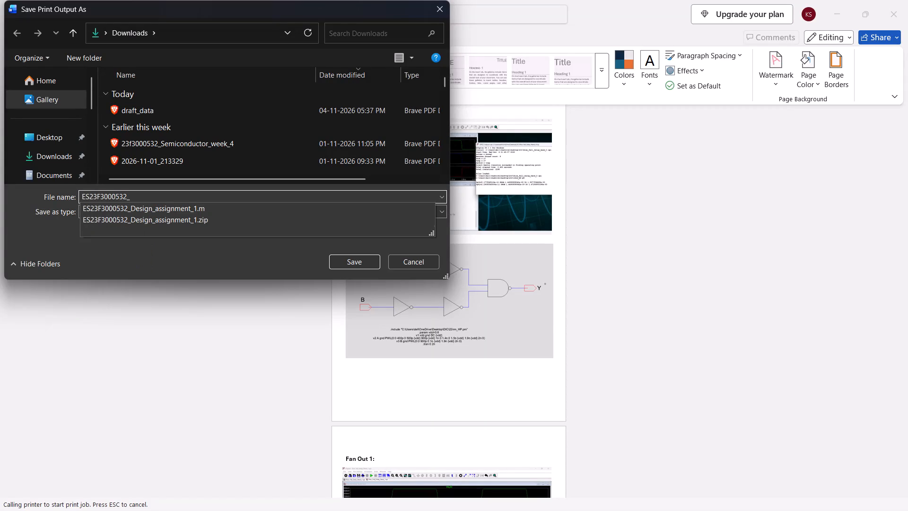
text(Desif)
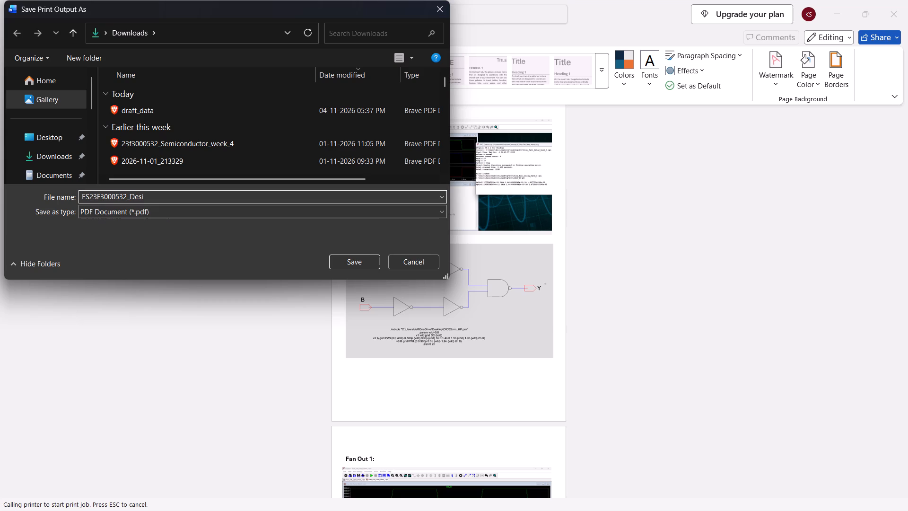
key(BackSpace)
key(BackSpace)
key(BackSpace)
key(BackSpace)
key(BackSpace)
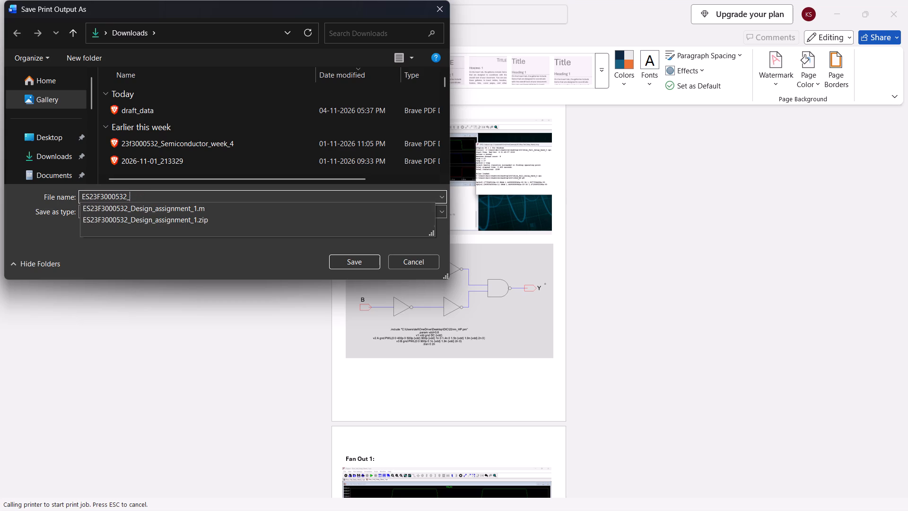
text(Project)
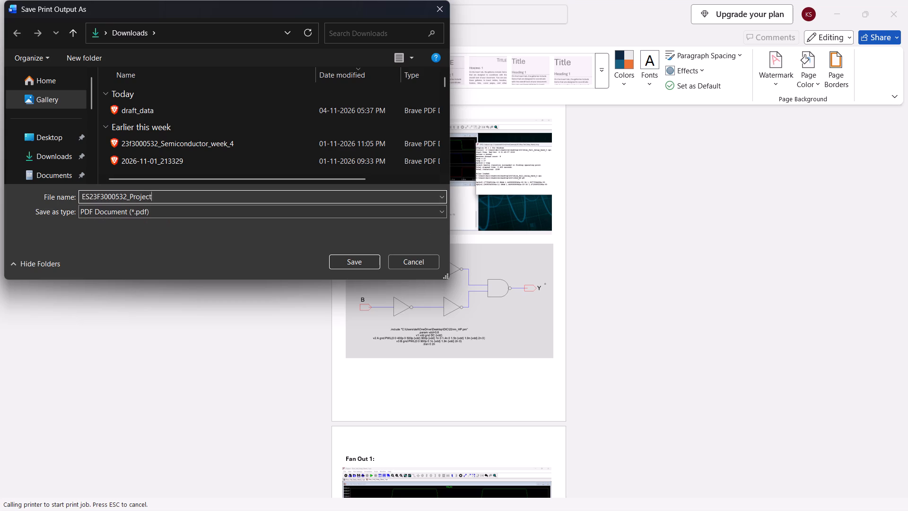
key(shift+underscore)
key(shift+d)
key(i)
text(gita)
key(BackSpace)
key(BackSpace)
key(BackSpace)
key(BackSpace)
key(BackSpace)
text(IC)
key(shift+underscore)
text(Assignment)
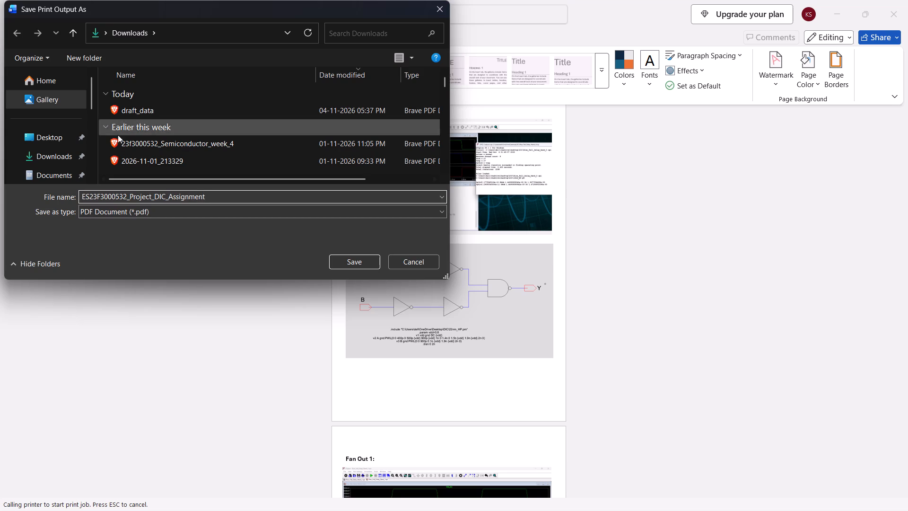
click(61, 159)
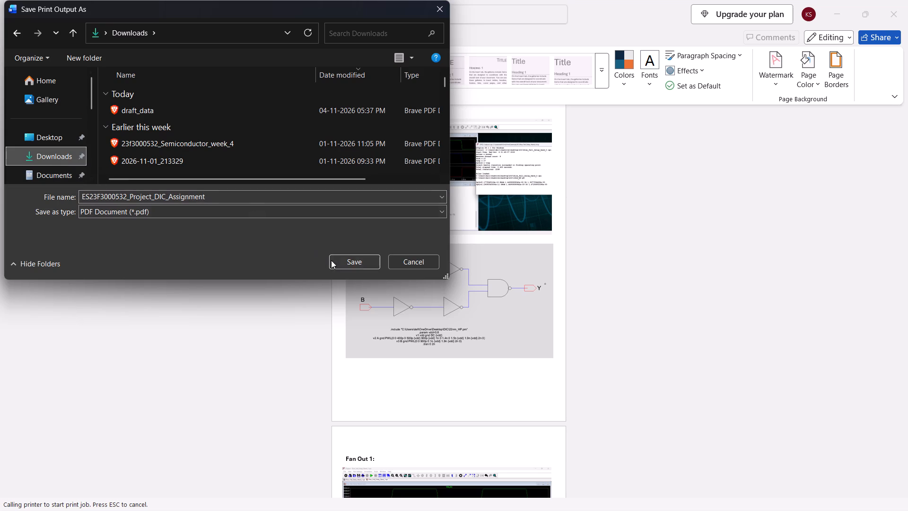
click(331, 260)
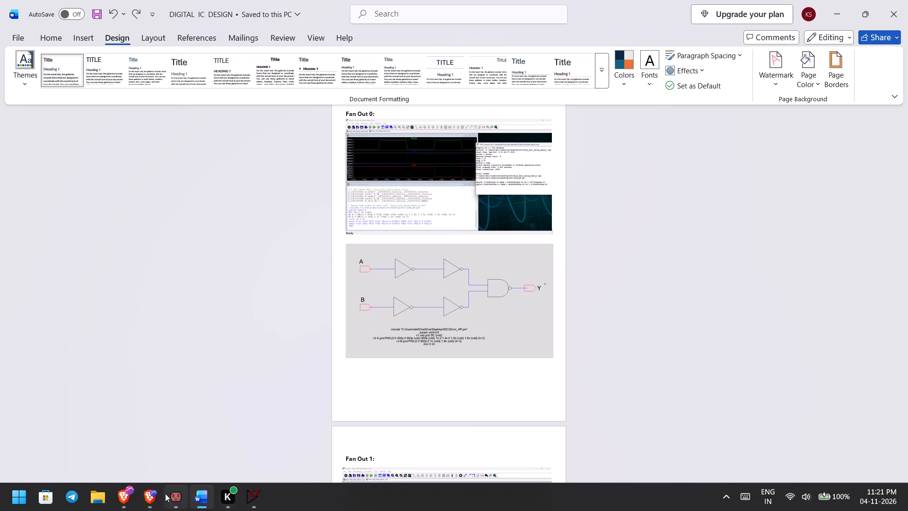
Open File Explorer, then switch to LTspice and close its SPICE output log and the program.
click(103, 498)
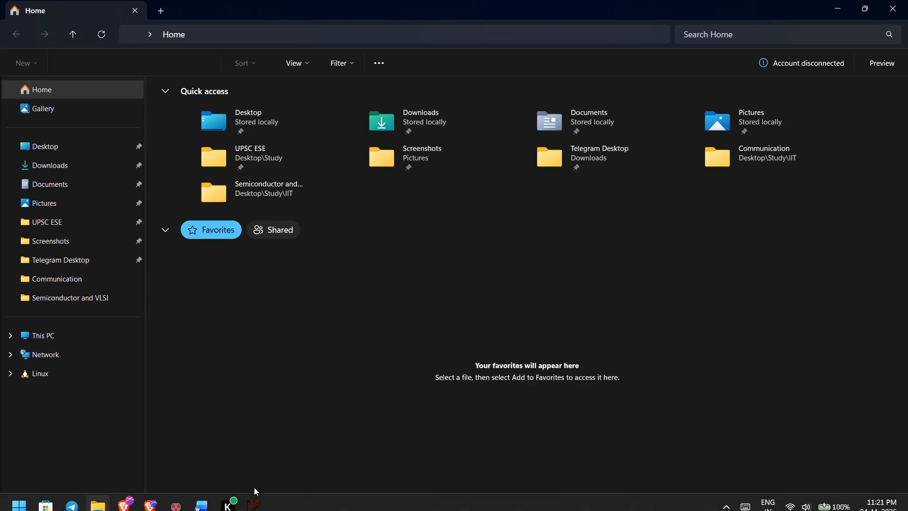
click(250, 504)
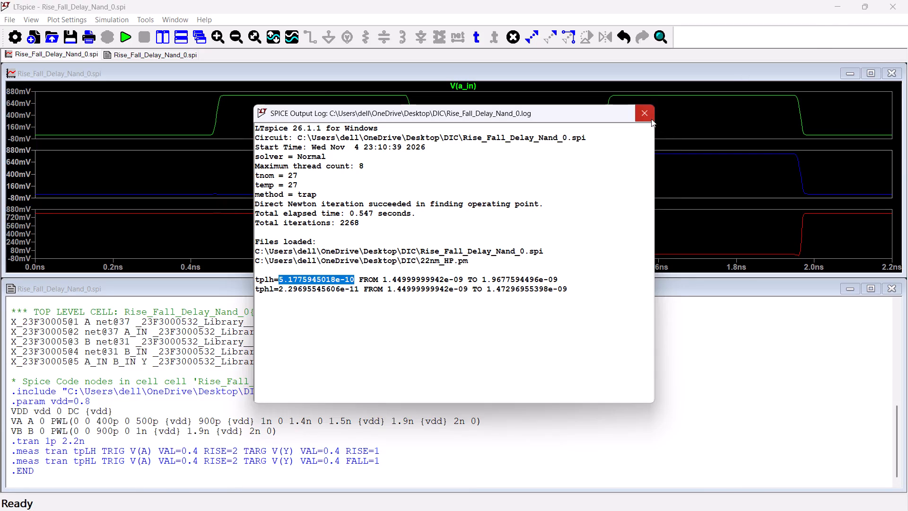
click(651, 119)
click(902, 0)
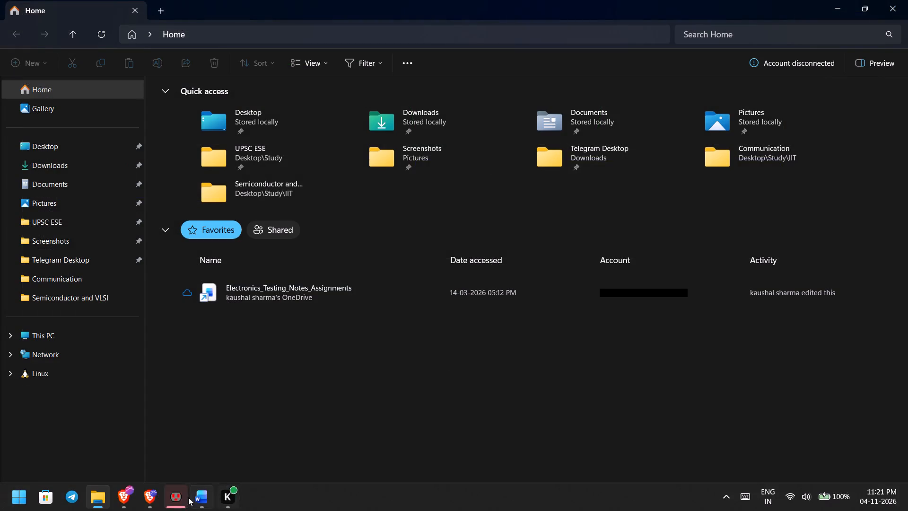
Switch to Electric, dismiss the External Process window, save the library and close the program.
click(184, 496)
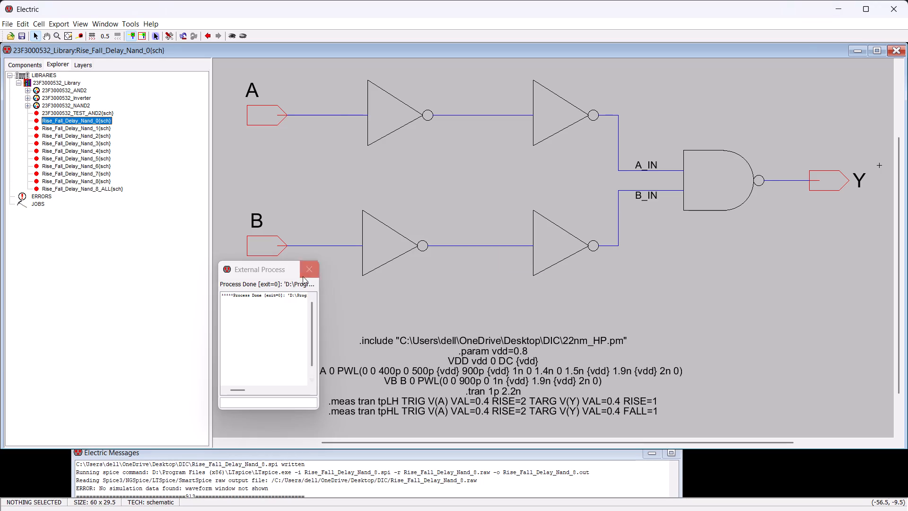
click(304, 275)
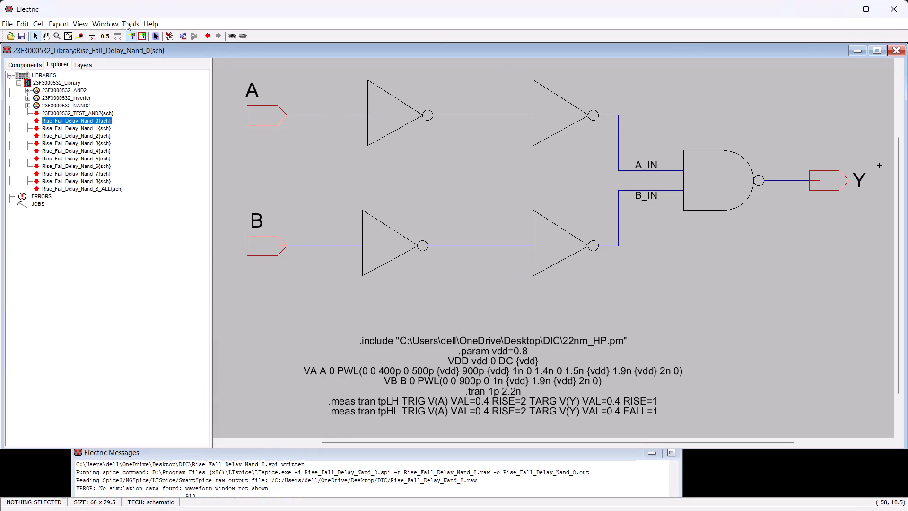
click(21, 34)
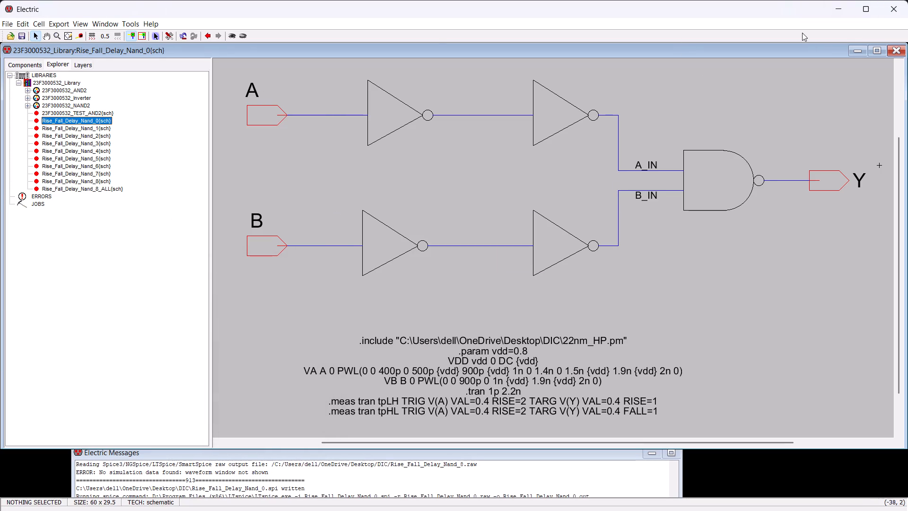
click(907, 0)
click(899, 6)
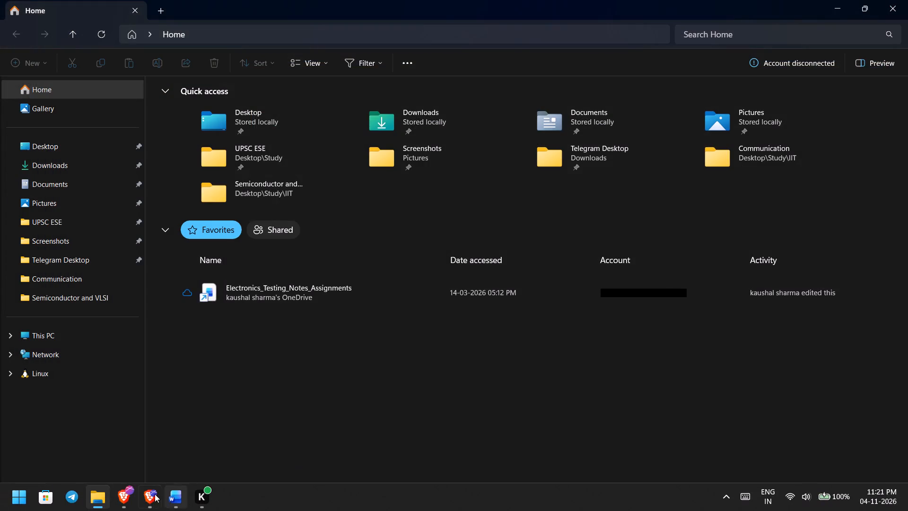
Open the exported Project_DIC_Assignment PDF from the Downloads folder.
click(73, 174)
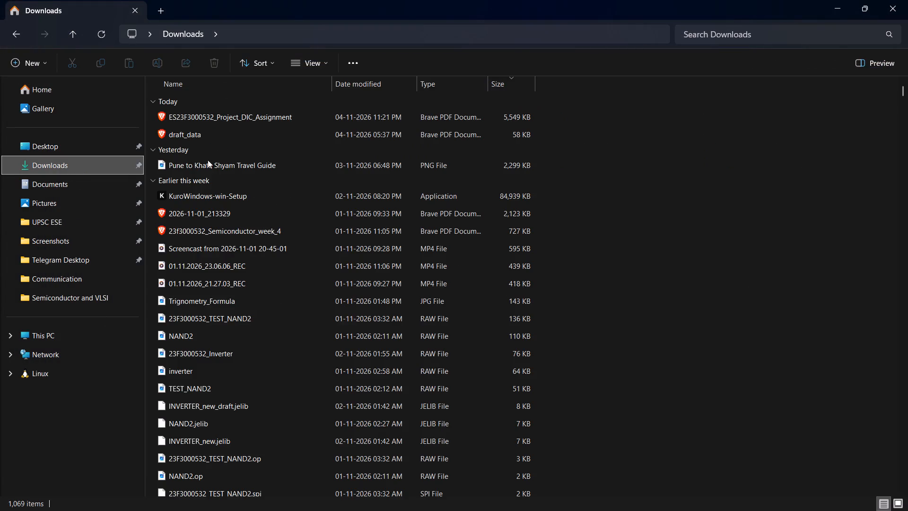
double_click(236, 120)
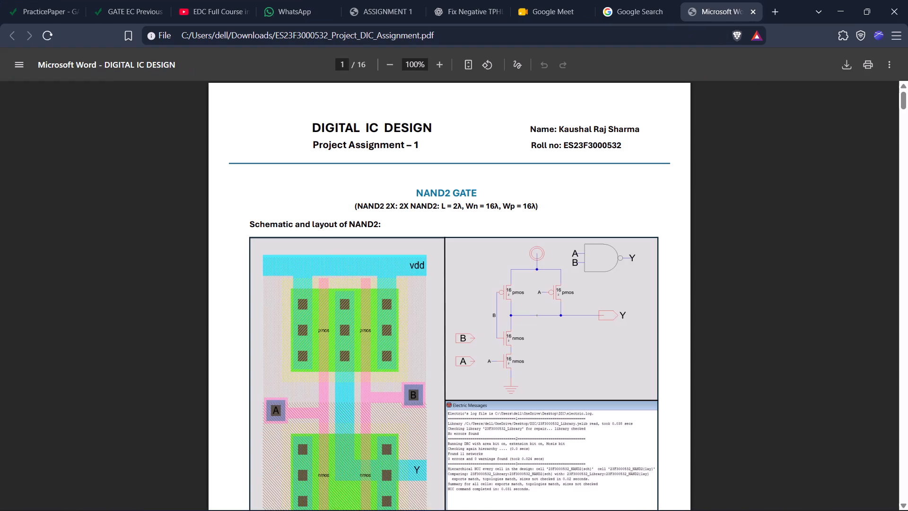
Read through the exported report from the NAND2 and inverter layouts through the simulations to the Fan Out 8 page.
scroll(479, 338, down, 1)
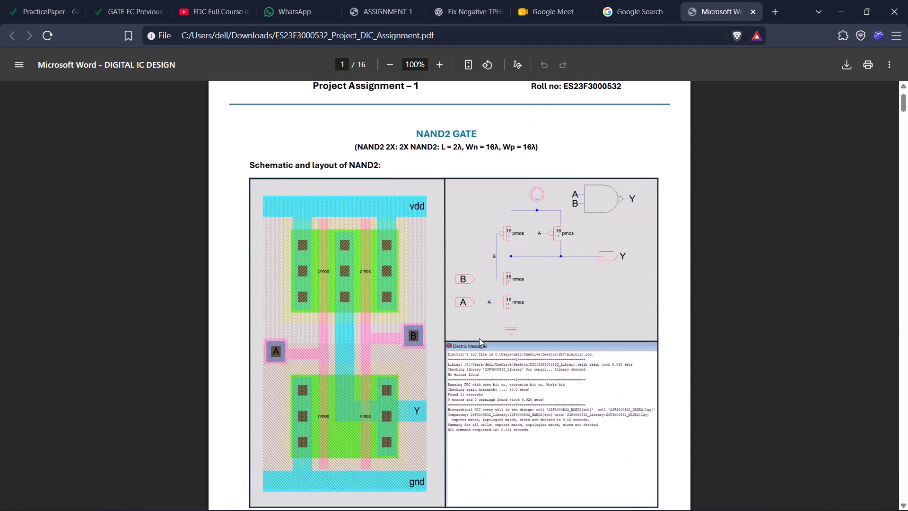
scroll(479, 338, down, 10)
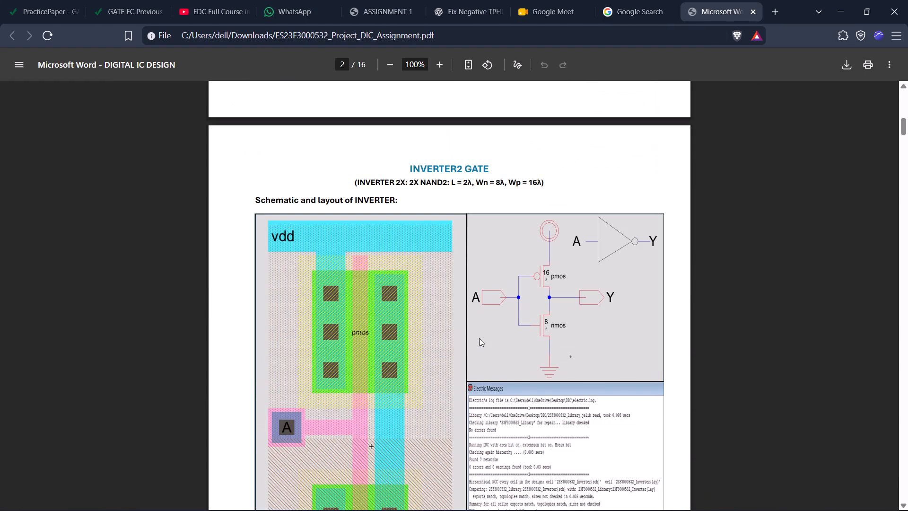
scroll(479, 338, down, 12)
scroll(479, 338, down, 12)
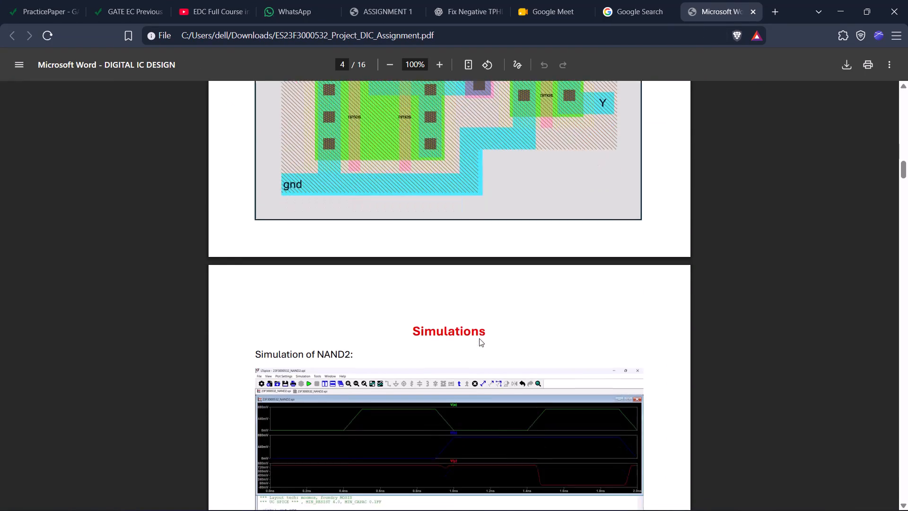
scroll(479, 338, down, 20)
scroll(479, 338, down, 14)
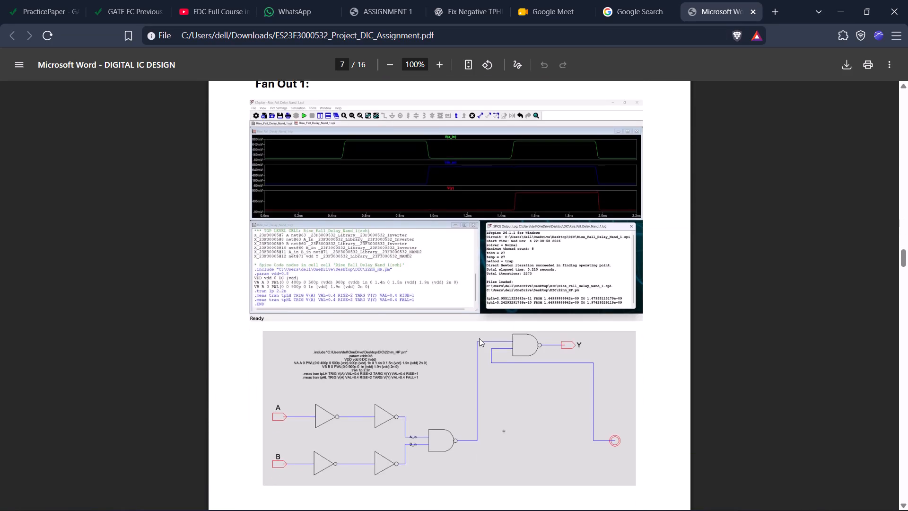
scroll(479, 338, down, 15)
scroll(479, 338, down, 6)
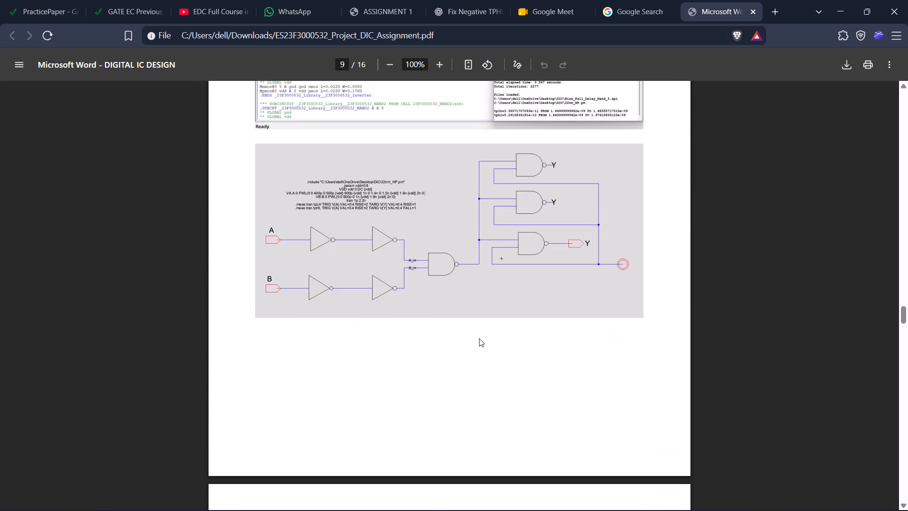
scroll(479, 338, down, 8)
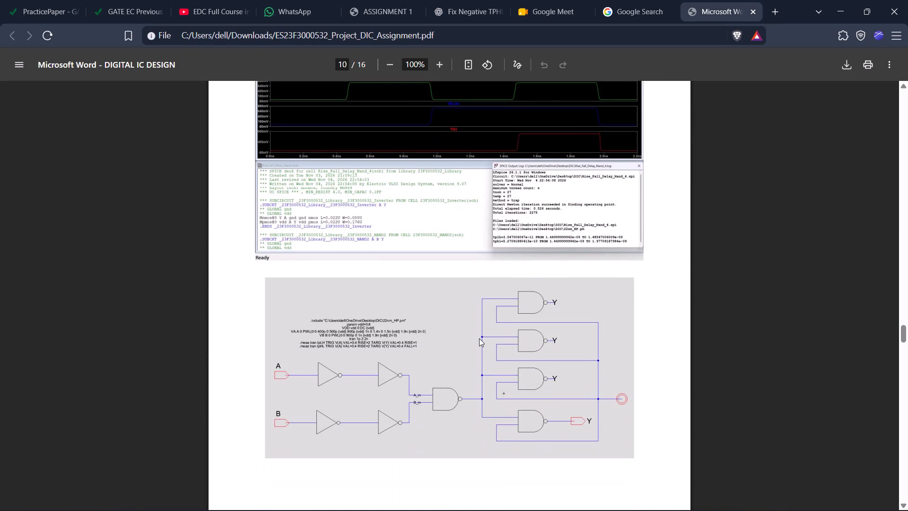
scroll(479, 338, down, 17)
scroll(479, 338, down, 5)
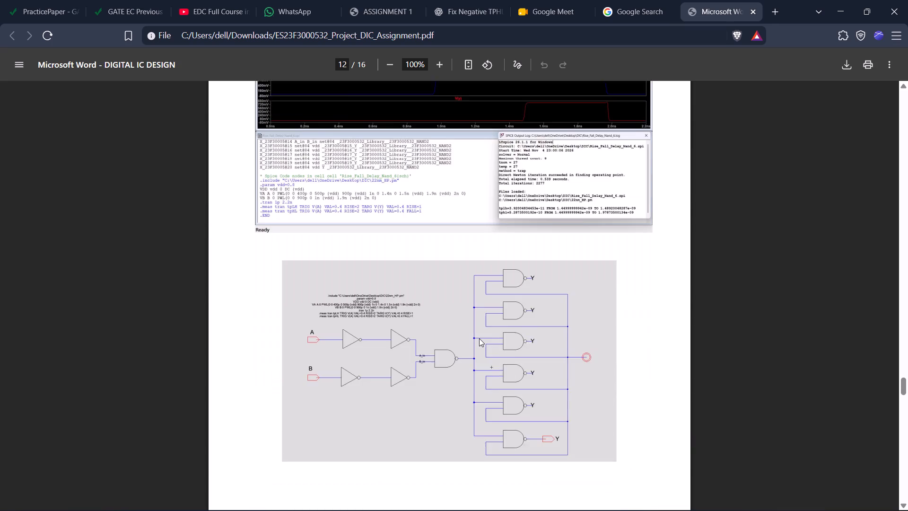
scroll(479, 338, down, 17)
scroll(479, 339, down, 6)
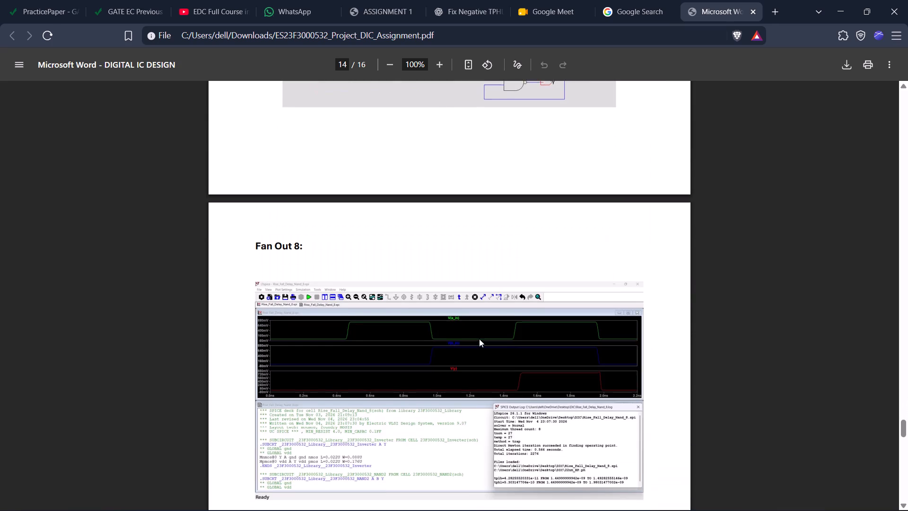
scroll(479, 339, down, 5)
Check the Fan Out 7 and 8 schematics, both rise and fall delay tables, and the second methodology note in the PDF.
scroll(478, 346, up, 5)
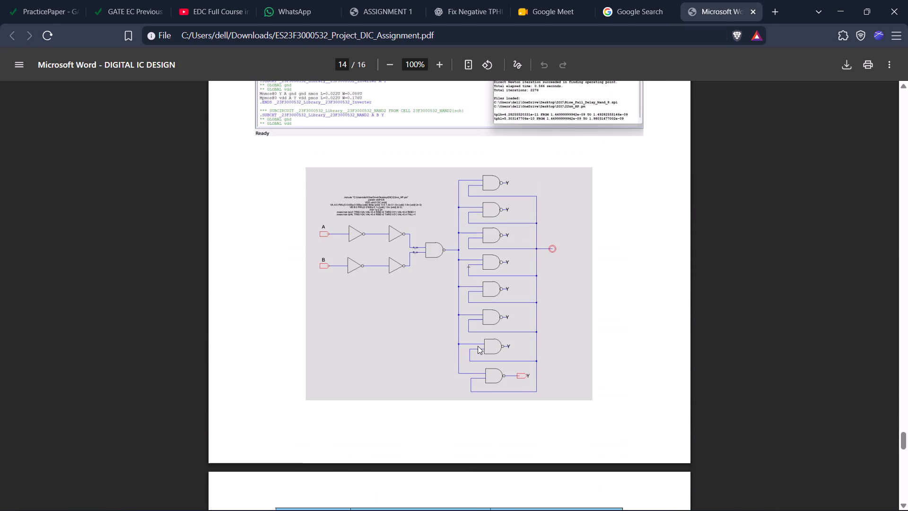
scroll(478, 346, up, 6)
scroll(478, 346, down, 4)
scroll(478, 346, up, 9)
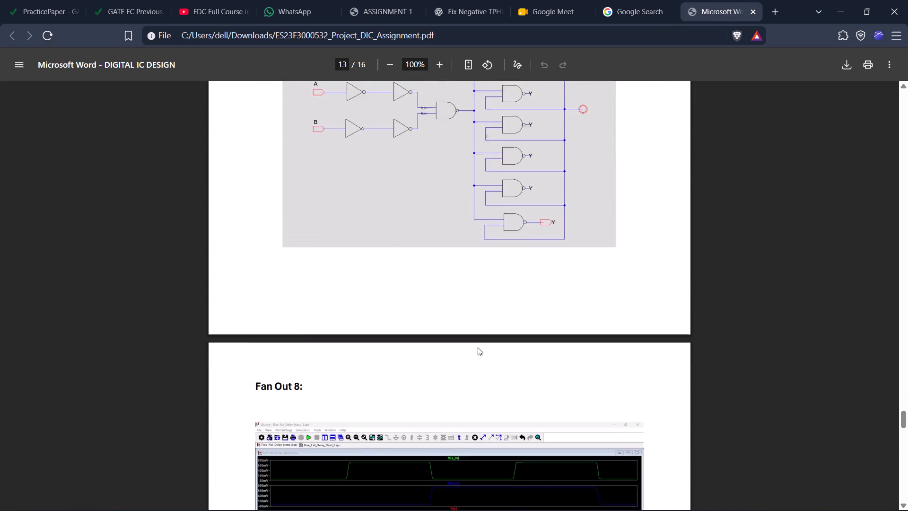
scroll(478, 347, down, 17)
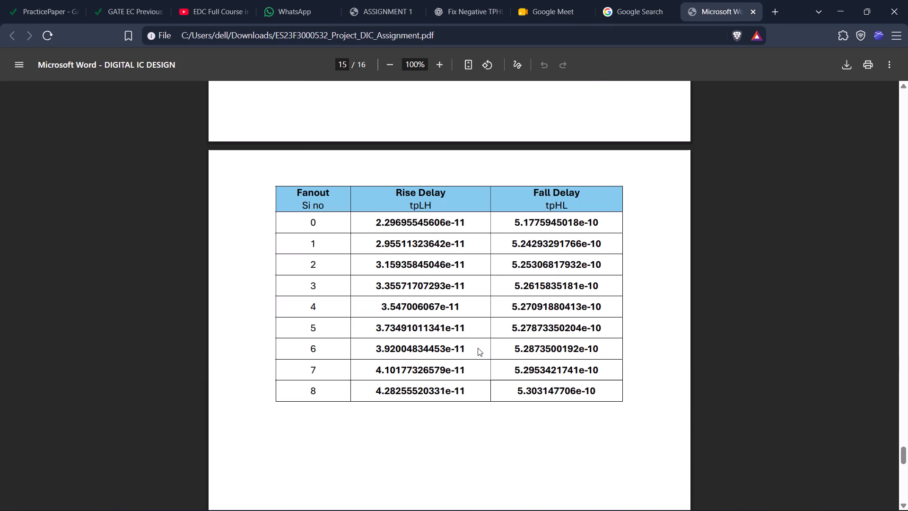
scroll(478, 348, down, 14)
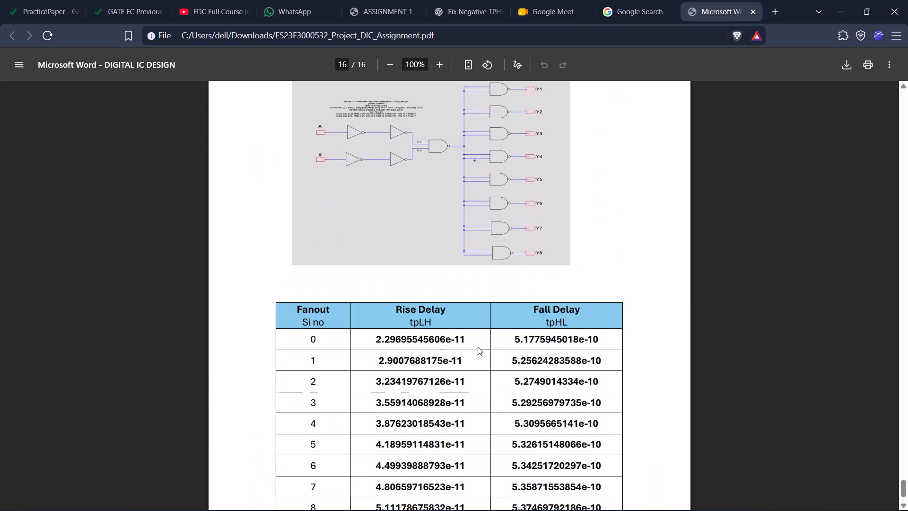
scroll(478, 347, down, 9)
scroll(473, 354, up, 10)
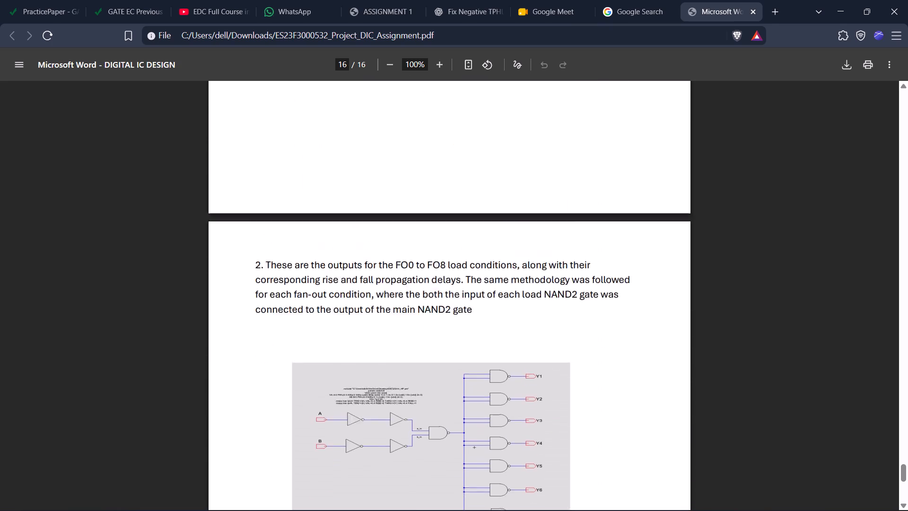
scroll(473, 353, down, 14)
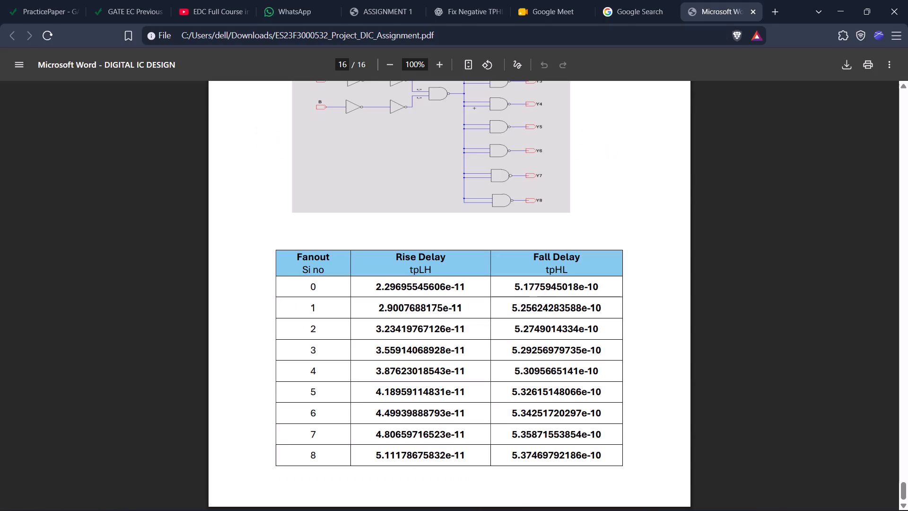
Open a new browser tab.
click(774, 10)
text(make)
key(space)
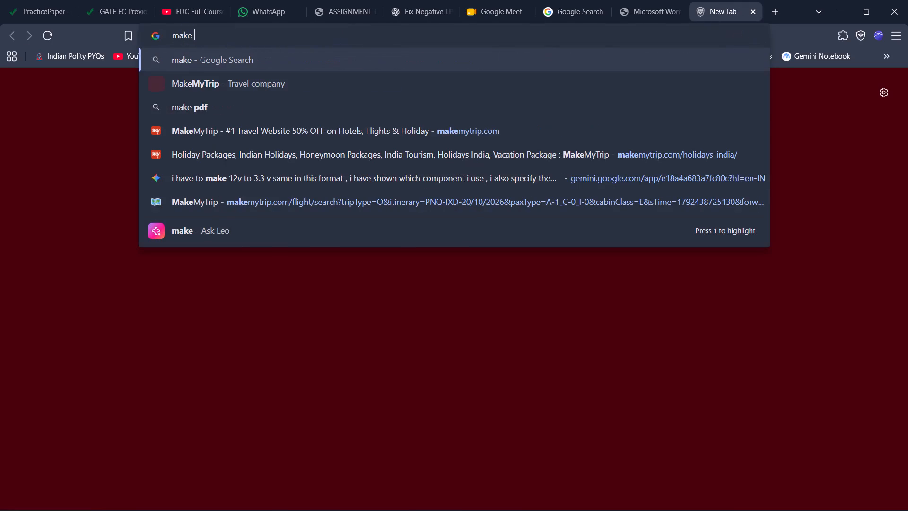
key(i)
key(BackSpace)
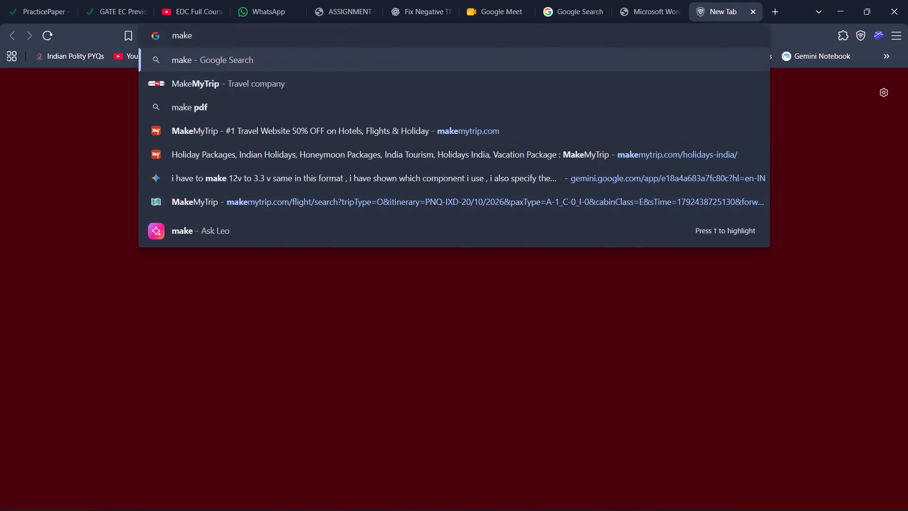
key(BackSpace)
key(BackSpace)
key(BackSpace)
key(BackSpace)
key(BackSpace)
Search the web for "online watermark pdf".
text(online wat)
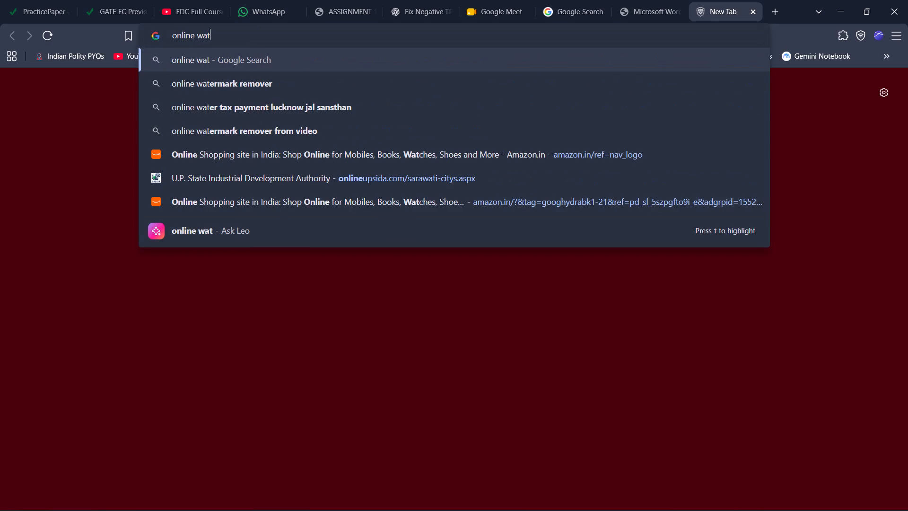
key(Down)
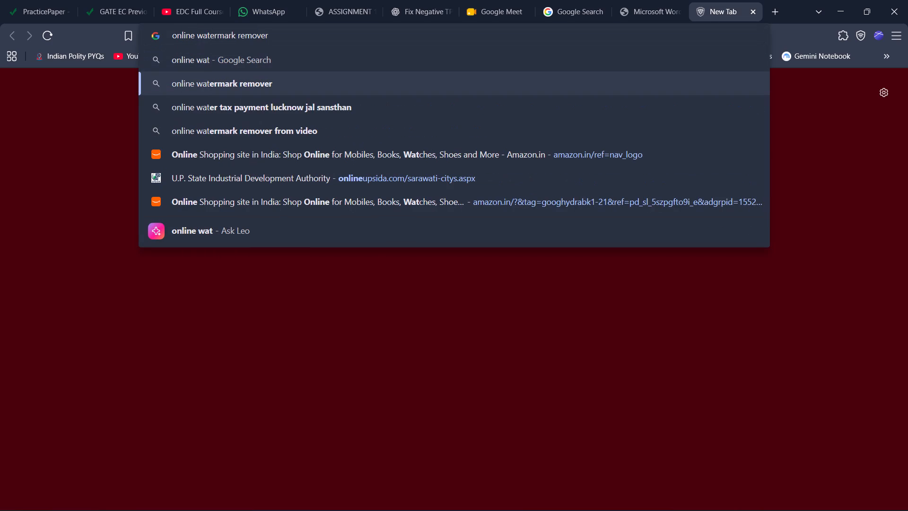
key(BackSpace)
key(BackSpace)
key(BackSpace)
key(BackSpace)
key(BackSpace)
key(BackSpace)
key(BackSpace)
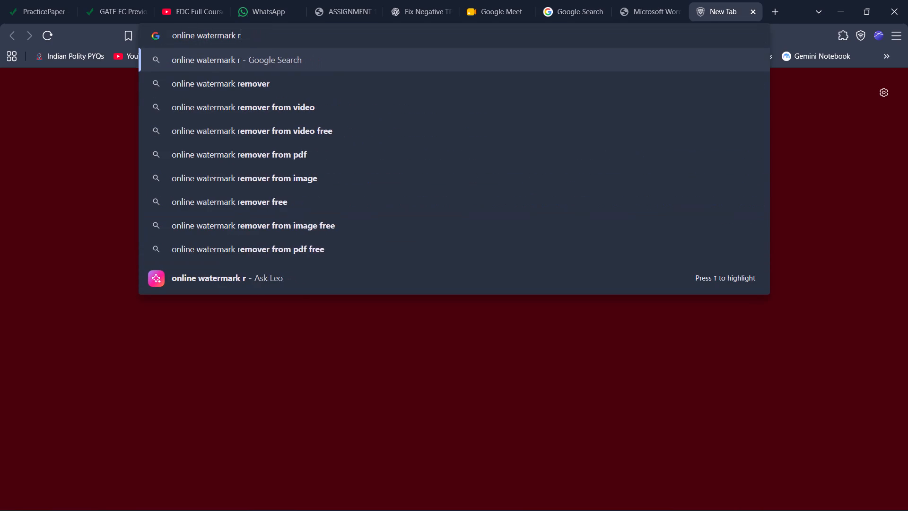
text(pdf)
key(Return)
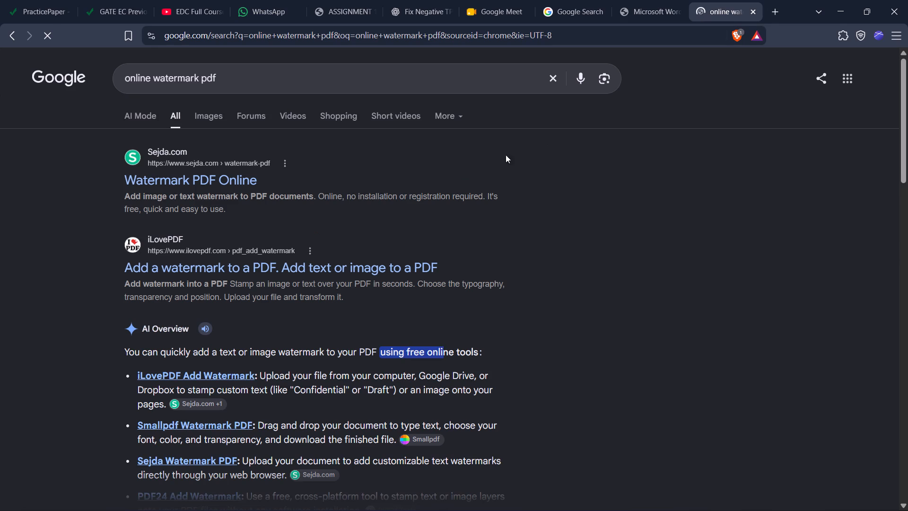
Open iLovePDF's add-watermark tool from the results and load the exported Project_DIC_Assignment PDF.
click(194, 267)
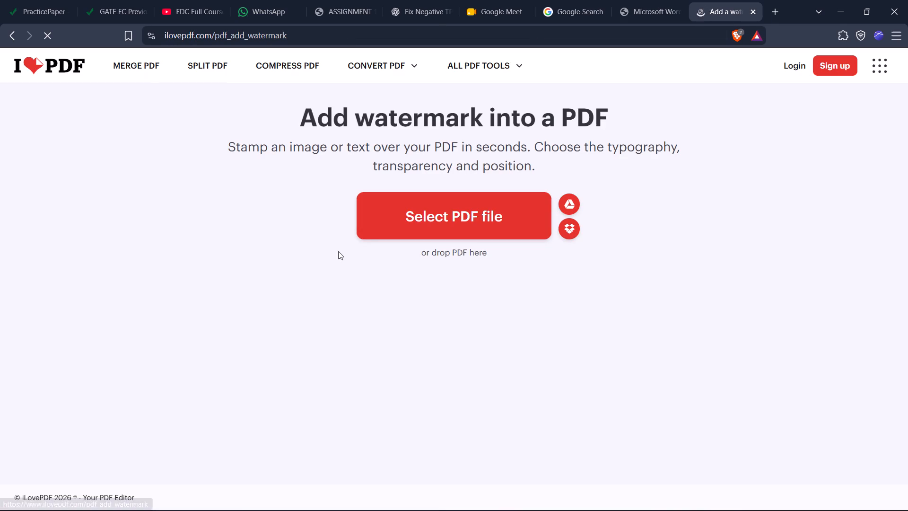
click(404, 209)
double_click(165, 114)
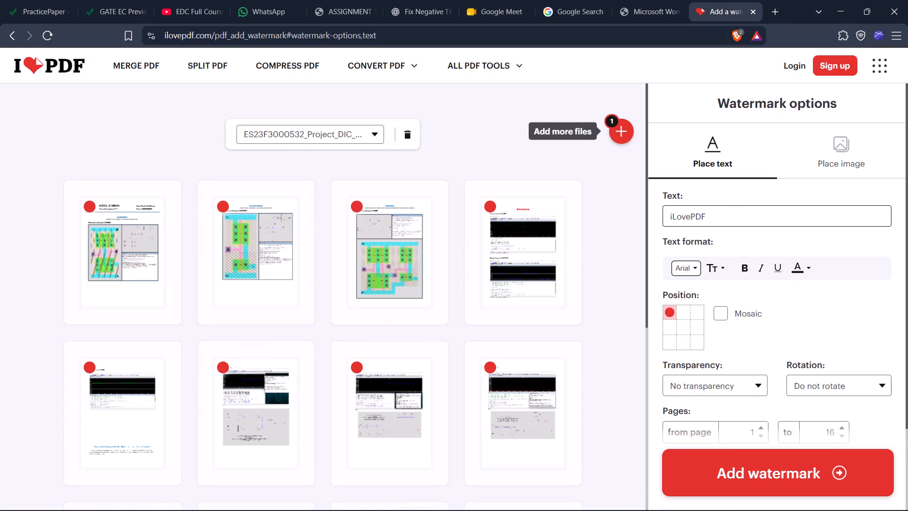
Clear the default iLovePDF watermark text.
click(743, 223)
drag(740, 221, 676, 223)
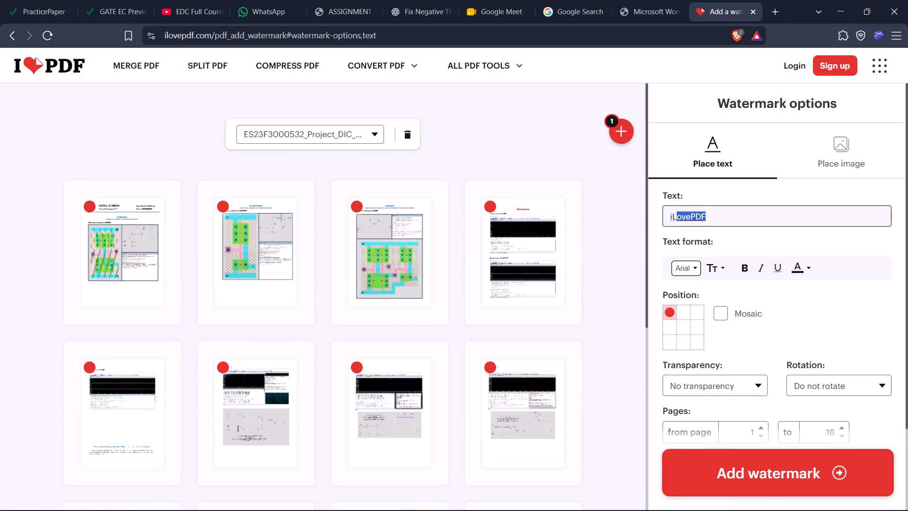
key(BackSpace)
key(BackSpace)
key(BackSpace)
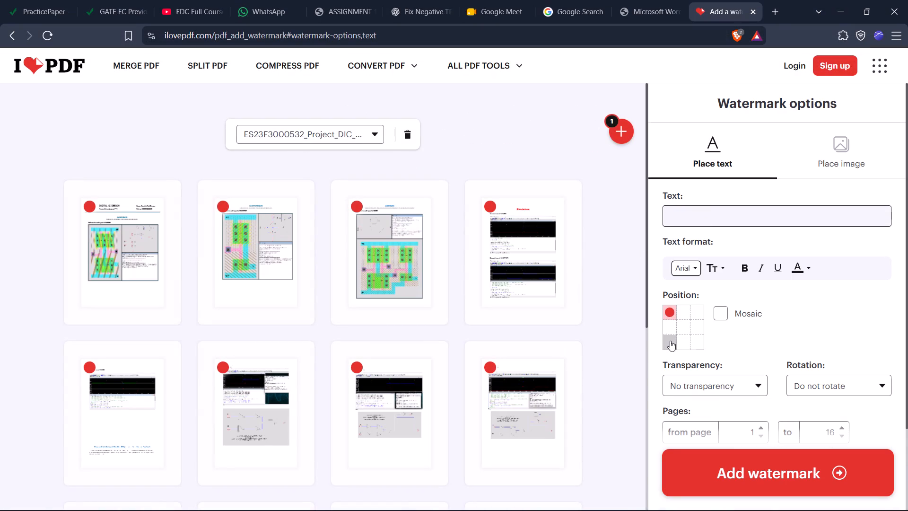
Configure the watermark at the bottom-left of the pages with 25% transparency and 45 degrees rotation.
click(670, 341)
click(682, 328)
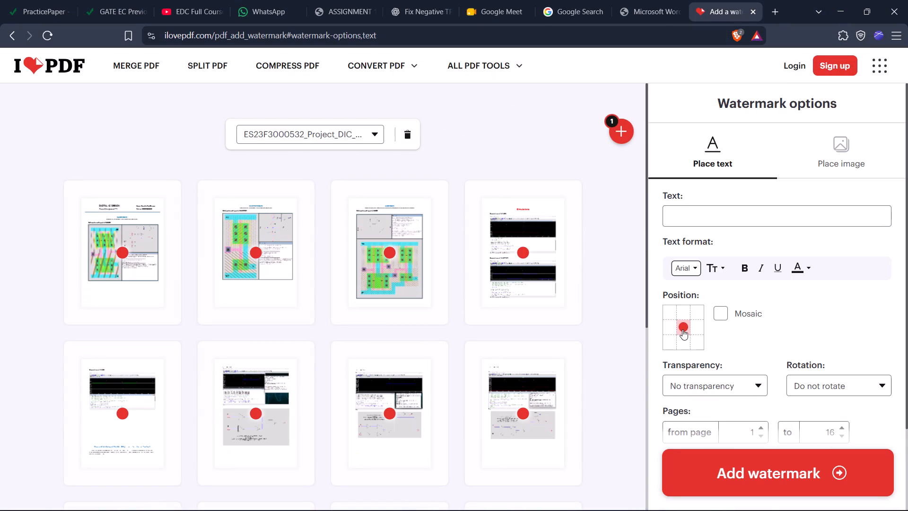
click(672, 339)
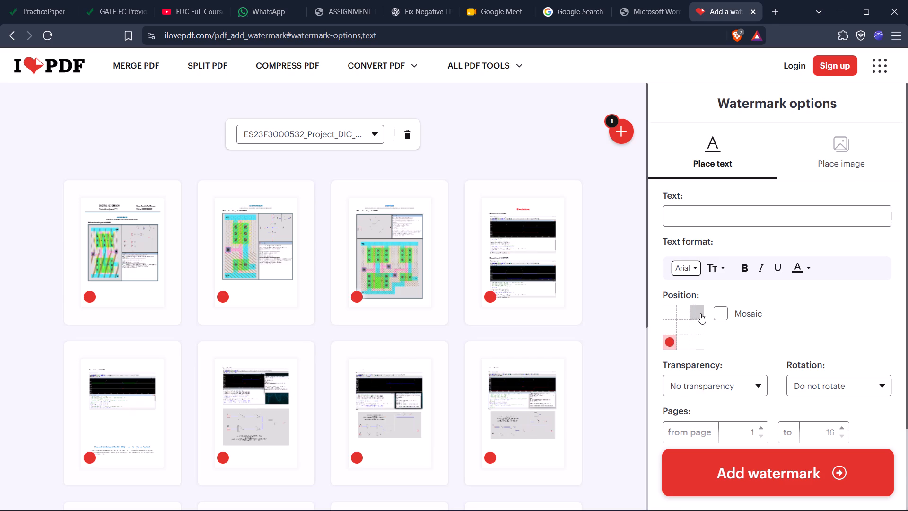
scroll(699, 310, down, 1)
click(741, 323)
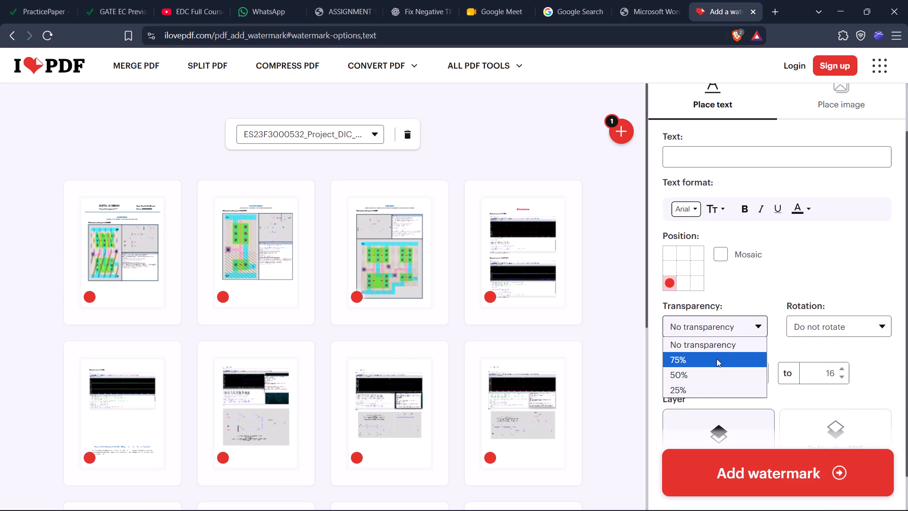
click(707, 386)
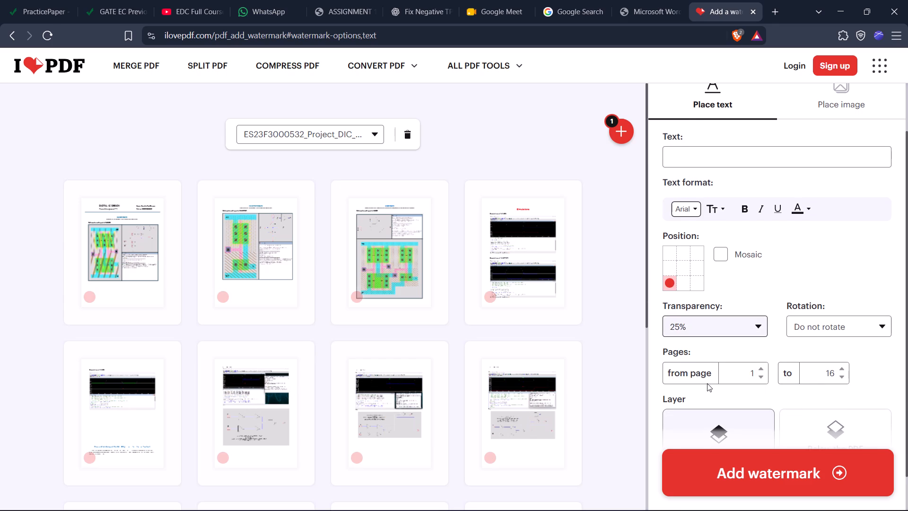
scroll(804, 330, down, 1)
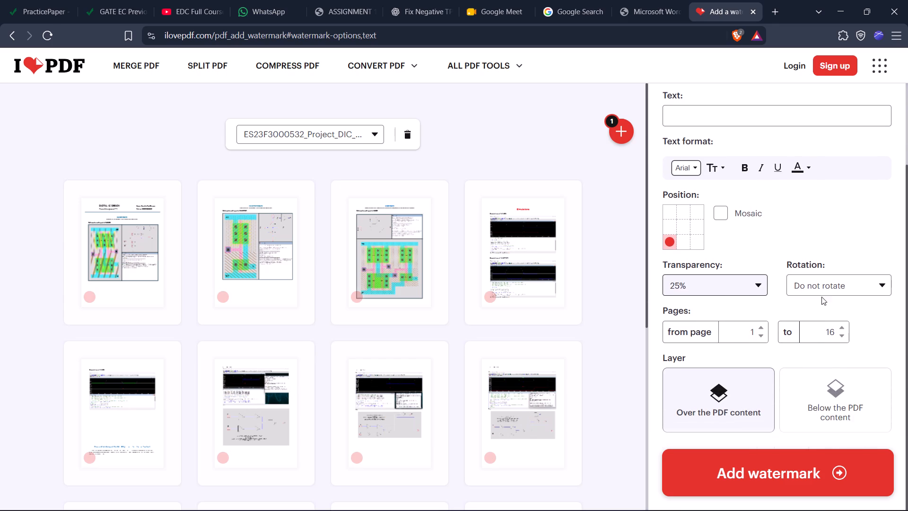
click(821, 296)
click(825, 290)
click(818, 323)
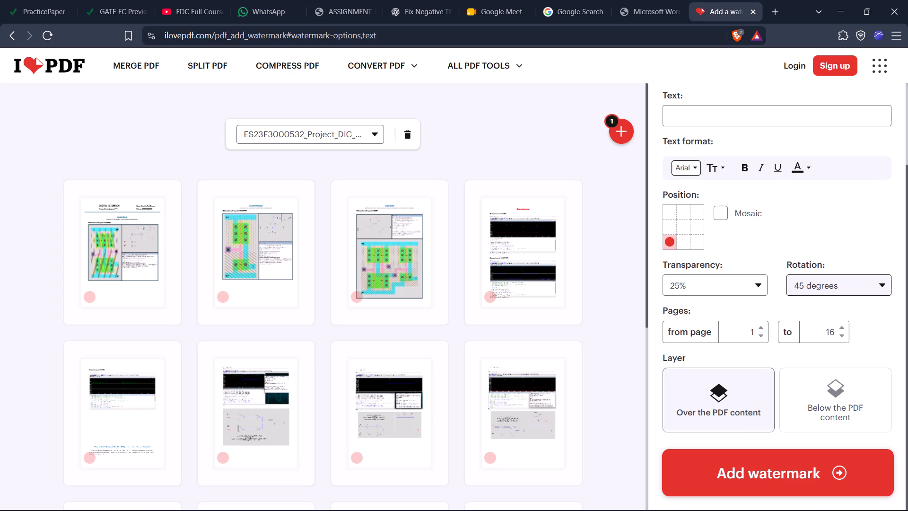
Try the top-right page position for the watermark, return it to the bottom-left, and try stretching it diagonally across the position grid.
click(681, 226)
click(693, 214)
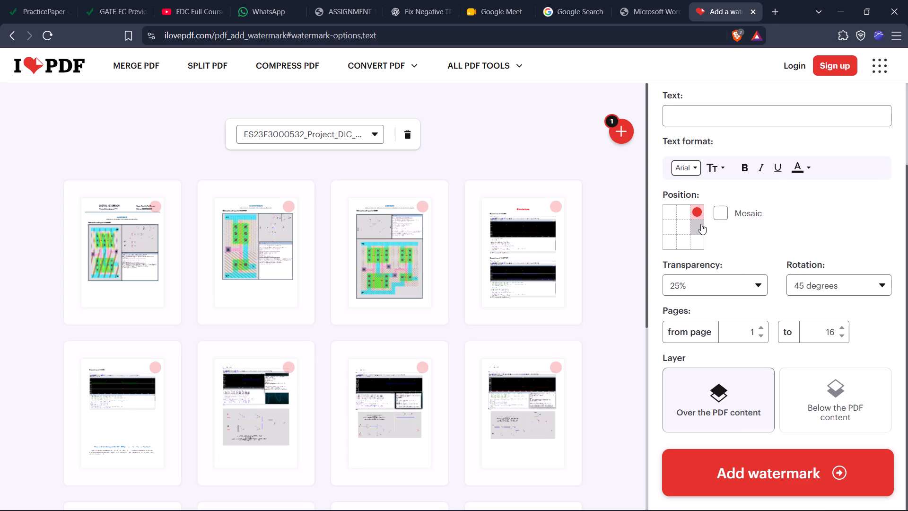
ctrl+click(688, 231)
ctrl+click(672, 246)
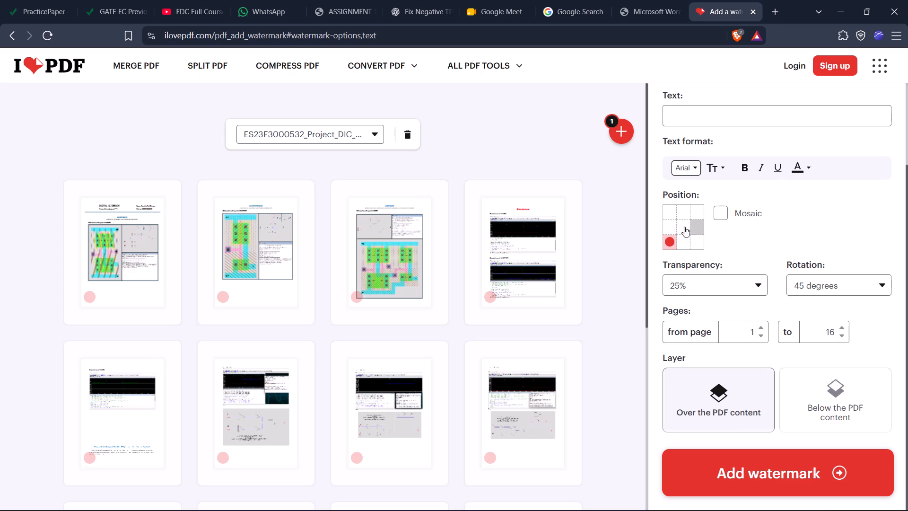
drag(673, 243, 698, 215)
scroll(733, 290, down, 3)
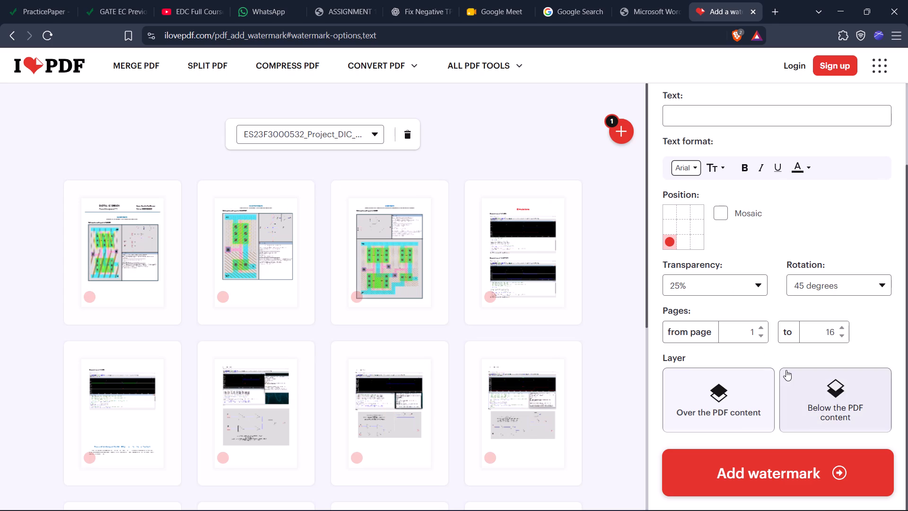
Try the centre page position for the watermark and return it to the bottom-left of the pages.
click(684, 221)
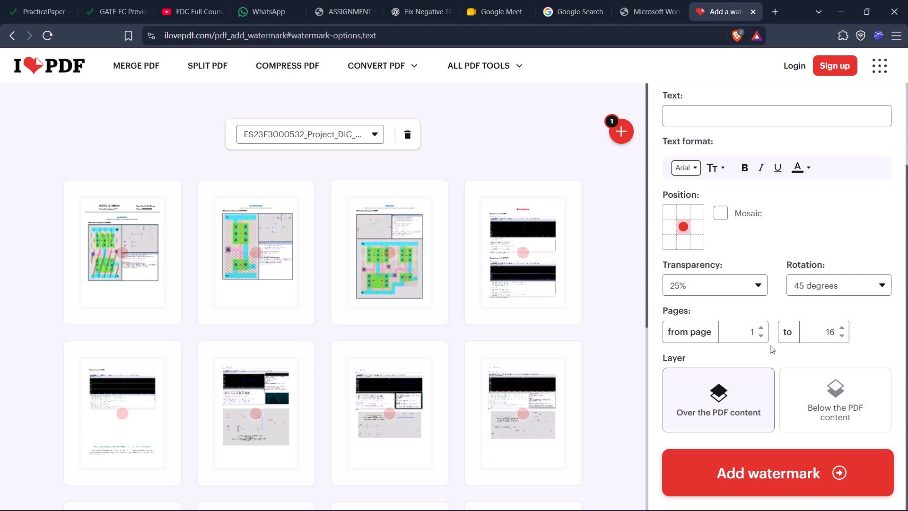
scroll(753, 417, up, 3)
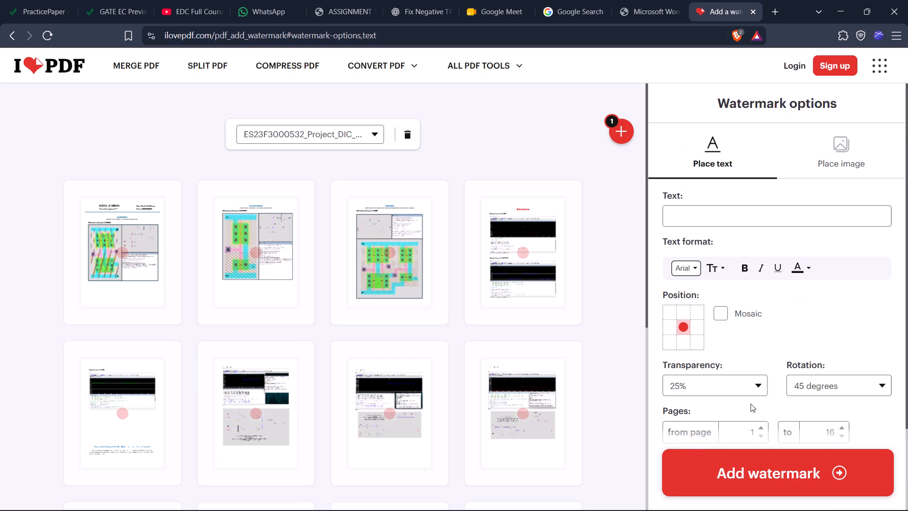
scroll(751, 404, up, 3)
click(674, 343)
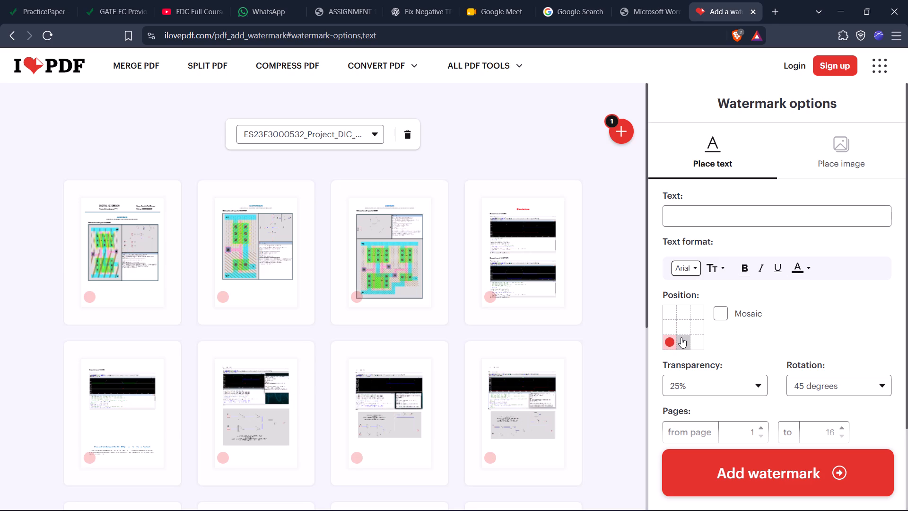
Enter the student's roll number as the watermark text.
click(703, 214)
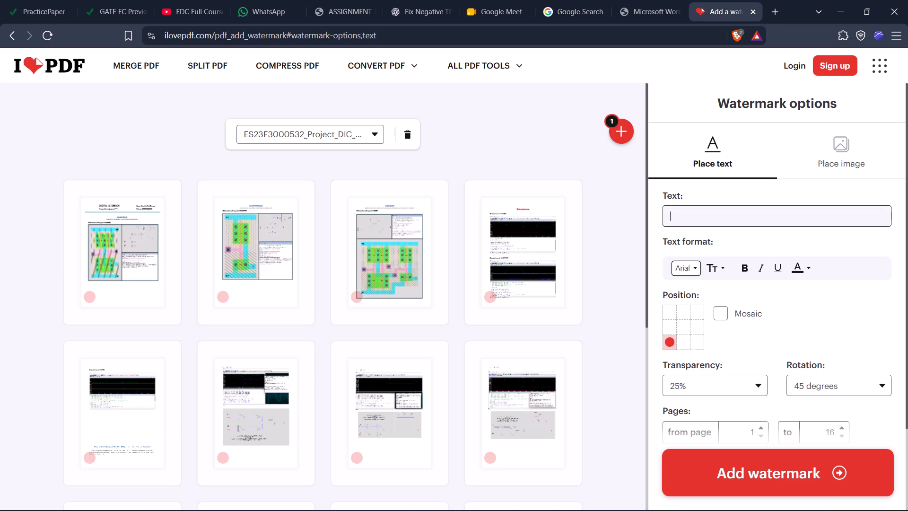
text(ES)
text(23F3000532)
Set the watermark rotation to Do not rotate.
scroll(708, 326, down, 5)
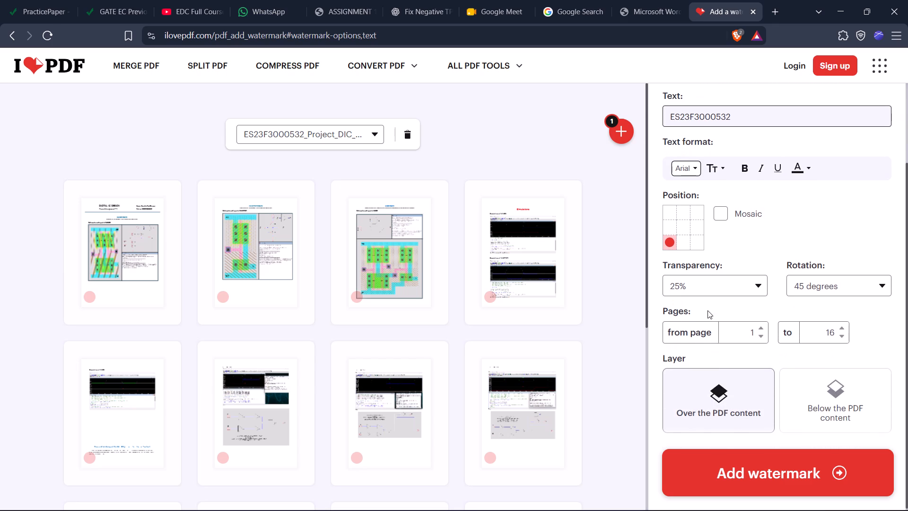
scroll(707, 311, down, 1)
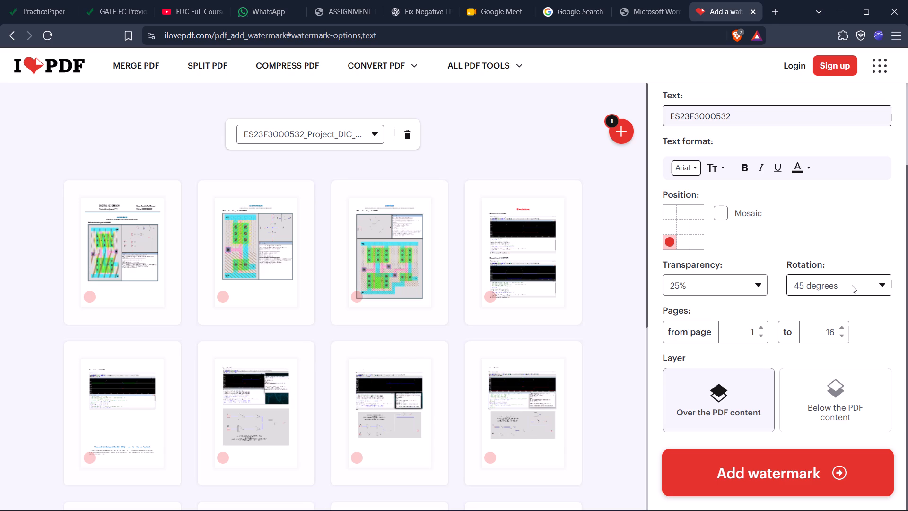
click(856, 284)
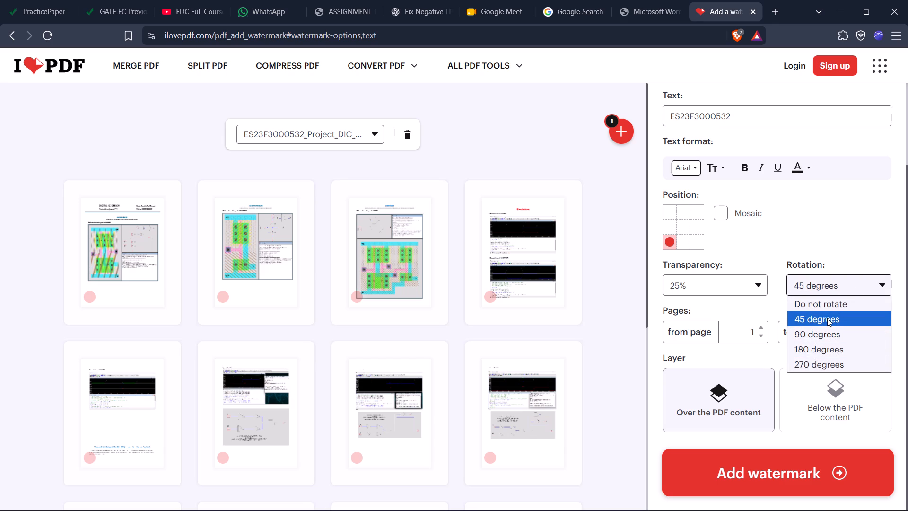
click(826, 304)
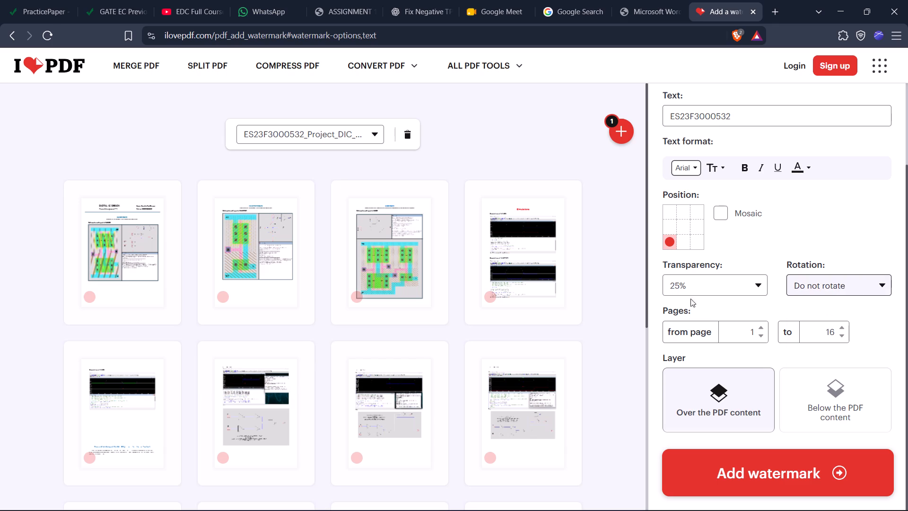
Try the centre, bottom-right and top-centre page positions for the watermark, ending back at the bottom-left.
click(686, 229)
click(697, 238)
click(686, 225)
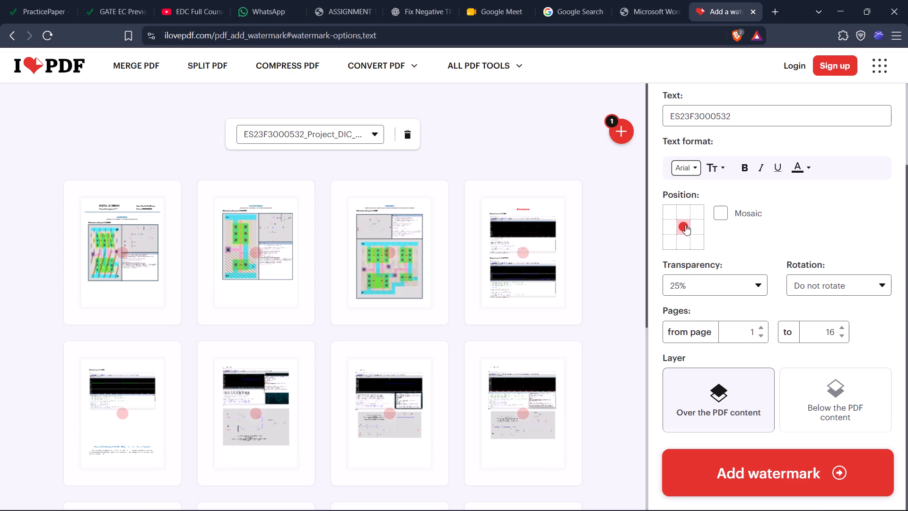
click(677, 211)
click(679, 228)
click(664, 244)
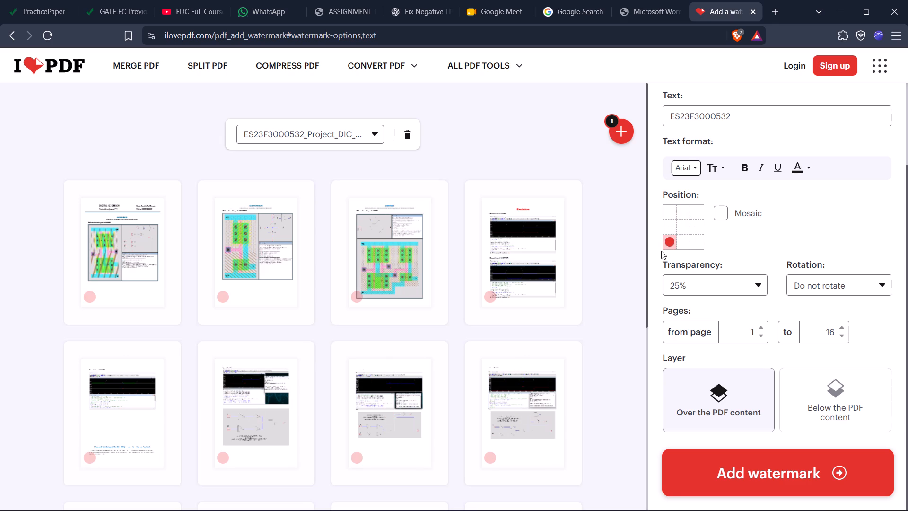
Examine the page thumbnails through the last page for where the bottom-left watermark falls relative to the content.
scroll(752, 251, down, 6)
scroll(761, 324, down, 1)
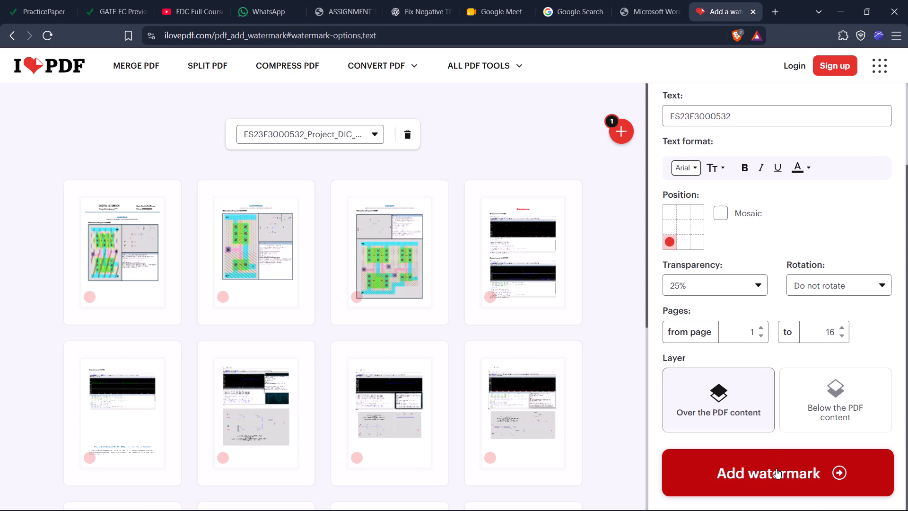
scroll(568, 453, down, 10)
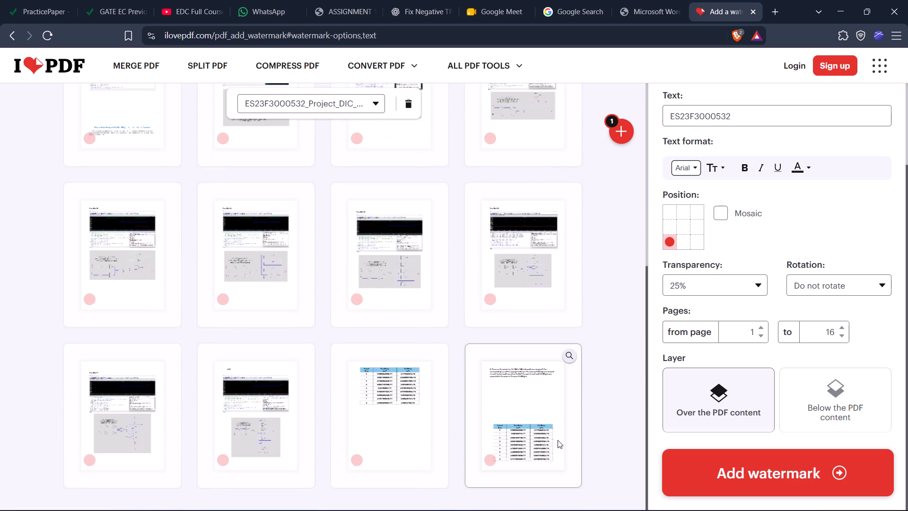
scroll(558, 440, down, 8)
scroll(533, 458, up, 11)
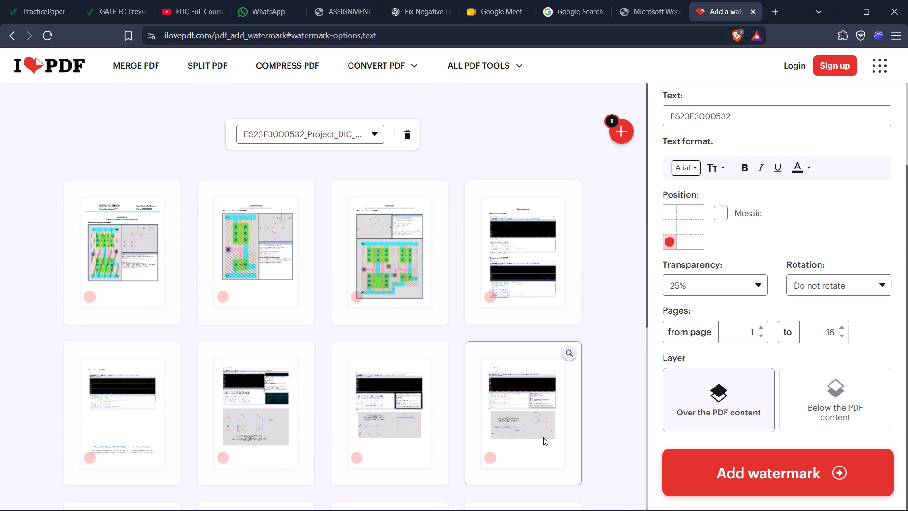
scroll(543, 434, down, 7)
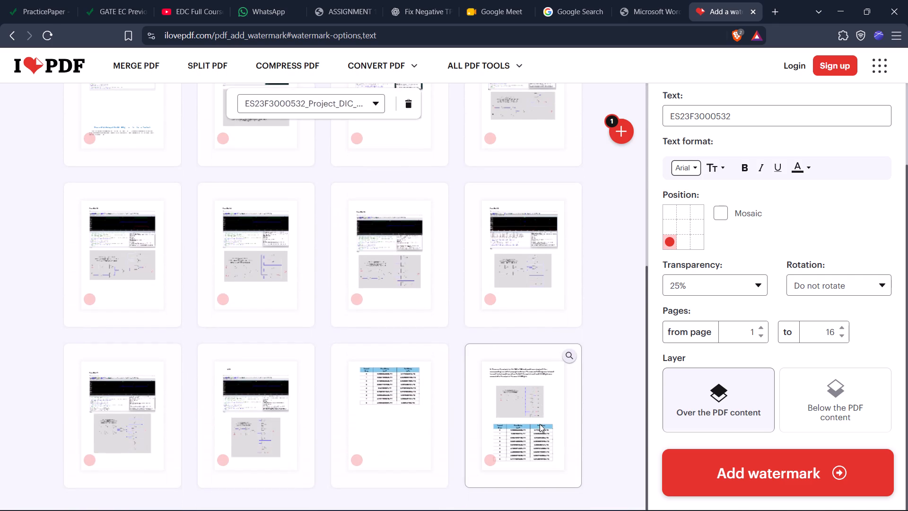
scroll(535, 430, down, 2)
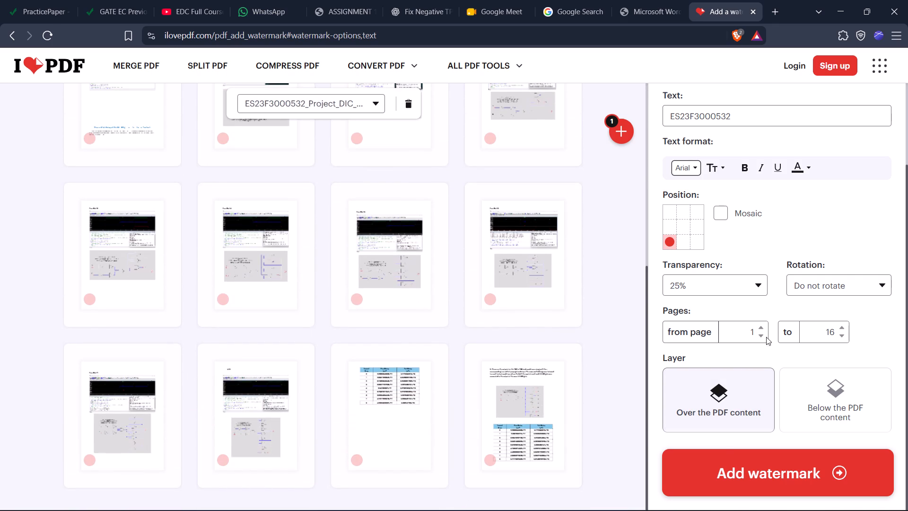
Place the watermark at the bottom-right of the pages, check the font size setting, and apply the watermark to the PDF.
click(701, 240)
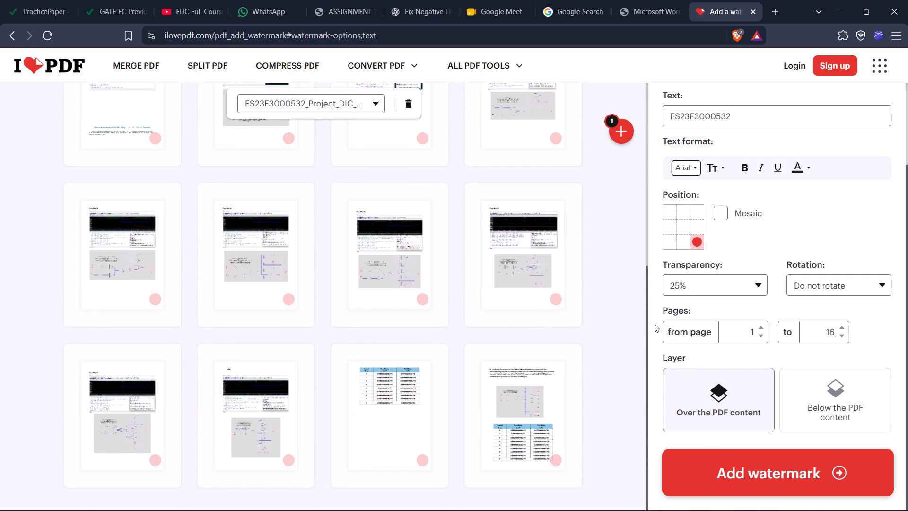
click(716, 169)
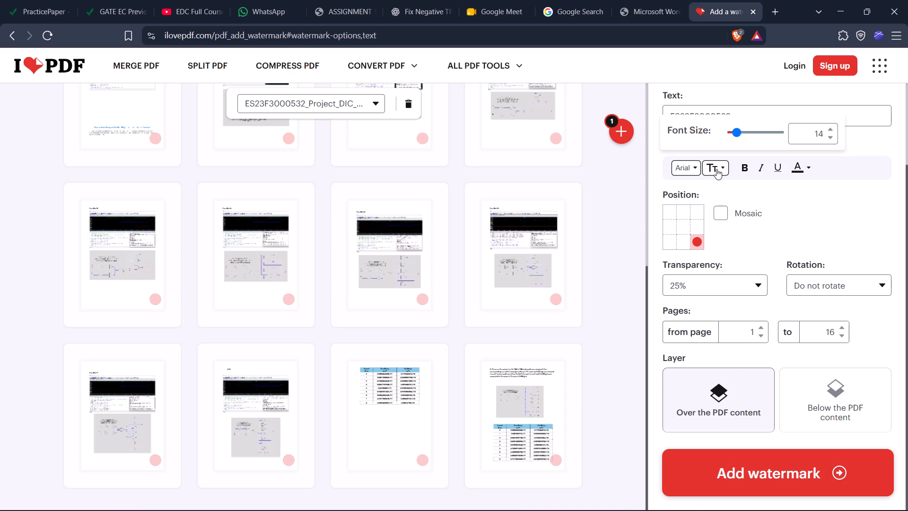
click(716, 169)
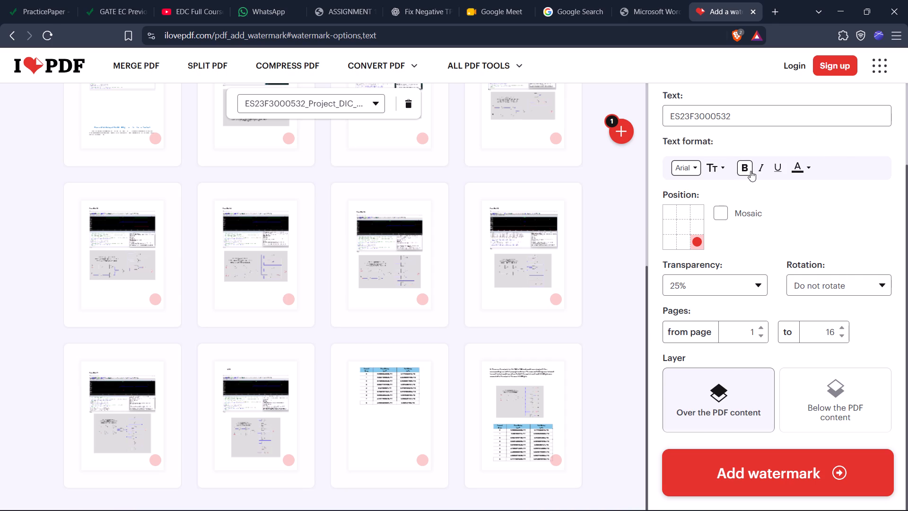
click(774, 476)
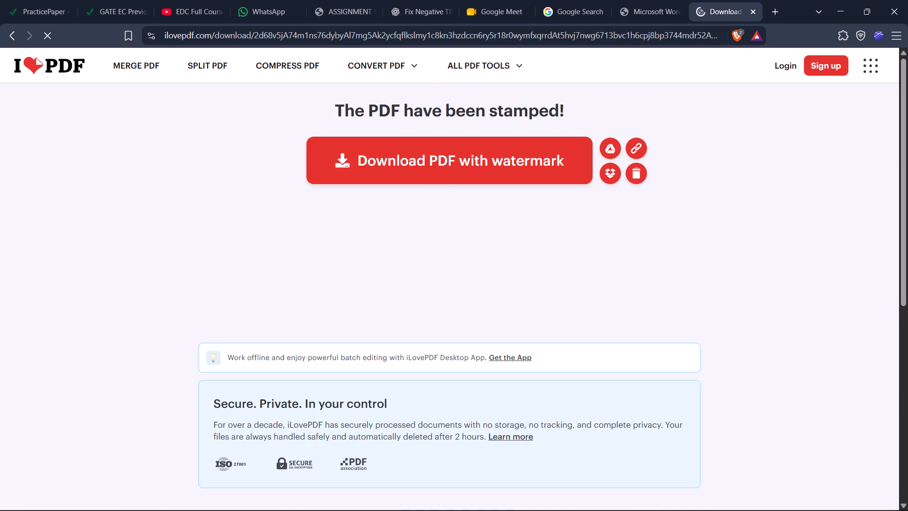
Download the watermarked PDF and save it in the Downloads folder under the suggested Project_DIC_Assignment_watermark name.
click(480, 170)
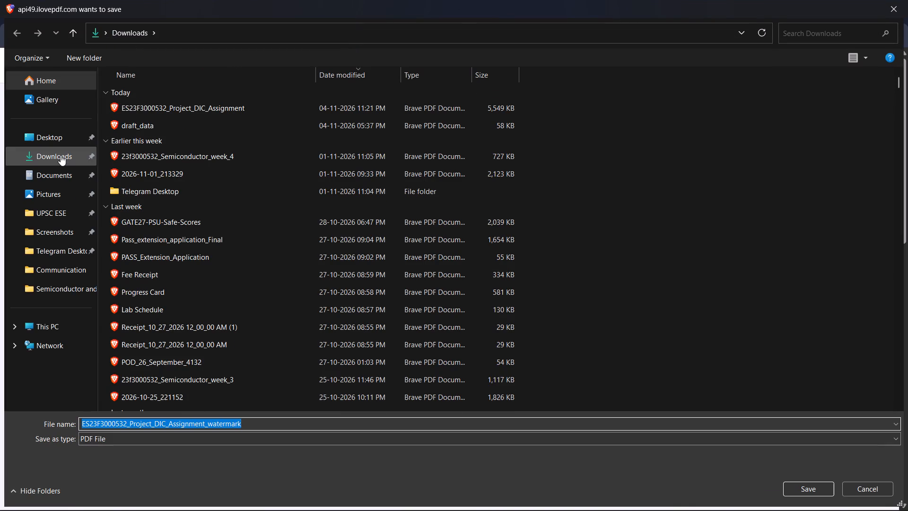
click(61, 155)
click(805, 495)
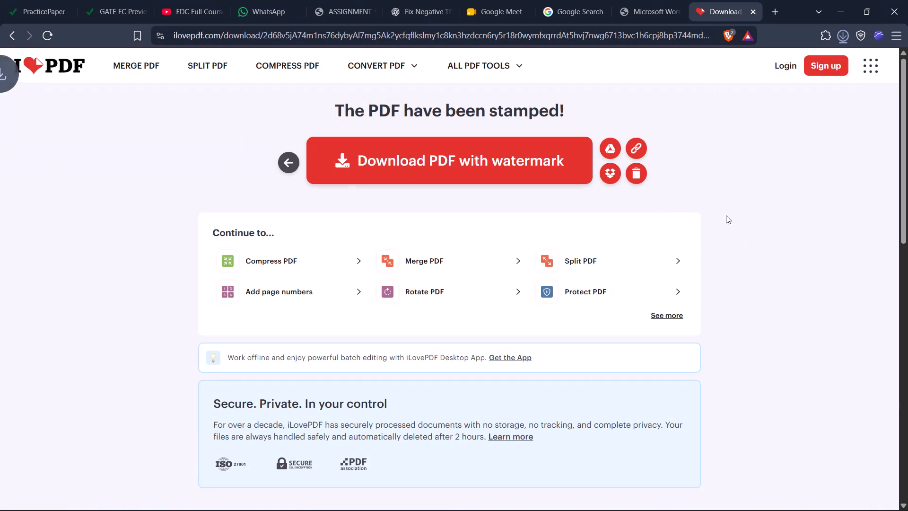
Open the downloaded watermarked PDF and check the roll-number watermark across the gate layout and Fan Out pages.
click(729, 75)
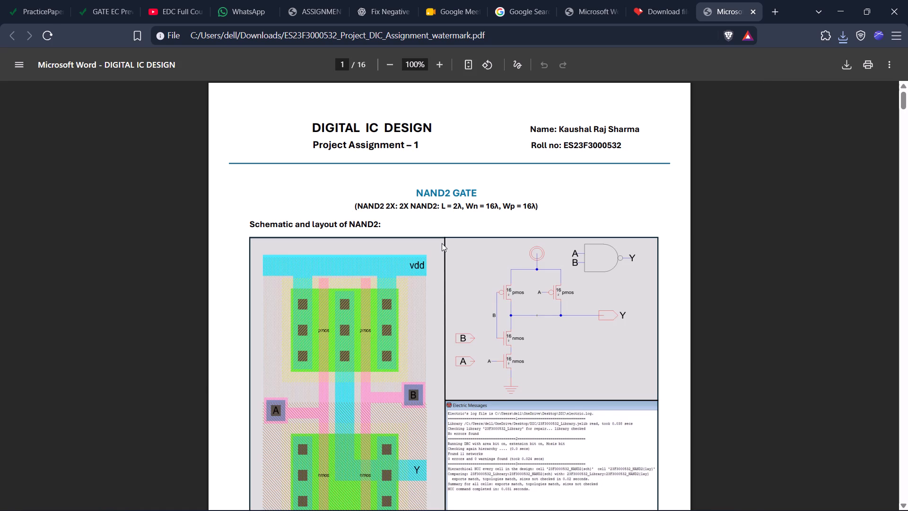
scroll(442, 243, down, 6)
drag(610, 338, 688, 339)
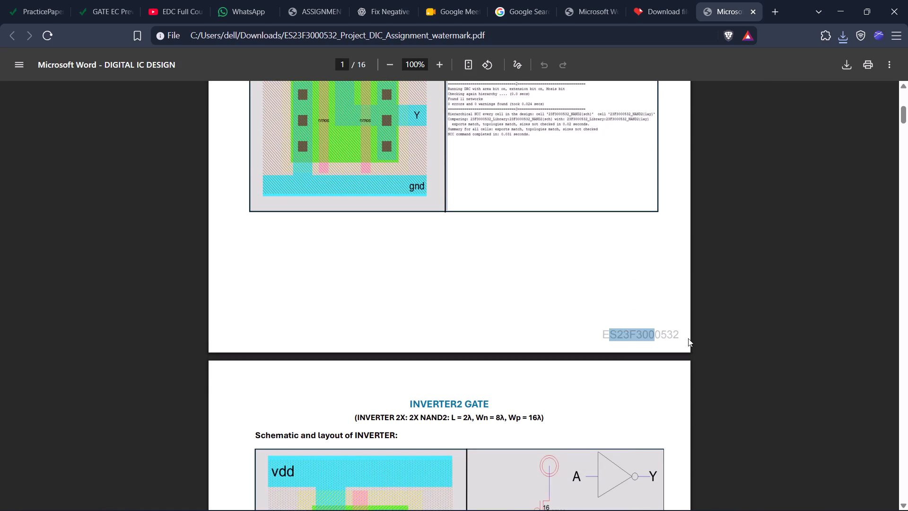
click(688, 338)
scroll(666, 347, down, 15)
scroll(663, 351, down, 6)
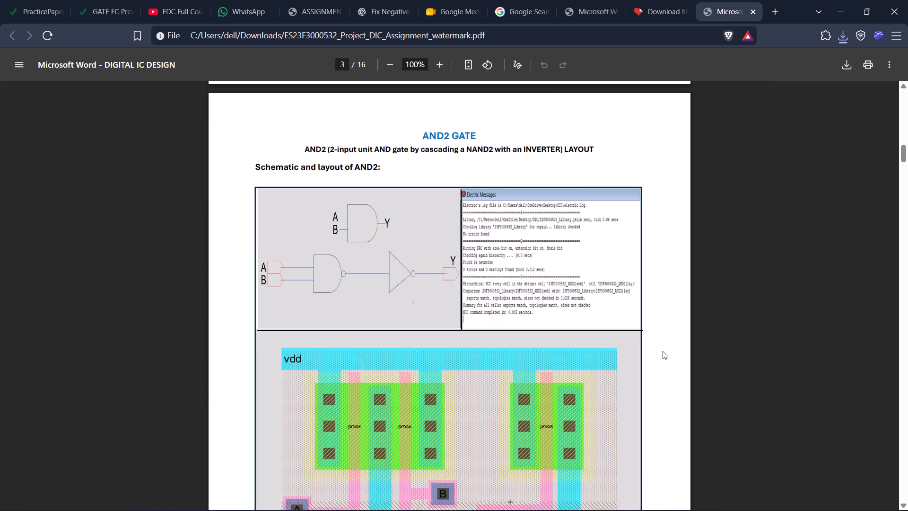
scroll(663, 351, down, 15)
scroll(663, 351, down, 17)
scroll(662, 354, down, 5)
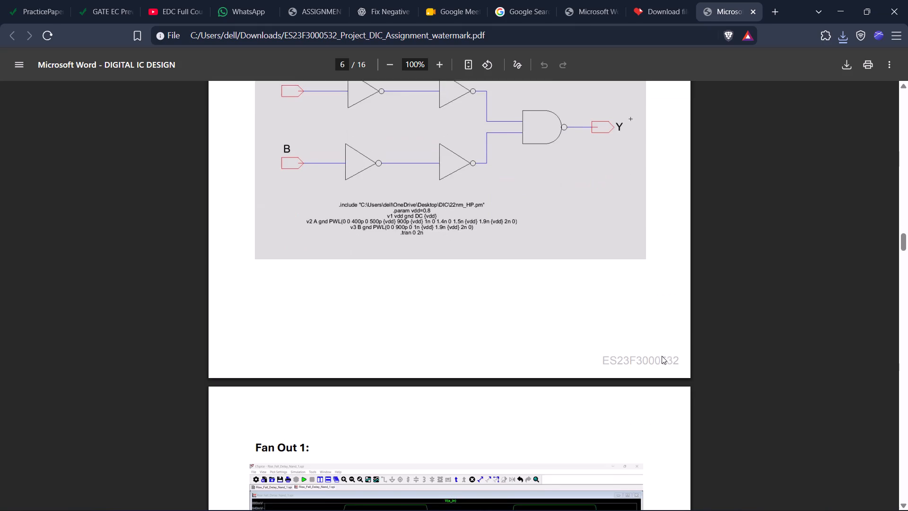
scroll(662, 356, down, 15)
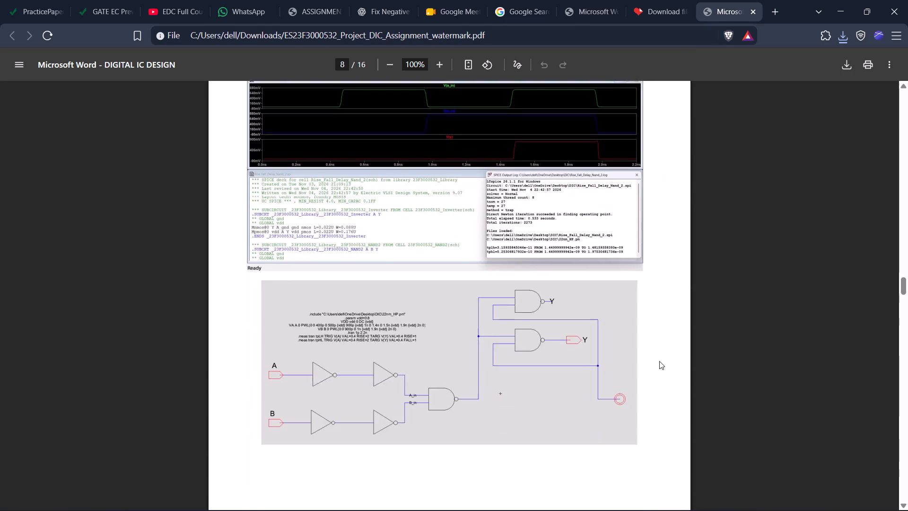
scroll(659, 361, down, 20)
scroll(660, 372, up, 11)
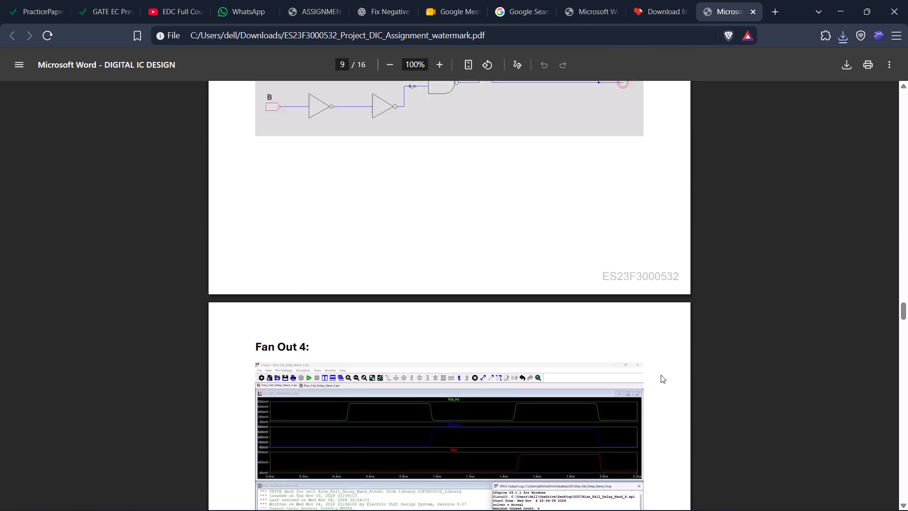
scroll(661, 374, down, 4)
scroll(661, 374, down, 17)
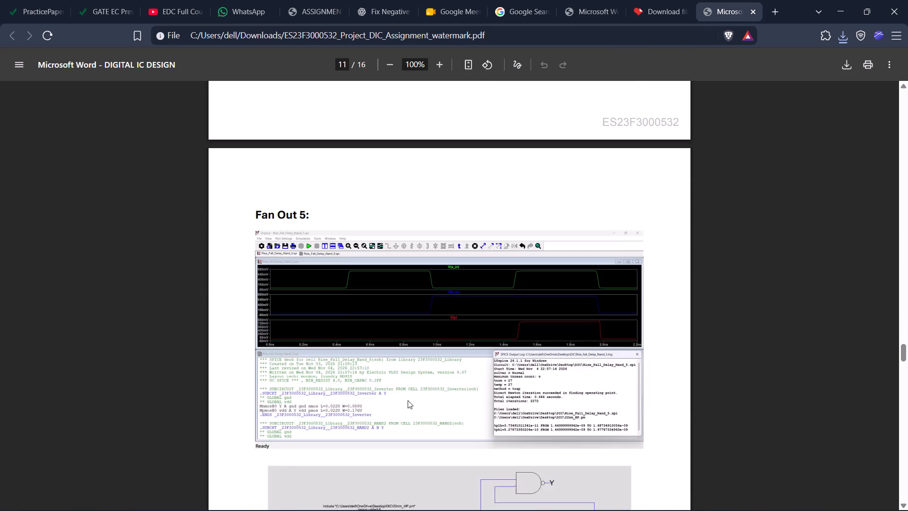
scroll(408, 400, down, 7)
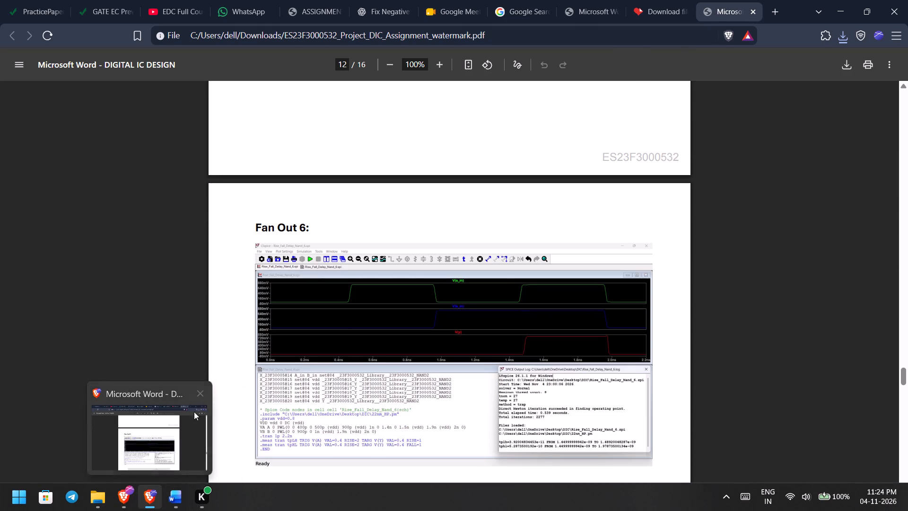